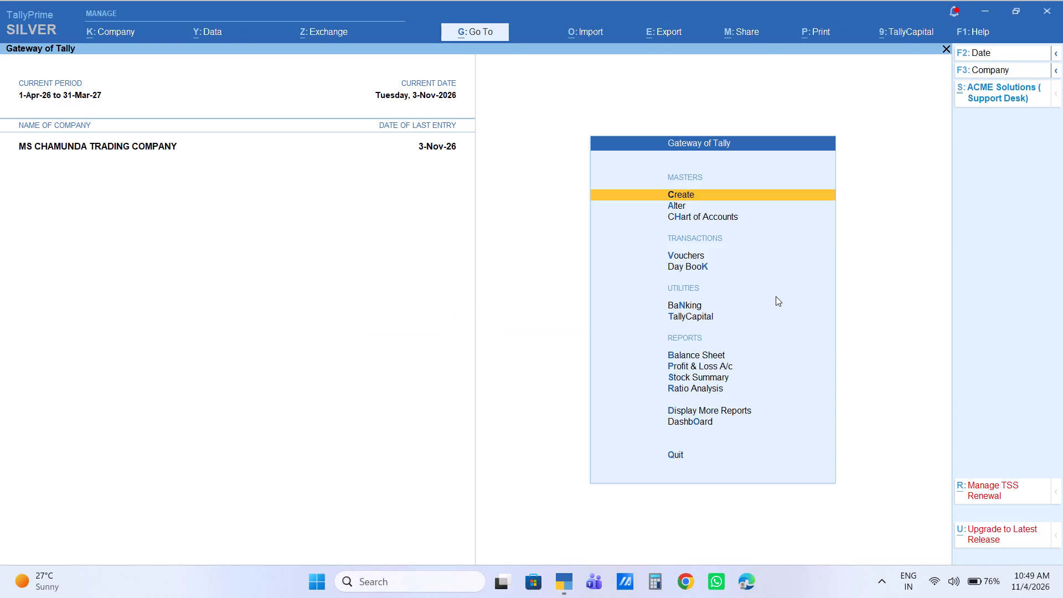
Change the start date of the company's current period to 01/01/25 and accept the period.
{"action": "left_click", "coordinate": [45, 90]}
{"action": "type", "text": "01/018/"}
{"action": "key", "text": "BackSpace"}
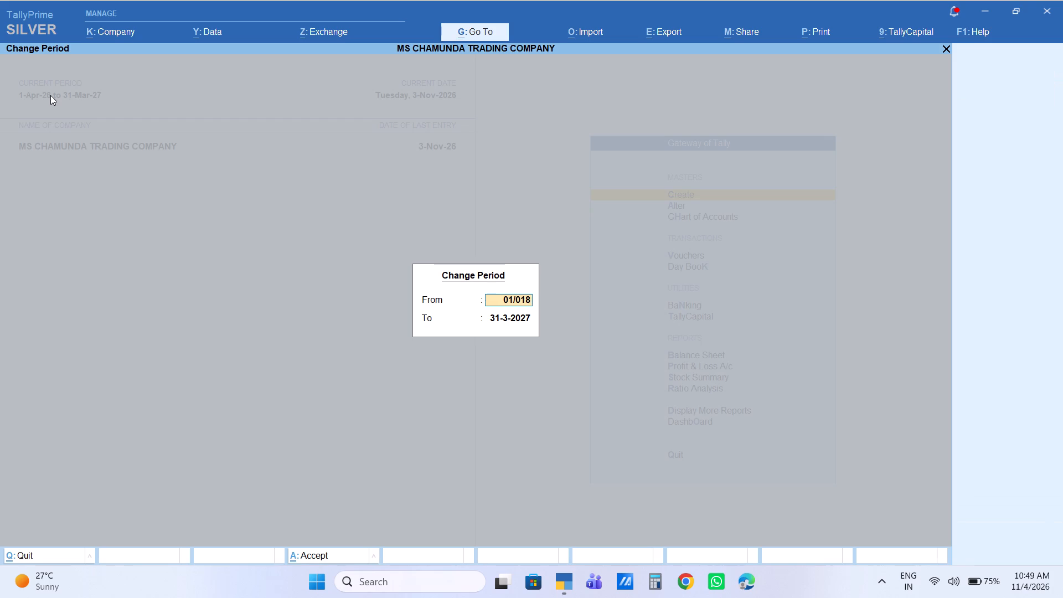
{"action": "key", "text": "BackSpace"}
{"action": "key", "text": "slash"}
{"action": "type", "text": "25"}
{"action": "key", "text": "Return"}
{"action": "key", "text": "Return"}
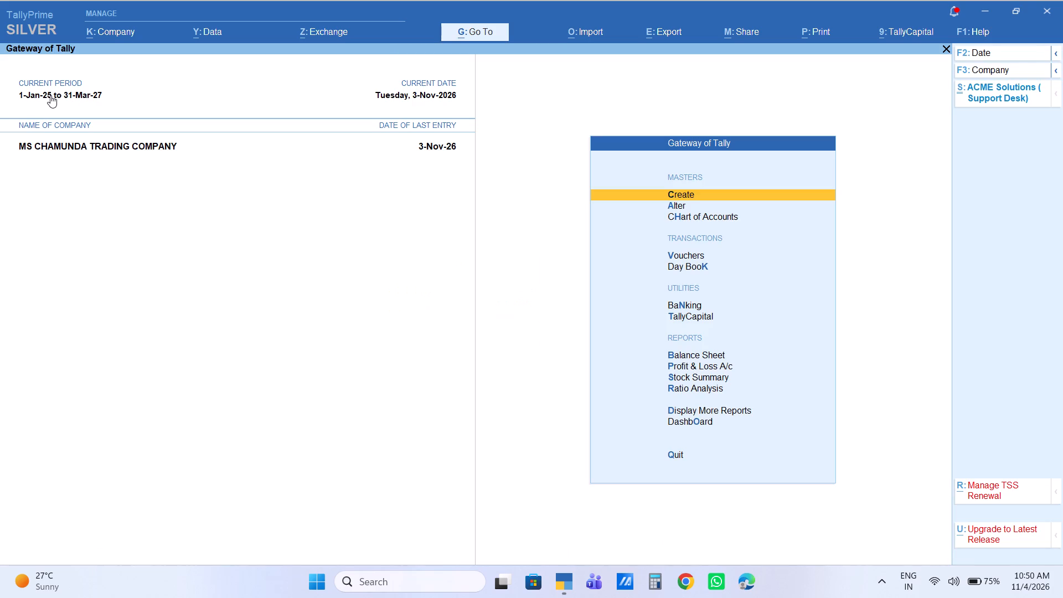
Open voucher entry from the Gateway of Tally to start a new accounting voucher.
{"action": "key", "text": "Down"}
{"action": "key", "text": "Down"}
{"action": "key", "text": "Down"}
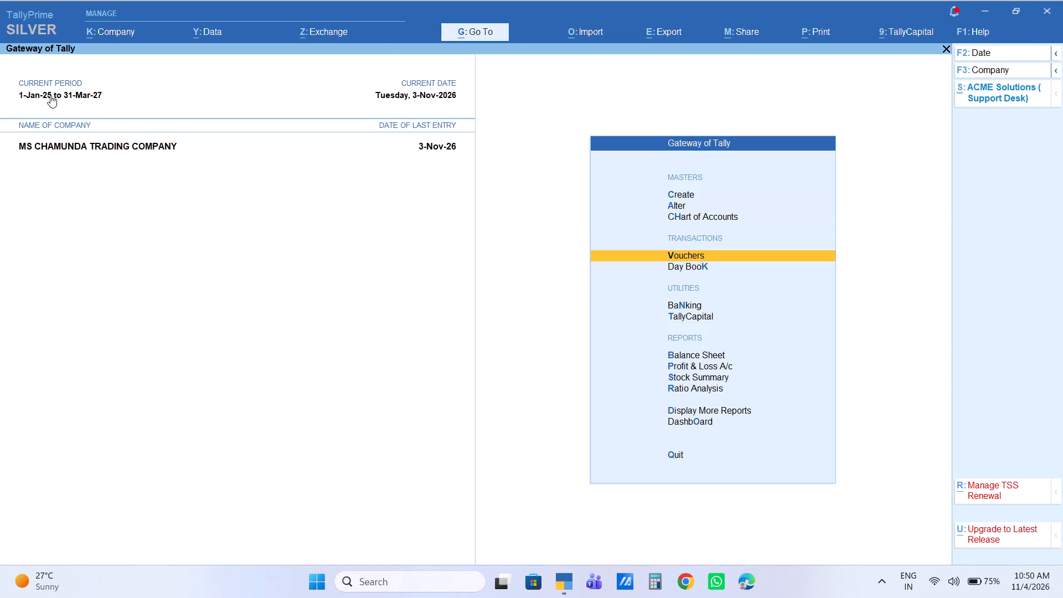
{"action": "key", "text": "Return"}
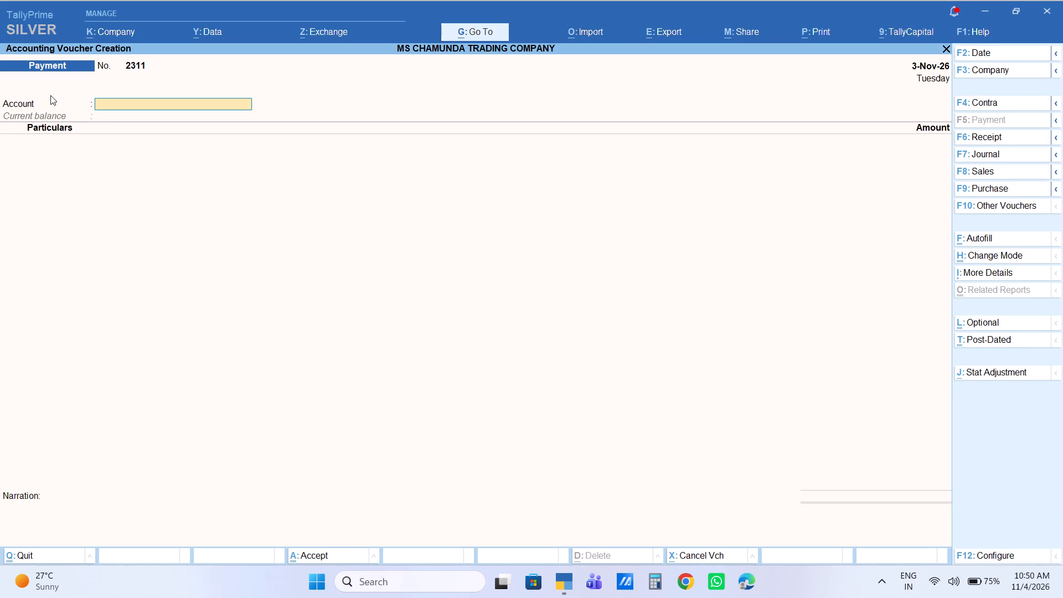
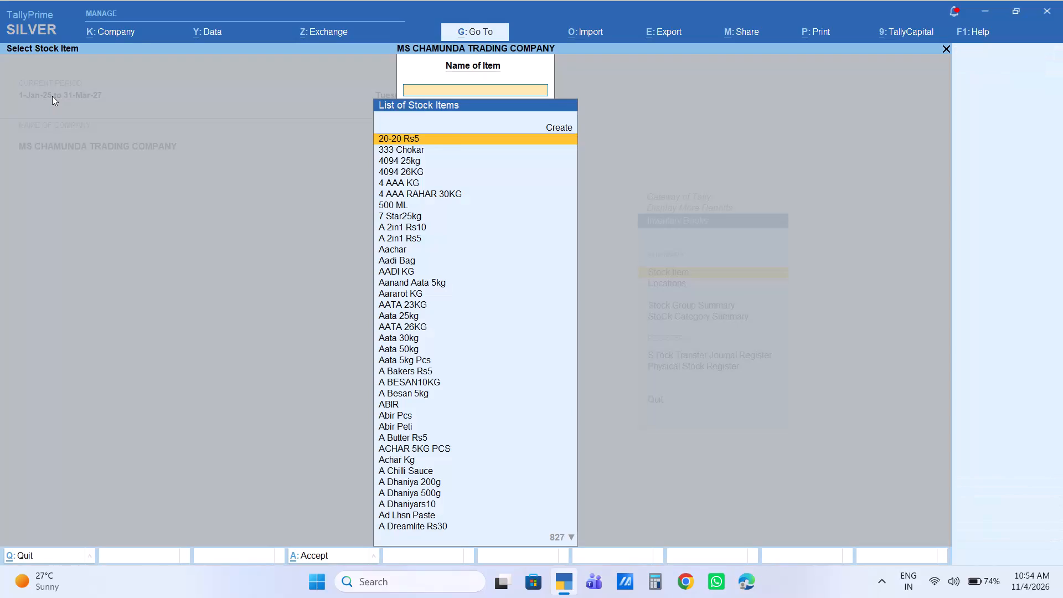
Look up the stock item Marich Rs5 by searching the stock items for MARICH.
{"action": "type", "text": "MAR"}
{"action": "type", "text": "ICH"}
{"action": "key", "text": "Left"}
{"action": "key", "text": "Down"}
{"action": "key", "text": "Down"}
{"action": "key", "text": "Down"}
{"action": "key", "text": "Down"}
{"action": "key", "text": "Down"}
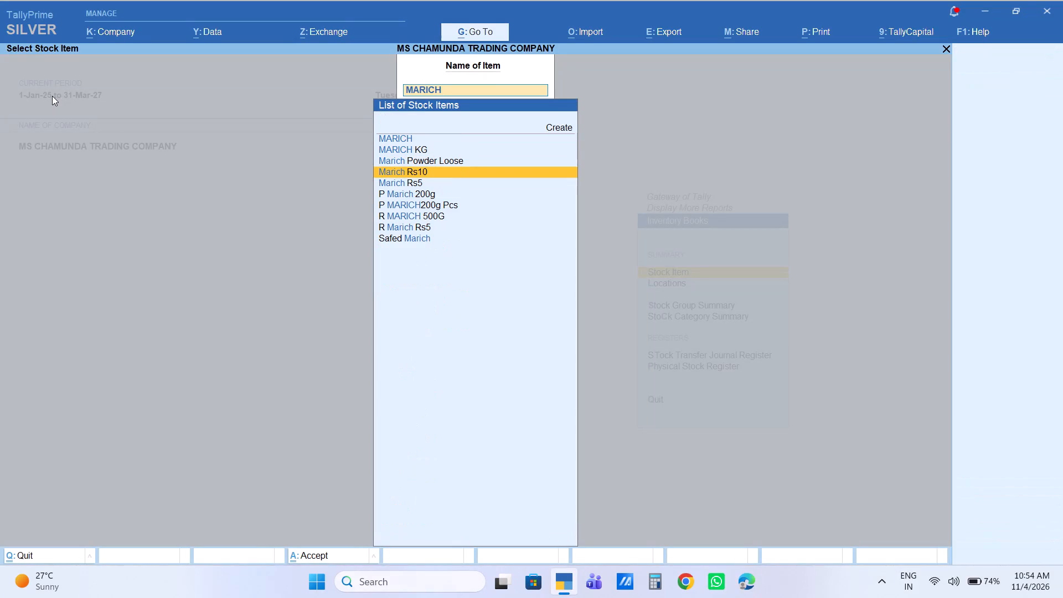
{"action": "key", "text": "Return"}
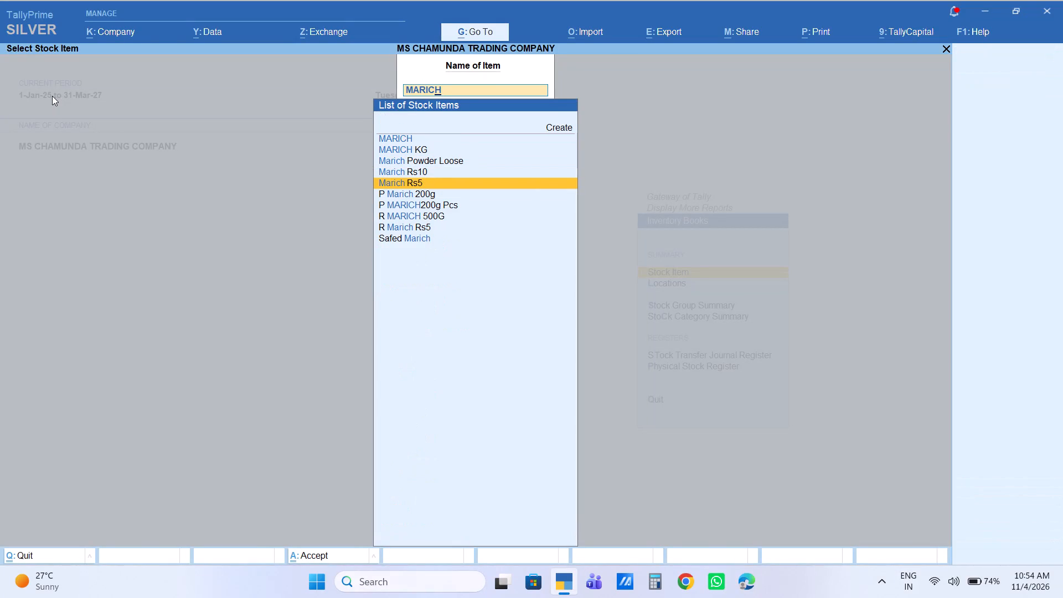
{"action": "key", "text": "Escape"}
Review the monthly summary of the stock item R Marich Rs5, including its November vouchers.
{"action": "type", "text": "R MAR"}
{"action": "key", "text": "Down"}
{"action": "key", "text": "Down"}
{"action": "key", "text": "Return"}
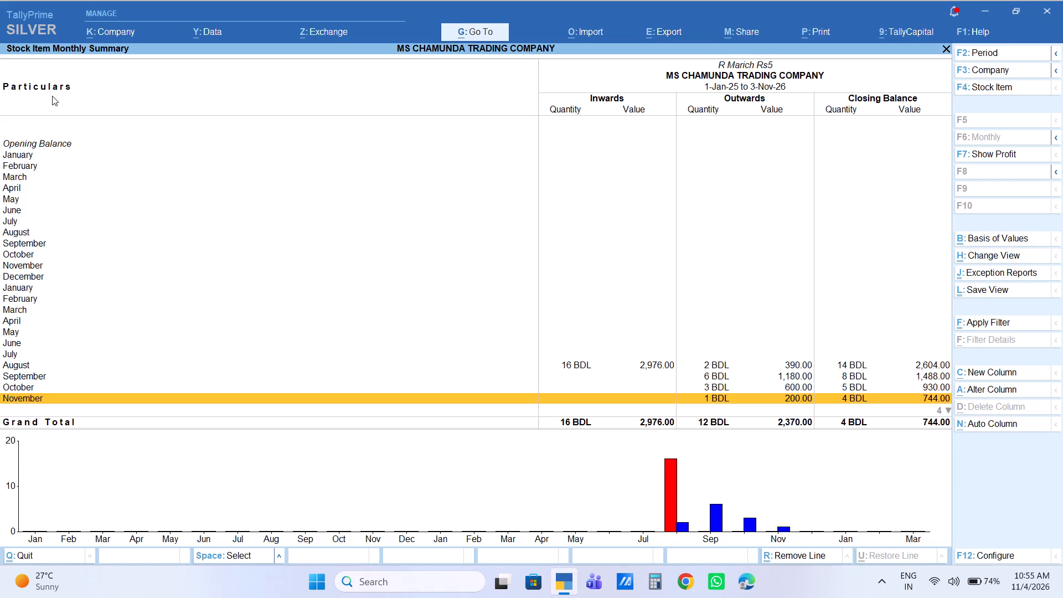
{"action": "key", "text": "Return"}
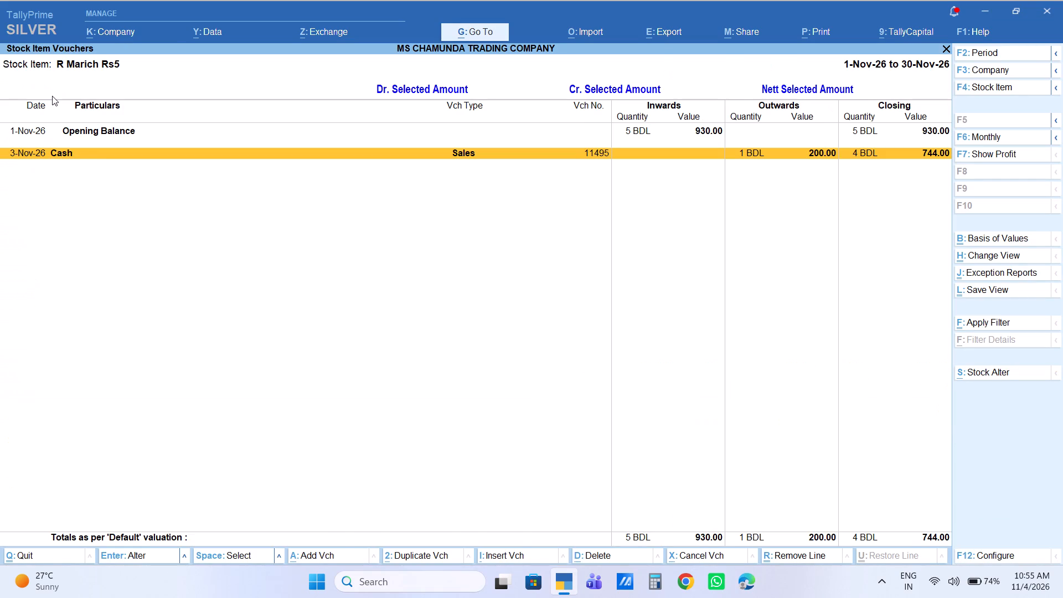
{"action": "key", "text": "Escape"}
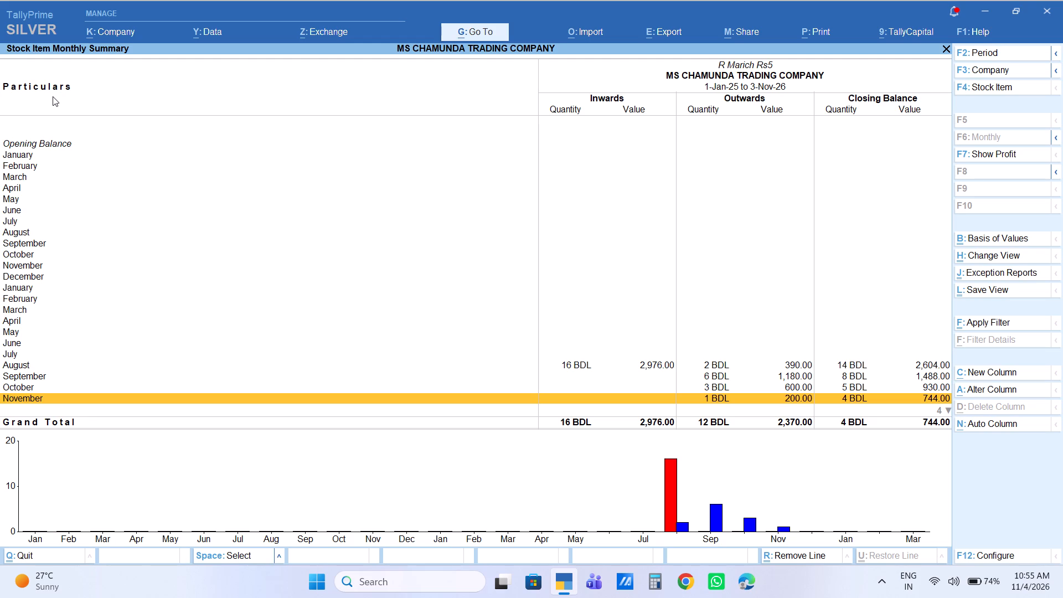
{"action": "key", "text": "m"}
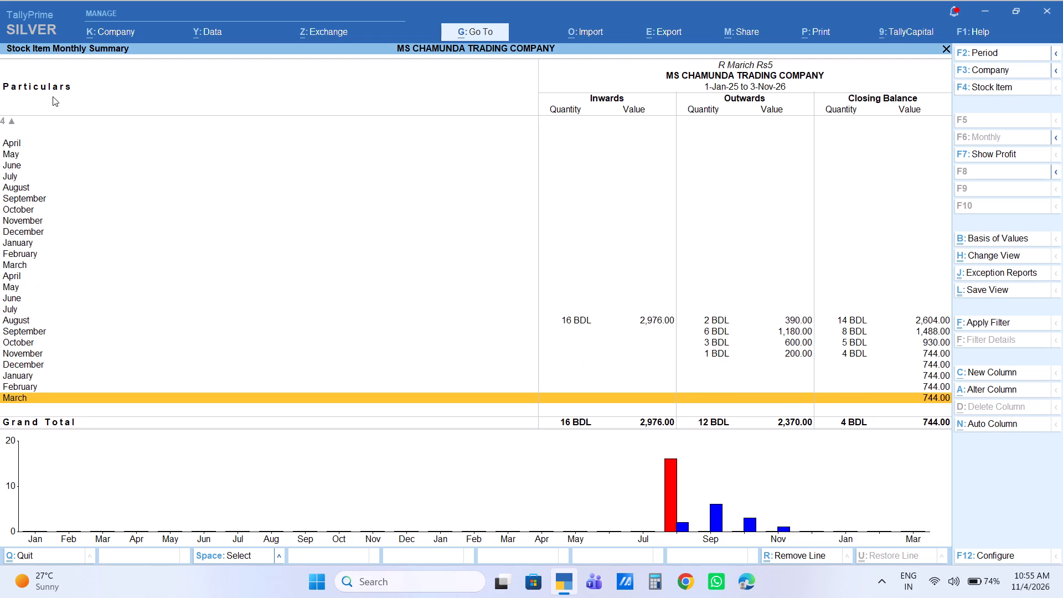
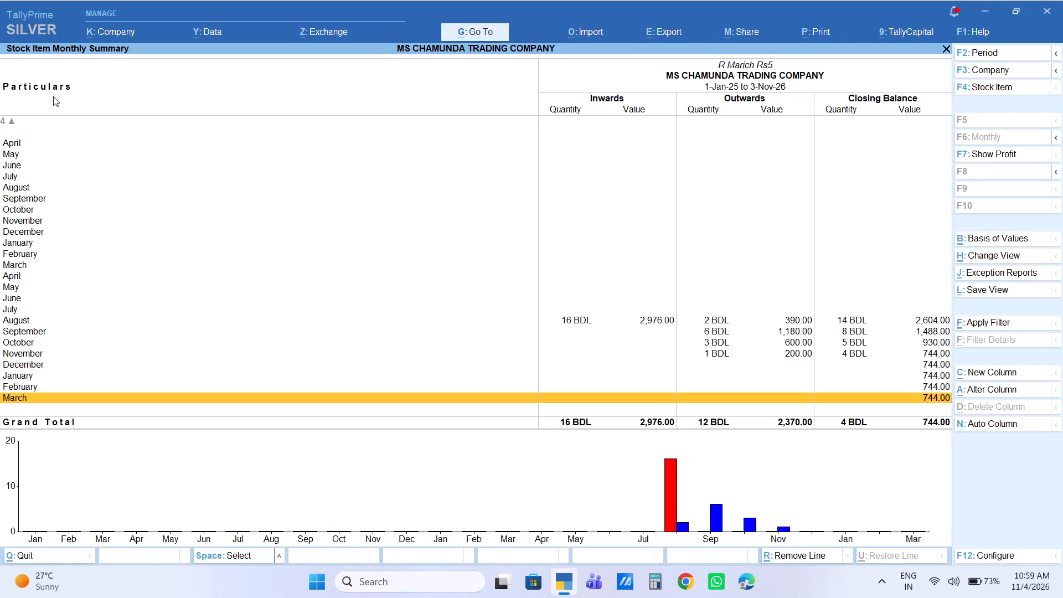
Leave the stock item reports and start a new sales voucher.
{"action": "key", "text": "Escape"}
{"action": "key", "text": "Escape"}
{"action": "key", "text": "Escape"}
{"action": "key", "text": "Escape"}
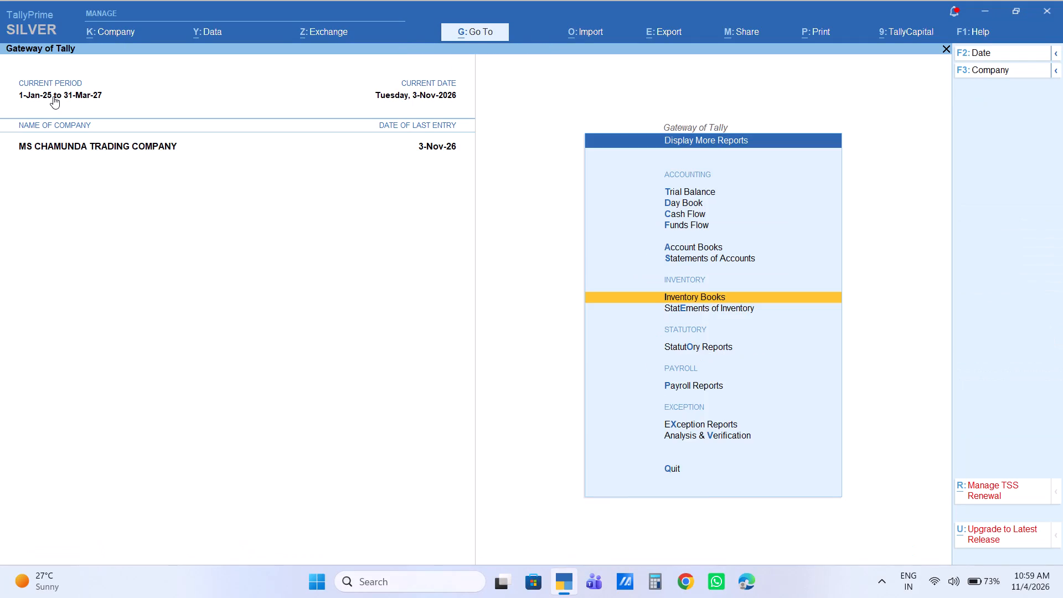
{"action": "key", "text": "Escape"}
{"action": "key", "text": "Up"}
{"action": "key", "text": "Up"}
{"action": "key", "text": "Up"}
{"action": "key", "text": "Up"}
{"action": "key", "text": "Up"}
{"action": "key", "text": "Up"}
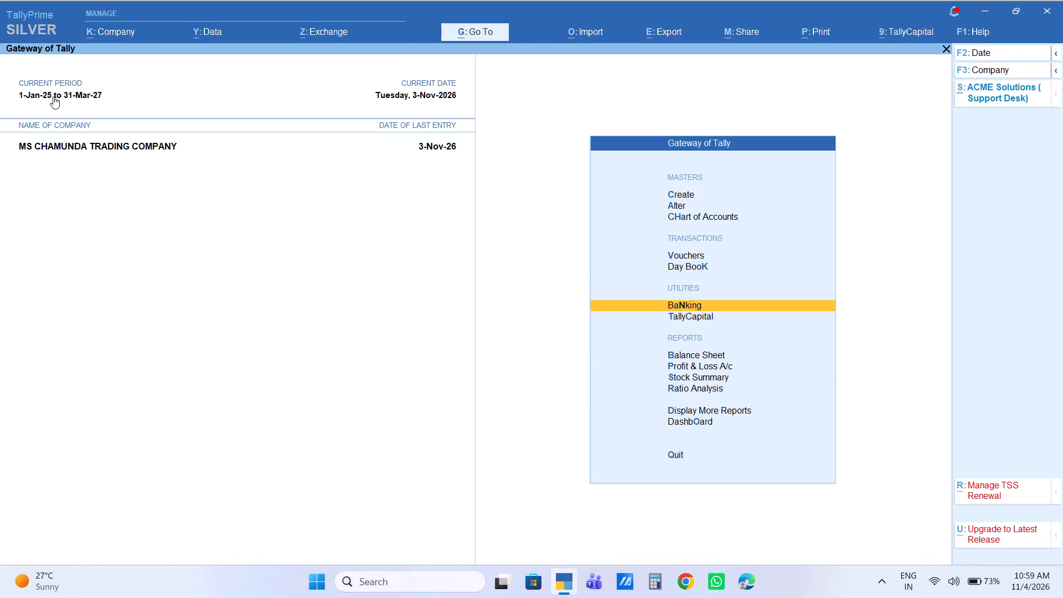
{"action": "key", "text": "Up"}
{"action": "key", "text": "Up"}
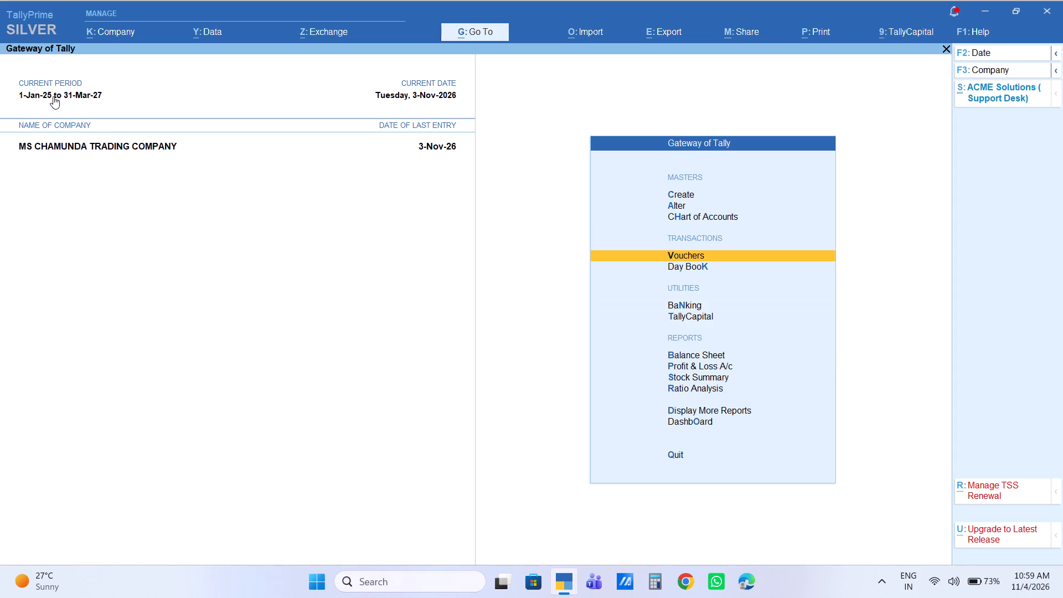
{"action": "key", "text": "Return"}
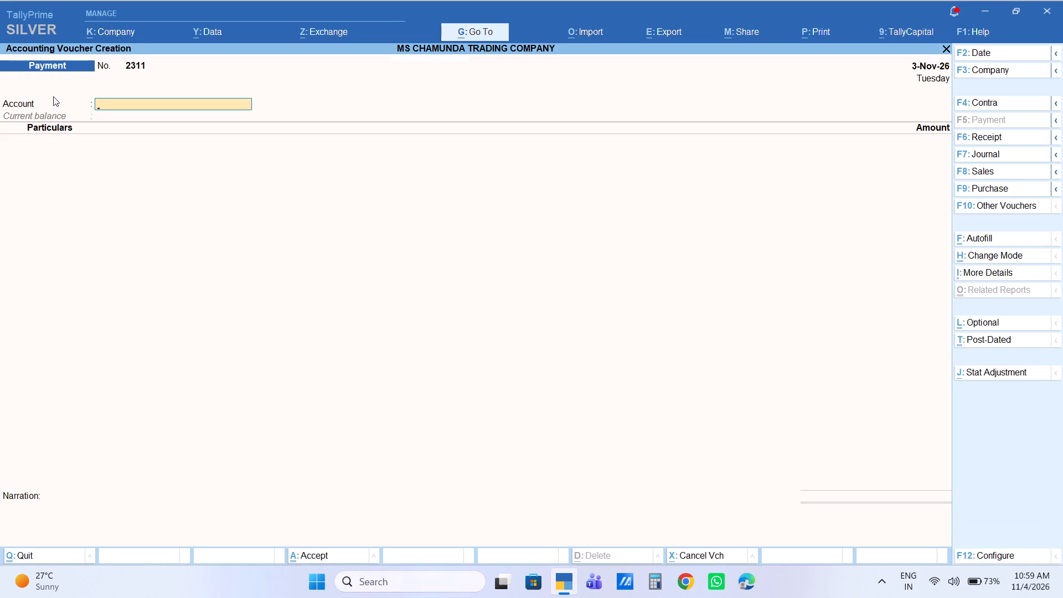
{"action": "key", "text": "F8"}
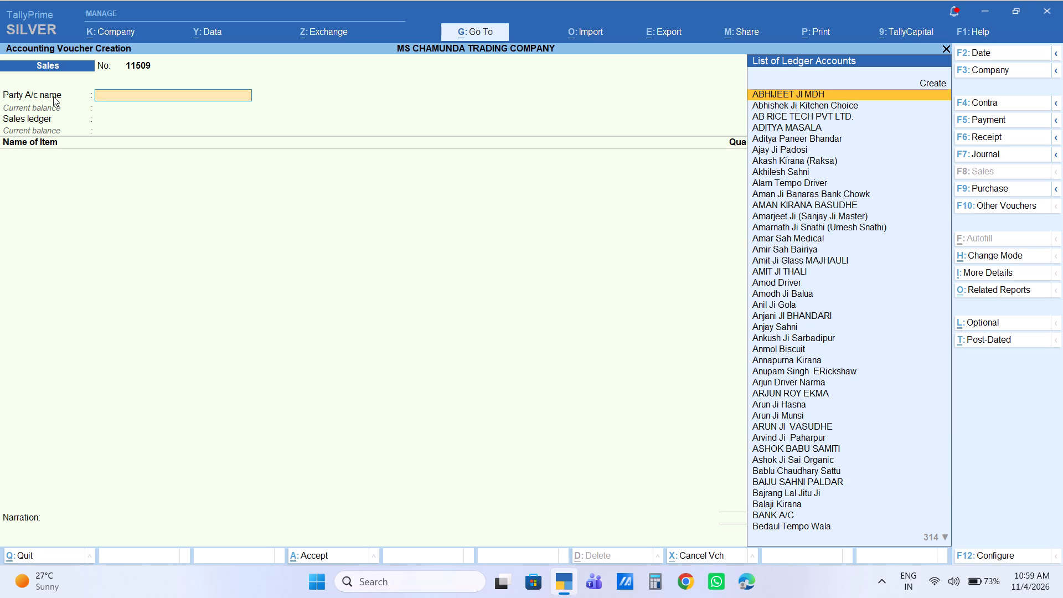
Set the sales voucher's party account to Cash, keep the party details as offered, and choose SALES as the sales ledger.
{"action": "type", "text": "CAS\\"}
{"action": "key", "text": "Return"}
{"action": "type", "text": "\\\\\\\\\\"}
{"action": "key", "text": "Return"}
{"action": "key", "text": "Return"}
{"action": "key", "text": "Return"}
{"action": "key", "text": "Return"}
{"action": "key", "text": "Return"}
{"action": "key", "text": "Return"}
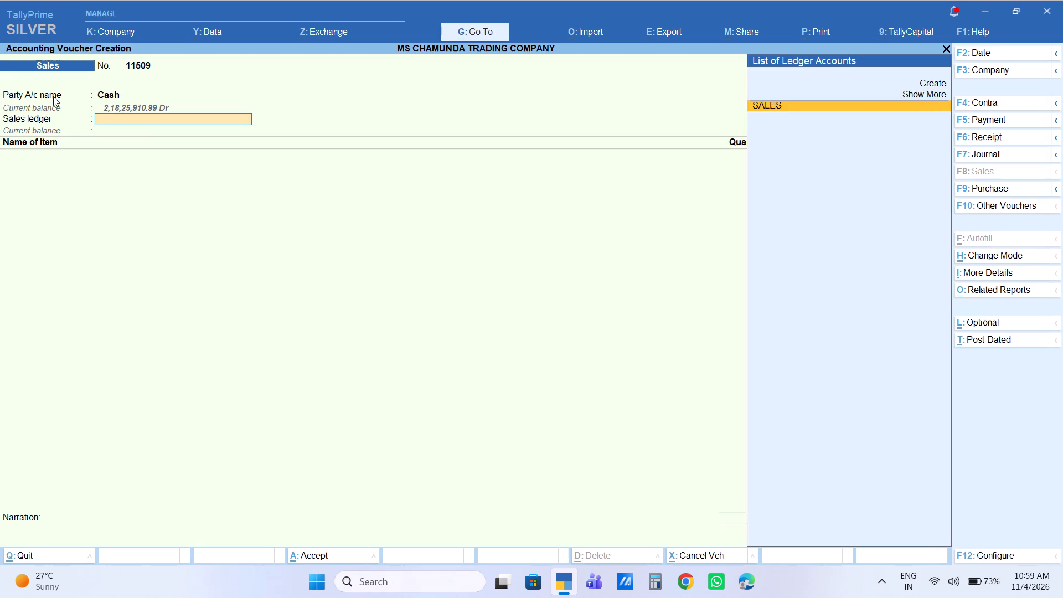
{"action": "key", "text": "Return"}
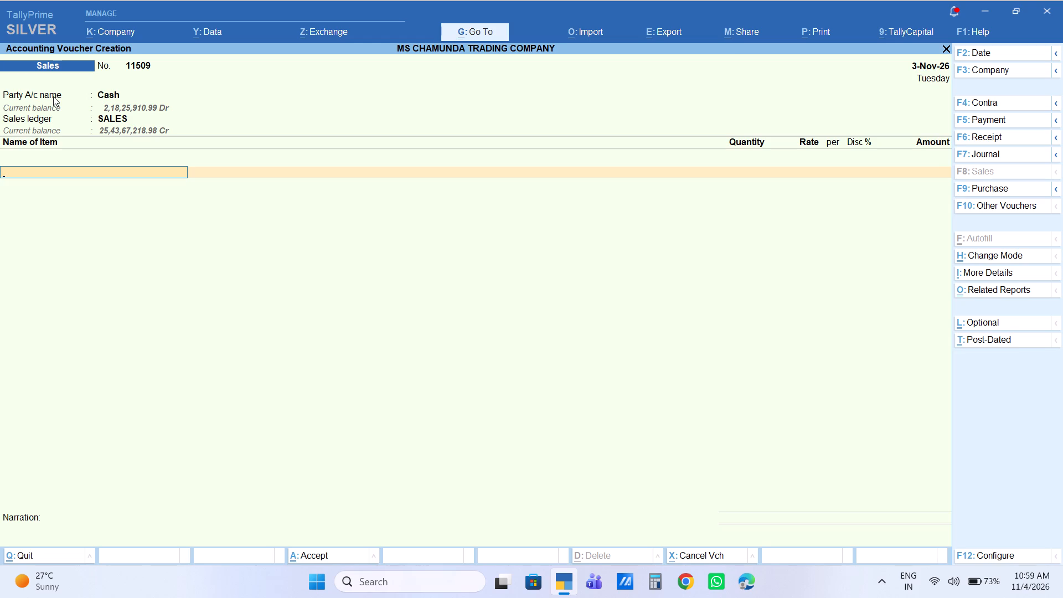
Add 2 bags of GORANGA GOLD 26kg to the sales voucher with an amount of 2,580.
{"action": "key", "text": "g"}
{"action": "type", "text": "OLD"}
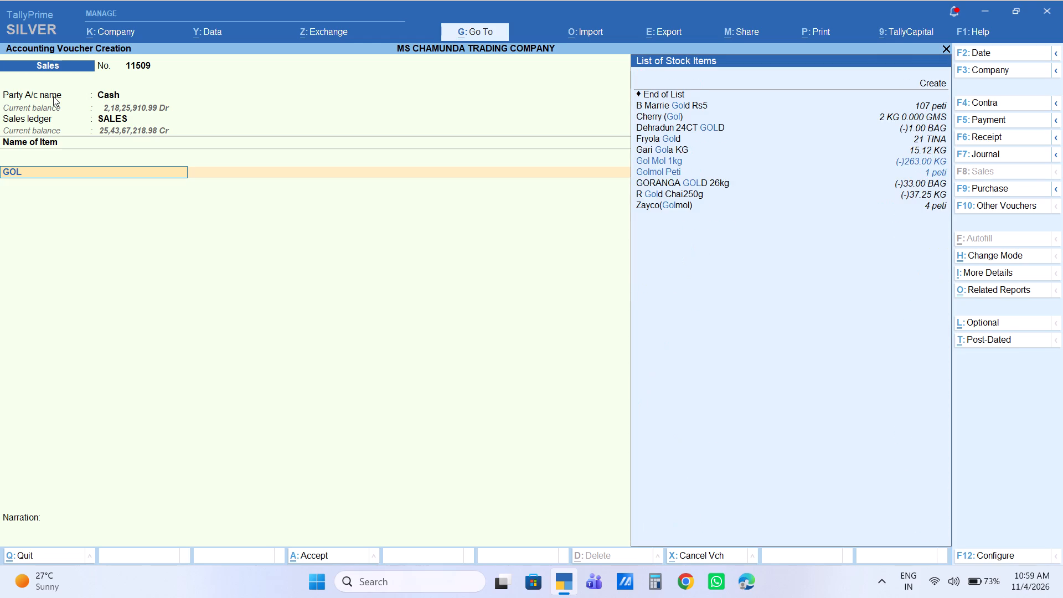
{"action": "key", "text": "Down"}
{"action": "key", "text": "Down"}
{"action": "key", "text": "Down"}
{"action": "key", "text": "Down"}
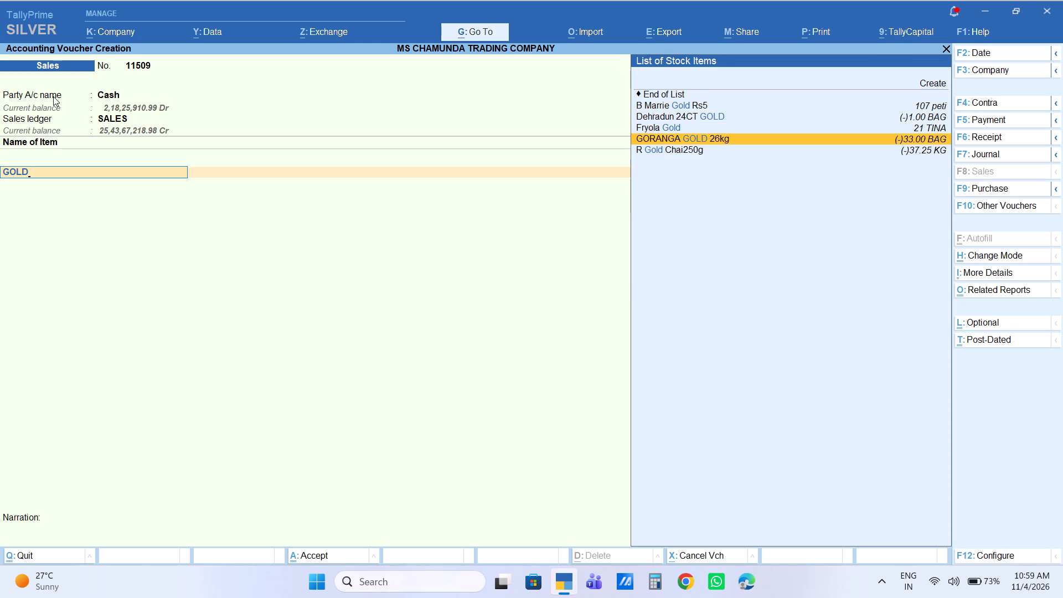
{"action": "key", "text": "Return"}
{"action": "key", "text": "2"}
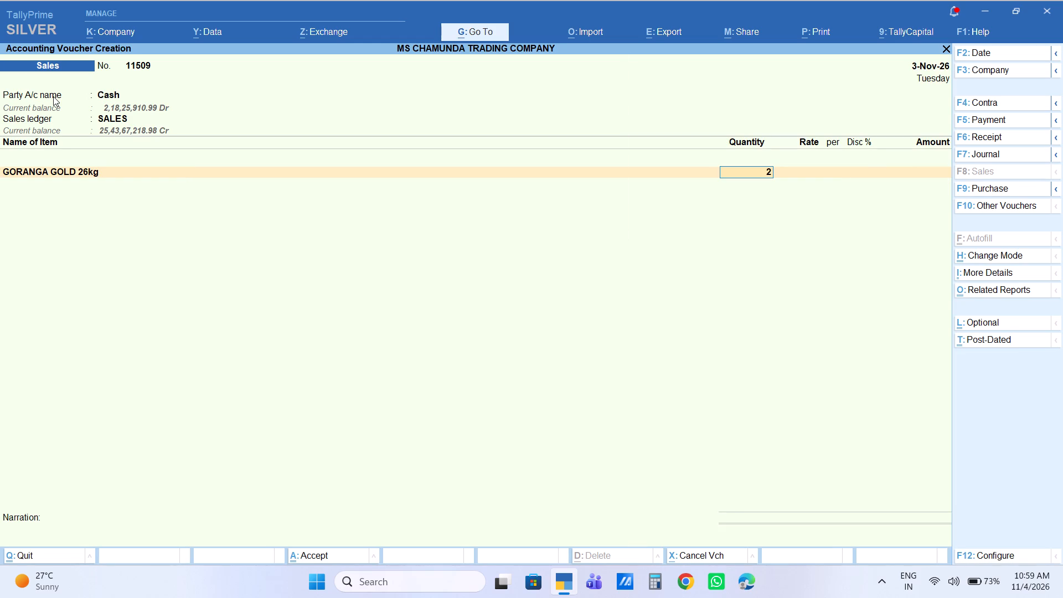
{"action": "key", "text": "Return"}
{"action": "key", "text": "Return"}
{"action": "key", "text": "Return"}
{"action": "key", "text": "Return"}
{"action": "type", "text": "2580"}
{"action": "key", "text": "Return"}
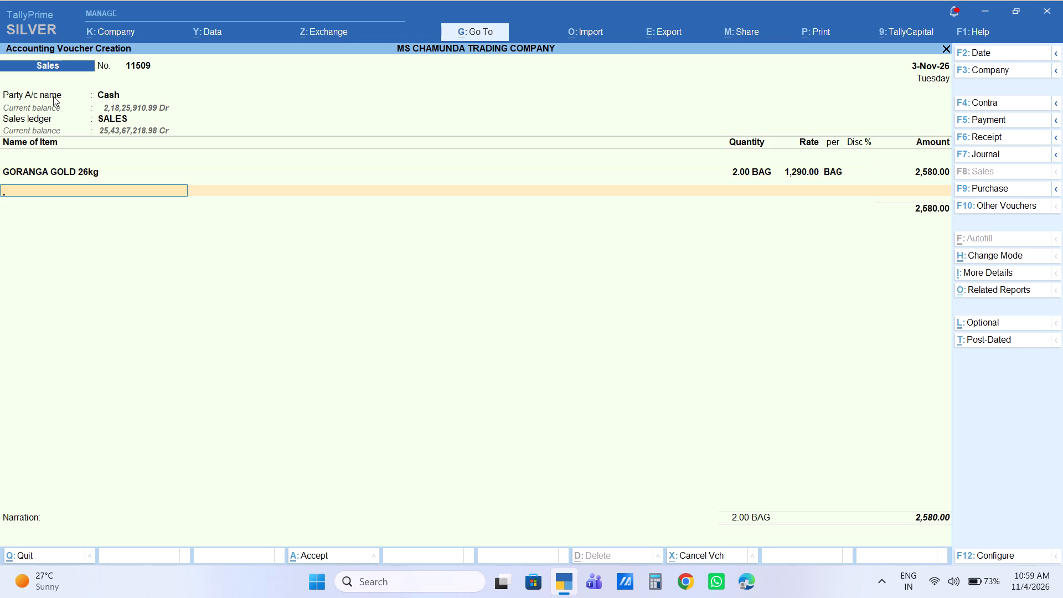
Add 1 HNG of R HALDI RS5 to the sales voucher, keeping the offered rate of 190.
{"action": "type", "text": "R HALDI"}
{"action": "key", "text": "Down"}
{"action": "key", "text": "Down"}
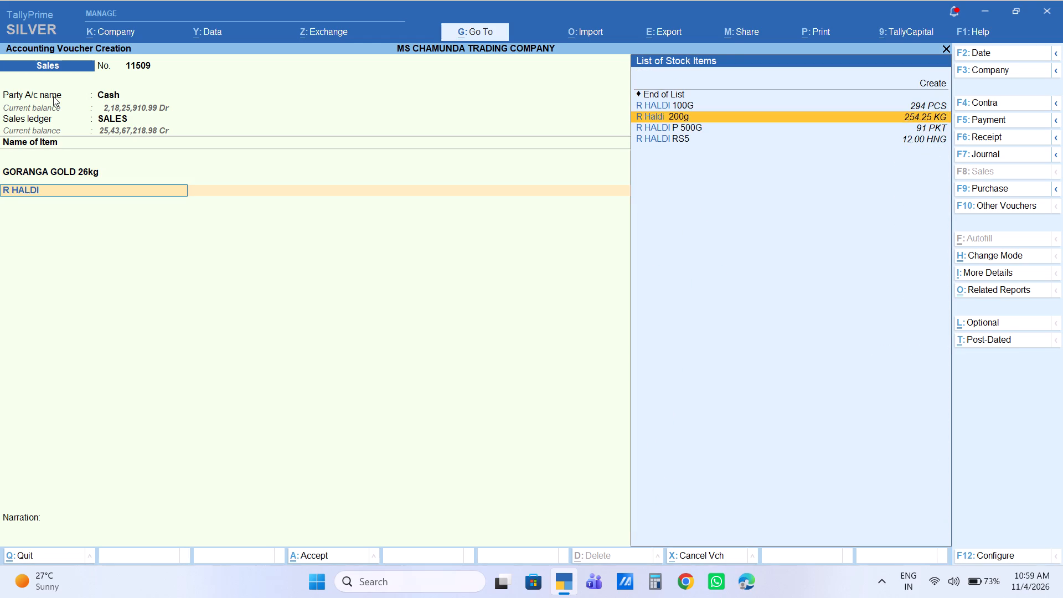
{"action": "key", "text": "Down"}
{"action": "key", "text": "Down"}
{"action": "key", "text": "Return"}
{"action": "type", "text": "1\\"}
{"action": "key", "text": "Return"}
{"action": "key", "text": "Return"}
{"action": "key", "text": "Return"}
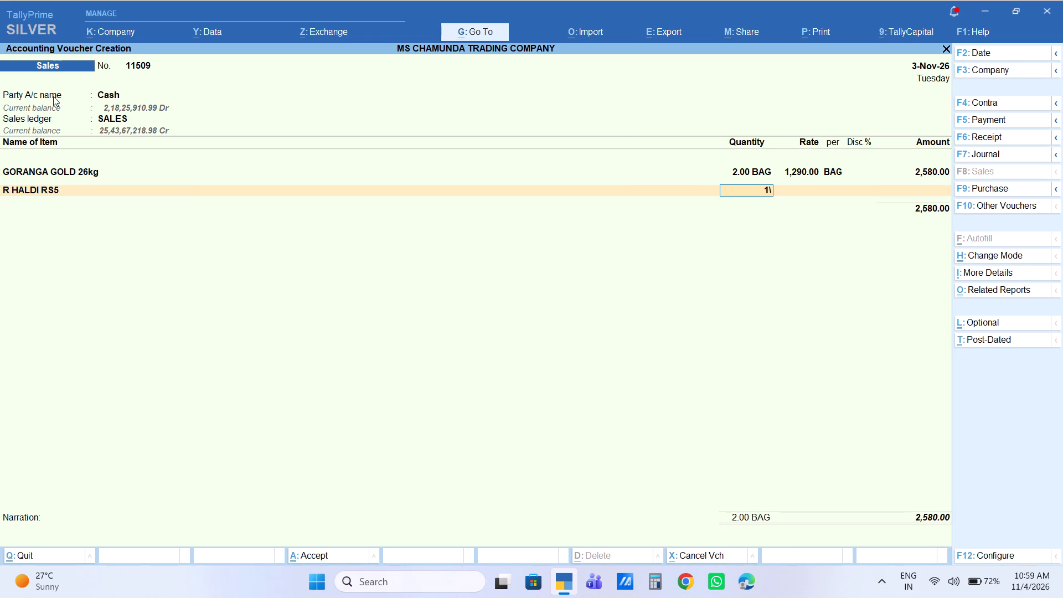
{"action": "key", "text": "BackSpace"}
{"action": "key", "text": "Return"}
{"action": "key", "text": "Return"}
{"action": "key", "text": "Return"}
{"action": "key", "text": "Return"}
{"action": "key", "text": "Return"}
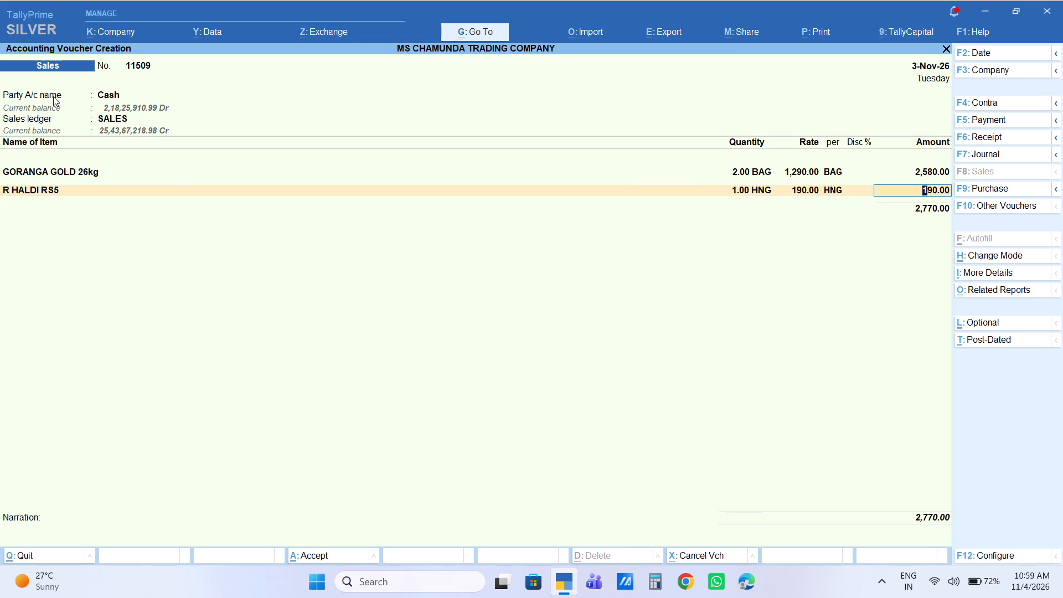
Add 1 HNG of R MIRCH RS5 to the sales voucher, keeping the offered rate of 190.
{"action": "type", "text": "R MIRCHA"}
{"action": "key", "text": "Down"}
{"action": "key", "text": "Down"}
{"action": "key", "text": "Down"}
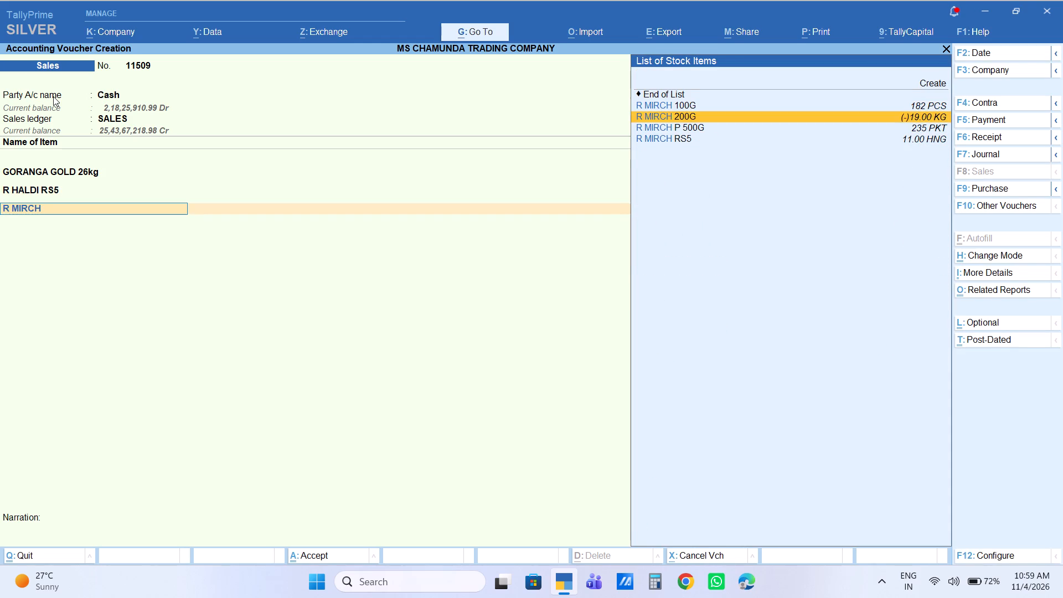
{"action": "key", "text": "Down"}
{"action": "key", "text": "Down"}
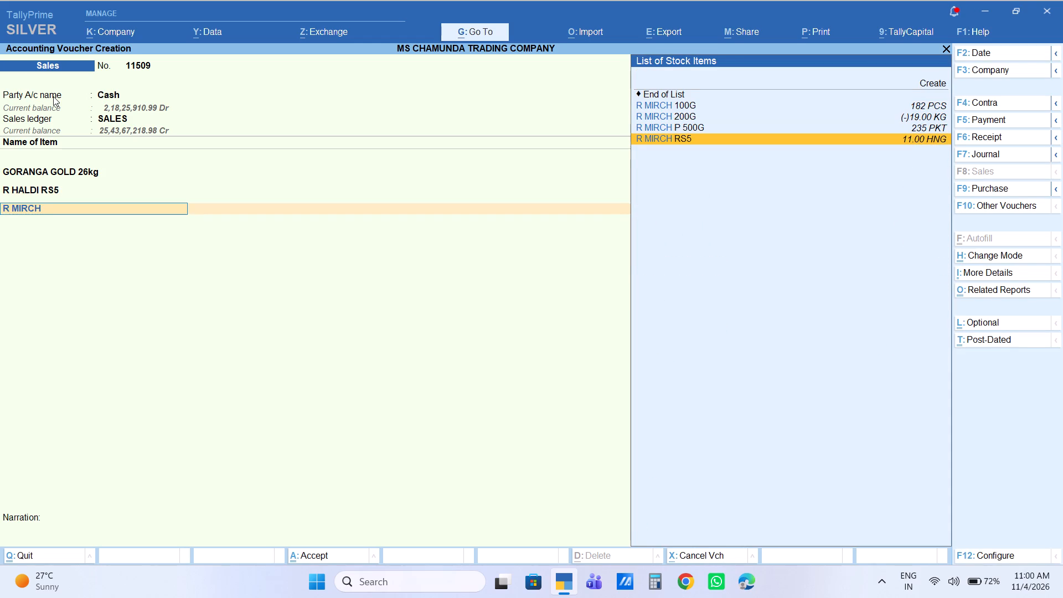
{"action": "key", "text": "Return"}
{"action": "key", "text": "1"}
{"action": "key", "text": "Return"}
{"action": "key", "text": "Return"}
{"action": "key", "text": "Return"}
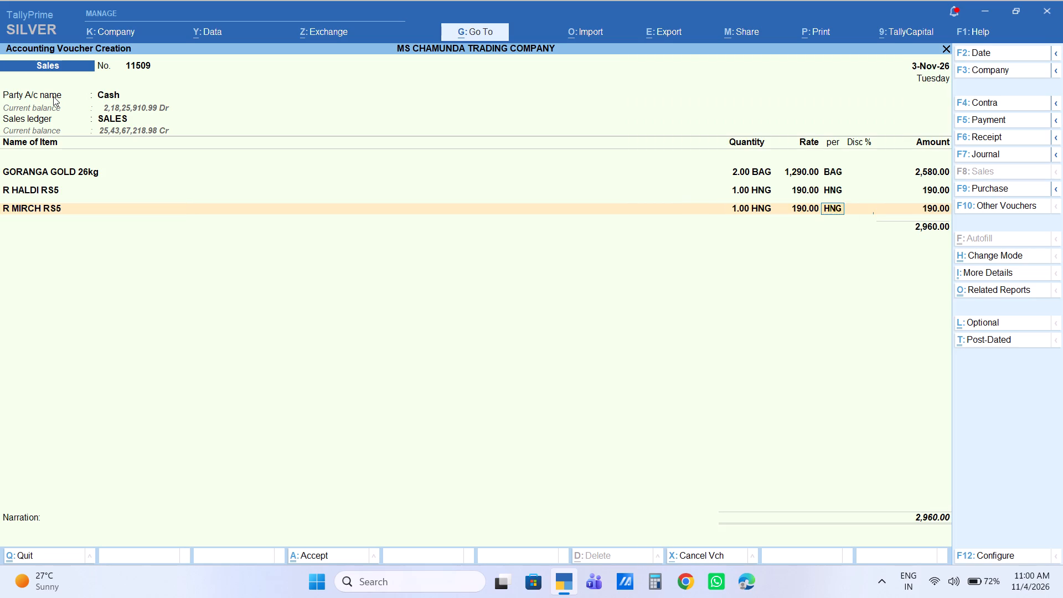
{"action": "key", "text": "Return"}
{"action": "key", "text": "Return"}
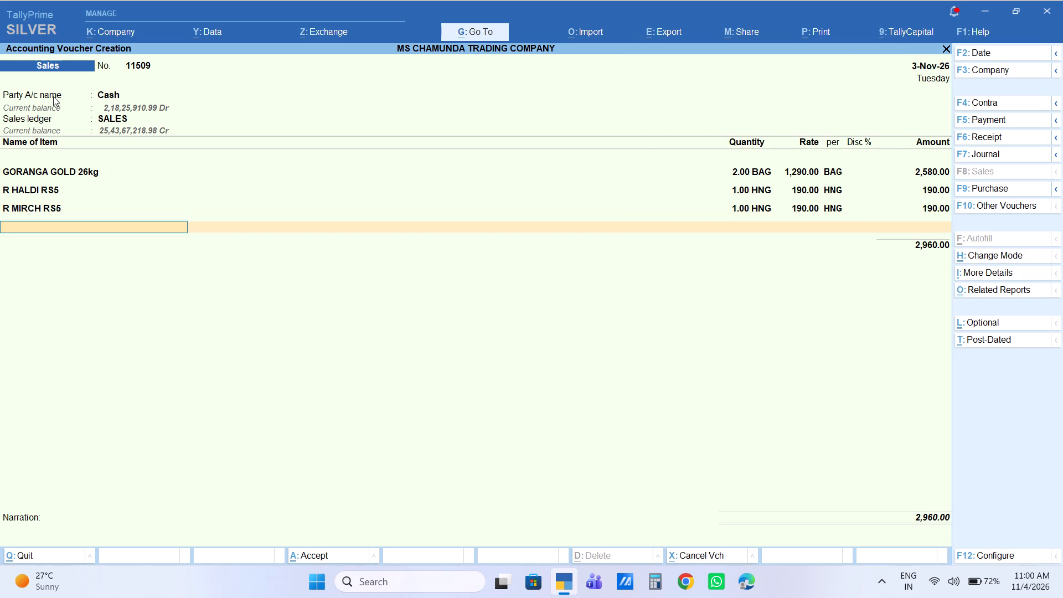
Add 1 HNG of R Dhaniya Rs5 to the sales voucher, keeping the offered rate of 190.
{"action": "type", "text": "R DHANI"}
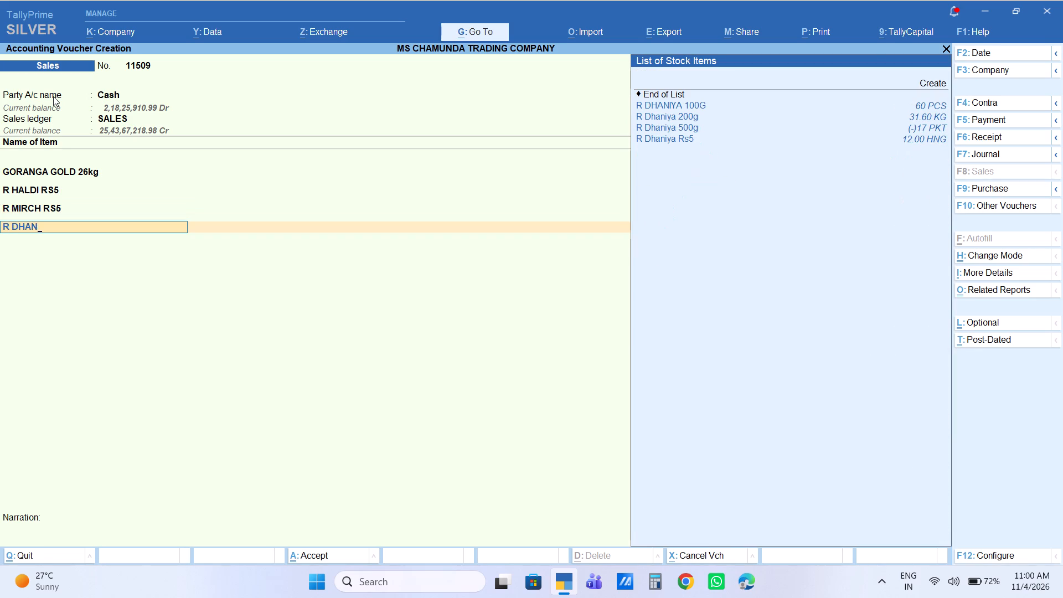
{"action": "key", "text": "Down"}
{"action": "key", "text": "Down"}
{"action": "key", "text": "Down"}
{"action": "key", "text": "Down"}
{"action": "key", "text": "Down"}
{"action": "key", "text": "Down"}
{"action": "key", "text": "Down"}
{"action": "key", "text": "Down"}
{"action": "key", "text": "Down"}
{"action": "key", "text": "Down"}
{"action": "key", "text": "Return"}
{"action": "key", "text": "1"}
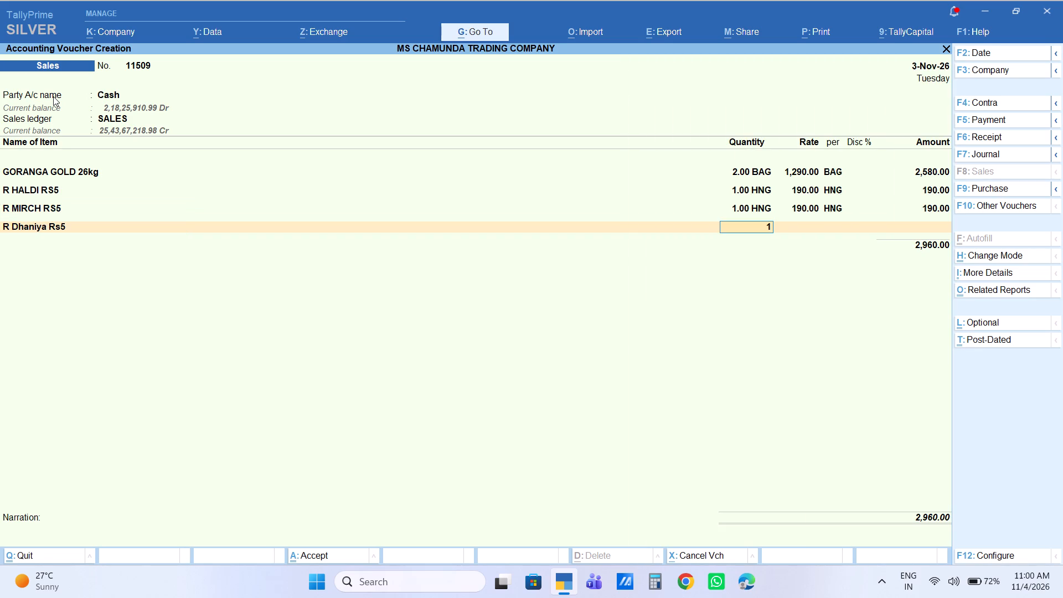
{"action": "key", "text": "Return"}
{"action": "key", "text": "Return"}
{"action": "key", "text": "Return"}
{"action": "key", "text": "Return"}
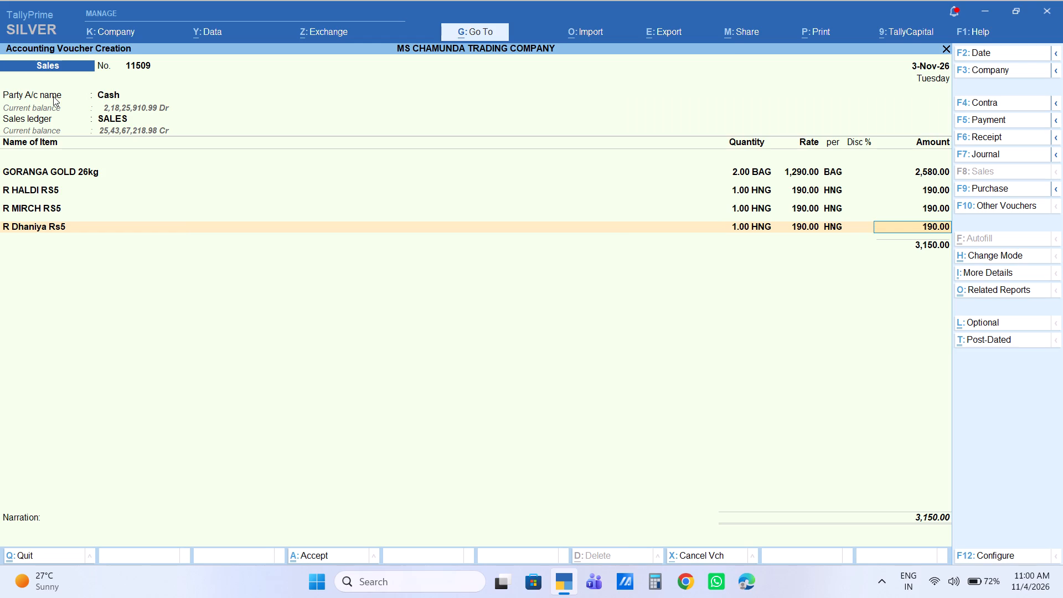
{"action": "key", "text": "Return"}
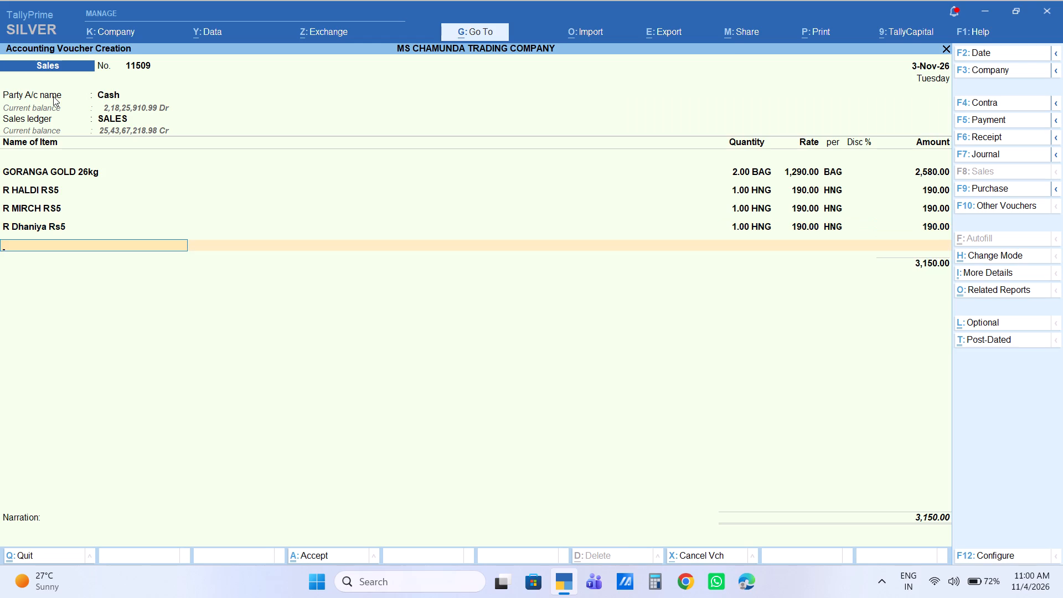
Add 2 KG of R Chai100g to the sales voucher with an amount of 880.
{"action": "type", "text": "R"}
{"action": "key", "text": "space"}
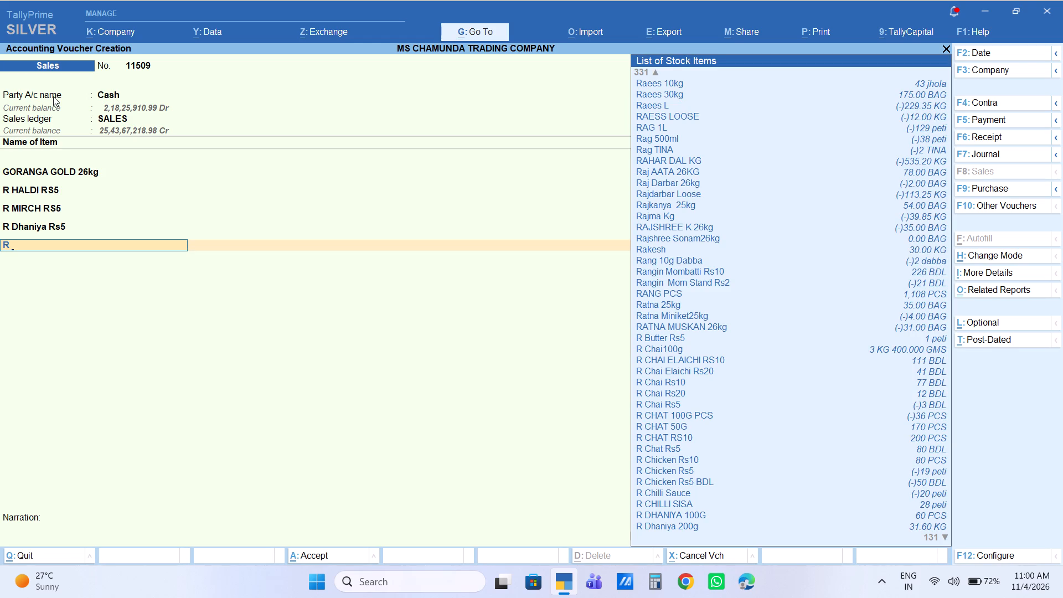
{"action": "type", "text": "CHAI"}
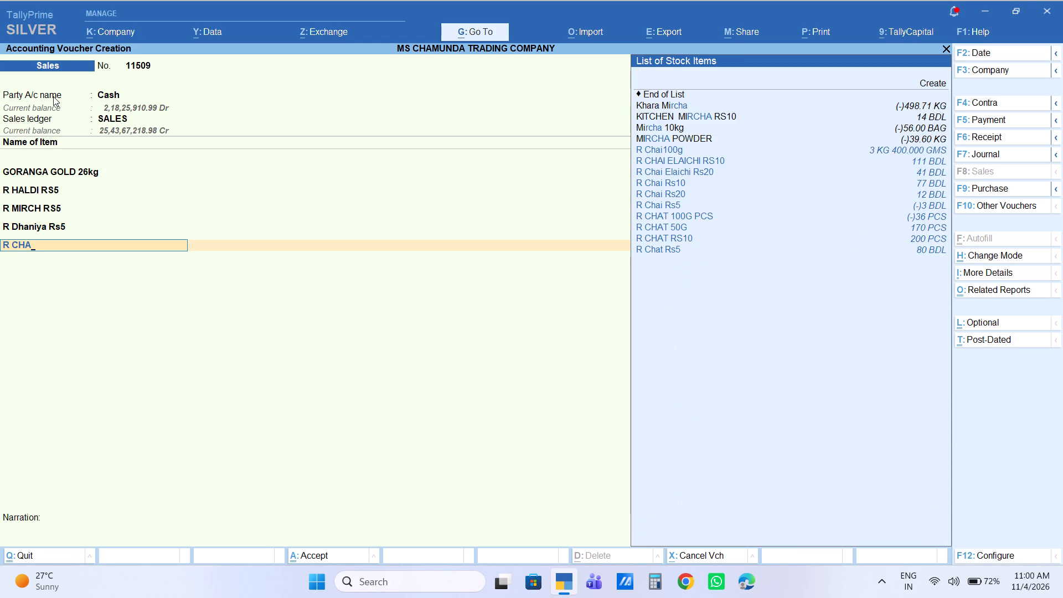
{"action": "key", "text": "Down"}
{"action": "key", "text": "Return"}
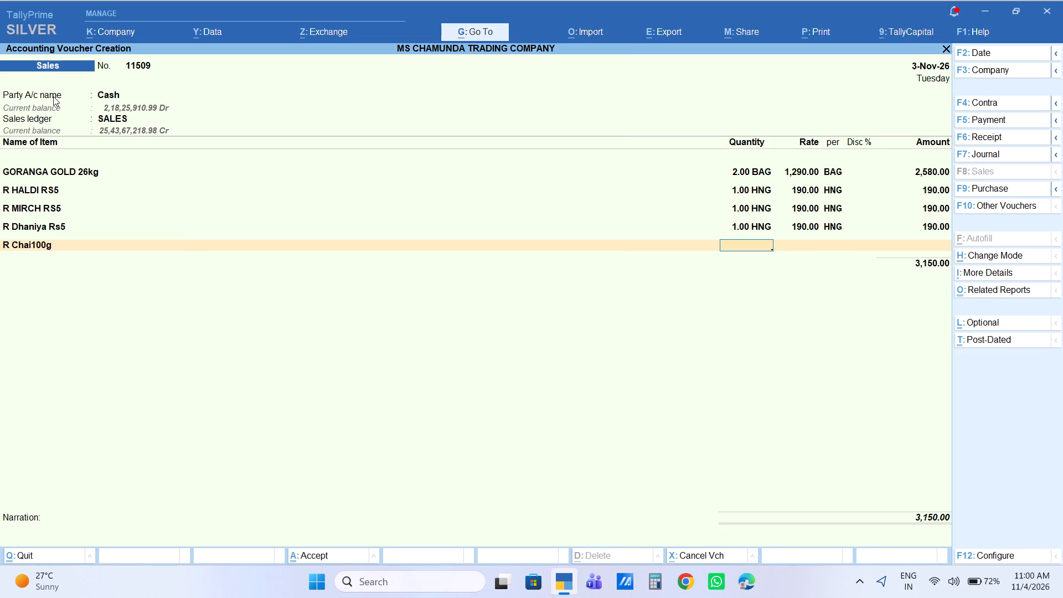
{"action": "key", "text": "2"}
{"action": "key", "text": "Return"}
{"action": "key", "text": "Return"}
{"action": "key", "text": "Return"}
{"action": "key", "text": "Return"}
{"action": "type", "text": "880"}
{"action": "key", "text": "Return"}
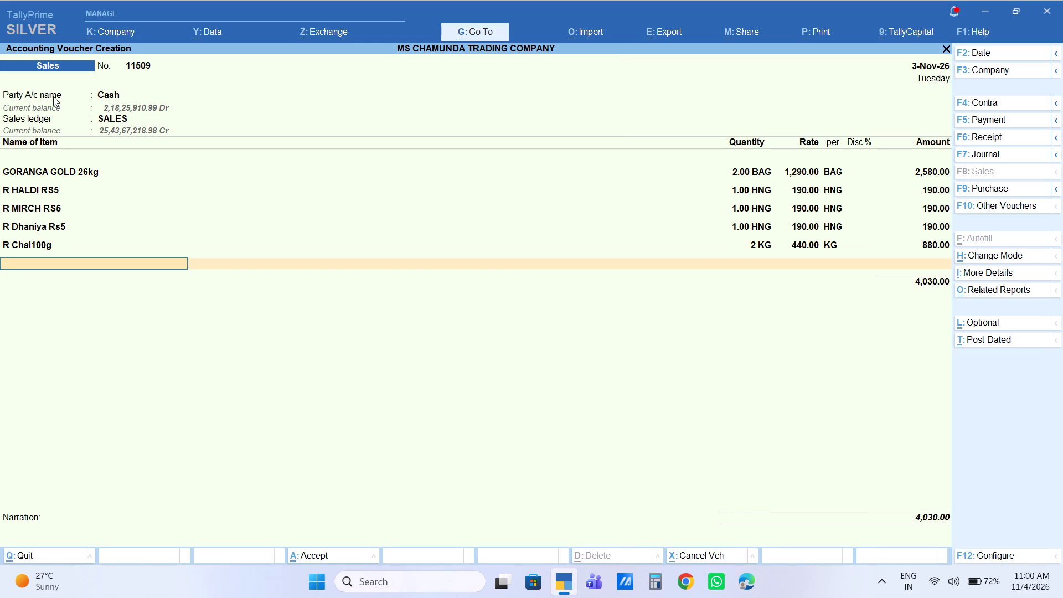
Add 1 bag of Surf Excel Rs10 Bag to the sales voucher, keeping the offered rate of 1,030.
{"action": "type", "text": "SURF"}
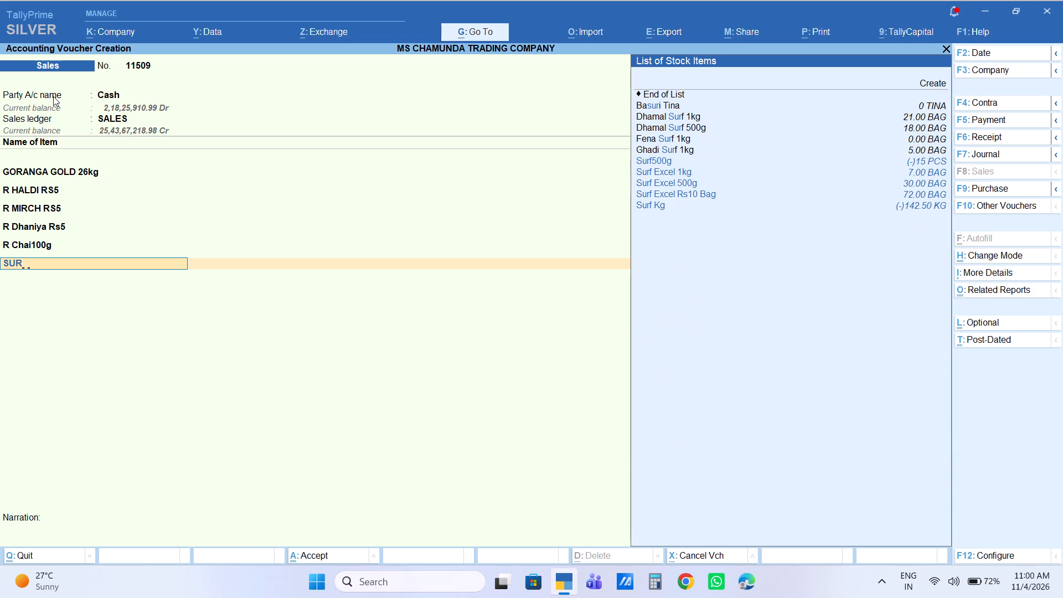
{"action": "key", "text": "Down"}
{"action": "key", "text": "Down"}
{"action": "key", "text": "Down"}
{"action": "key", "text": "Down"}
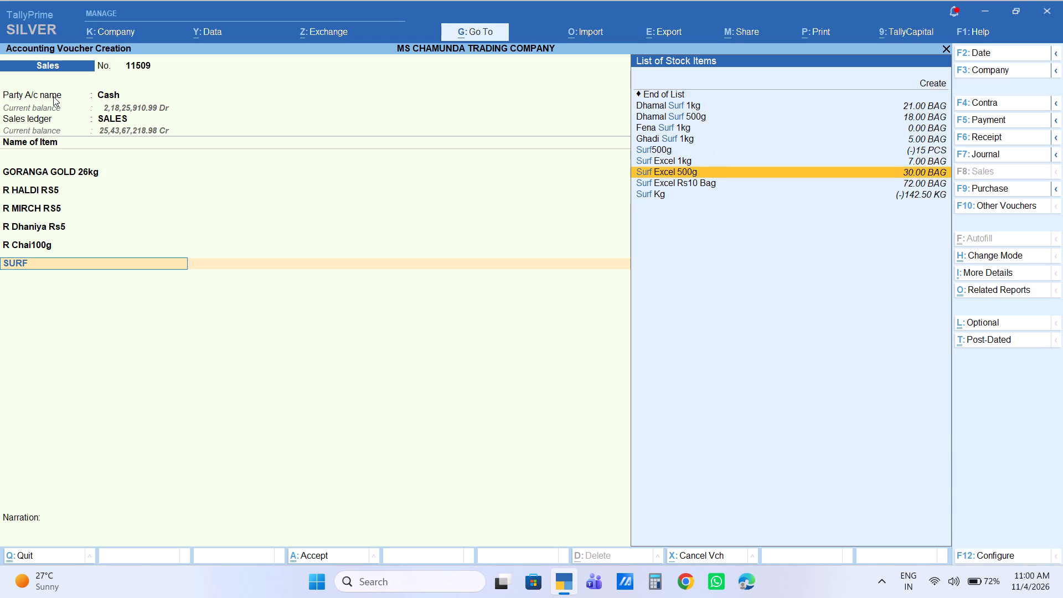
{"action": "key", "text": "Return"}
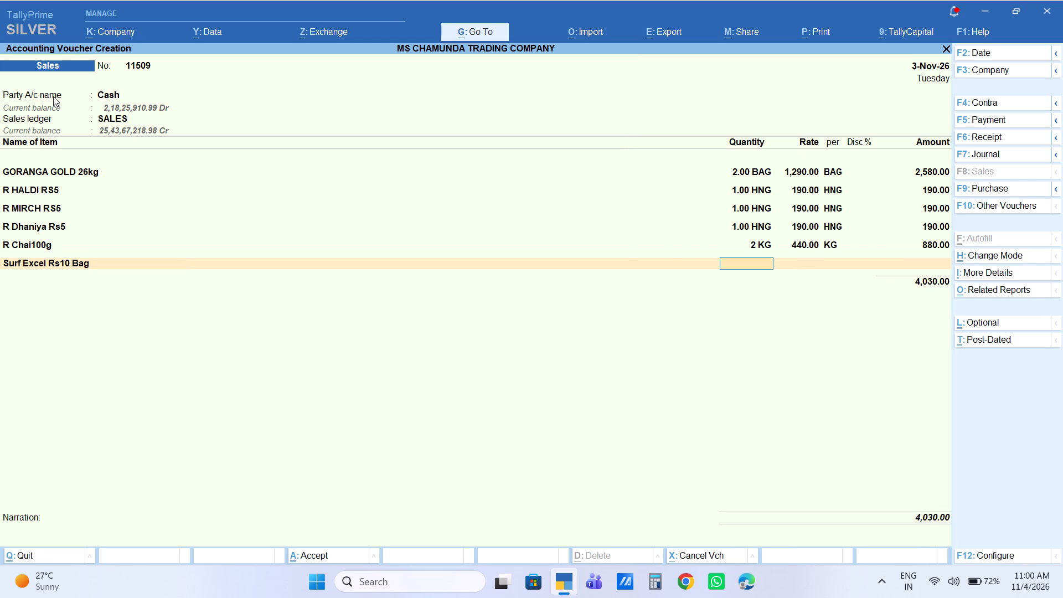
{"action": "key", "text": "1"}
{"action": "key", "text": "Return"}
{"action": "key", "text": "Return"}
{"action": "key", "text": "Return"}
{"action": "key", "text": "Return"}
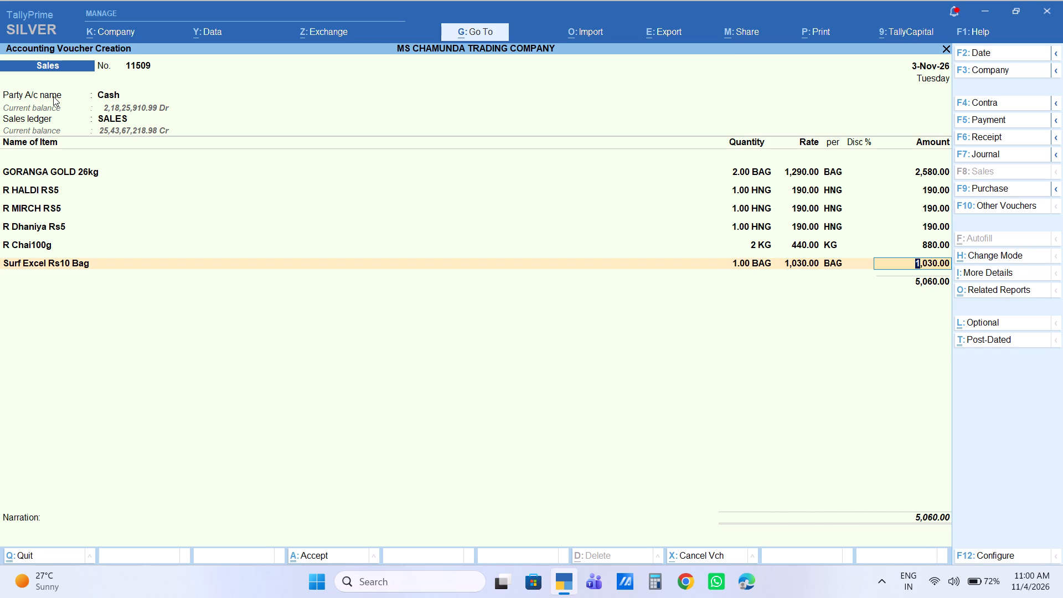
{"action": "key", "text": "Return"}
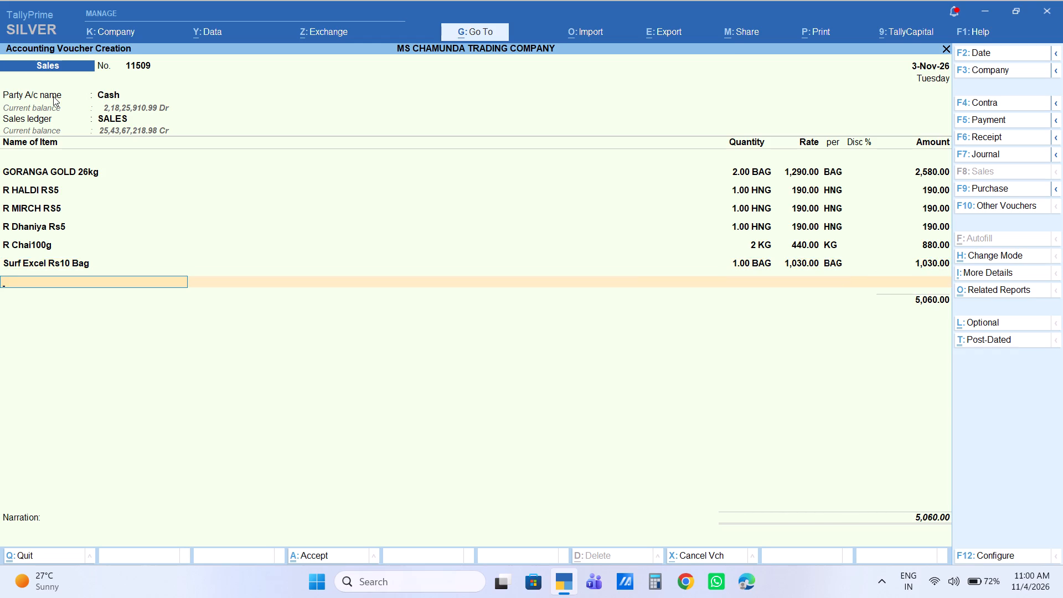
Add 1 KG of Shakkar to the sales voucher, keeping the offered rate of 90.
{"action": "key", "text": "s"}
{"action": "type", "text": "HA"}
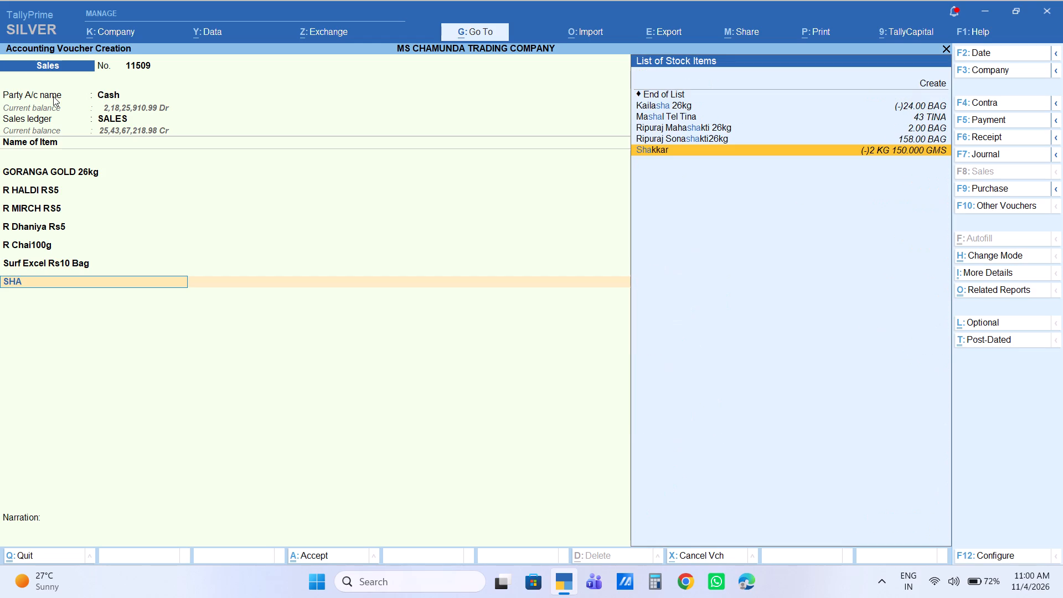
{"action": "type", "text": "KKA"}
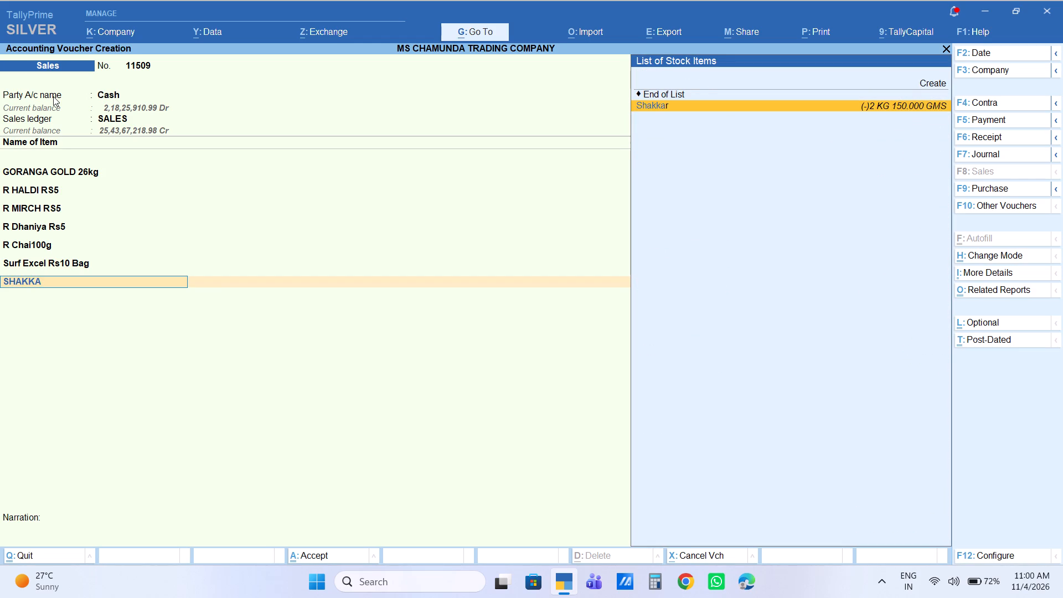
{"action": "key", "text": "Return"}
{"action": "key", "text": "1"}
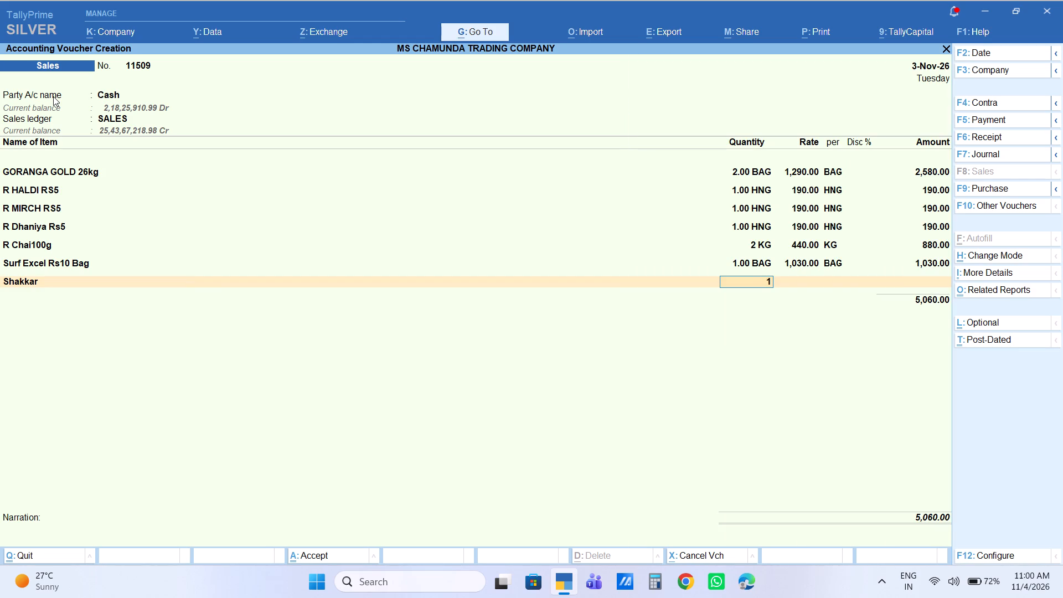
{"action": "key", "text": "Return"}
{"action": "key", "text": "Return"}
{"action": "key", "text": "Return"}
{"action": "key", "text": "Return"}
{"action": "key", "text": "Return"}
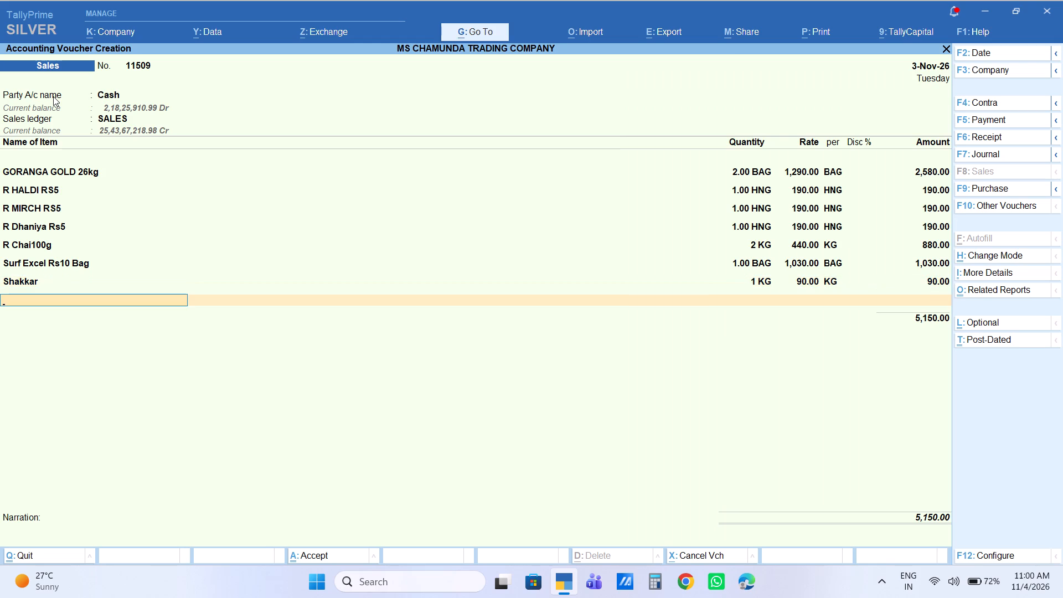
Add 2 HNG of Horlicks Rs 5 to the sales voucher, keeping the offered rate of 55.
{"action": "type", "text": "HOER"}
{"action": "type", "text": "RLI"}
{"action": "key", "text": "Down"}
{"action": "key", "text": "Down"}
{"action": "key", "text": "Down"}
{"action": "key", "text": "Down"}
{"action": "key", "text": "Down"}
{"action": "key", "text": "Down"}
{"action": "key", "text": "Down"}
{"action": "key", "text": "Down"}
{"action": "key", "text": "Down"}
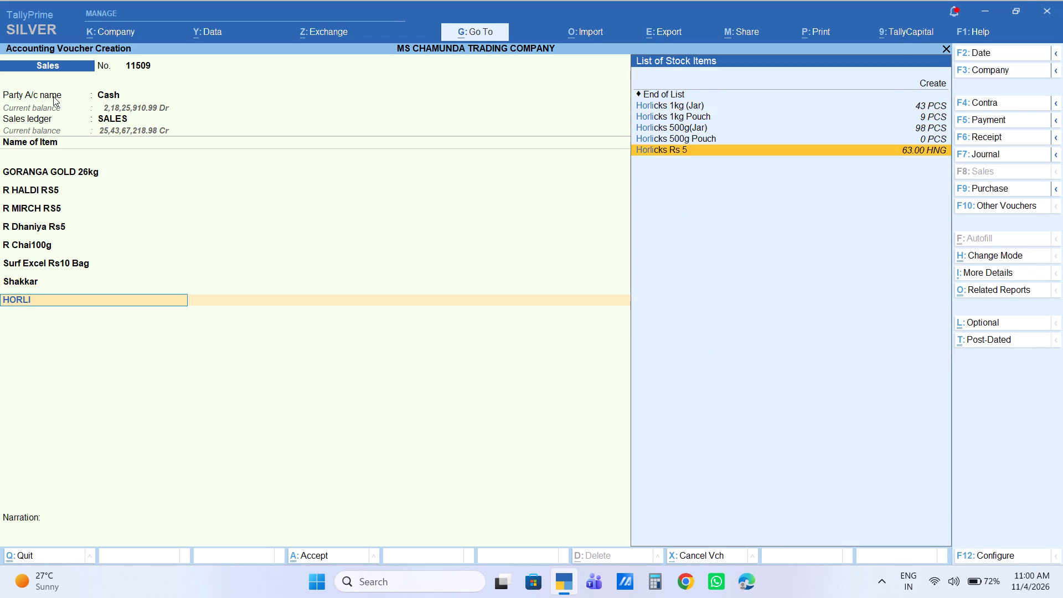
{"action": "key", "text": "Return"}
{"action": "key", "text": "2"}
{"action": "key", "text": "Return"}
{"action": "key", "text": "Return"}
{"action": "key", "text": "Return"}
{"action": "key", "text": "Return"}
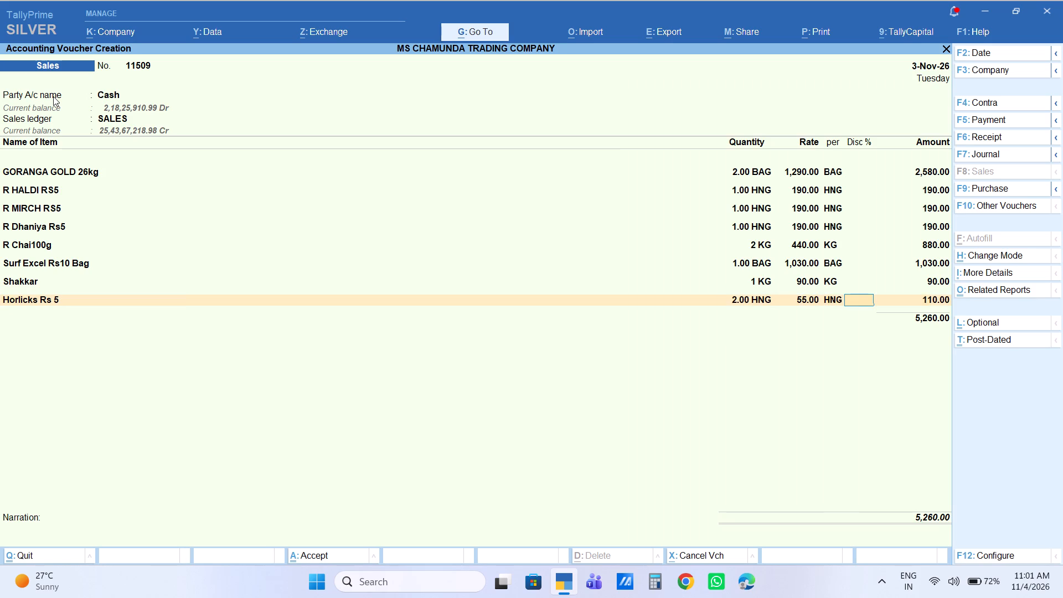
{"action": "key", "text": "Return"}
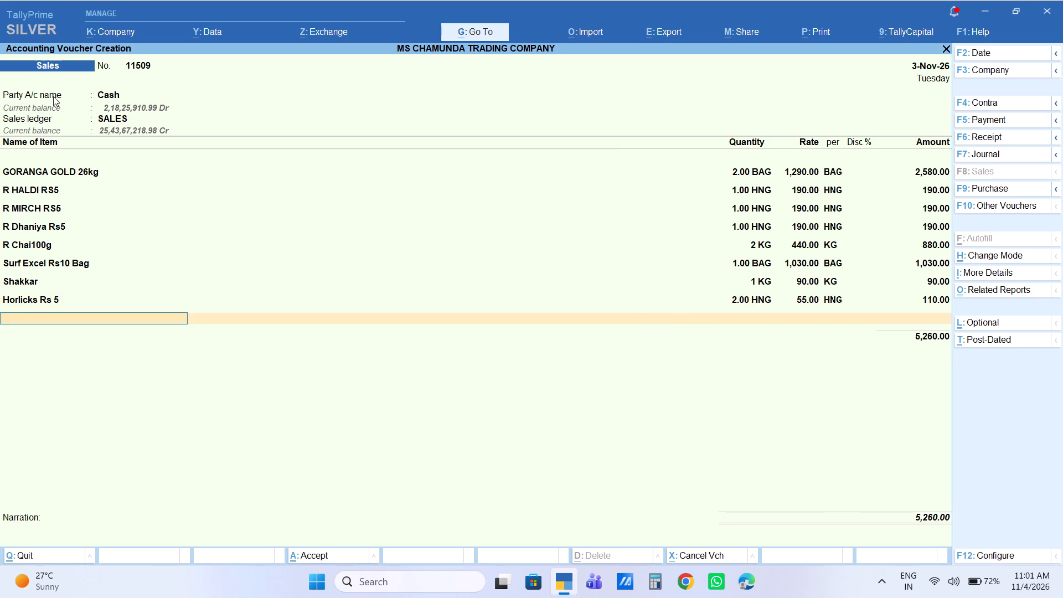
Add 1 BDL of F Soyabin Rs10 to the sales voucher, keeping the offered rate of 350.
{"action": "type", "text": "F SOYA"}
{"action": "key", "text": "Down"}
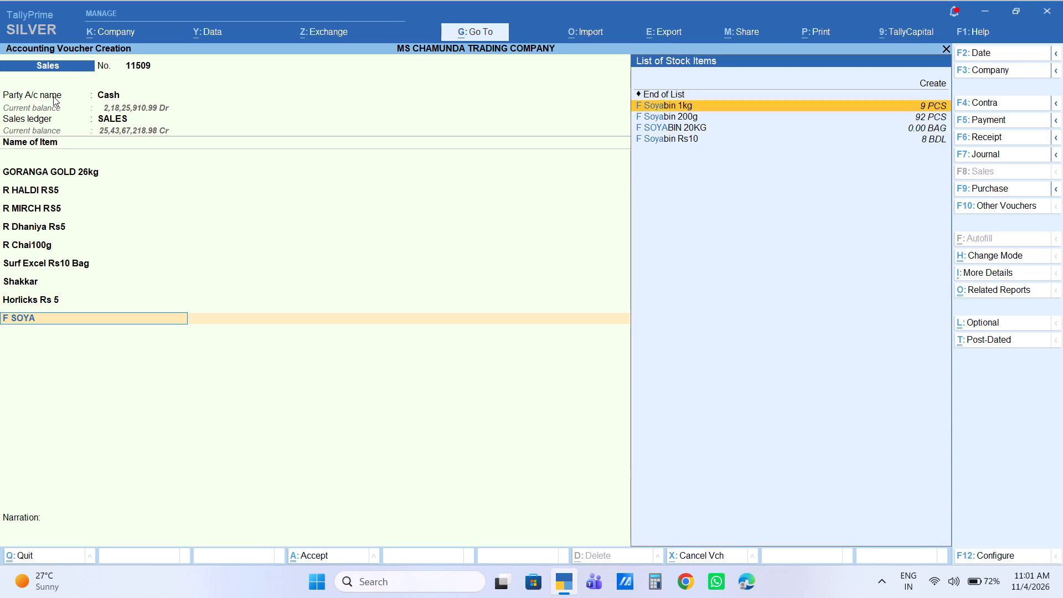
{"action": "key", "text": "Down"}
{"action": "key", "text": "Down"}
{"action": "key", "text": "Down"}
{"action": "key", "text": "Return"}
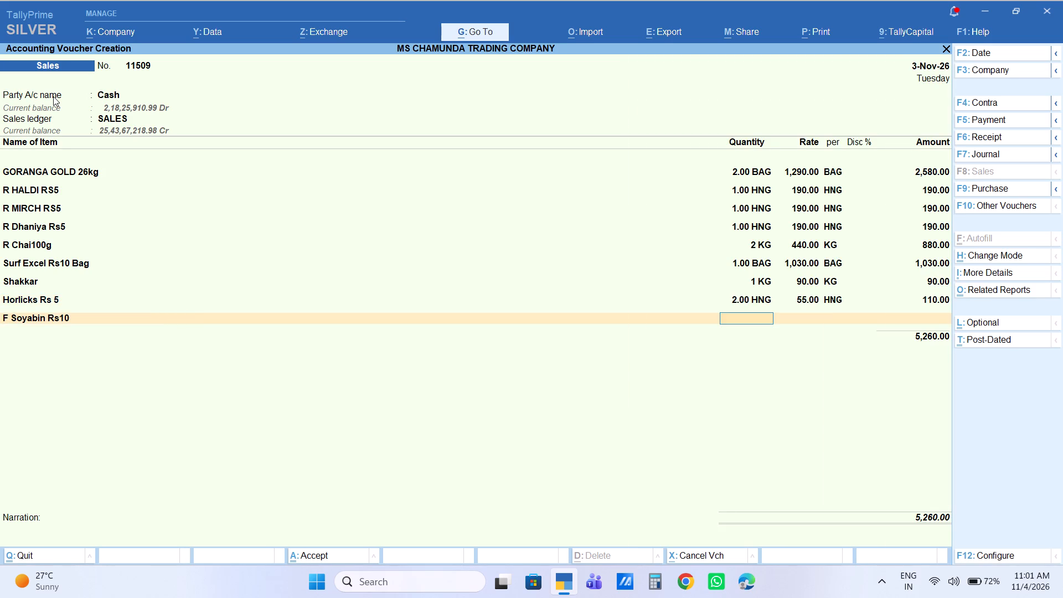
{"action": "key", "text": "1"}
{"action": "key", "text": "Return"}
{"action": "key", "text": "Return"}
{"action": "key", "text": "Return"}
{"action": "key", "text": "Return"}
{"action": "key", "text": "Return"}
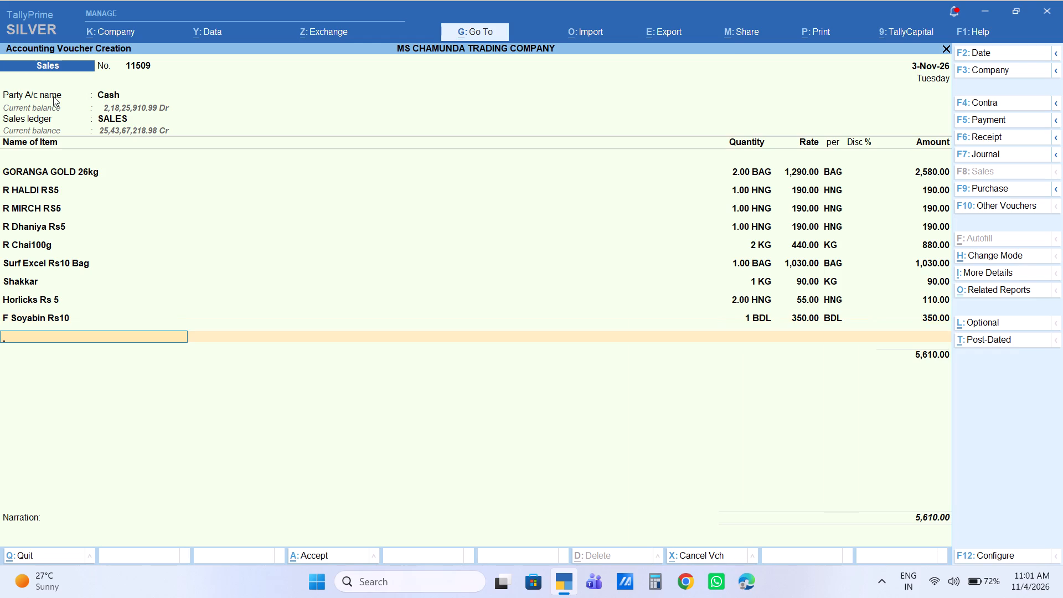
Add 1 BDL of R Jeera Rs5 to the sales voucher, keeping the offered rate of 200.
{"action": "type", "text": "R JE"}
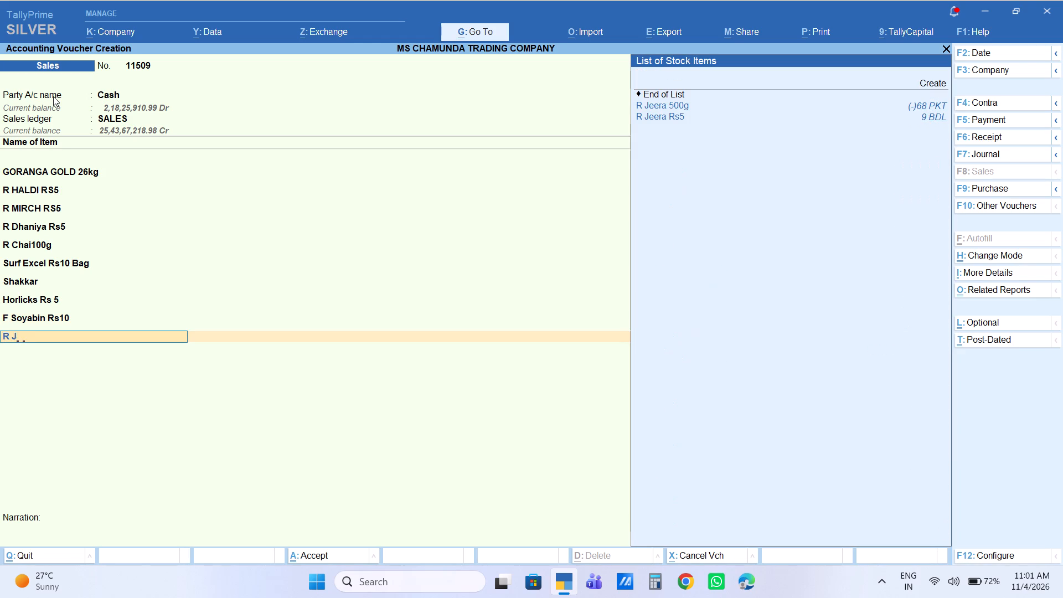
{"action": "key", "text": "Down"}
{"action": "key", "text": "Down"}
{"action": "key", "text": "Return"}
{"action": "key", "text": "1"}
{"action": "key", "text": "Return"}
{"action": "key", "text": "Return"}
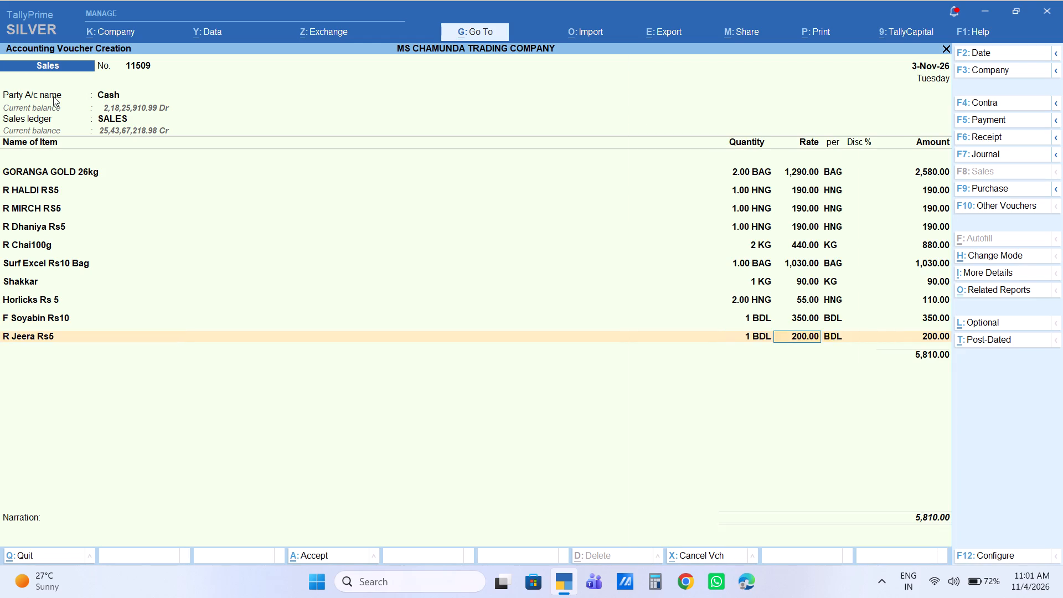
{"action": "key", "text": "Return"}
{"action": "key", "text": "Return"}
{"action": "key", "text": "Return"}
Add 1 BDL of R Marich Rs5 to the sales voucher, keeping the offered rate of 200.
{"action": "type", "text": "R MAR"}
{"action": "key", "text": "Down"}
{"action": "key", "text": "Down"}
{"action": "key", "text": "Down"}
{"action": "key", "text": "Return"}
{"action": "key", "text": "1"}
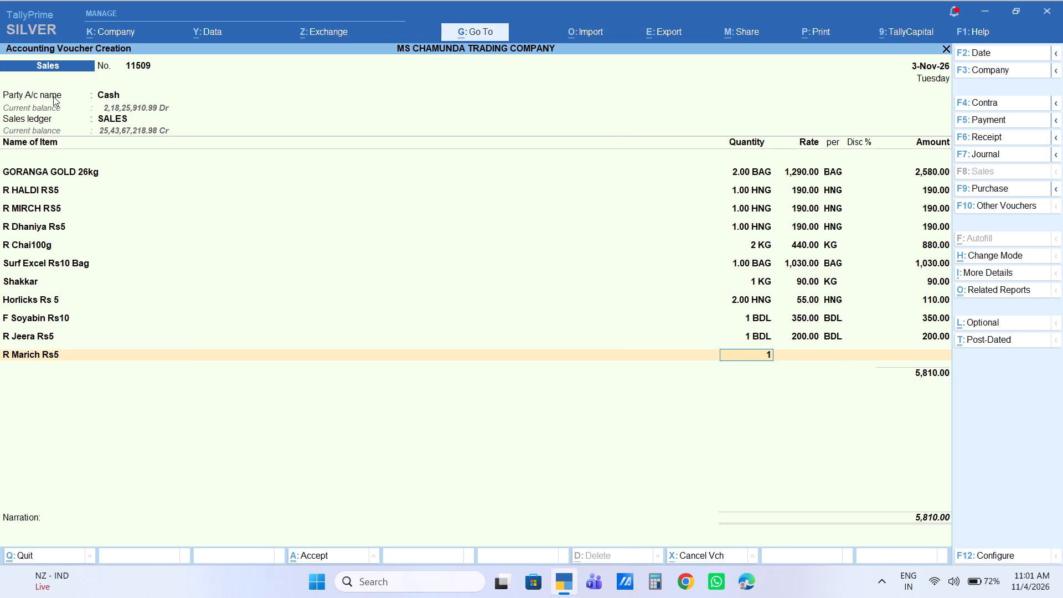
{"action": "key", "text": "Return"}
{"action": "key", "text": "Return"}
{"action": "key", "text": "Return"}
{"action": "key", "text": "Return"}
{"action": "key", "text": "Return"}
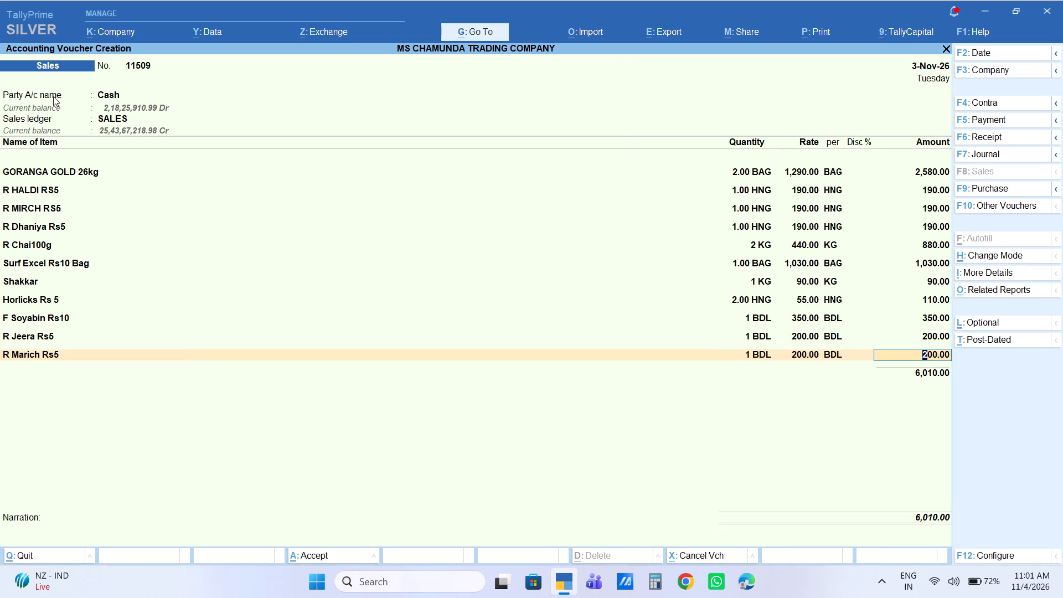
Finish the item list, add a Labour Charge of 10, and save the sales voucher without a narration.
{"action": "key", "text": "Return"}
{"action": "type", "text": "LA"}
{"action": "key", "text": "Return"}
{"action": "key", "text": "Return"}
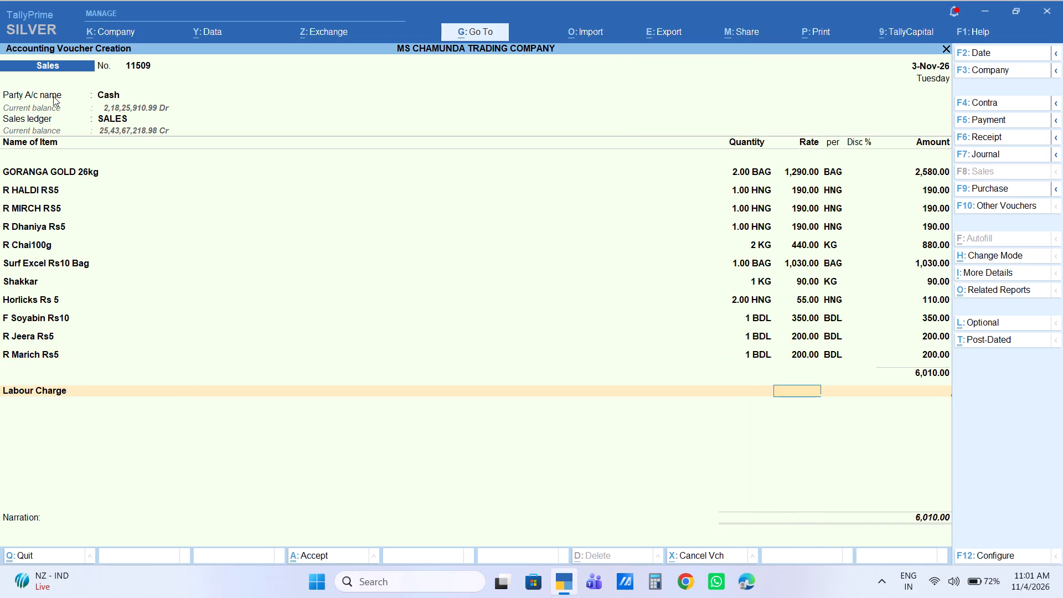
{"action": "type", "text": "10"}
{"action": "key", "text": "Return"}
{"action": "key", "text": "Return"}
{"action": "key", "text": "Return"}
{"action": "key", "text": "Return"}
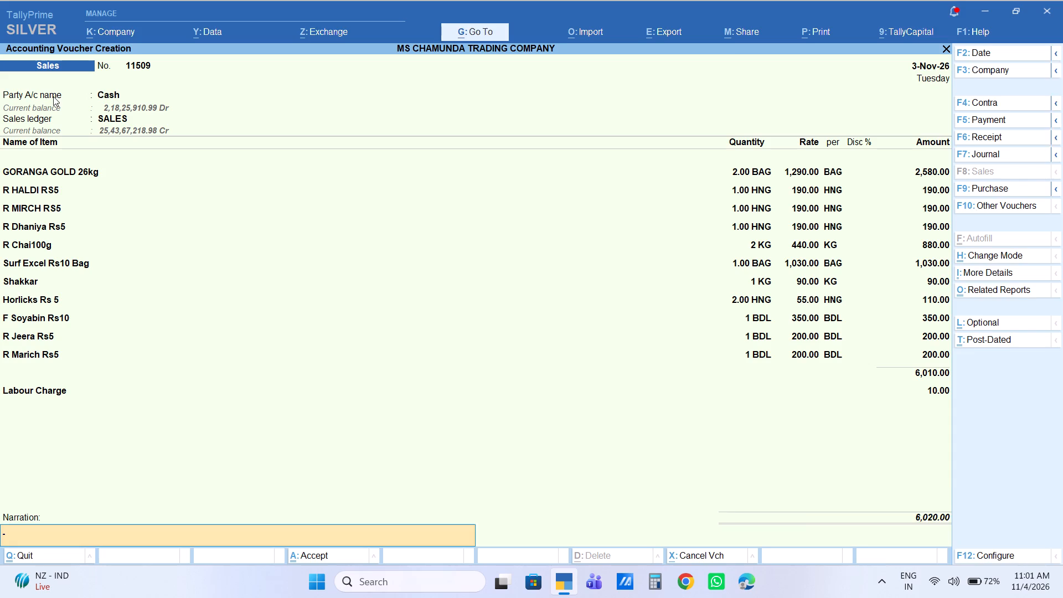
{"action": "key", "text": "Return"}
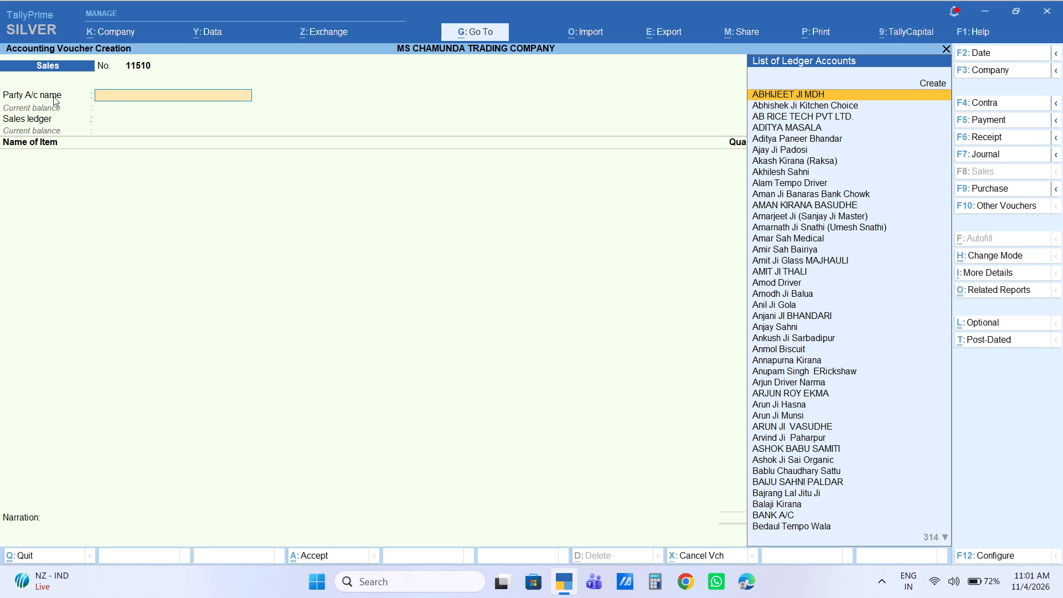
Set up the new sales voucher with Cash as the party account, default party details and the SALES ledger.
{"action": "type", "text": "CAS"}
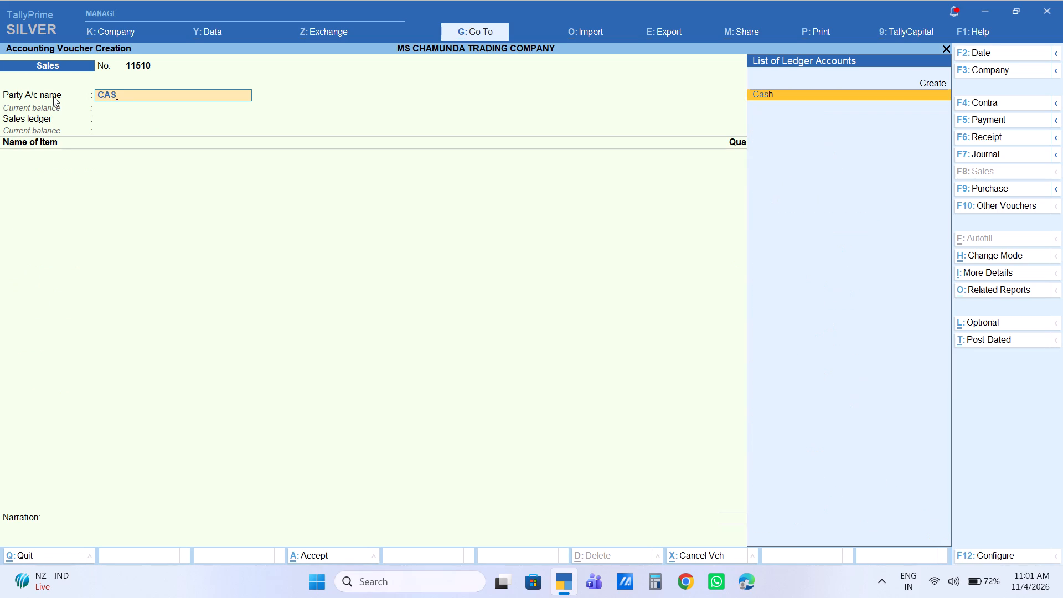
{"action": "key", "text": "Return"}
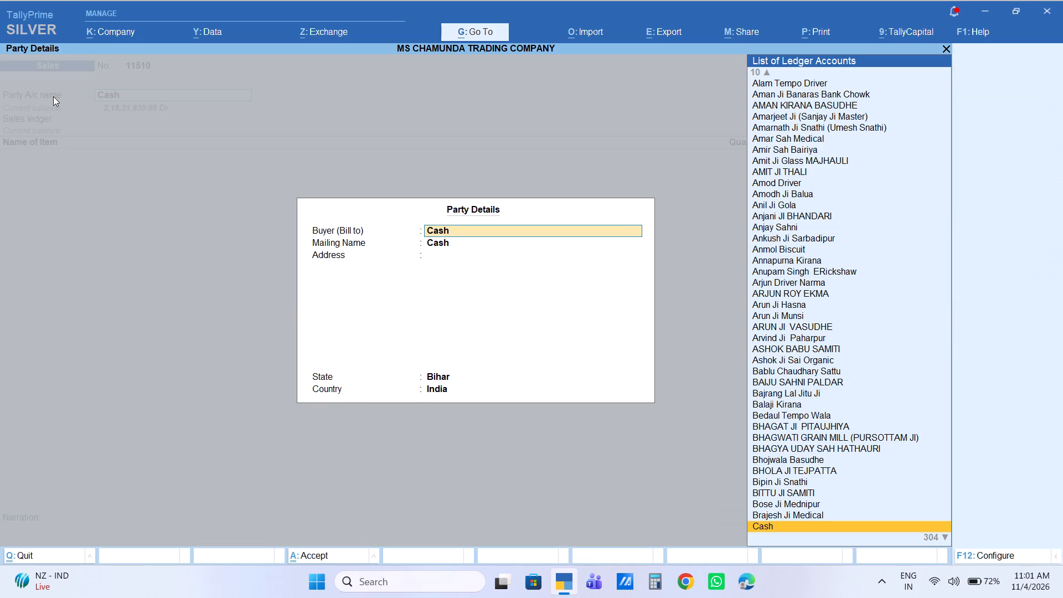
{"action": "key", "text": "Return"}
{"action": "key", "text": "Return"}
{"action": "key", "text": "Return"}
{"action": "key", "text": "Return"}
{"action": "key", "text": "Return"}
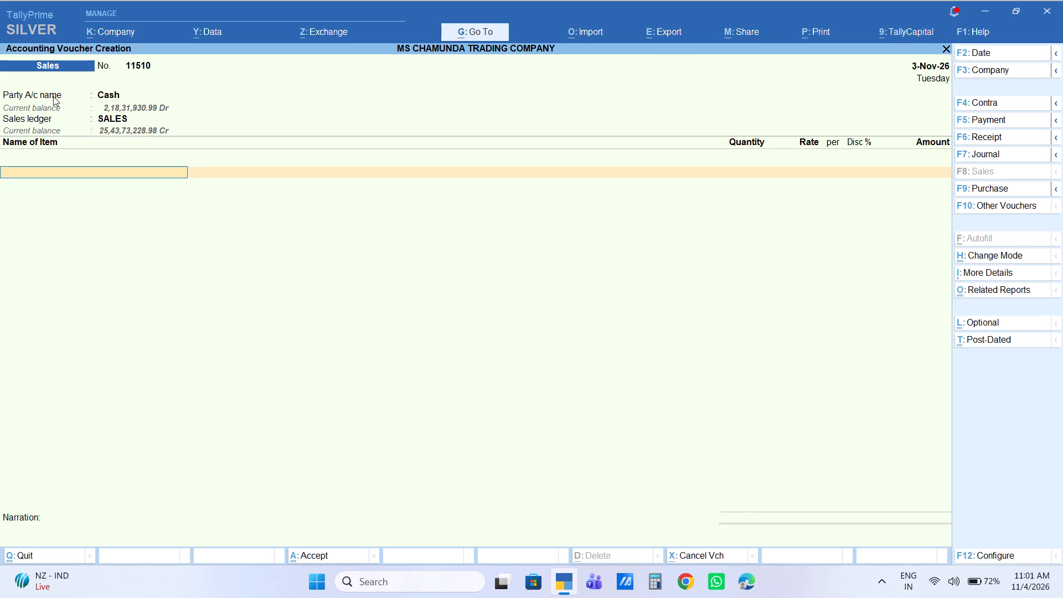
Add 1 bag of MASOOR DAL 30kg to the sales voucher with an amount of 2,130.
{"action": "type", "text": "MASOO"}
{"action": "key", "text": "Down"}
{"action": "key", "text": "Return"}
{"action": "key", "text": "1"}
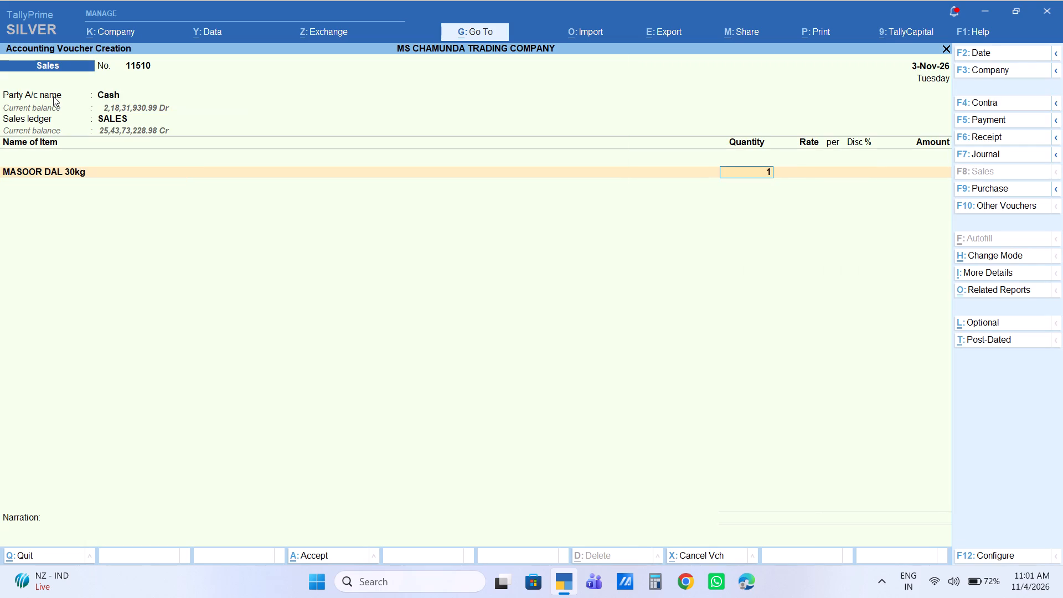
{"action": "key", "text": "Return"}
{"action": "key", "text": "Return"}
{"action": "key", "text": "Return"}
{"action": "key", "text": "Return"}
{"action": "key", "text": "Return"}
{"action": "key", "text": "BackSpace"}
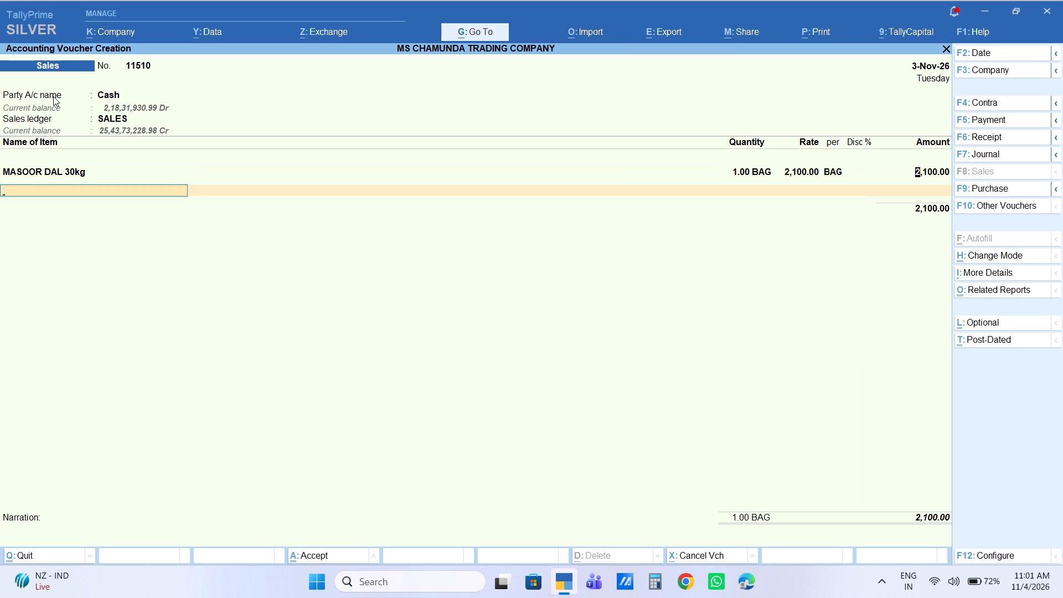
{"action": "type", "text": "2130"}
{"action": "key", "text": "Return"}
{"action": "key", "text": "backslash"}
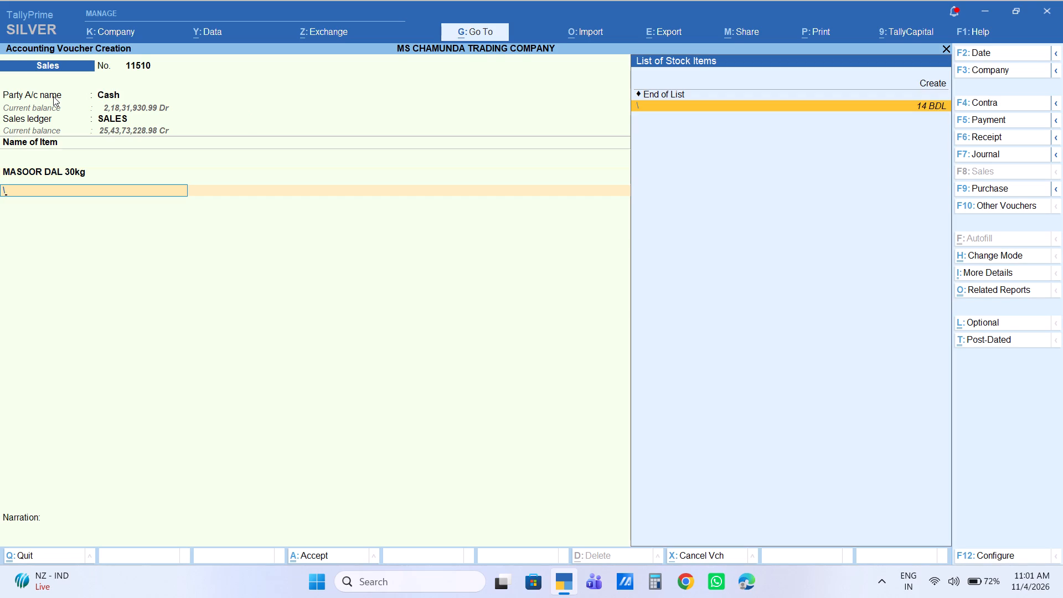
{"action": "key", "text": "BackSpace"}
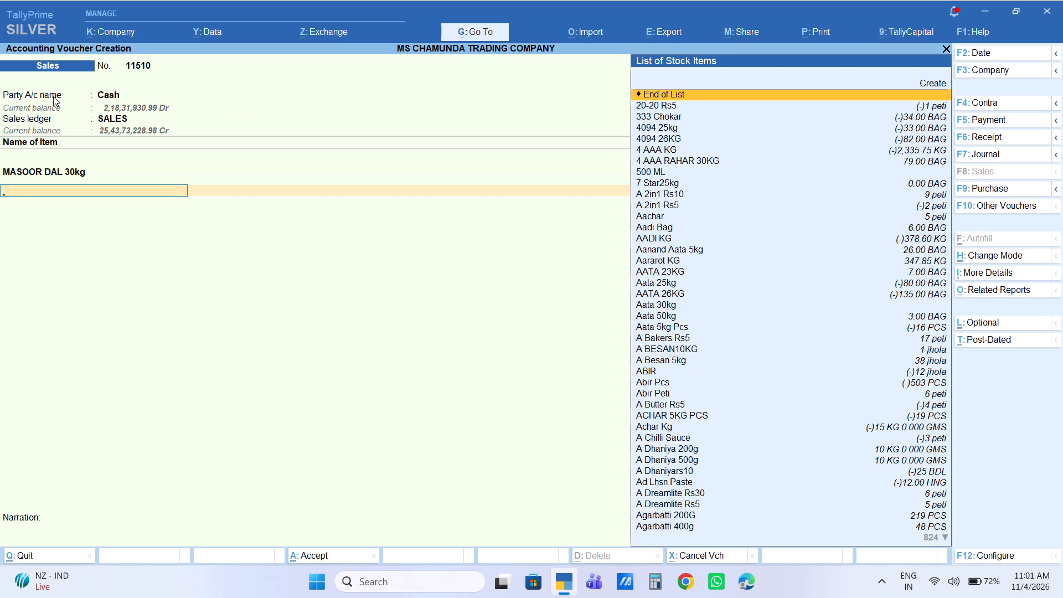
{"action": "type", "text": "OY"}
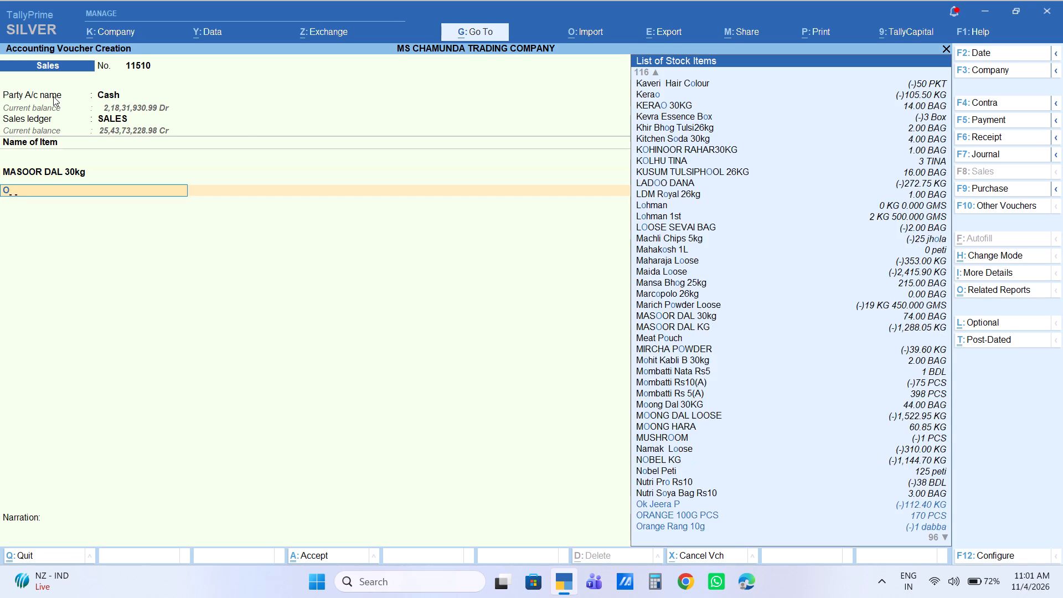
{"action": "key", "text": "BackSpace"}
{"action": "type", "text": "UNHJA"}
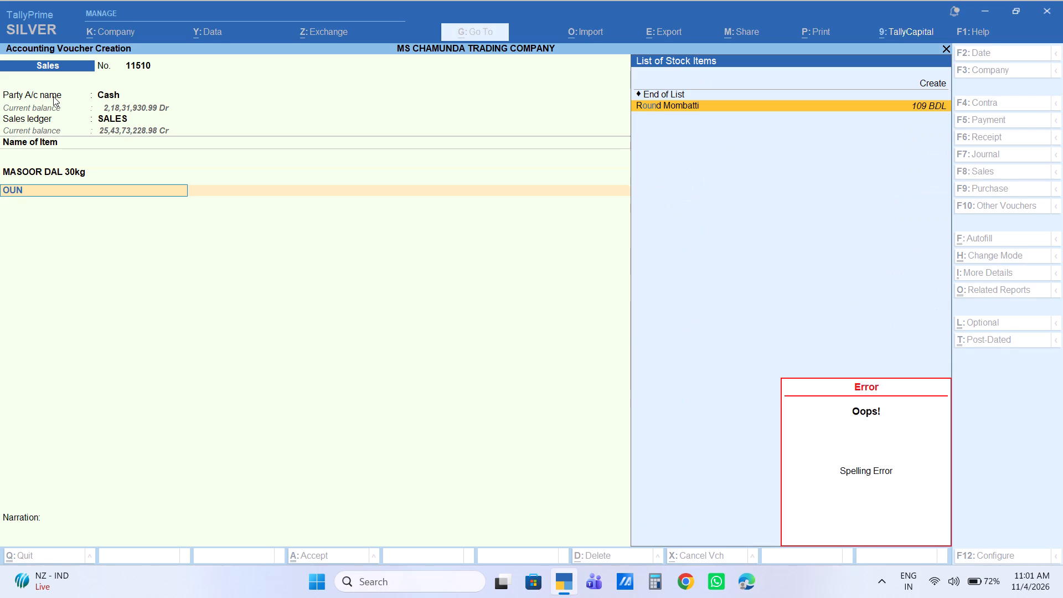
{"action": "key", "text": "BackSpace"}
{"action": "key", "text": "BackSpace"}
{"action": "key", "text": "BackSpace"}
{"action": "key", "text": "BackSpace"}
Add 1 BDL of Punjabi Papad BdL to the sales voucher with an amount of 200.
{"action": "type", "text": "PUNJA"}
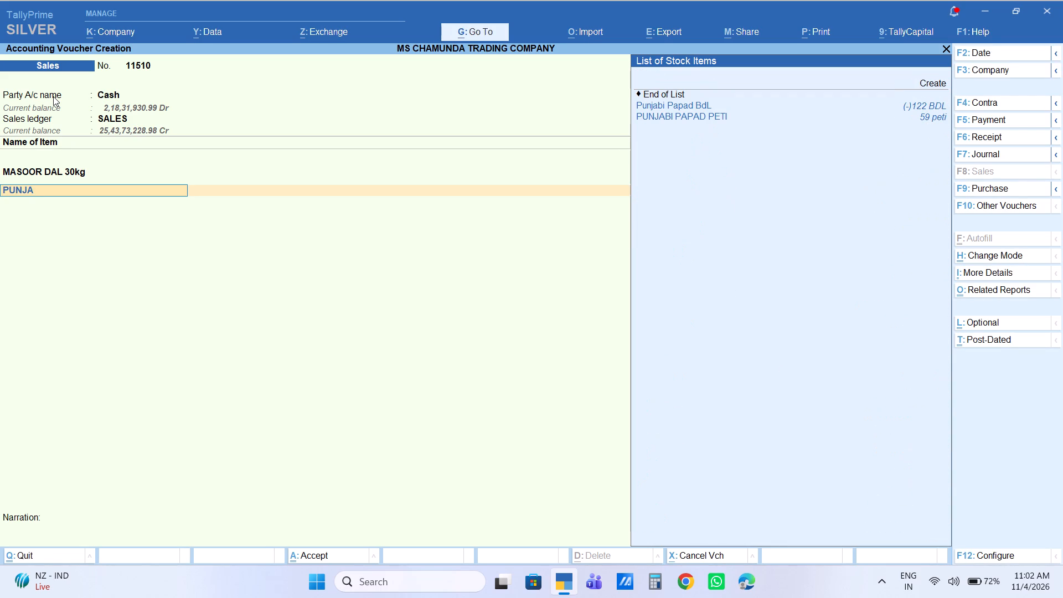
{"action": "key", "text": "Down"}
{"action": "key", "text": "Down"}
{"action": "key", "text": "Up"}
{"action": "key", "text": "Return"}
{"action": "key", "text": "1"}
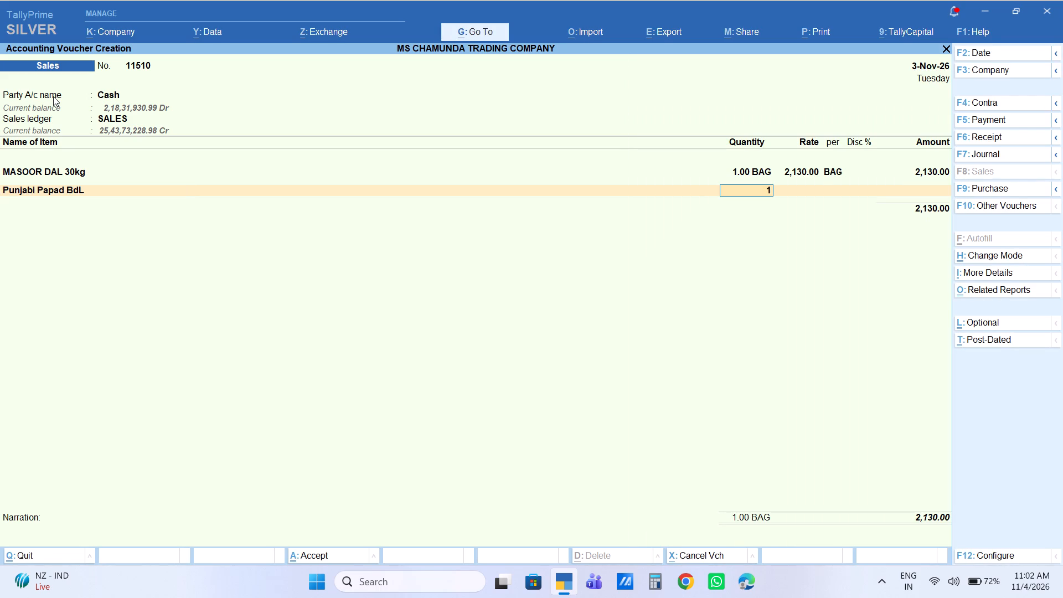
{"action": "key", "text": "Return"}
{"action": "key", "text": "Return"}
{"action": "key", "text": "Return"}
{"action": "key", "text": "Return"}
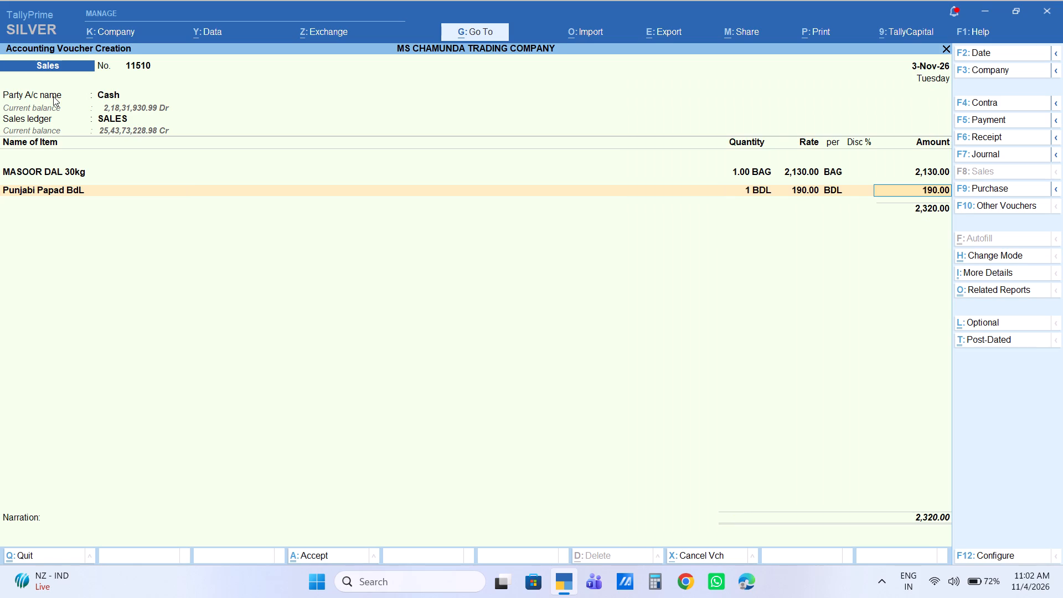
{"action": "type", "text": "200\\"}
{"action": "key", "text": "Return"}
{"action": "key", "text": "BackSpace"}
{"action": "key", "text": "Return"}
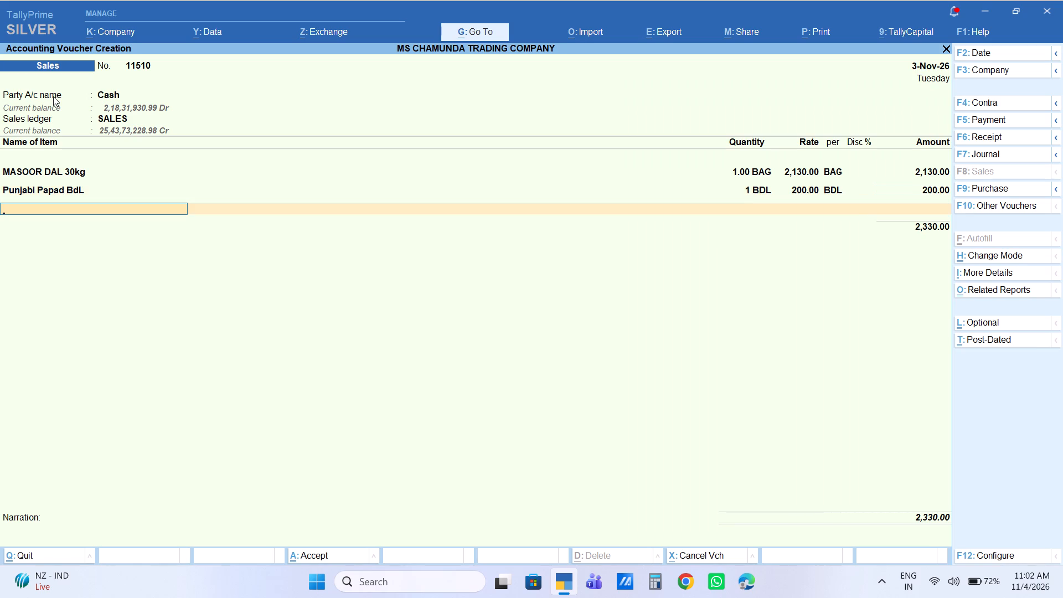
Add 1 BDL of R GARAM RS5 BdL to the sales voucher with an amount of 190.
{"action": "type", "text": "R GARA"}
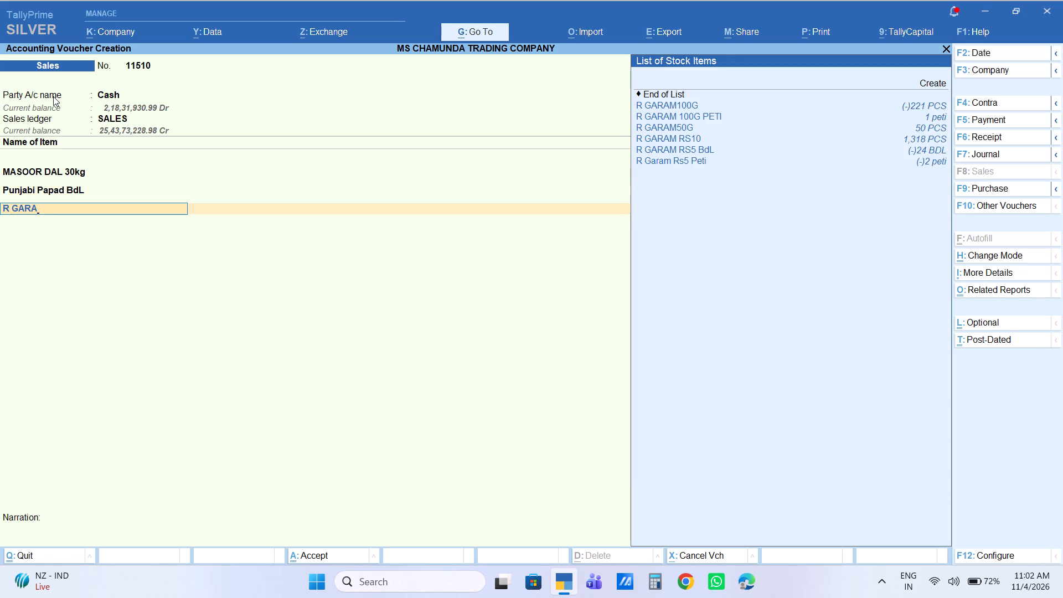
{"action": "key", "text": "Down"}
{"action": "key", "text": "Down"}
{"action": "key", "text": "Down"}
{"action": "key", "text": "Down"}
{"action": "key", "text": "Down"}
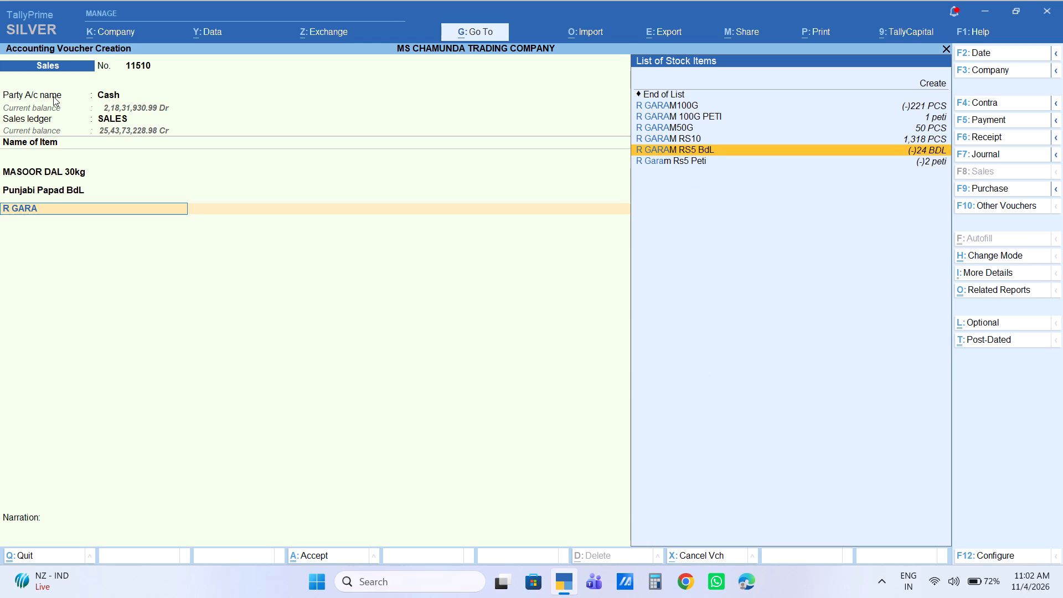
{"action": "key", "text": "Return"}
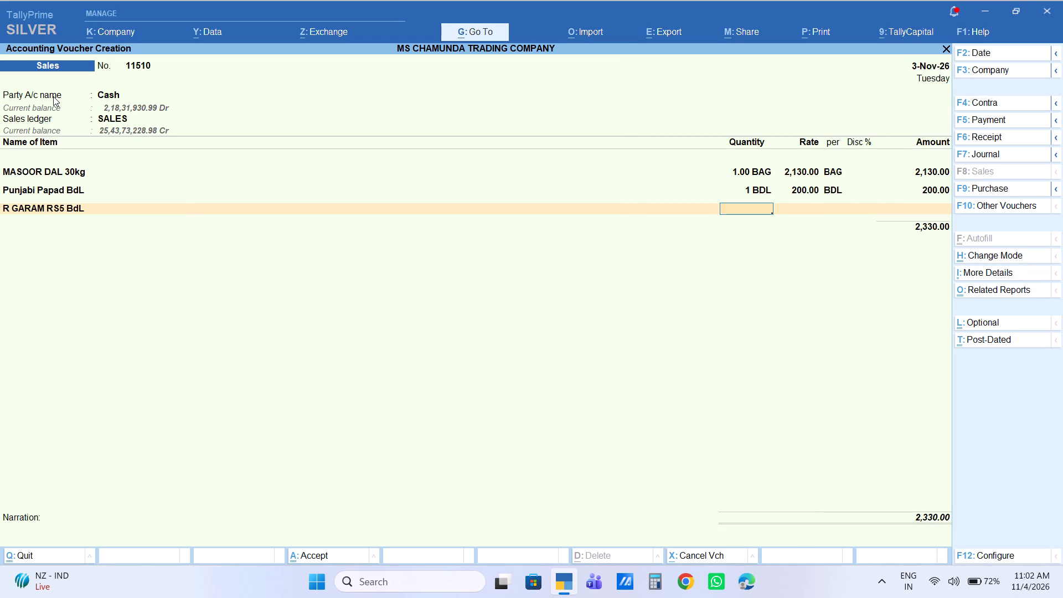
{"action": "key", "text": "1"}
{"action": "key", "text": "Return"}
{"action": "key", "text": "Return"}
{"action": "key", "text": "Return"}
{"action": "key", "text": "Return"}
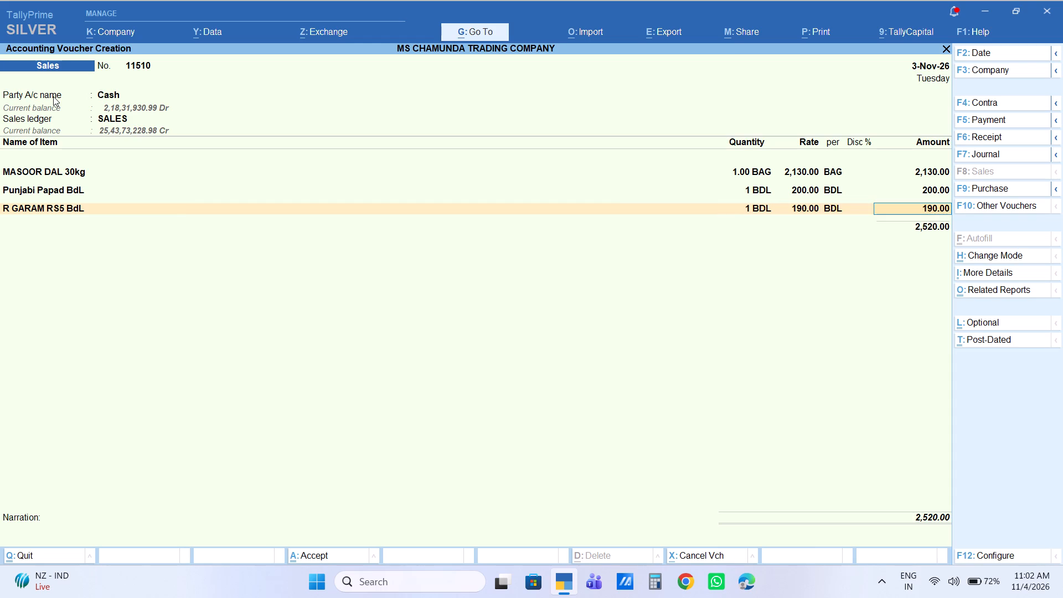
{"action": "key", "text": "Return"}
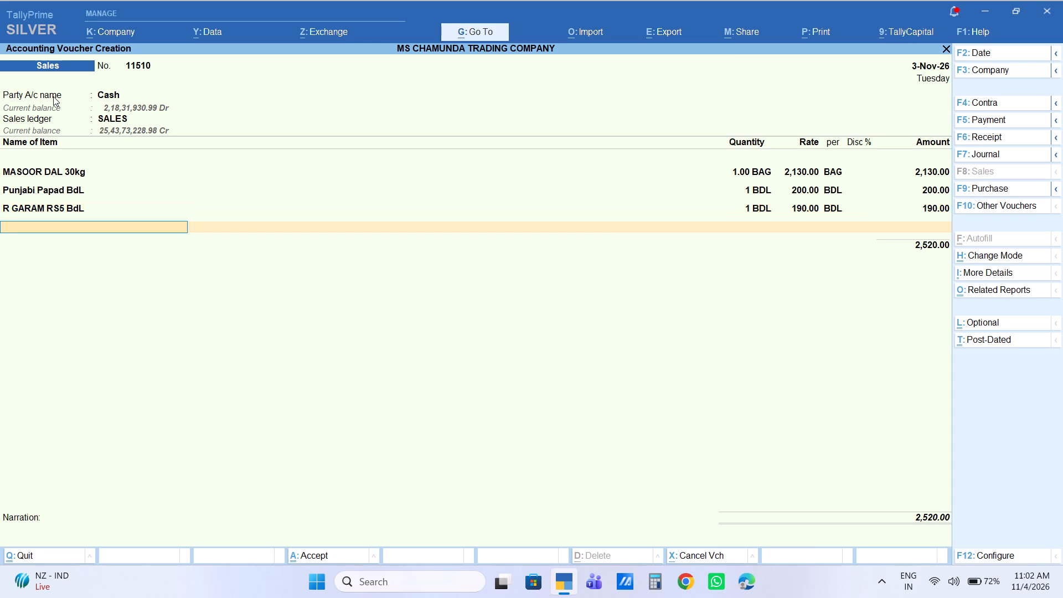
Add 1 BDL of R Meat Rs5 BDL to the sales voucher with an amount of 190.
{"action": "type", "text": "R MEA"}
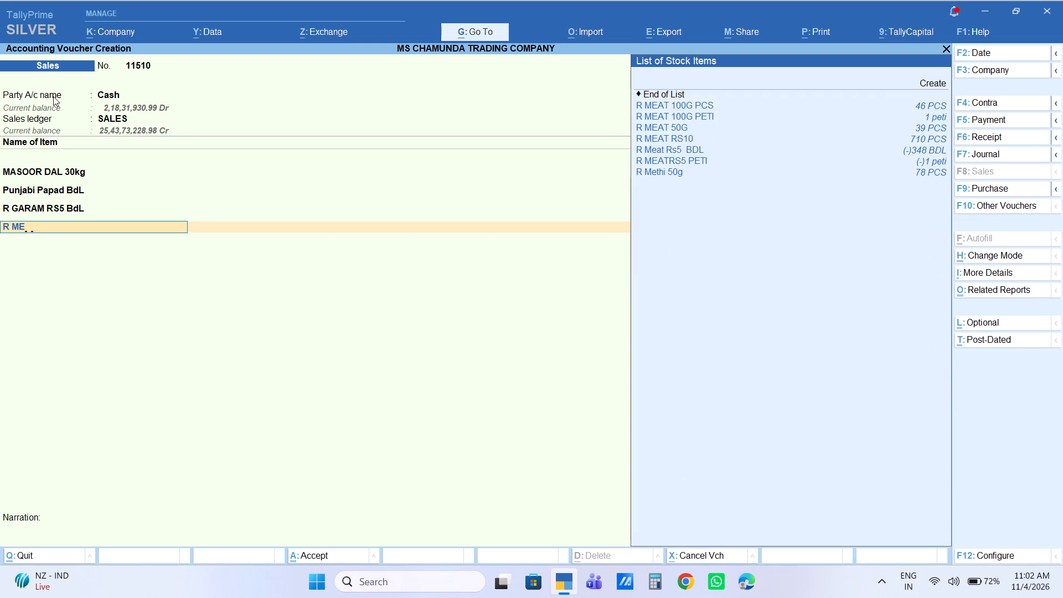
{"action": "key", "text": "Down"}
{"action": "key", "text": "Down"}
{"action": "key", "text": "Down"}
{"action": "key", "text": "Down"}
{"action": "key", "text": "Down"}
{"action": "key", "text": "Down"}
{"action": "key", "text": "Down"}
{"action": "key", "text": "Down"}
{"action": "key", "text": "Down"}
{"action": "key", "text": "Down"}
{"action": "key", "text": "Down"}
{"action": "key", "text": "Down"}
{"action": "key", "text": "Down"}
{"action": "key", "text": "Down"}
{"action": "key", "text": "Down"}
{"action": "key", "text": "Return"}
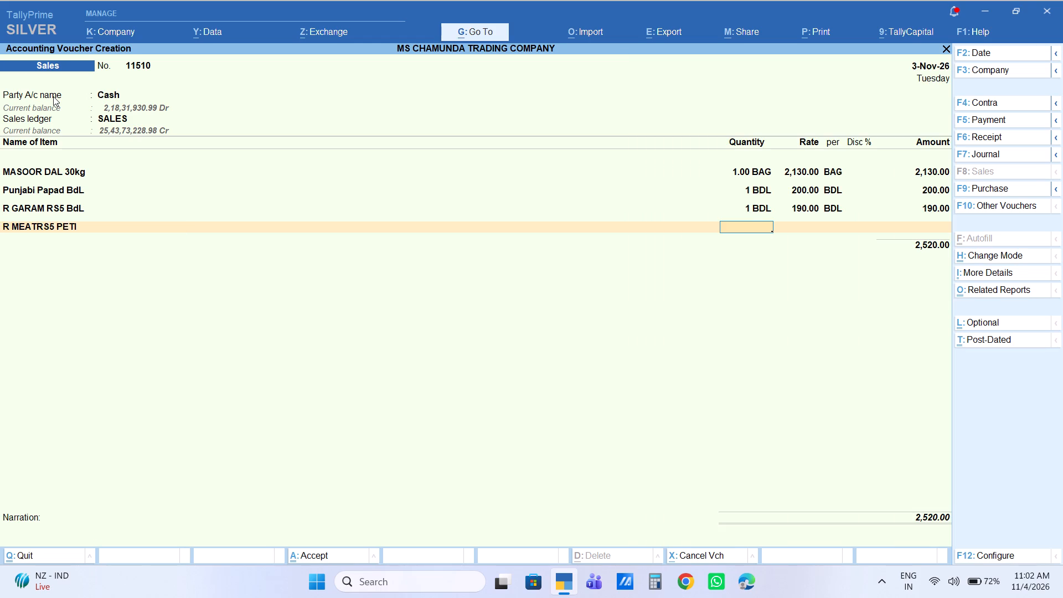
{"action": "key", "text": "BackSpace"}
{"action": "key", "text": "Up"}
{"action": "key", "text": "Return"}
{"action": "key", "text": "1"}
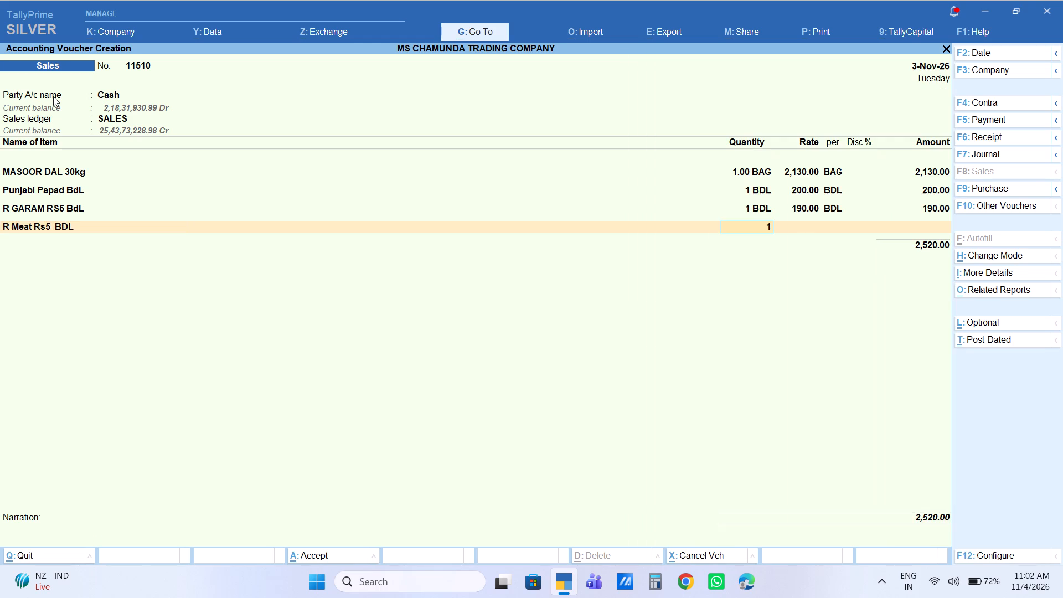
{"action": "key", "text": "Return"}
{"action": "key", "text": "Return"}
{"action": "key", "text": "Return"}
{"action": "key", "text": "Return"}
{"action": "key", "text": "Return"}
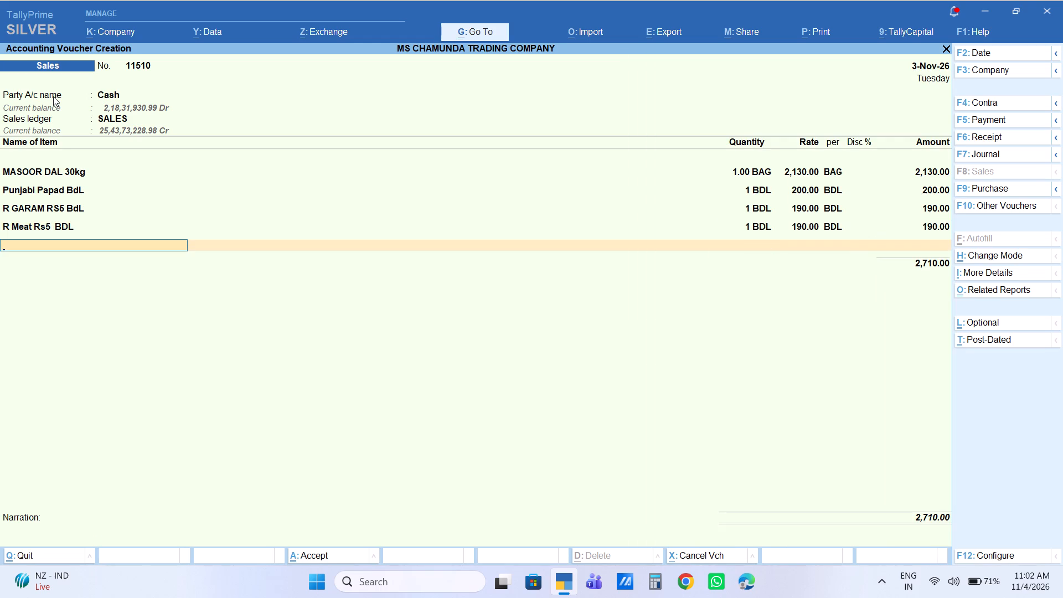
Add 1 peti of Machis Rs 2 to the sales voucher with an amount of 425.
{"action": "type", "text": "MACHIS"}
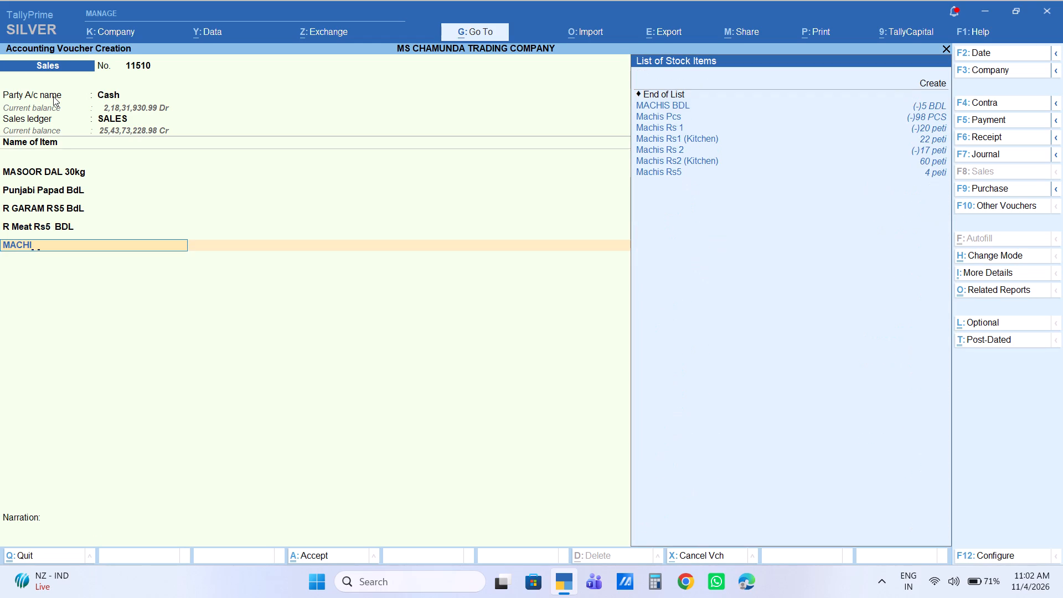
{"action": "key", "text": "Down"}
{"action": "key", "text": "Down"}
{"action": "key", "text": "Down"}
{"action": "key", "text": "Down"}
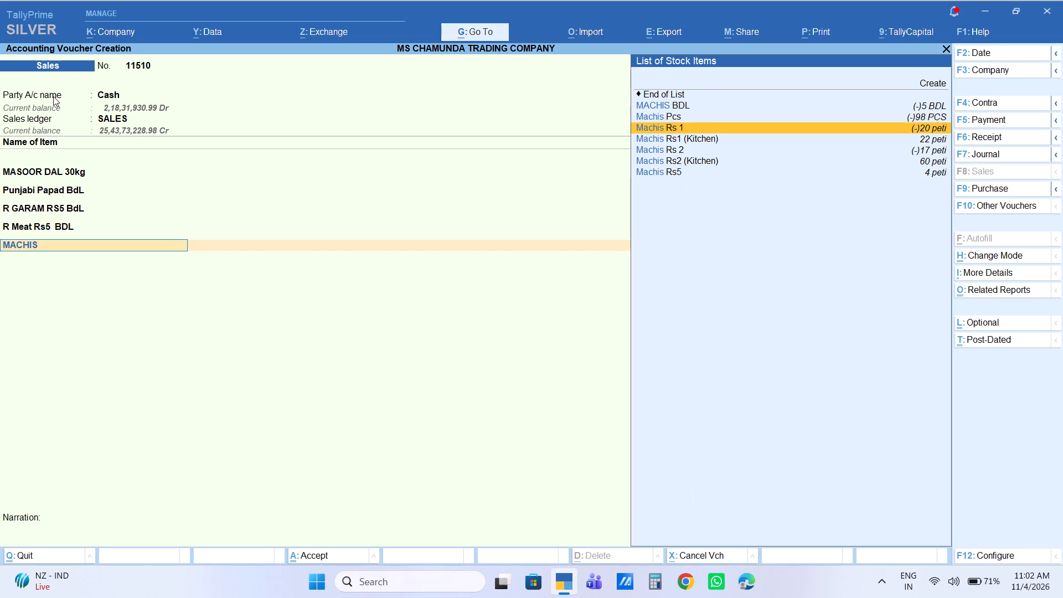
{"action": "key", "text": "Down"}
{"action": "key", "text": "Return"}
{"action": "key", "text": "1"}
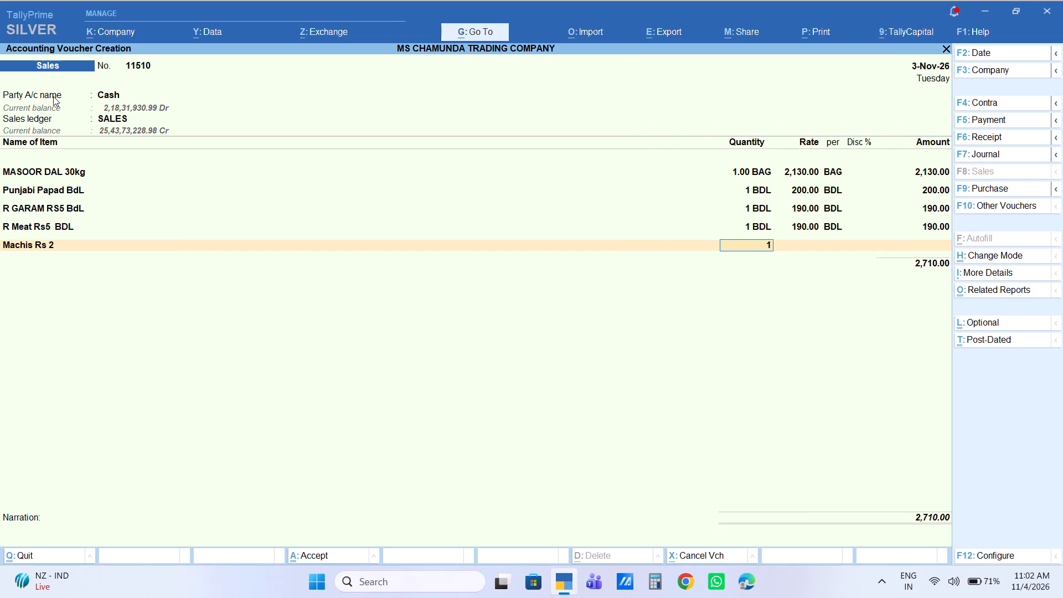
{"action": "key", "text": "Return"}
{"action": "key", "text": "Return"}
{"action": "key", "text": "Return"}
{"action": "key", "text": "Return"}
{"action": "type", "text": "425"}
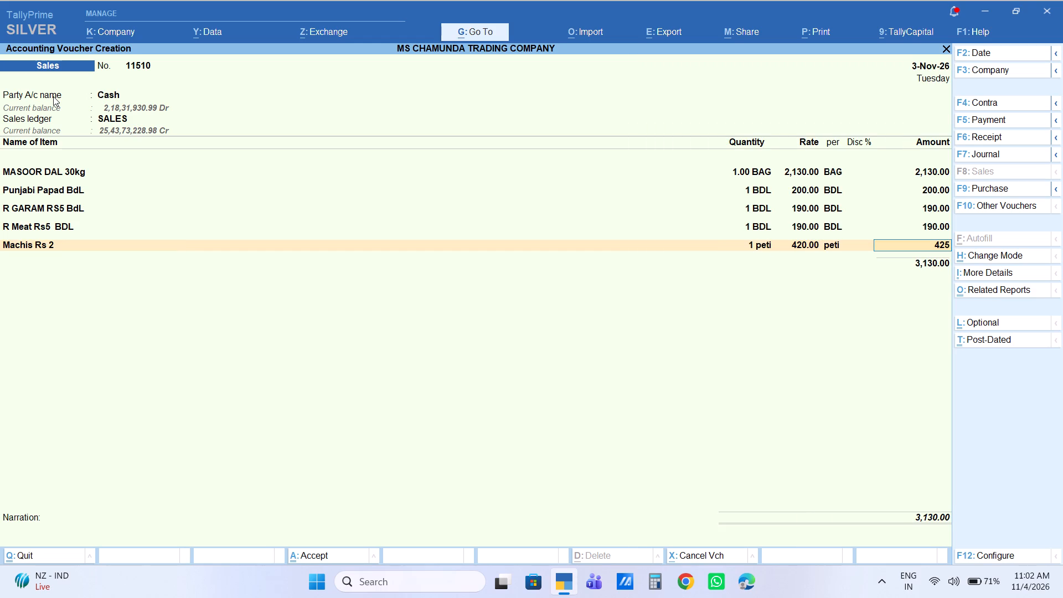
{"action": "key", "text": "Return"}
Add 1 bag of Wheel 1Kg to the sales voucher with an amount of 1,920.
{"action": "type", "text": "WHE"}
{"action": "key", "text": "Down"}
{"action": "key", "text": "Return"}
{"action": "key", "text": "1"}
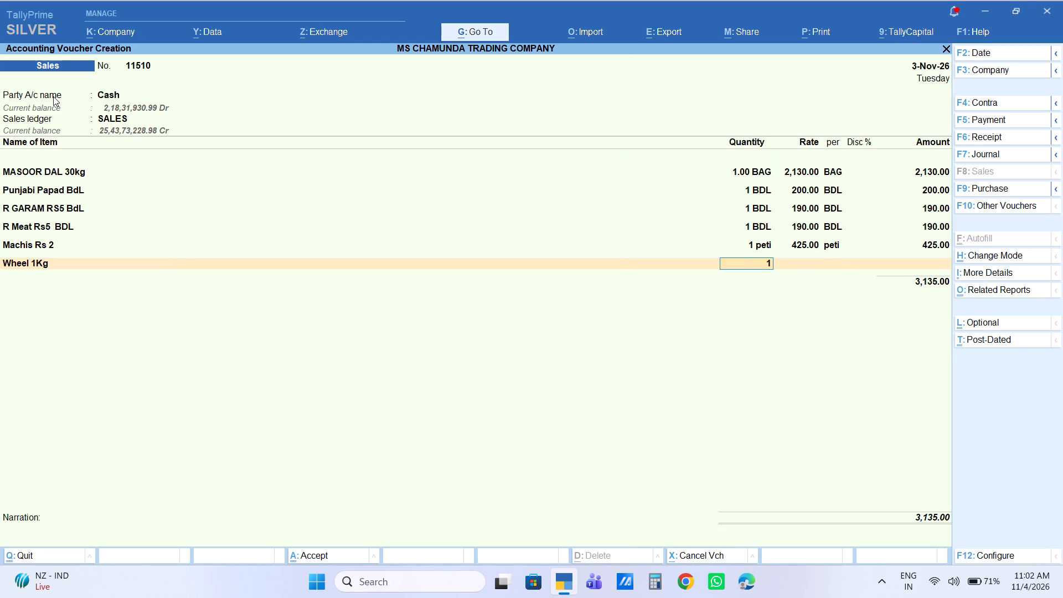
{"action": "key", "text": "Return"}
{"action": "key", "text": "Return"}
{"action": "key", "text": "Return"}
{"action": "key", "text": "Return"}
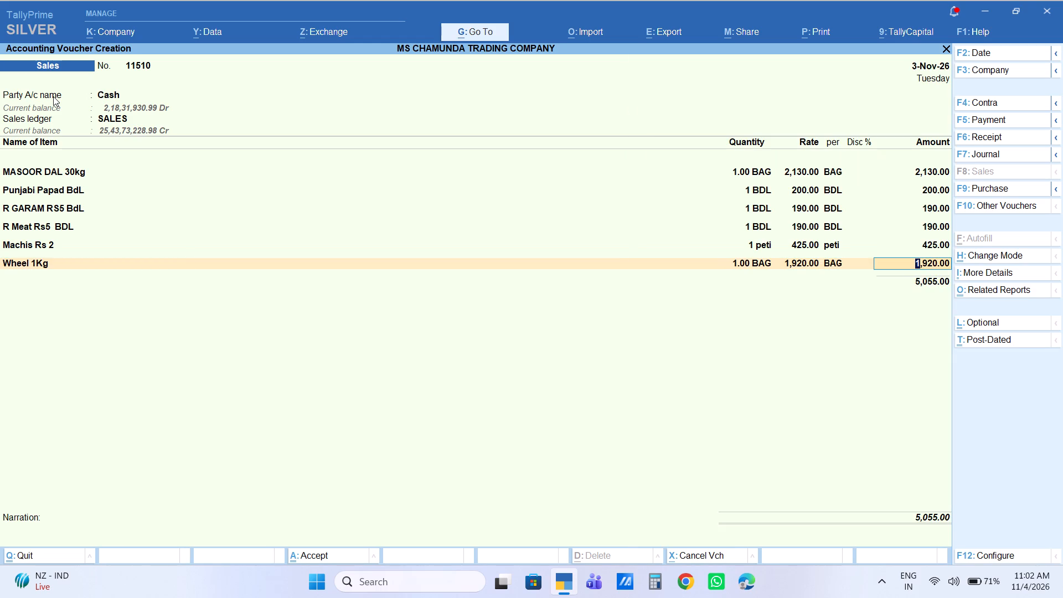
{"action": "type", "text": "1920"}
{"action": "key", "text": "Return"}
Add 1 peti of FORTUNE 1L PETI to the sales voucher with an amount of 2,630.
{"action": "type", "text": "FORT"}
{"action": "key", "text": "Down"}
{"action": "key", "text": "Down"}
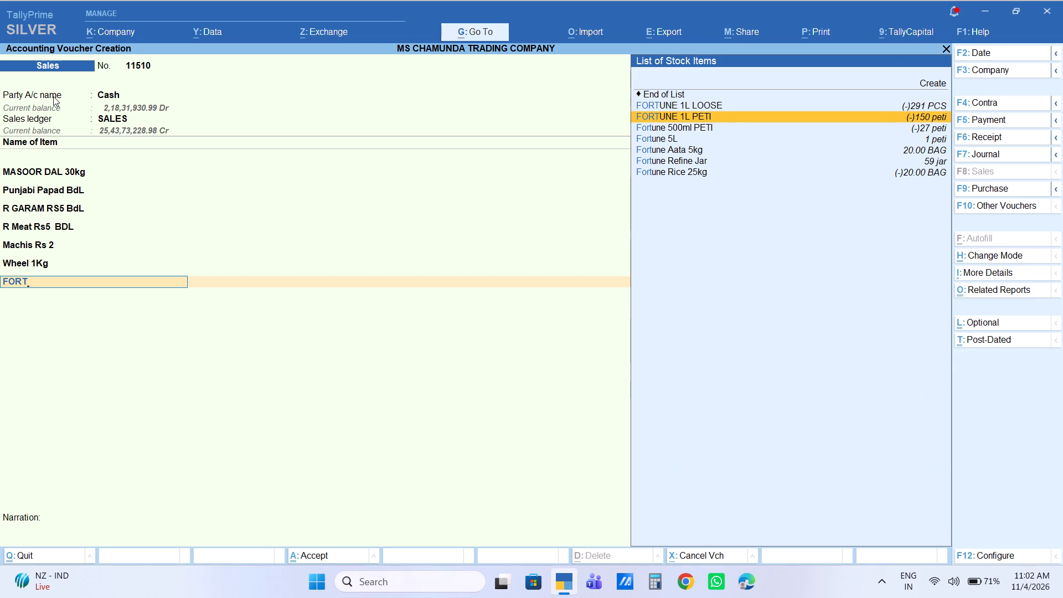
{"action": "key", "text": "Return"}
{"action": "key", "text": "1"}
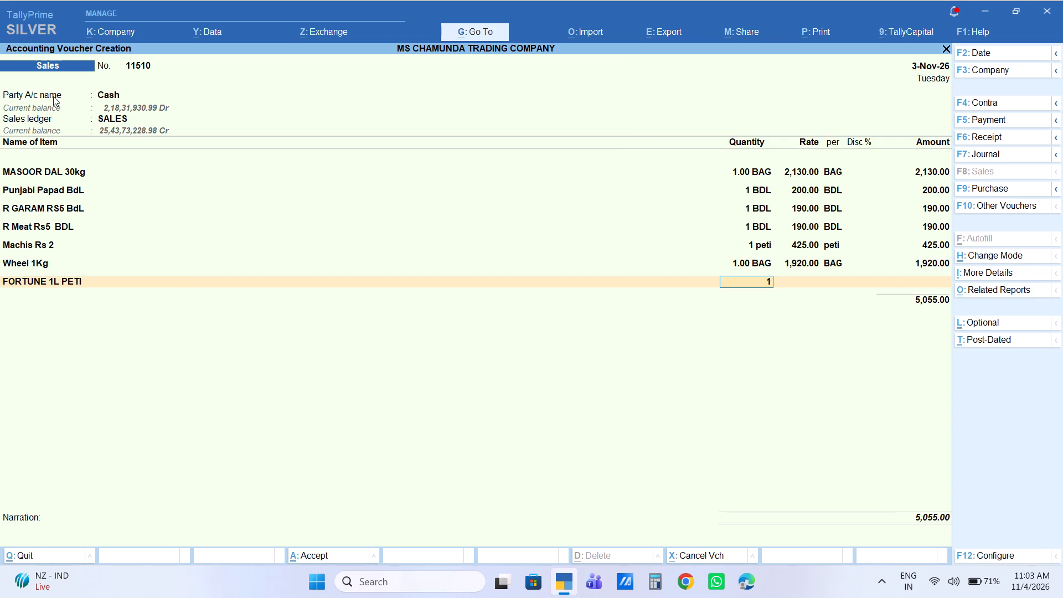
{"action": "key", "text": "Return"}
{"action": "key", "text": "Return"}
{"action": "key", "text": "Return"}
{"action": "key", "text": "Return"}
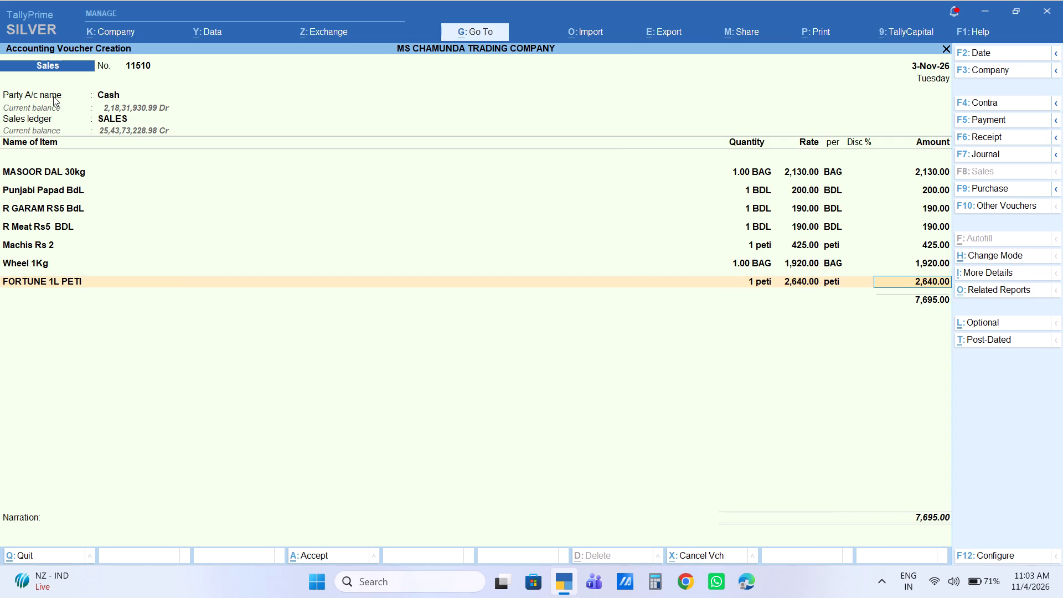
{"action": "type", "text": "2630"}
{"action": "key", "text": "Return"}
Add 1 peti of DHARA 1L to the sales voucher with an amount of 2,350.
{"action": "type", "text": "DHARA"}
{"action": "key", "text": "Down"}
{"action": "key", "text": "Return"}
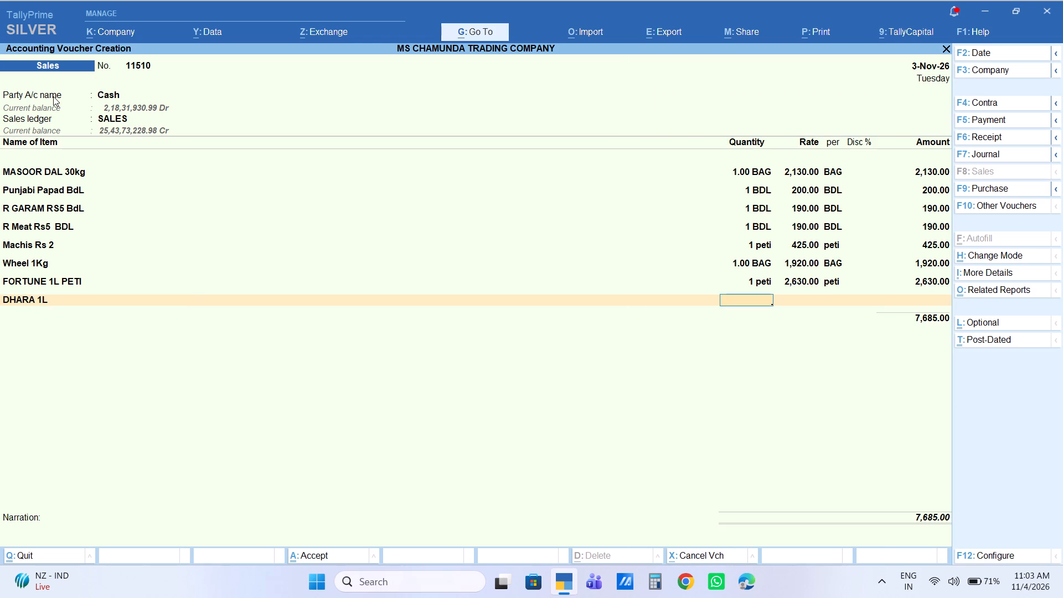
{"action": "key", "text": "1"}
{"action": "key", "text": "Return"}
{"action": "key", "text": "Return"}
{"action": "key", "text": "Return"}
{"action": "key", "text": "Return"}
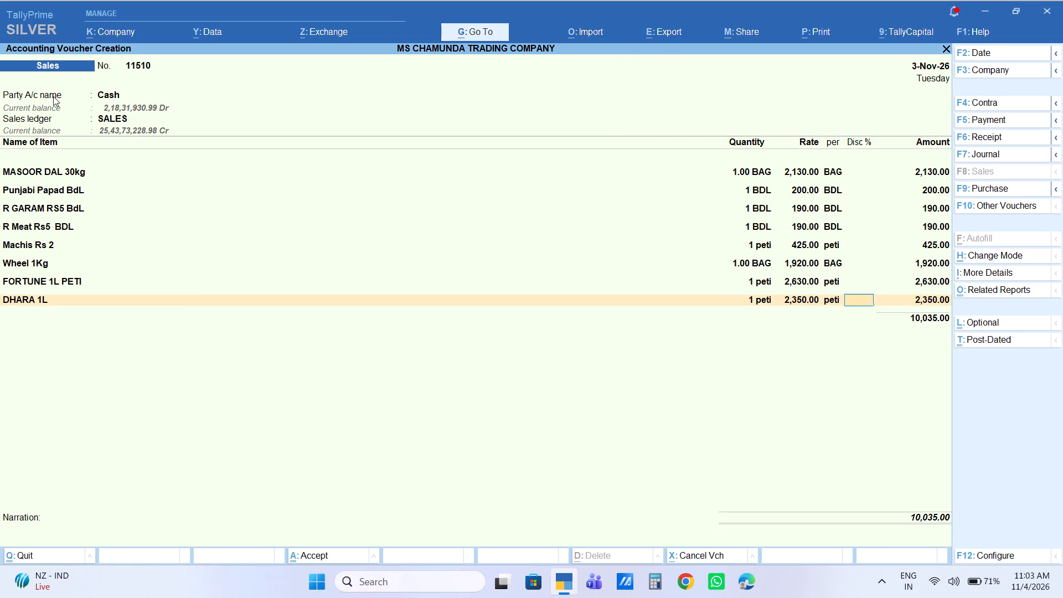
{"action": "key", "text": "Return"}
Add 2 TINA of Sarangi Tel Tina to the sales voucher at a rate of 2,100, for 4,200.
{"action": "type", "text": "SARA"}
{"action": "key", "text": "Return"}
{"action": "key", "text": "2"}
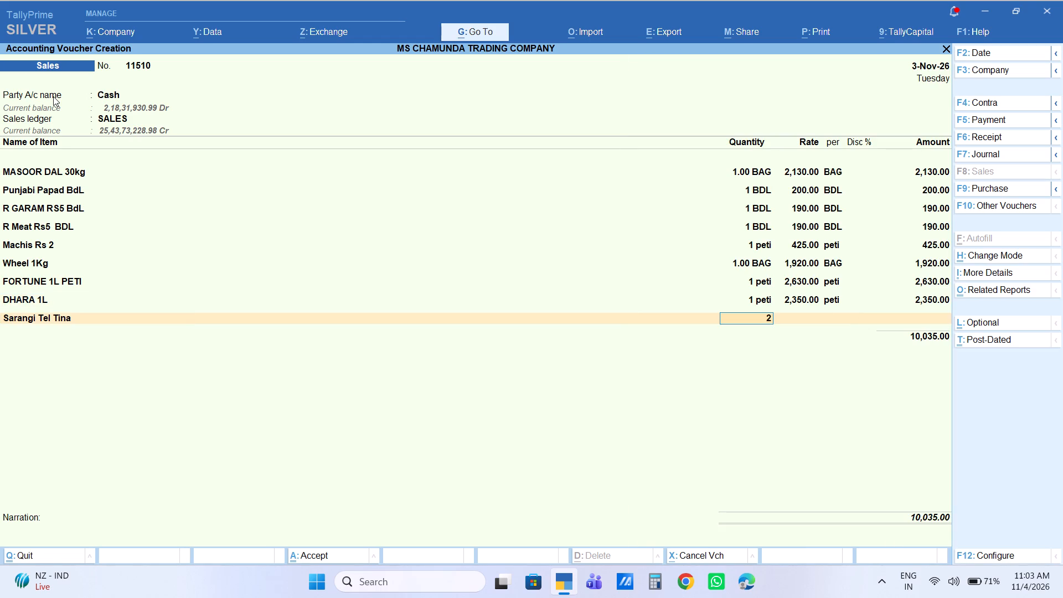
{"action": "key", "text": "Return"}
{"action": "key", "text": "Return"}
{"action": "key", "text": "Return"}
{"action": "key", "text": "Return"}
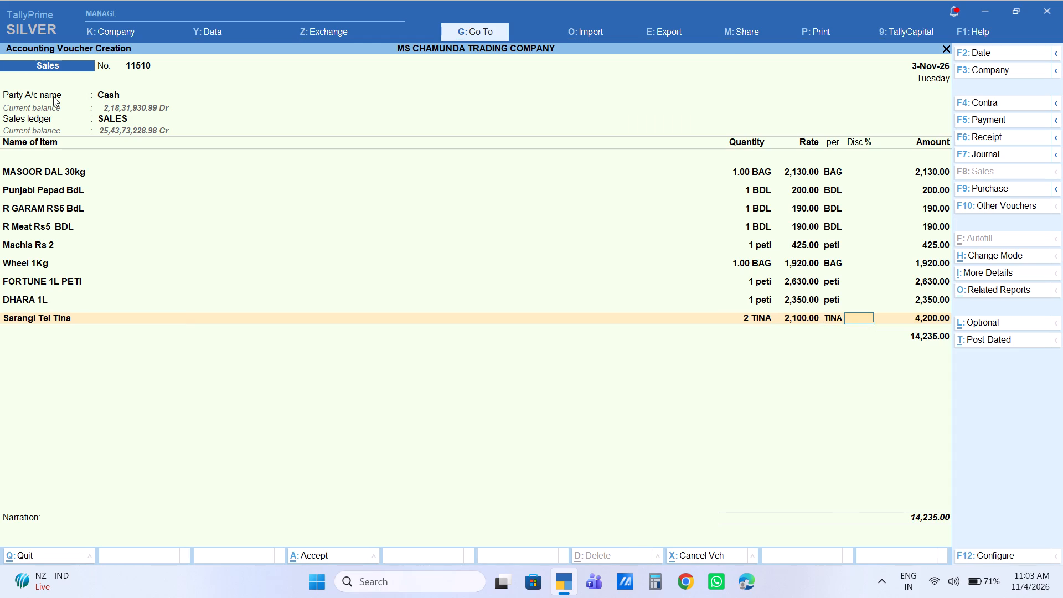
{"action": "key", "text": "Return"}
Add 1 bag of CHINI SF 50kg to the sales voucher with an amount of 3,250.
{"action": "type", "text": "SF"}
{"action": "key", "text": "Return"}
{"action": "key", "text": "1"}
{"action": "key", "text": "Return"}
{"action": "key", "text": "Return"}
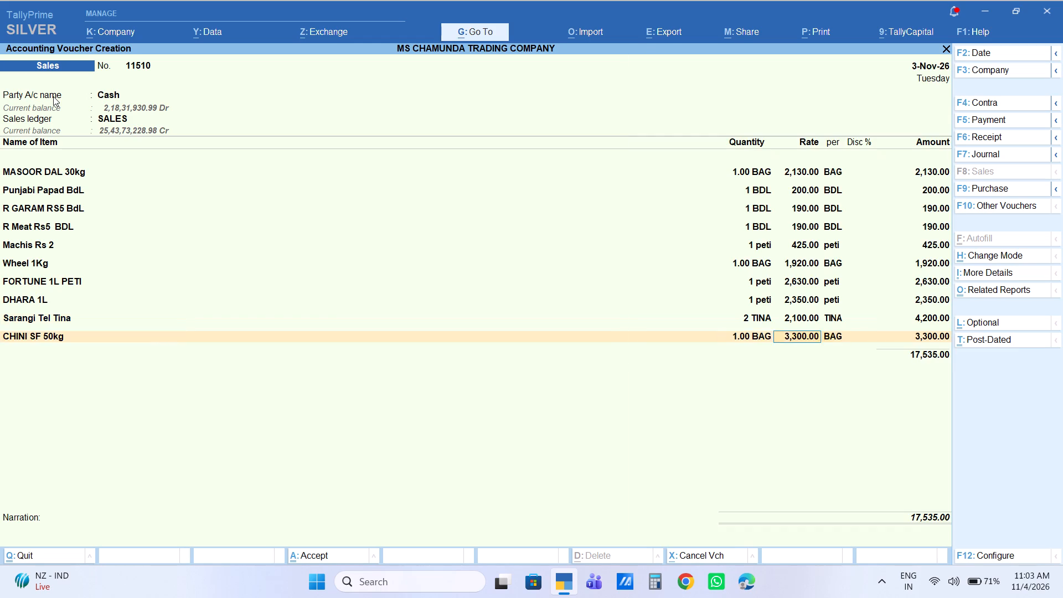
{"action": "key", "text": "Return"}
{"action": "key", "text": "Return"}
{"action": "type", "text": "3250"}
{"action": "key", "text": "Return"}
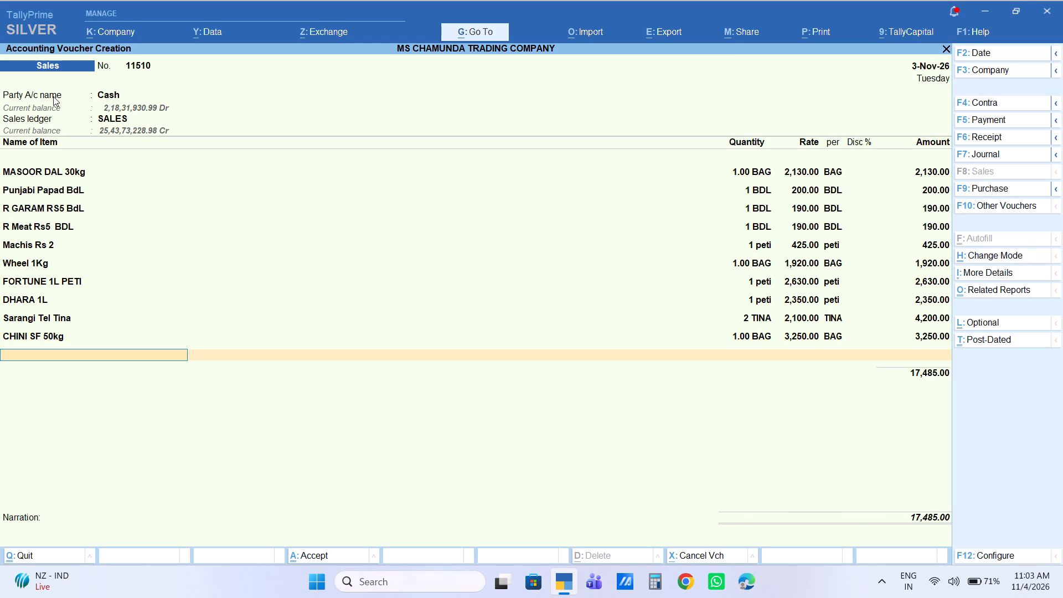
Add 1 HNG of Horlicks Rs 5 to the sales voucher with an amount of 55.
{"action": "type", "text": "HORE"}
{"action": "key", "text": "Down"}
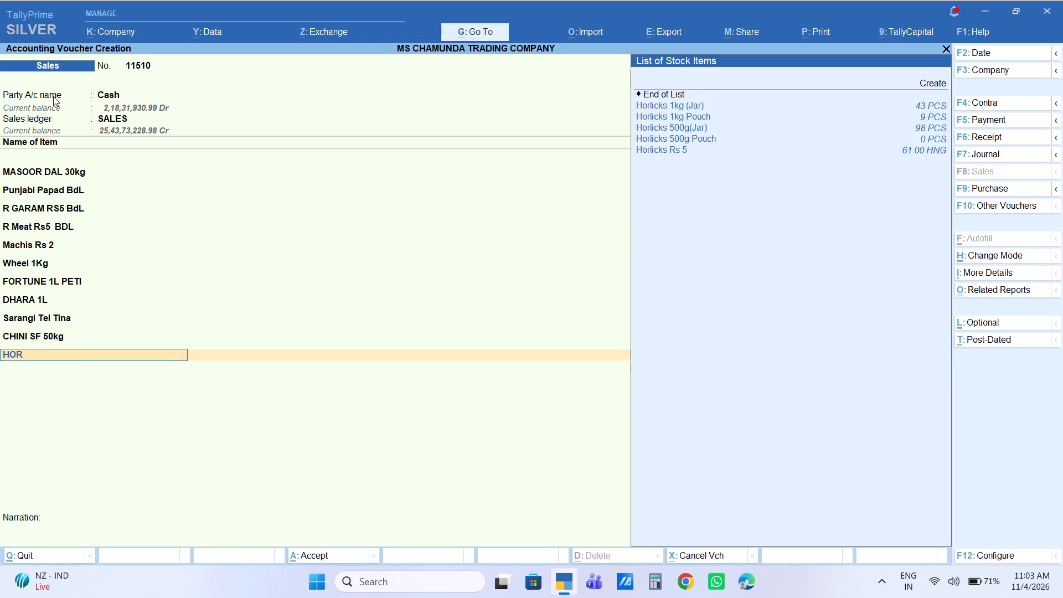
{"action": "key", "text": "Down"}
{"action": "key", "text": "Down"}
{"action": "key", "text": "Down"}
{"action": "key", "text": "Down"}
{"action": "key", "text": "Return"}
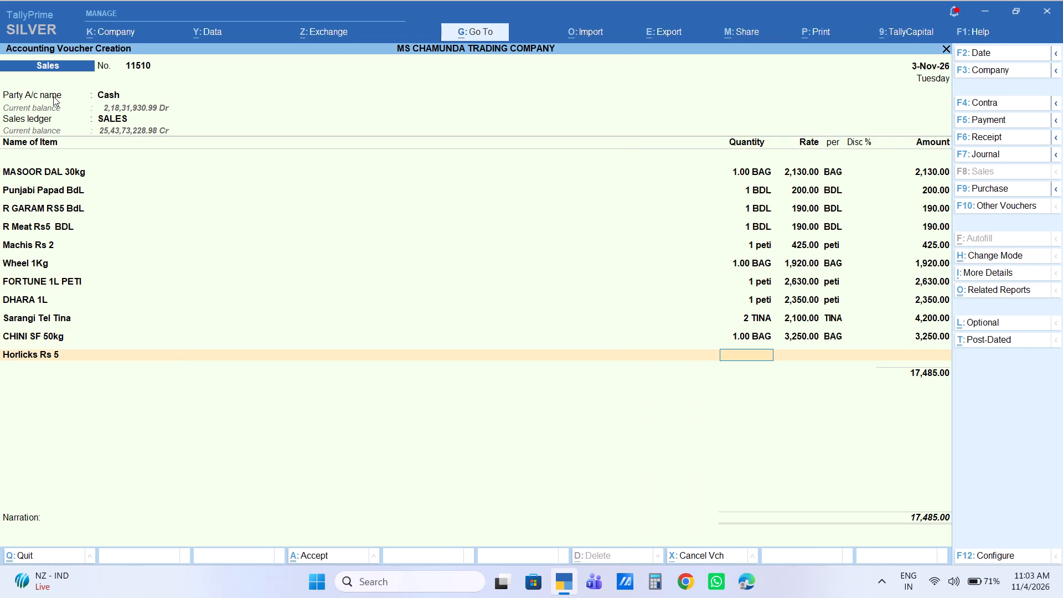
{"action": "key", "text": "1"}
{"action": "key", "text": "Return"}
{"action": "key", "text": "Return"}
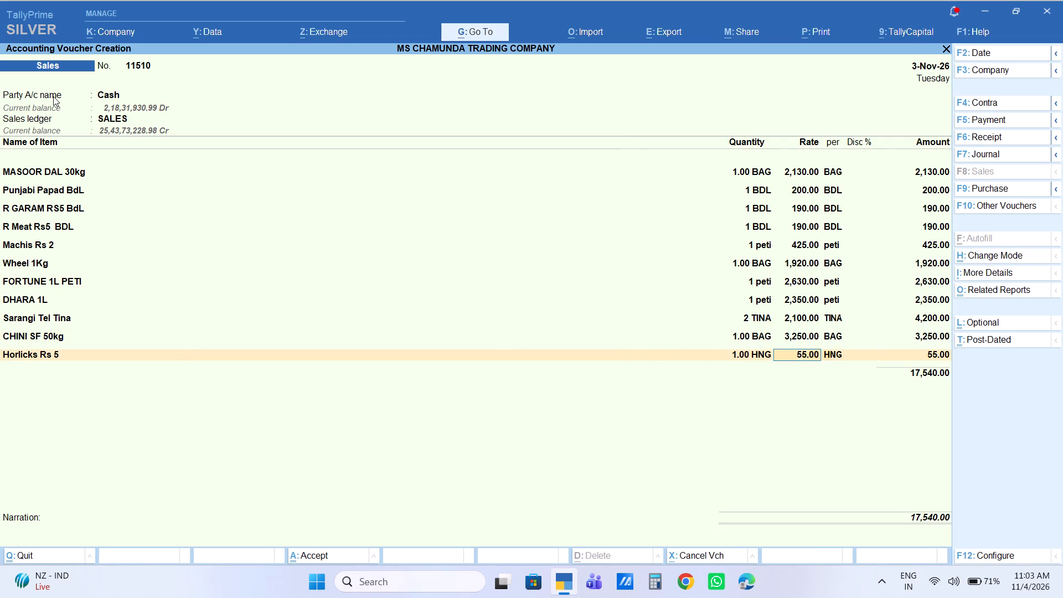
{"action": "key", "text": "Return"}
{"action": "key", "text": "Return"}
{"action": "key", "text": "Return"}
Finish the item list and add a Labour Charge of 20 to the sales voucher.
{"action": "key", "text": "Return"}
{"action": "type", "text": "LA"}
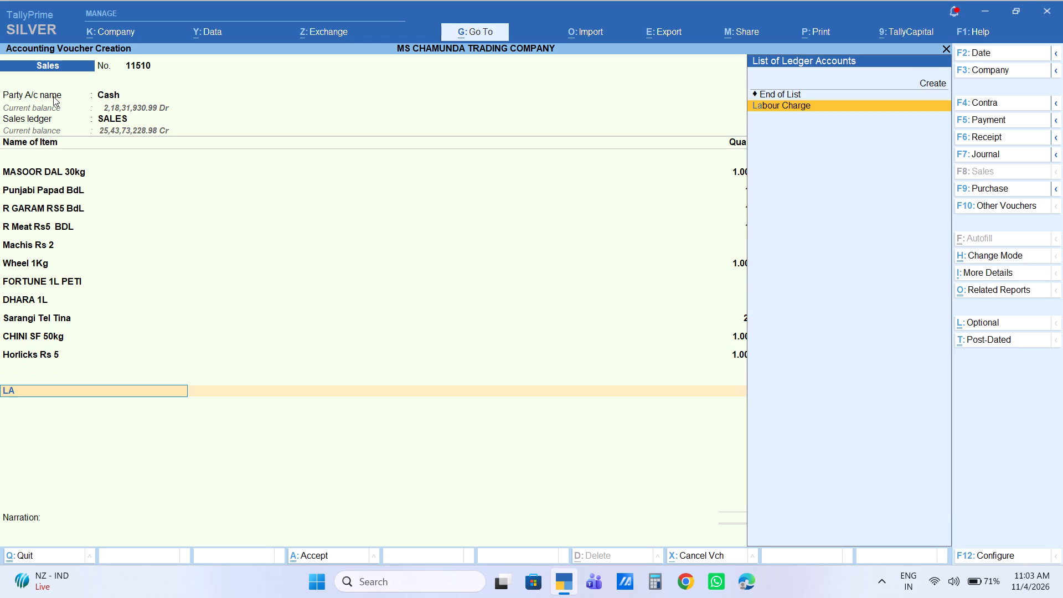
{"action": "key", "text": "Return"}
{"action": "key", "text": "Return"}
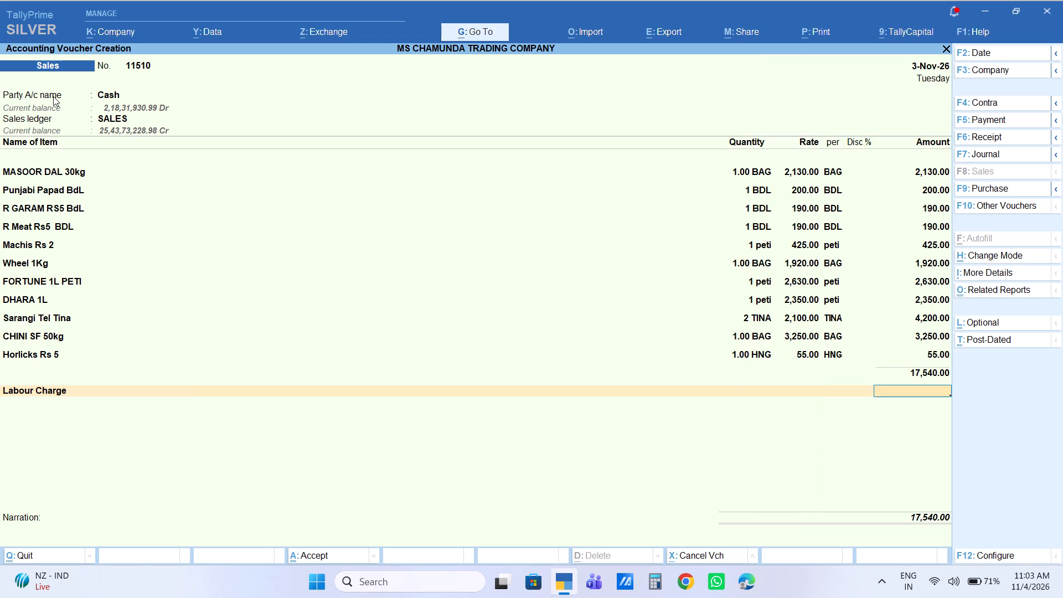
{"action": "type", "text": "20"}
{"action": "key", "text": "Return"}
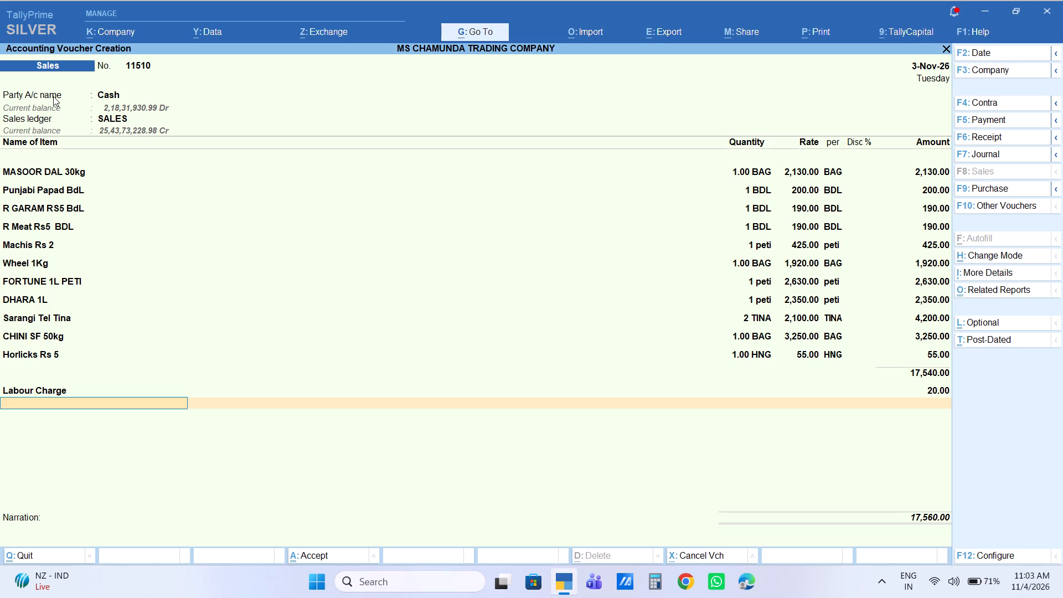
Review the sales voucher's item lines from MASOOR DAL 30kg down to Horlicks Rs 5, checking each line's amount.
{"action": "key", "text": "BackSpace"}
{"action": "key", "text": "Up"}
{"action": "key", "text": "Up"}
{"action": "key", "text": "Up"}
{"action": "key", "text": "Up"}
{"action": "key", "text": "Up"}
{"action": "key", "text": "Up"}
{"action": "key", "text": "Up"}
{"action": "key", "text": "Up"}
{"action": "key", "text": "Up"}
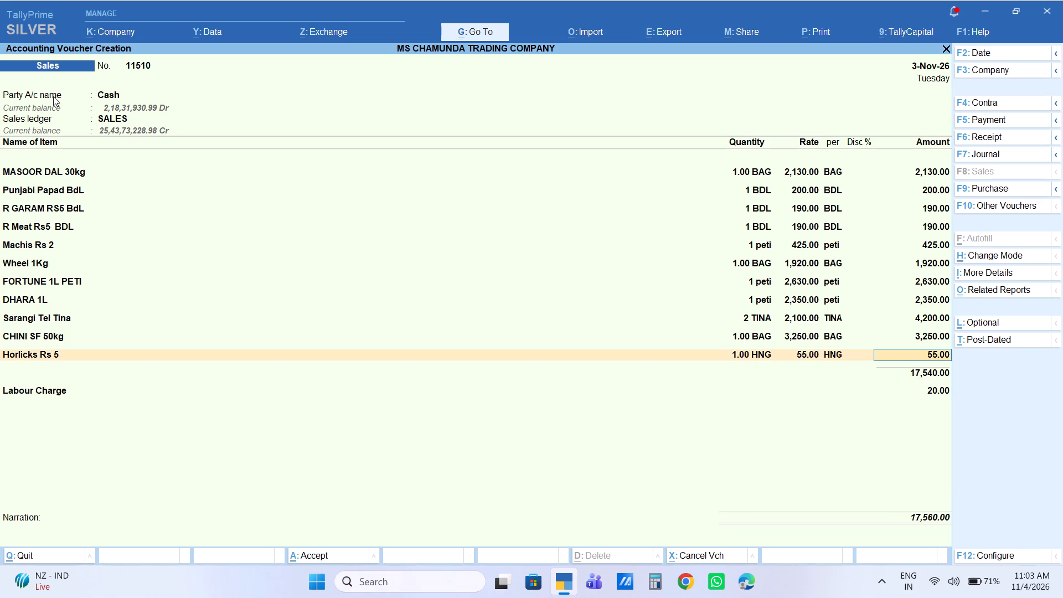
{"action": "key", "text": "Up"}
{"action": "key", "text": "Up"}
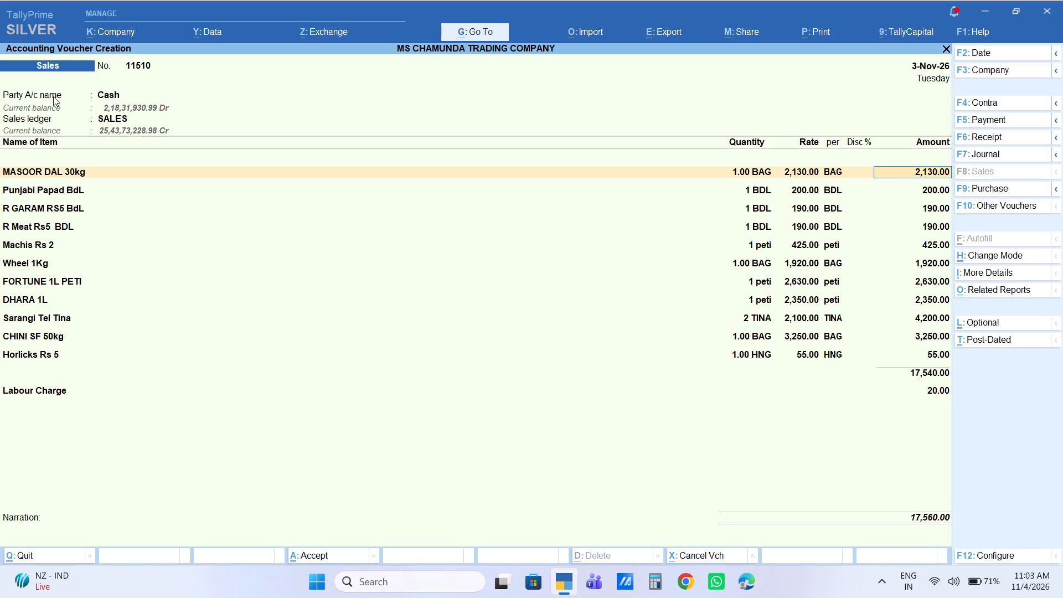
{"action": "key", "text": "Down"}
{"action": "key", "text": "Down"}
{"action": "key", "text": "Down"}
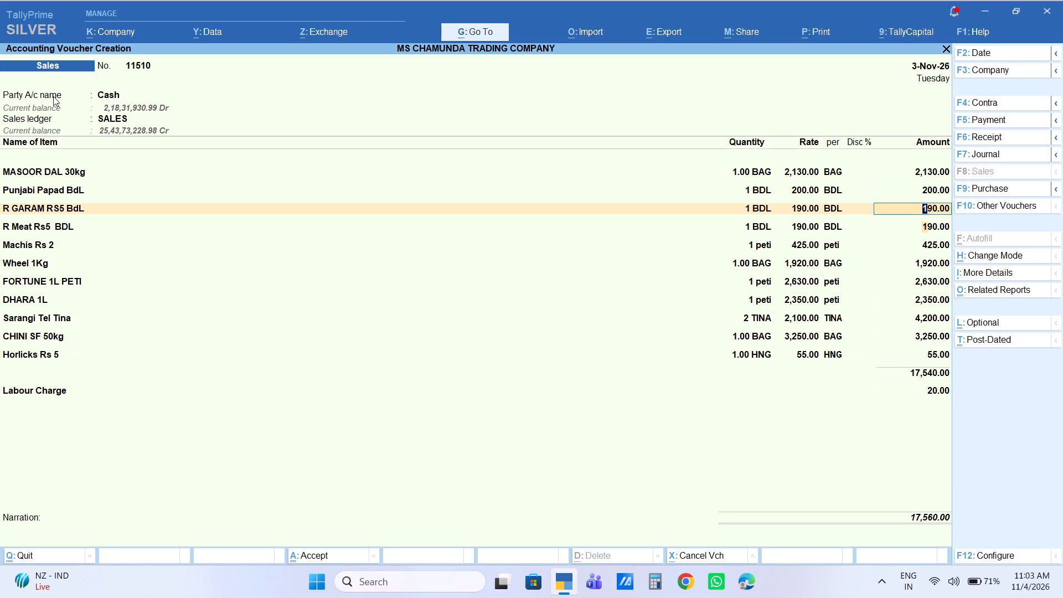
{"action": "key", "text": "Down"}
{"action": "key", "text": "Down"}
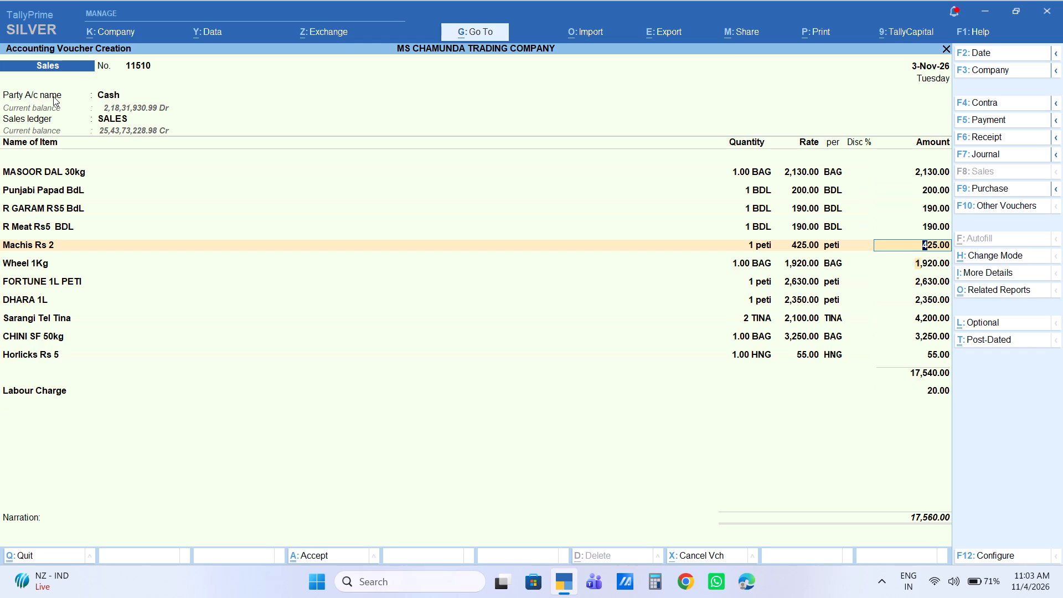
{"action": "key", "text": "Down"}
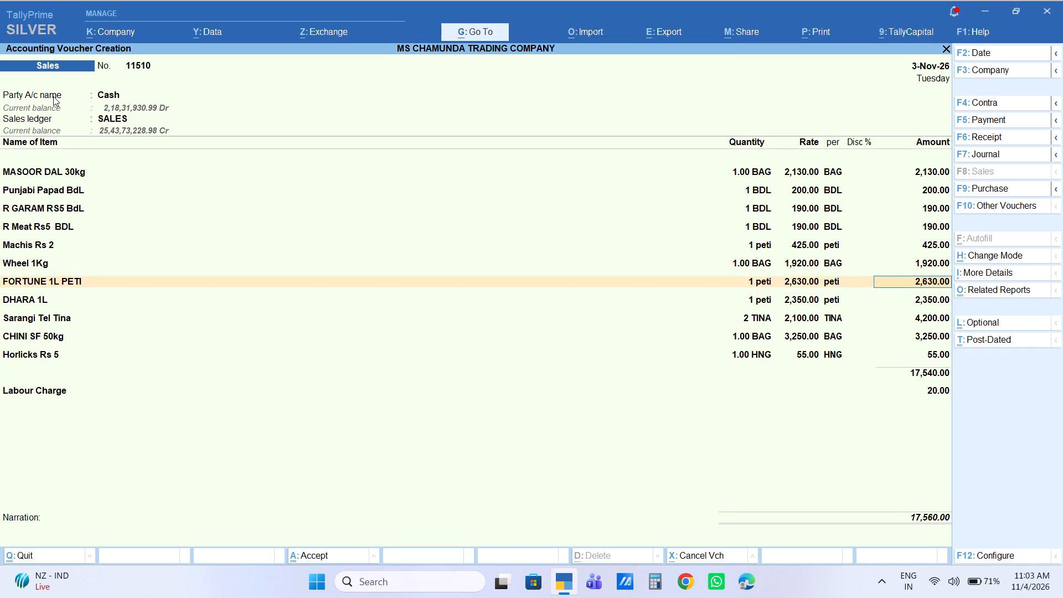
{"action": "key", "text": "Down"}
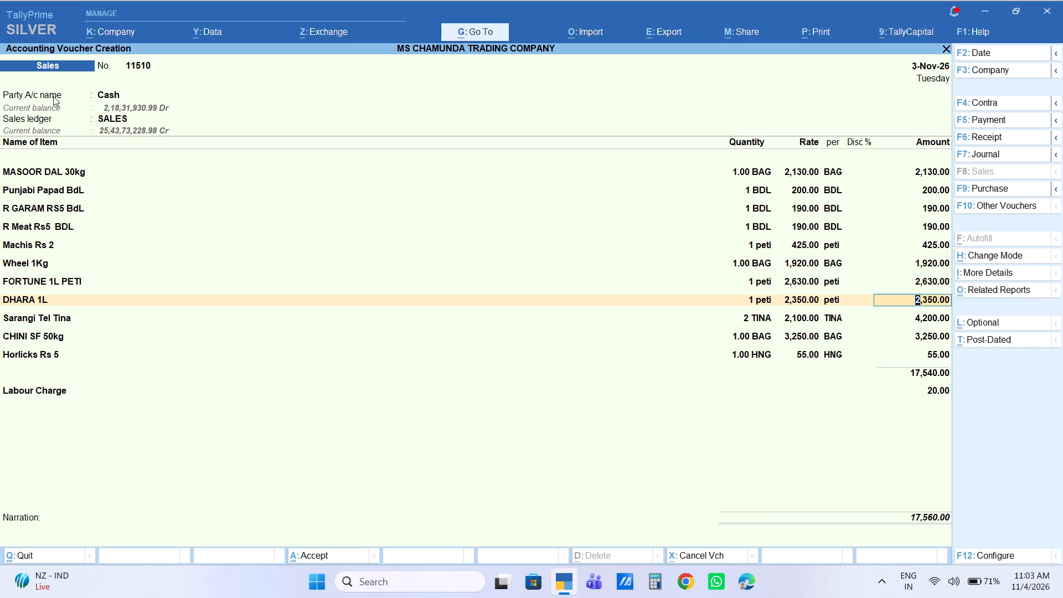
{"action": "key", "text": "Down"}
{"action": "key", "text": "Down"}
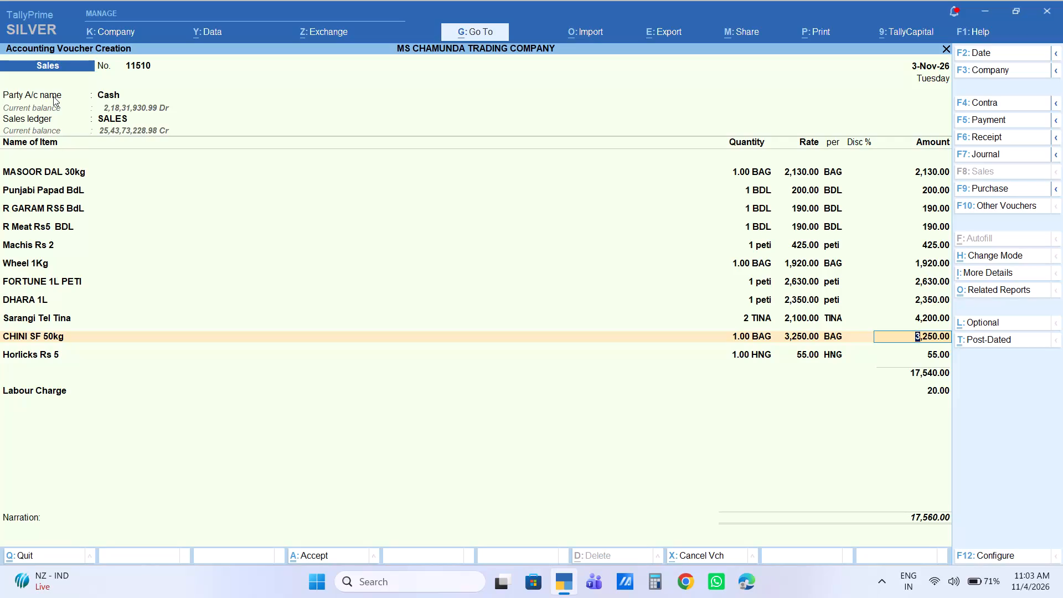
{"action": "key", "text": "Down"}
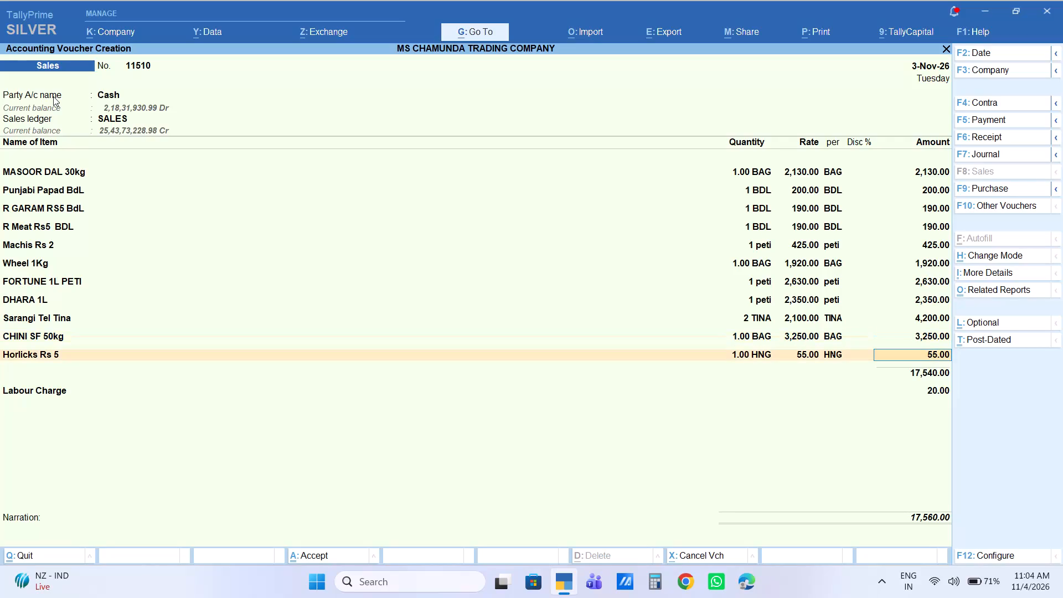
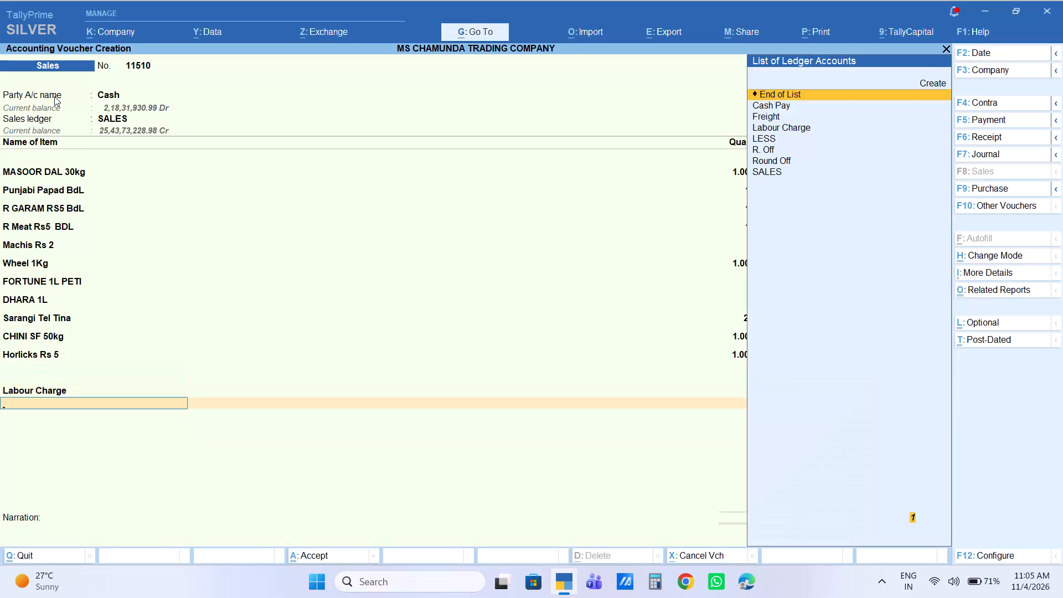
Finish the ledger entries and save the current Cash sales voucher.
{"action": "key", "text": "Return"}
{"action": "key", "text": "Return"}
{"action": "key", "text": "Return"}
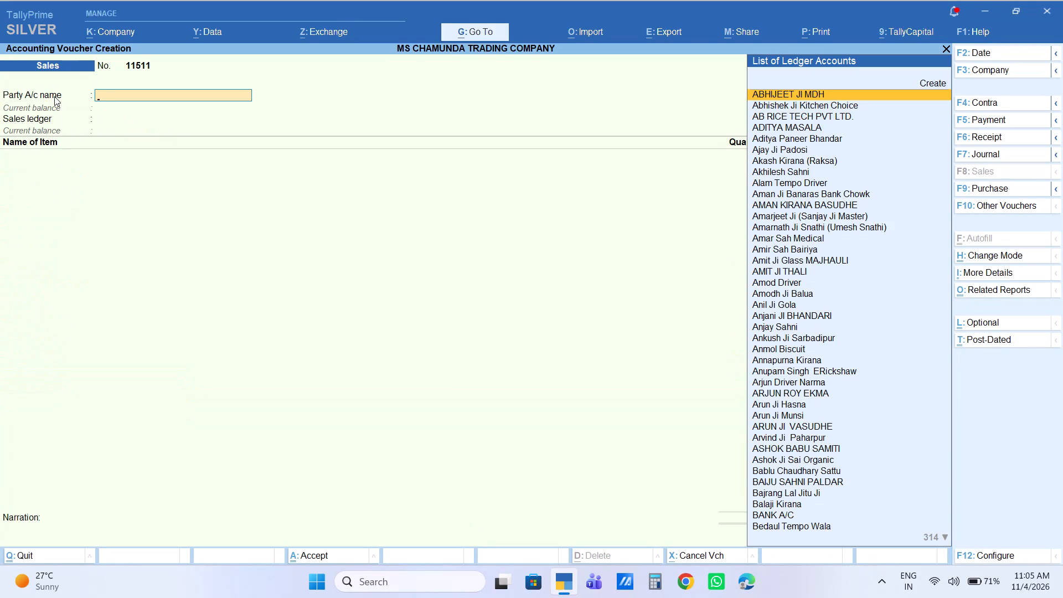
Set the new sales voucher's party account to Cash and its sales ledger to SALES.
{"action": "type", "text": "CAS"}
{"action": "key", "text": "Return"}
{"action": "key", "text": "Return"}
{"action": "key", "text": "Return"}
{"action": "key", "text": "Return"}
{"action": "key", "text": "Return"}
{"action": "key", "text": "Return"}
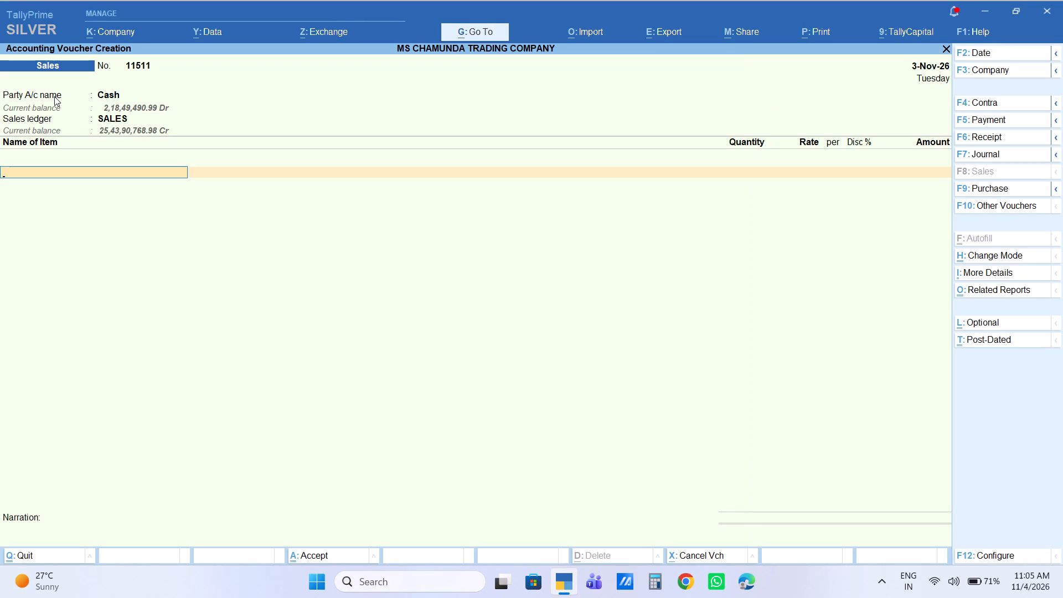
Add 2 bags of CHINI SF 50kg to the sales voucher at a rate of 3,250.
{"action": "type", "text": "SF"}
{"action": "key", "text": "Return"}
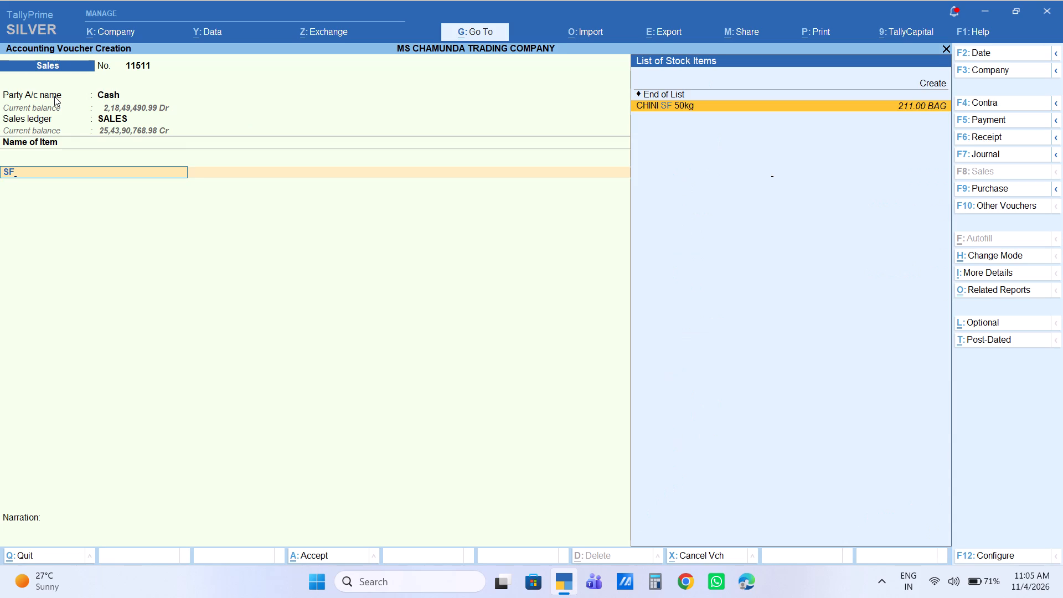
{"action": "key", "text": "2"}
{"action": "key", "text": "Return"}
{"action": "key", "text": "Return"}
{"action": "key", "text": "Return"}
{"action": "key", "text": "Return"}
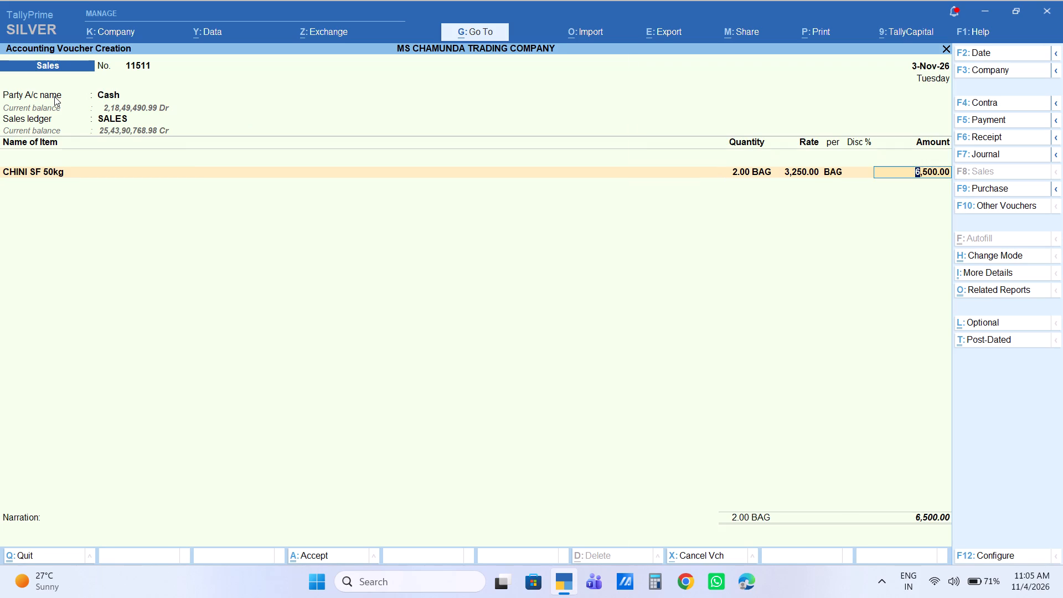
{"action": "key", "text": "Return"}
Finish the item list and add a Labour Charge of 10 to the sales voucher.
{"action": "key", "text": "Return"}
{"action": "type", "text": "LA"}
{"action": "key", "text": "Return"}
{"action": "key", "text": "Return"}
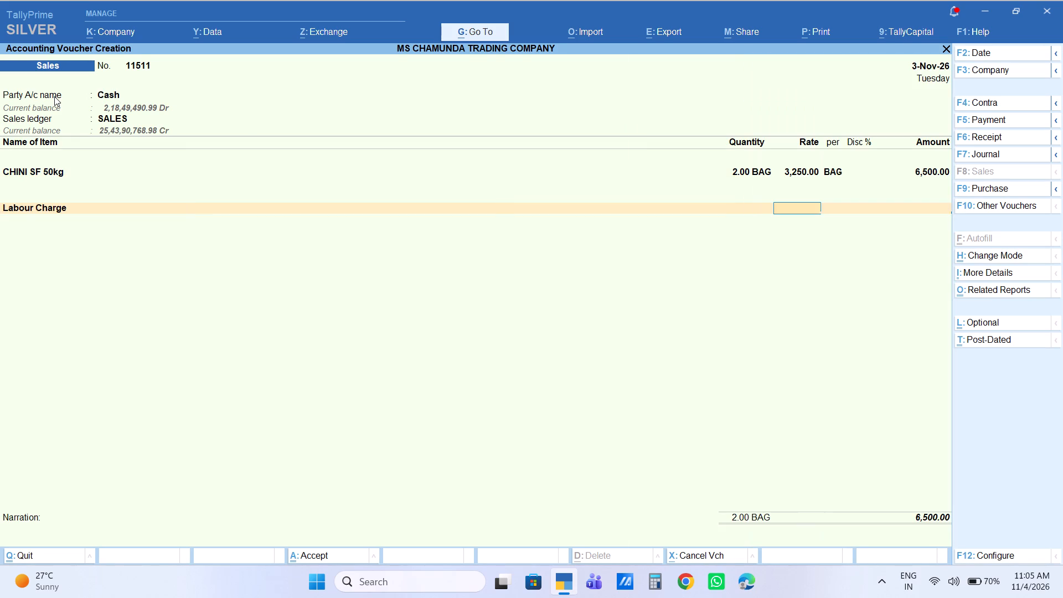
{"action": "type", "text": "10"}
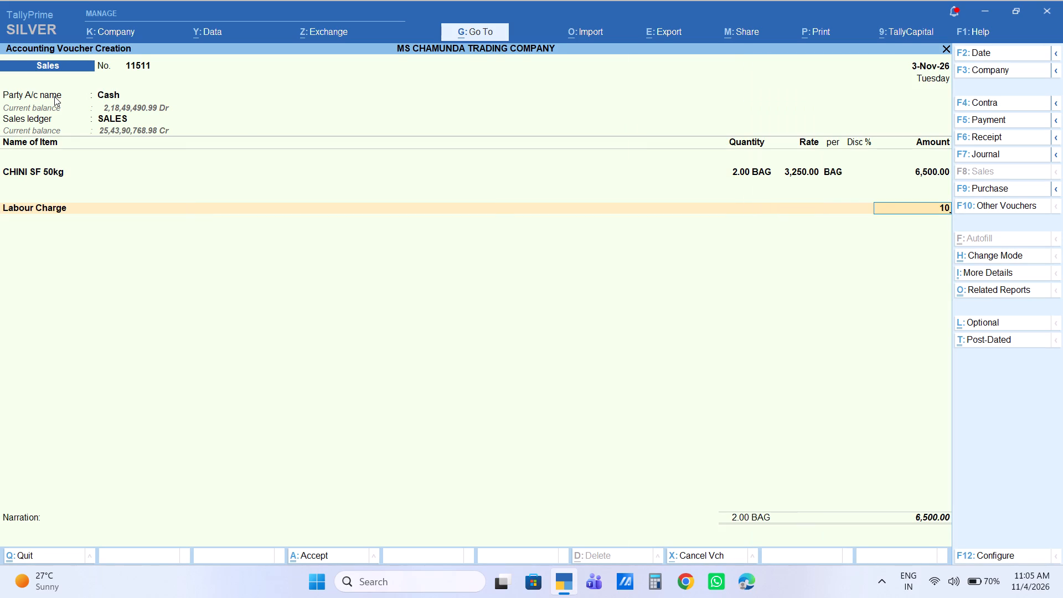
{"action": "key", "text": "Return"}
Finish the ledger entries and save the Cash sales voucher for CHINI SF 50kg.
{"action": "key", "text": "Return"}
{"action": "key", "text": "Return"}
{"action": "key", "text": "Return"}
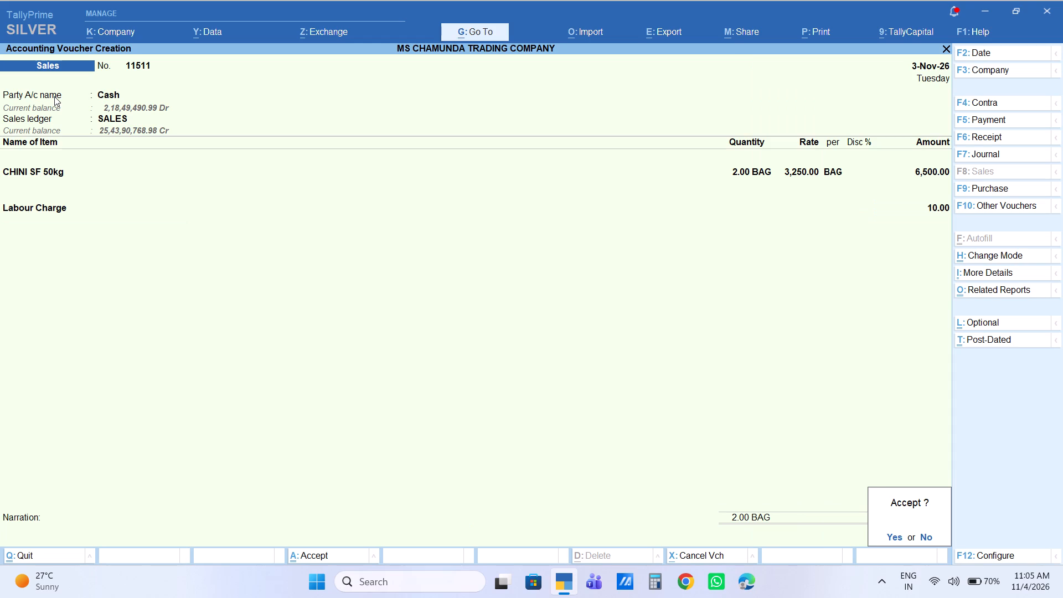
{"action": "key", "text": "Return"}
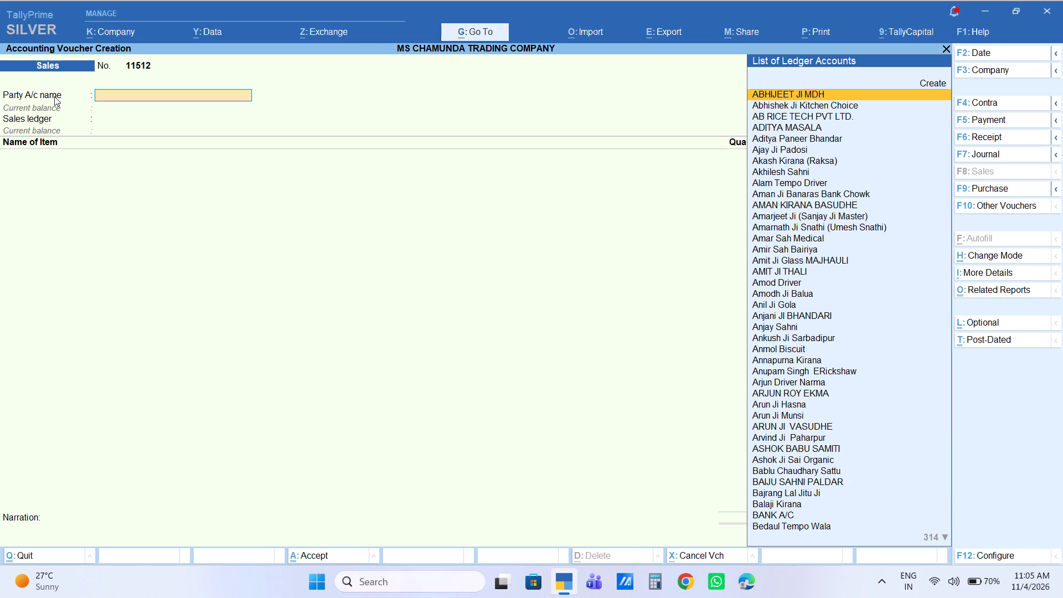
Set the new sales voucher's date to 4-11-2026.
{"action": "key", "text": "F2"}
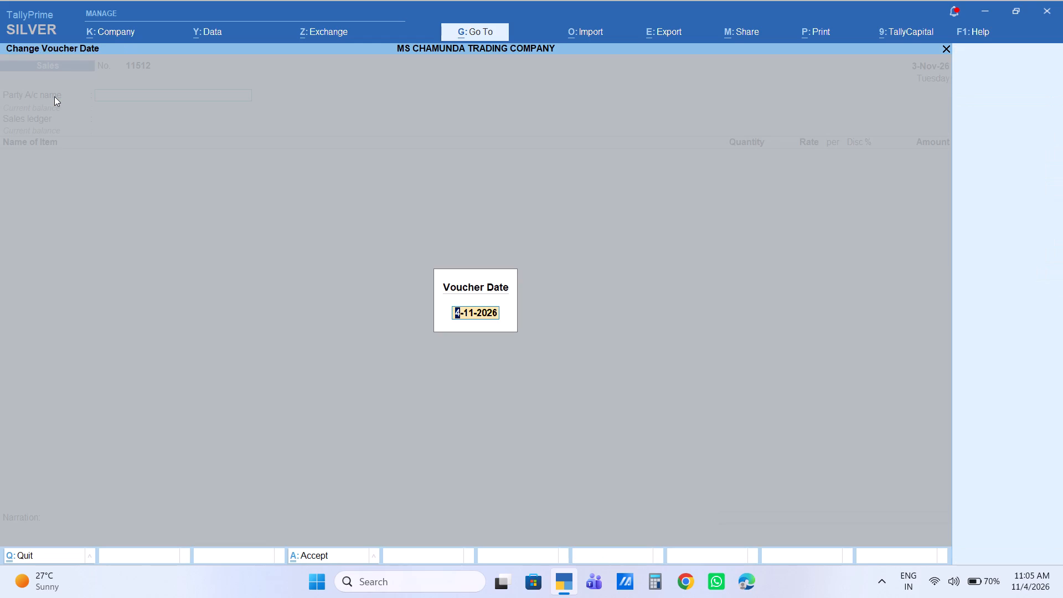
{"action": "key", "text": "Return"}
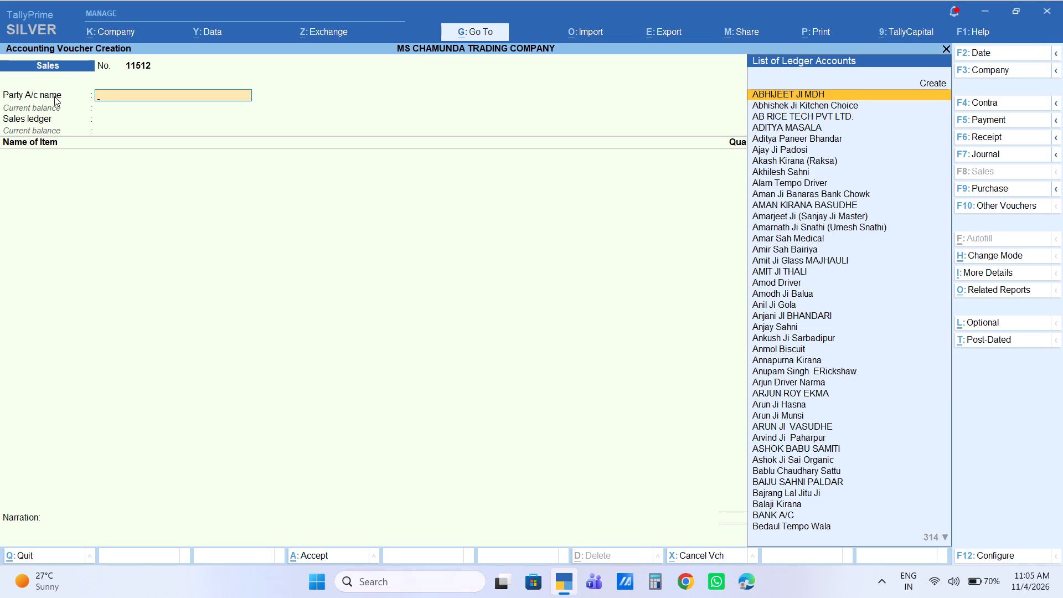
Set the party account to the customer ledger ending in GANJBAZAR and the sales ledger to SALES.
{"action": "type", "text": "NAGE"}
{"action": "key", "text": "Down"}
{"action": "key", "text": "Down"}
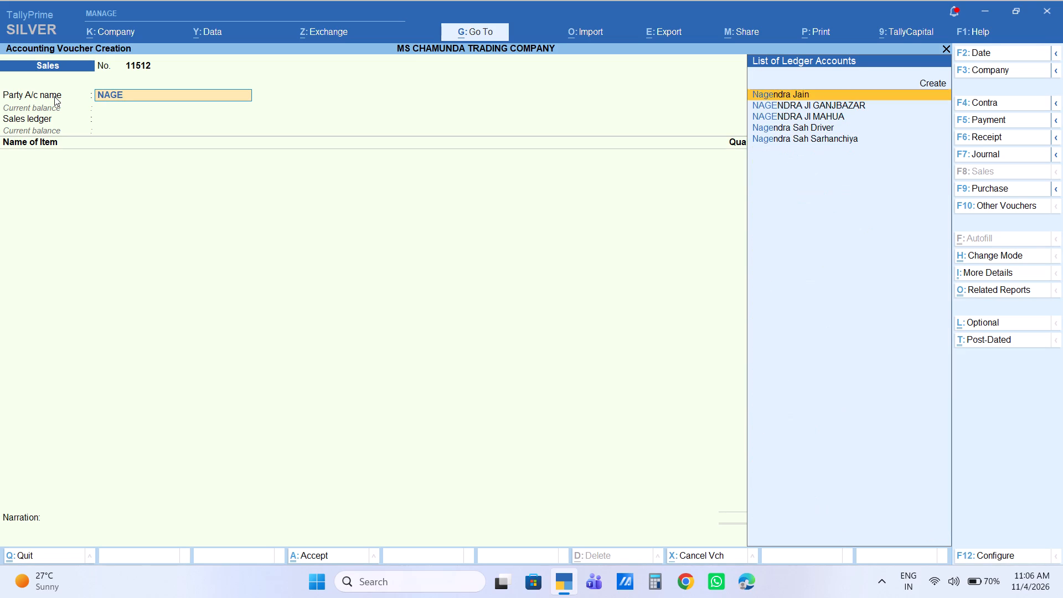
{"action": "key", "text": "Return"}
{"action": "key", "text": "Return"}
{"action": "key", "text": "Return"}
{"action": "key", "text": "Return"}
{"action": "key", "text": "Return"}
{"action": "key", "text": "Return"}
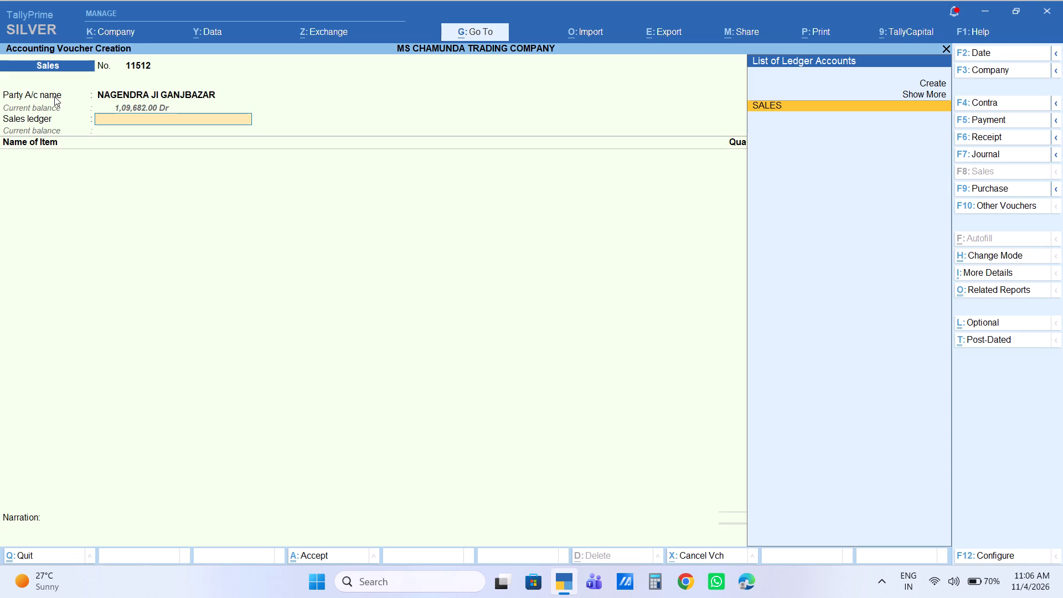
{"action": "key", "text": "Return"}
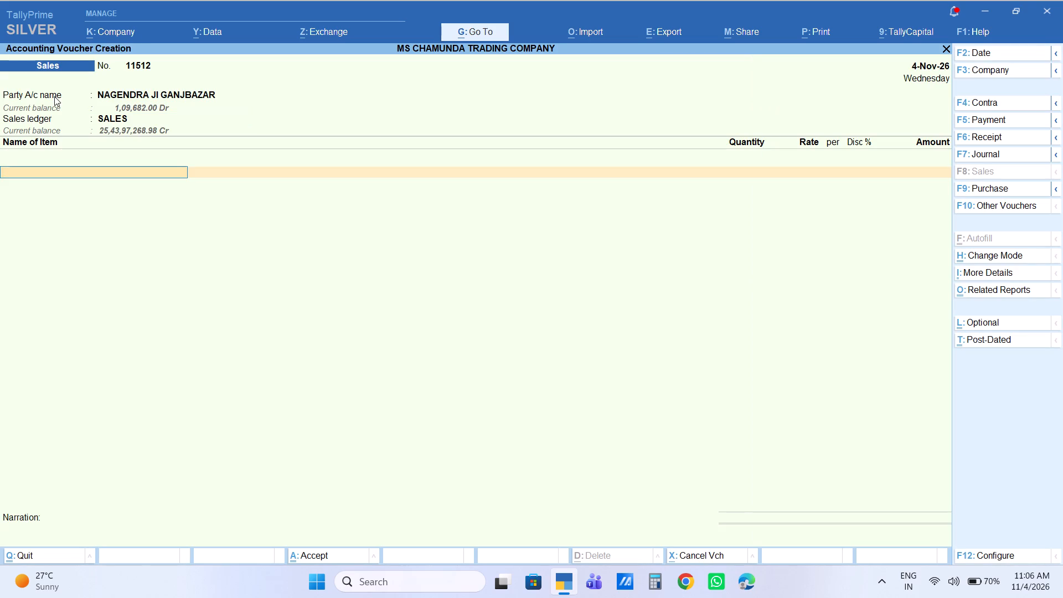
Add 1 bag of Aata 50kg to the sales voucher with an amount of 1,600.
{"action": "type", "text": "AA"}
{"action": "type", "text": "TA"}
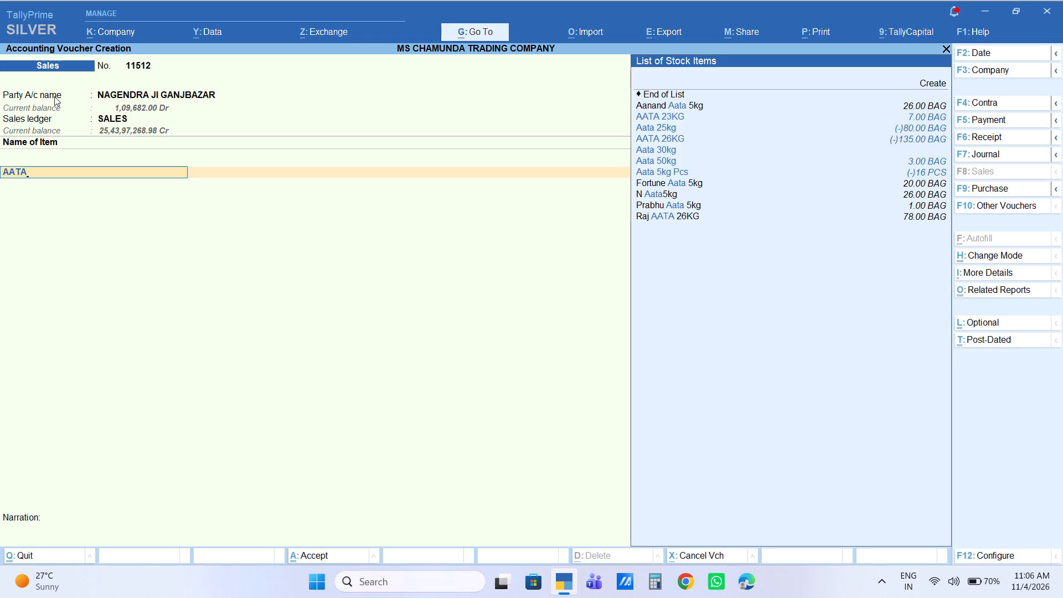
{"action": "type", "text": "50"}
{"action": "key", "text": "Return"}
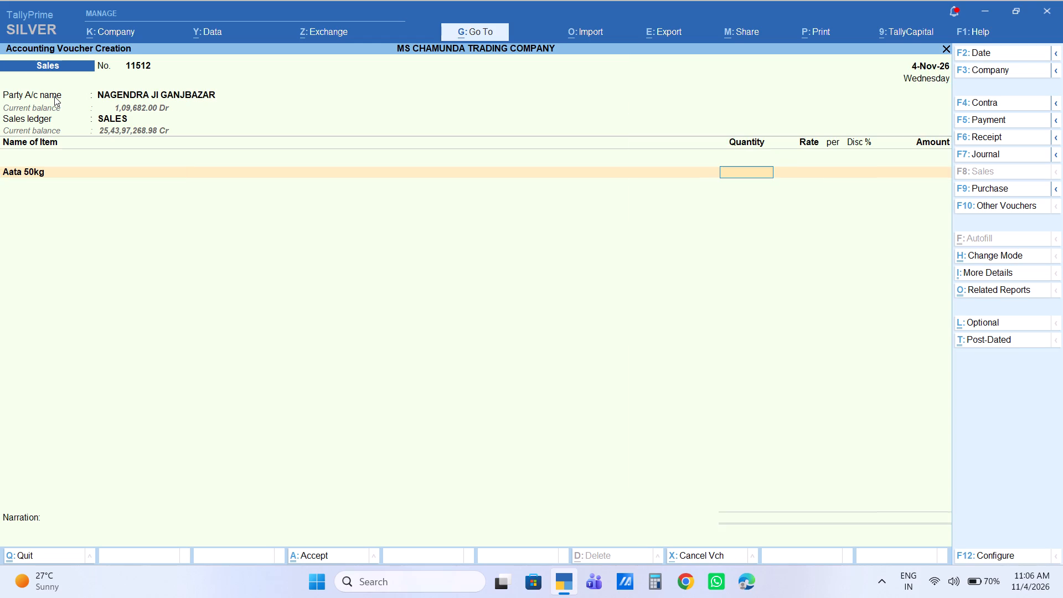
{"action": "key", "text": "1"}
{"action": "key", "text": "Return"}
{"action": "key", "text": "Return"}
{"action": "key", "text": "Return"}
{"action": "key", "text": "Return"}
{"action": "key", "text": "Return"}
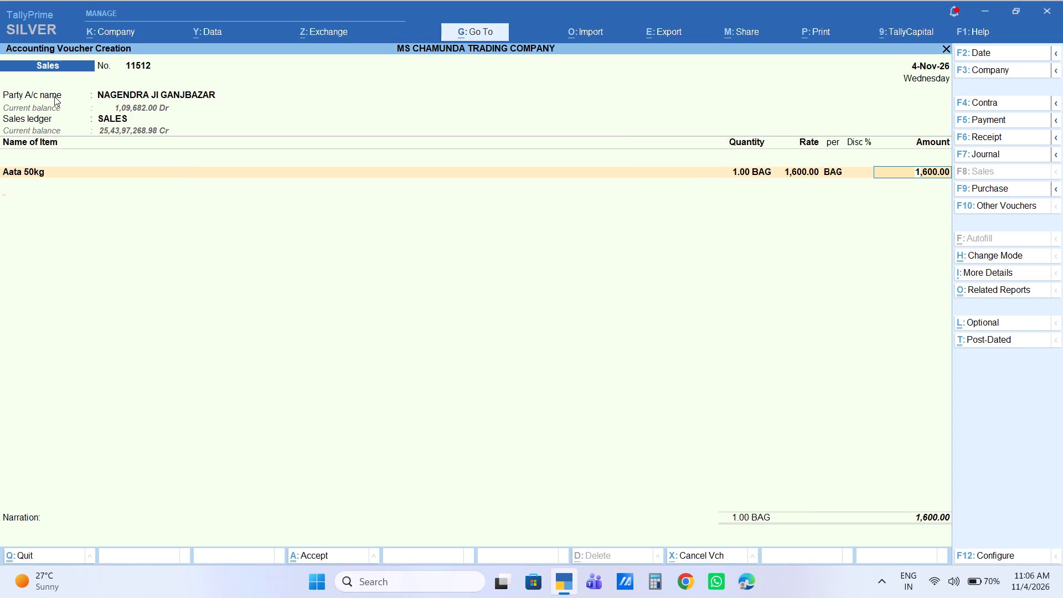
Add 1 bag of CHINI SF 50kg to the sales voucher with an amount of 3,250.
{"action": "type", "text": "SF"}
{"action": "key", "text": "Return"}
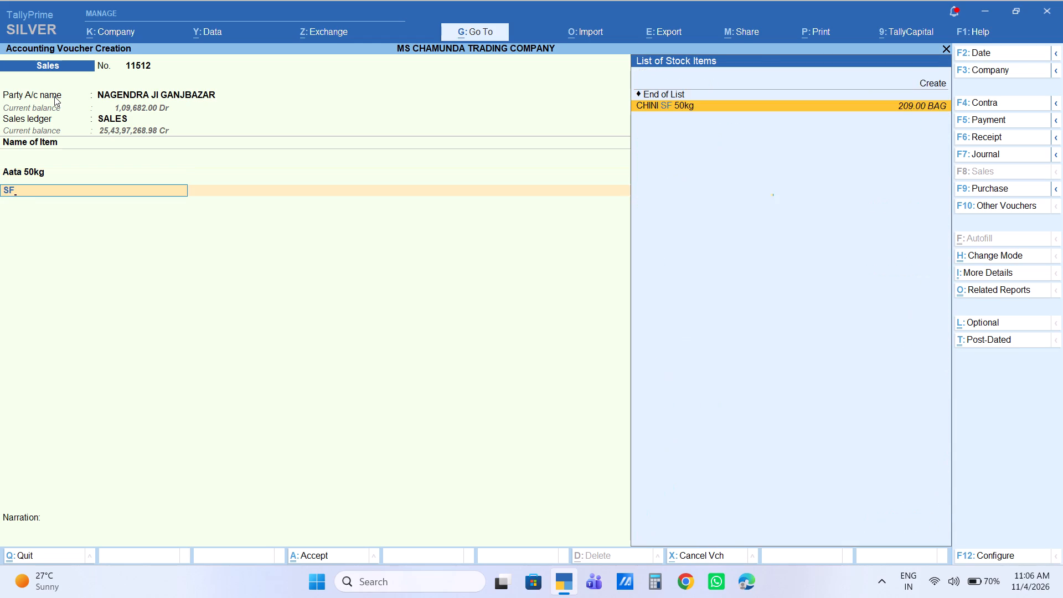
{"action": "key", "text": "1"}
{"action": "key", "text": "Return"}
{"action": "key", "text": "Return"}
{"action": "key", "text": "Return"}
{"action": "key", "text": "Return"}
{"action": "key", "text": "Return"}
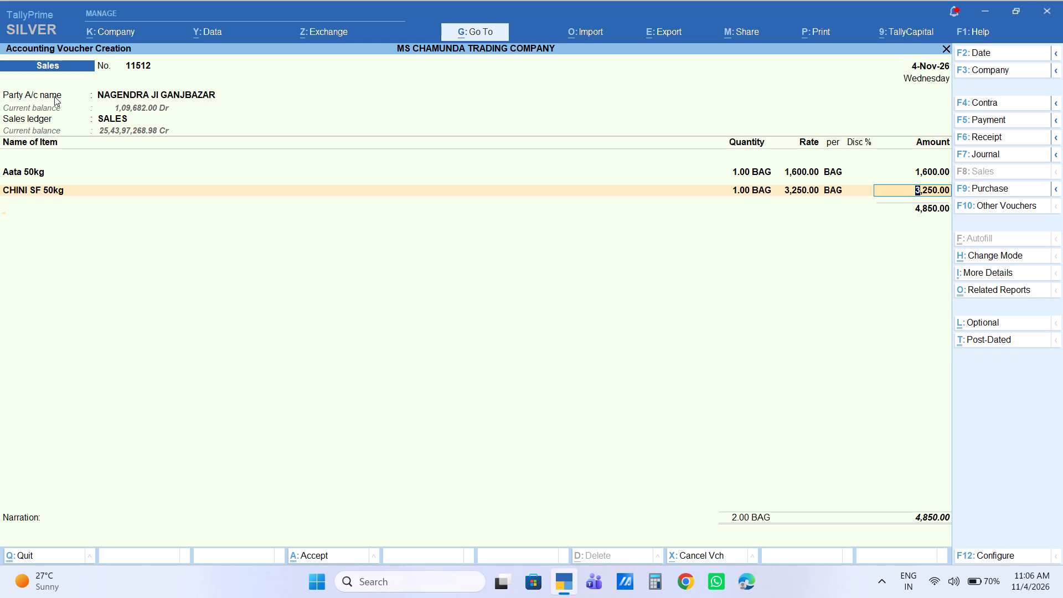
Add 2 bags of SIXER 26kg to the sales voucher at a rate of 1,585.
{"action": "type", "text": "SIXE"}
{"action": "key", "text": "Return"}
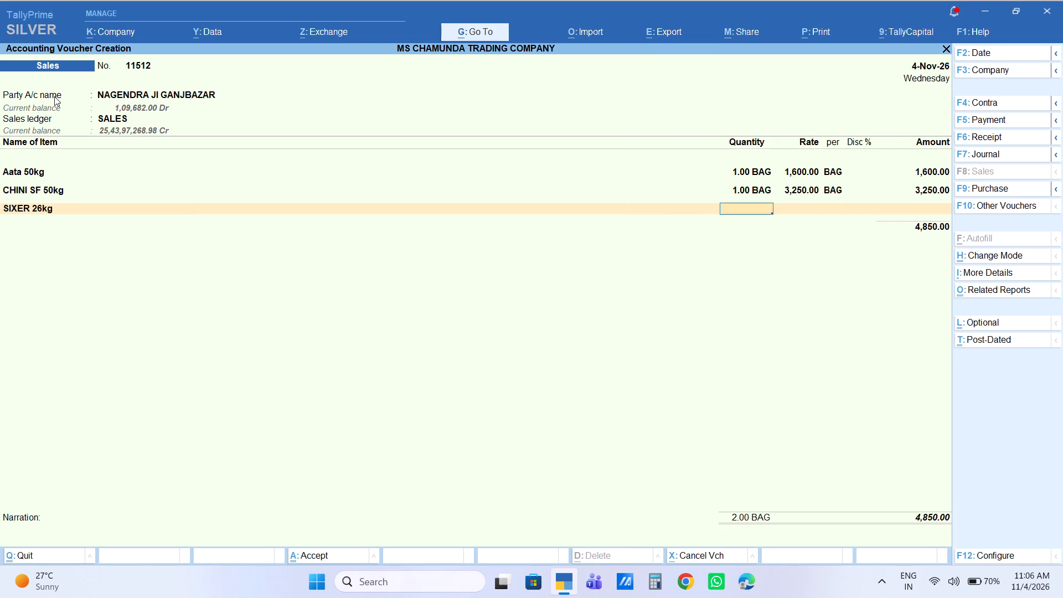
{"action": "key", "text": "2"}
{"action": "key", "text": "Return"}
{"action": "key", "text": "Return"}
{"action": "key", "text": "Return"}
{"action": "key", "text": "Return"}
{"action": "key", "text": "Return"}
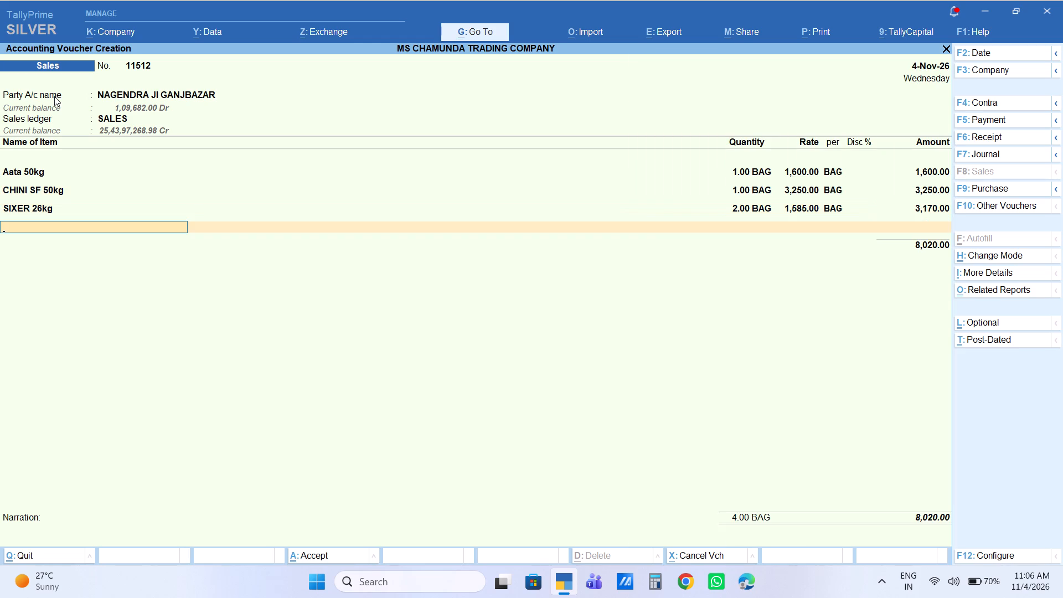
Add 2 bags of DANDIYA 24ct 26kg to the sales voucher at a rate of 1,560.
{"action": "type", "text": "DANDIYA"}
{"action": "key", "text": "Down"}
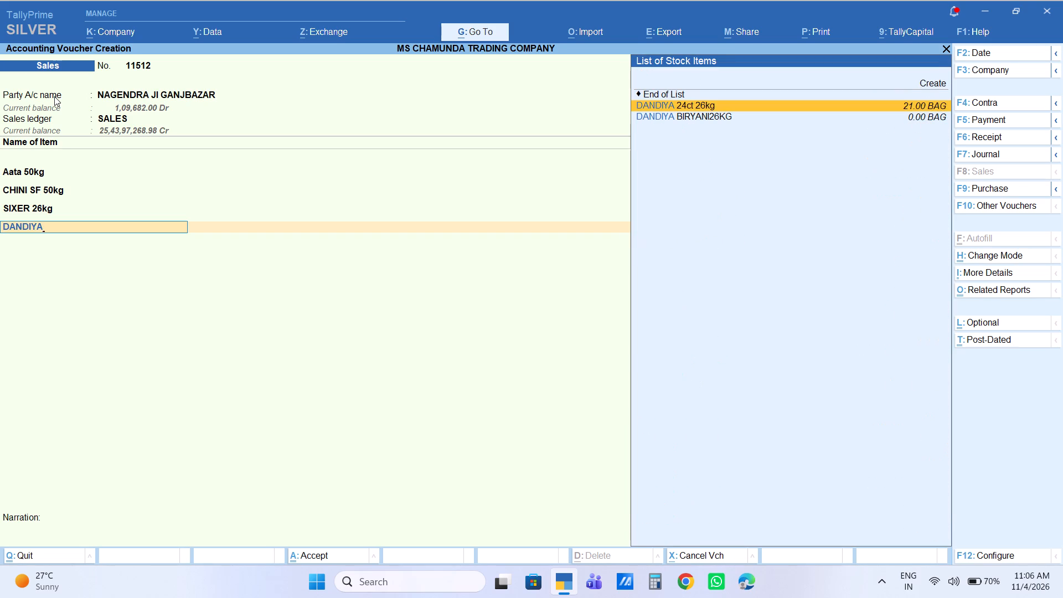
{"action": "key", "text": "Return"}
{"action": "key", "text": "2"}
{"action": "key", "text": "Return"}
{"action": "key", "text": "Return"}
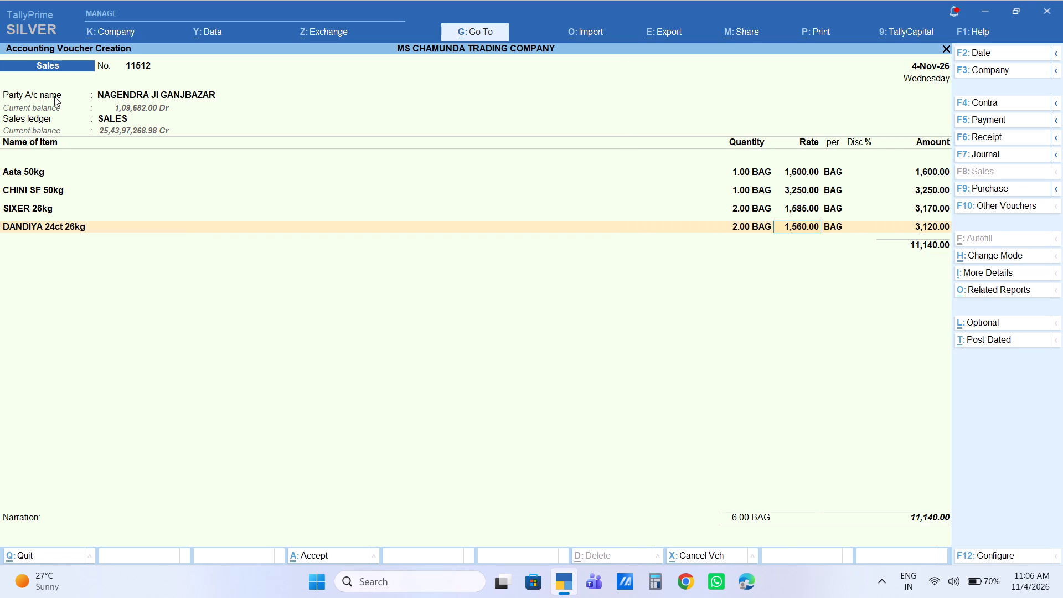
{"action": "key", "text": "Return"}
{"action": "key", "text": "Return"}
{"action": "key", "text": "Return"}
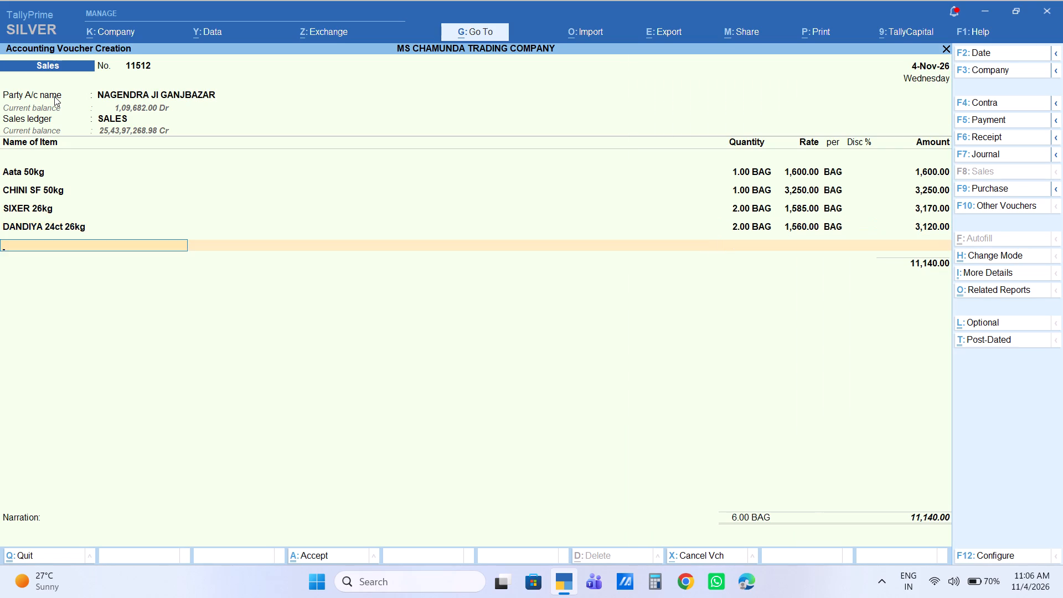
Add 1 bag of CHANA DAL30KG to the sales voucher with an amount of 2,760.
{"action": "type", "text": "CHANA DA"}
{"action": "key", "text": "Down"}
{"action": "key", "text": "Return"}
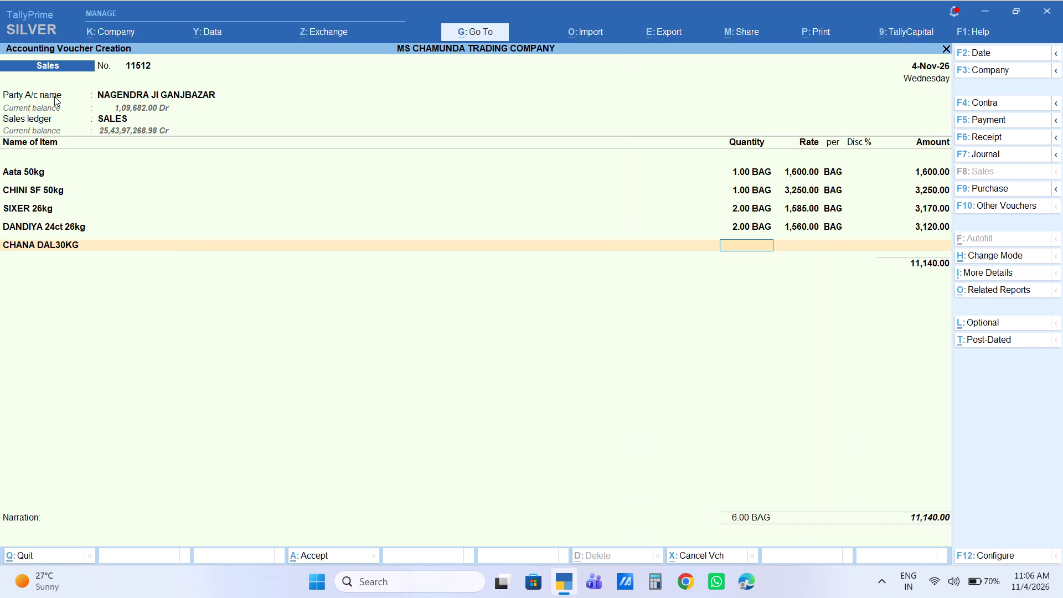
{"action": "key", "text": "1"}
{"action": "key", "text": "Return"}
{"action": "key", "text": "Return"}
{"action": "key", "text": "Return"}
{"action": "key", "text": "Return"}
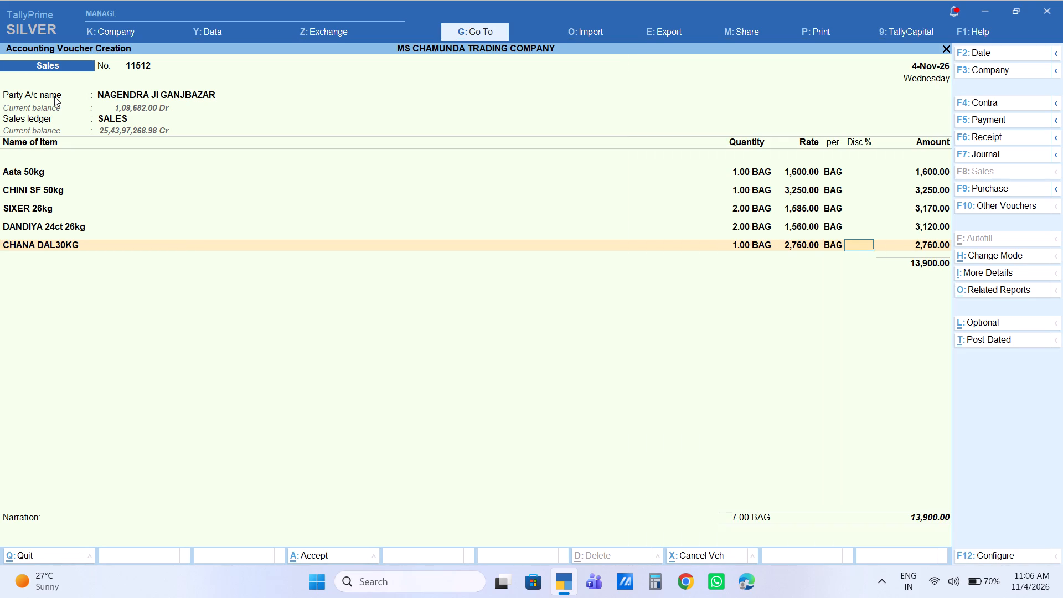
{"action": "key", "text": "Return"}
Add 1 bag of CHANA 30KG to the sales voucher with an amount of 2,460.
{"action": "type", "text": "CHANA"}
{"action": "key", "text": "space"}
{"action": "key", "text": "Down"}
{"action": "key", "text": "Return"}
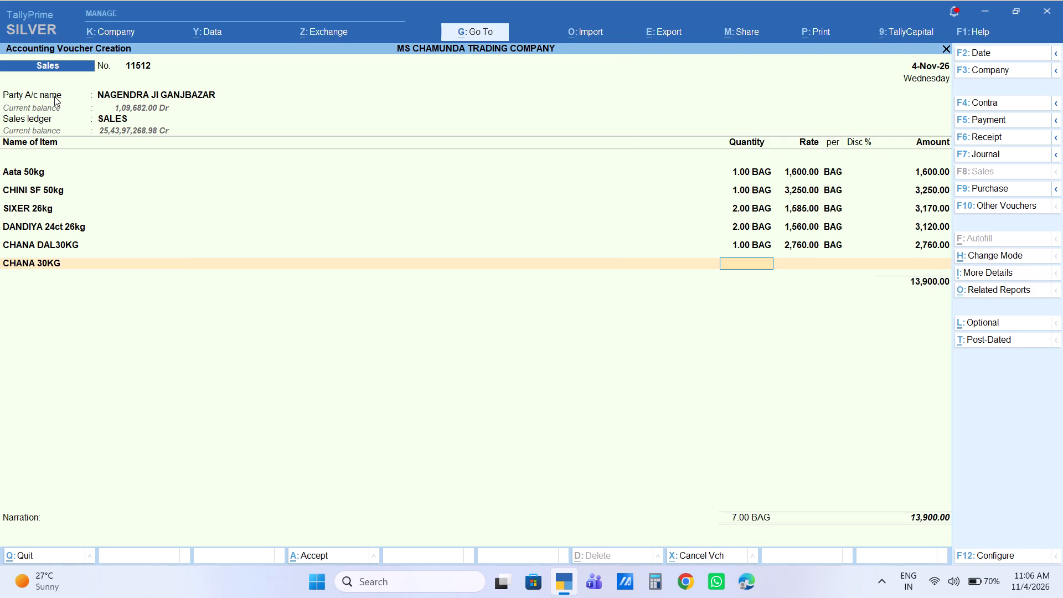
{"action": "key", "text": "1"}
{"action": "key", "text": "Return"}
{"action": "key", "text": "Return"}
{"action": "key", "text": "Return"}
{"action": "key", "text": "Return"}
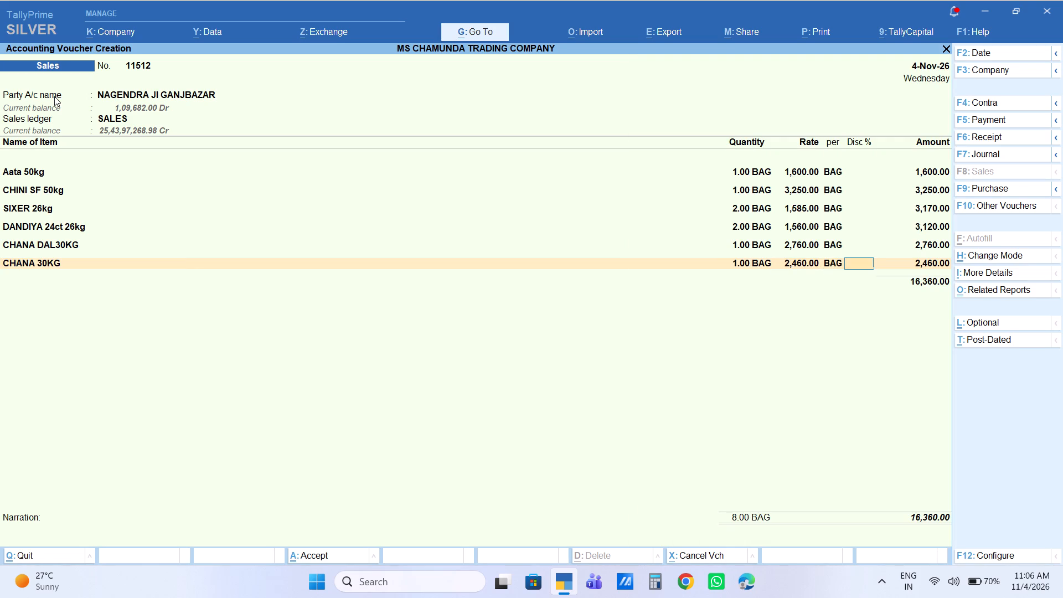
{"action": "key", "text": "Return"}
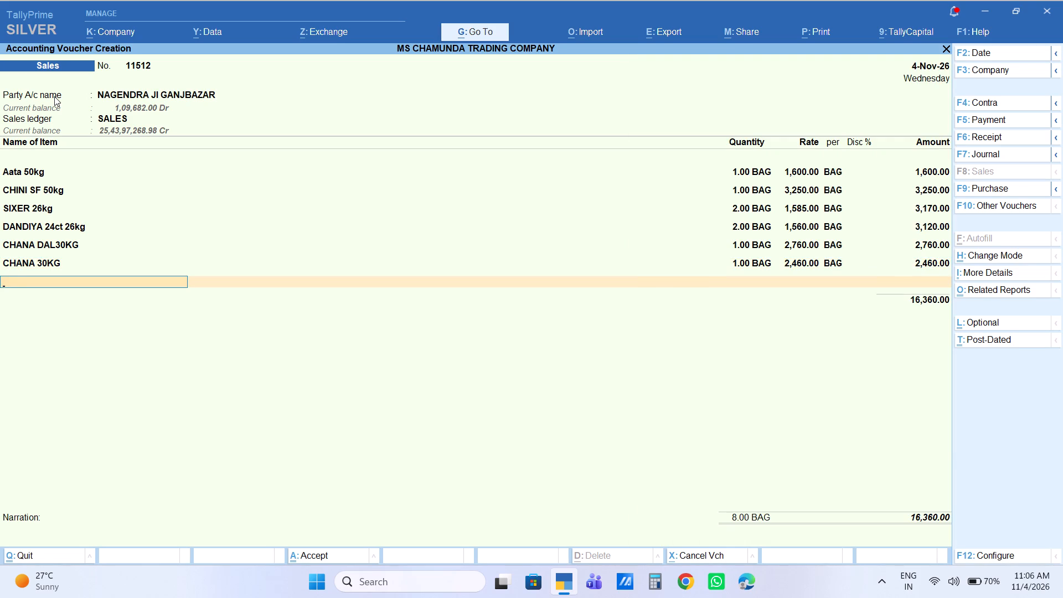
Add 1 bag of Kasturi Rahar30kg to the sales voucher and set its amount to 4,200.
{"action": "type", "text": "KAST"}
{"action": "key", "text": "Return"}
{"action": "key", "text": "1"}
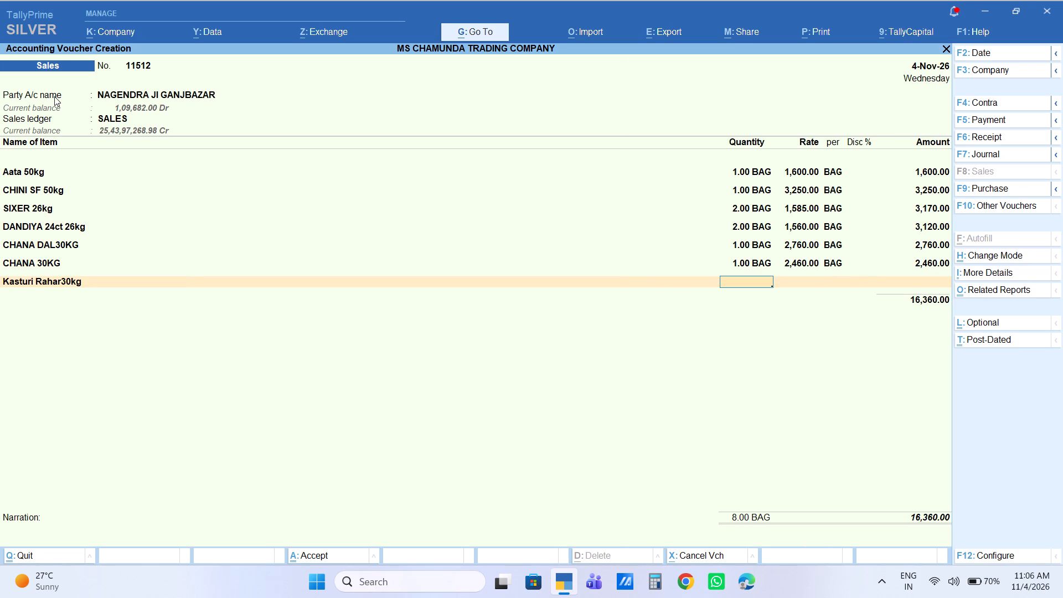
{"action": "key", "text": "Return"}
{"action": "key", "text": "Return"}
{"action": "key", "text": "Return"}
{"action": "key", "text": "Return"}
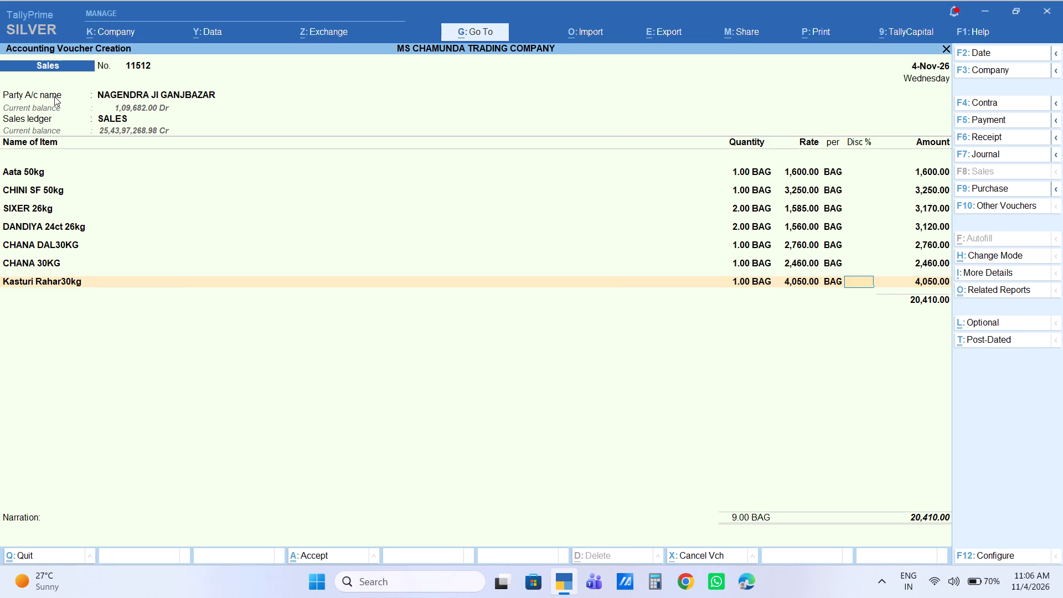
{"action": "type", "text": "4200"}
{"action": "key", "text": "Return"}
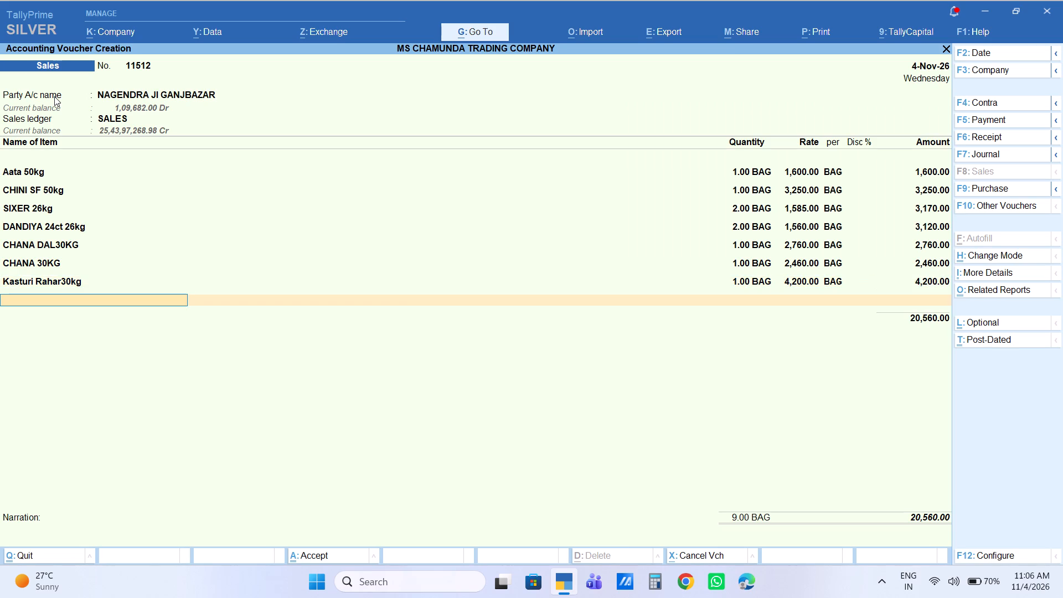
Add 2 bags of MASOOR DAL 30kg to the sales voucher at a rate of 2,130.
{"action": "type", "text": "MASOO"}
{"action": "key", "text": "Down"}
{"action": "key", "text": "Return"}
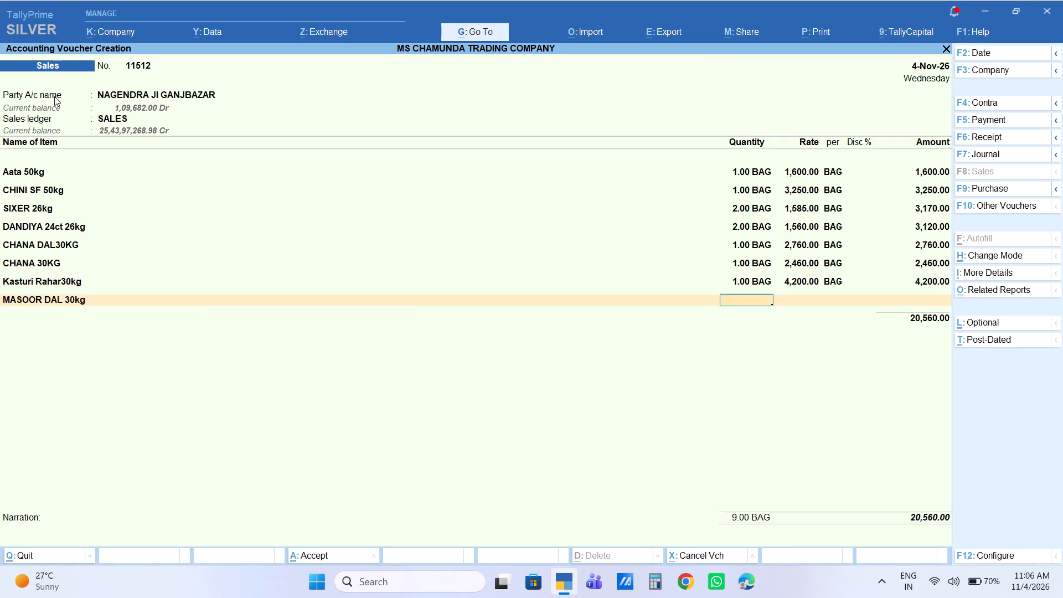
{"action": "key", "text": "2"}
{"action": "key", "text": "Return"}
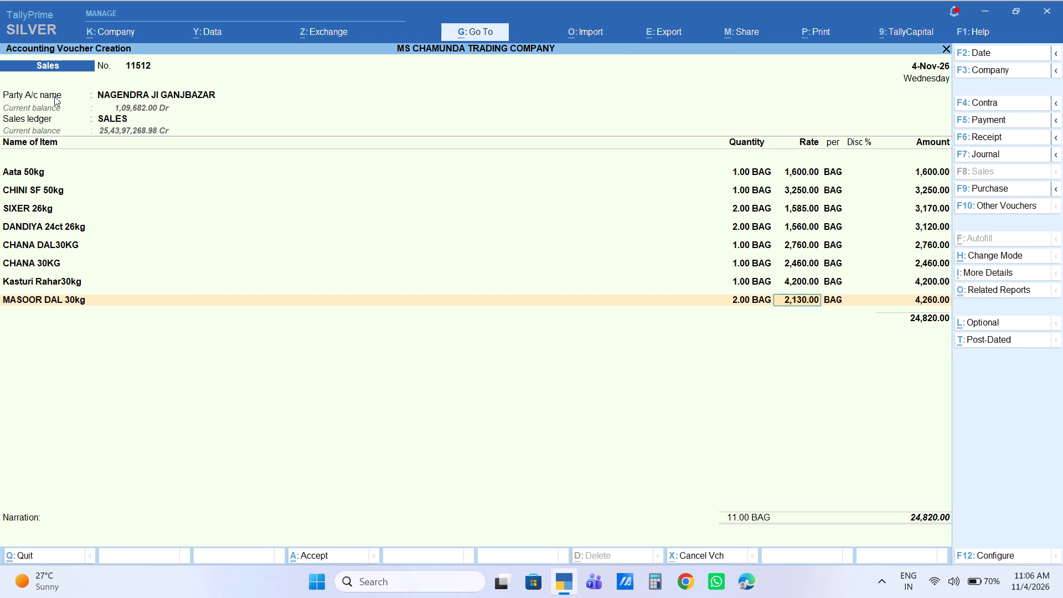
{"action": "key", "text": "Return"}
{"action": "key", "text": "Return"}
{"action": "key", "text": "Return"}
{"action": "key", "text": "Return"}
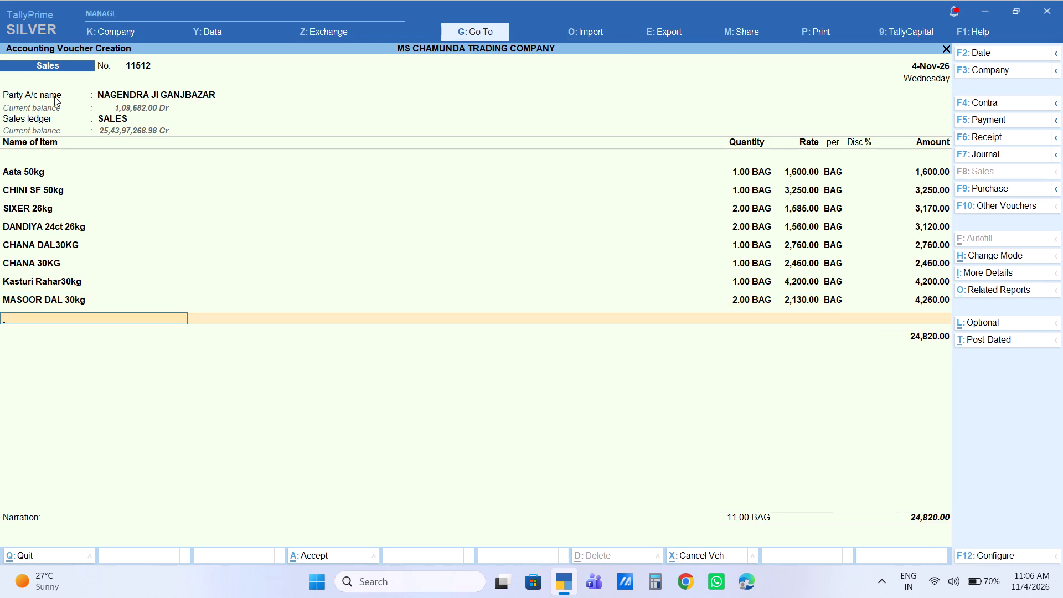
Add 8 bags of BUDHA BHOG 25KG to the sales voucher at a rate of 875.
{"action": "type", "text": "BUDHA"}
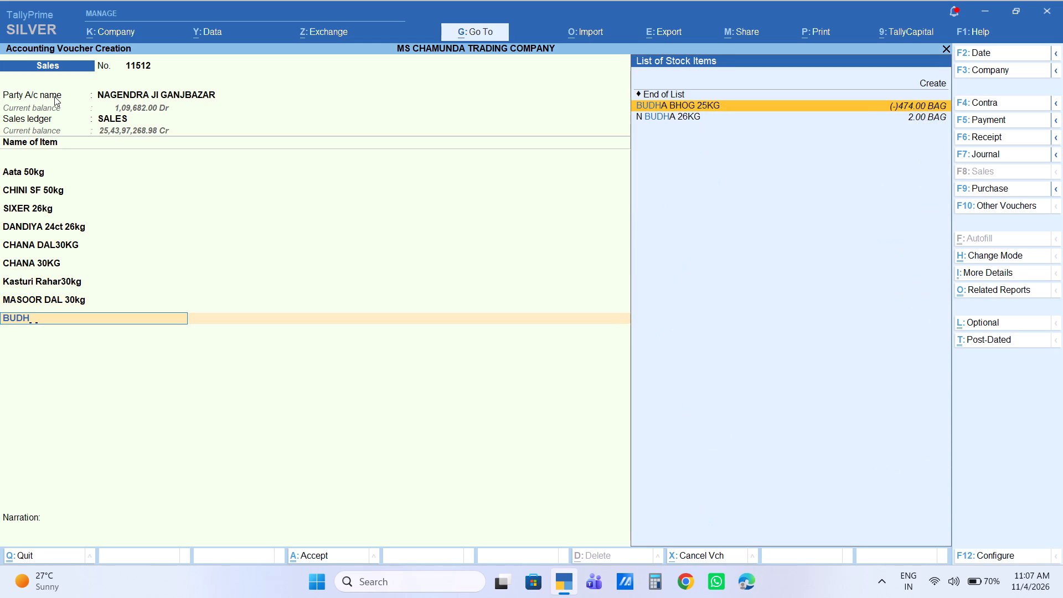
{"action": "key", "text": "Return"}
{"action": "key", "text": "8"}
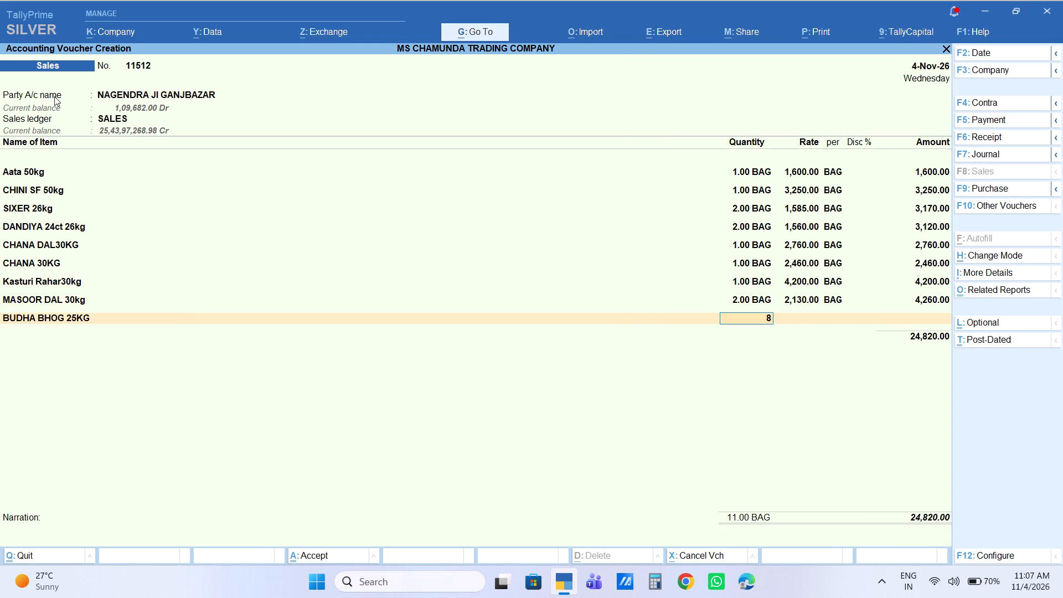
{"action": "key", "text": "Return"}
{"action": "key", "text": "Return"}
{"action": "key", "text": "Return"}
{"action": "key", "text": "Return"}
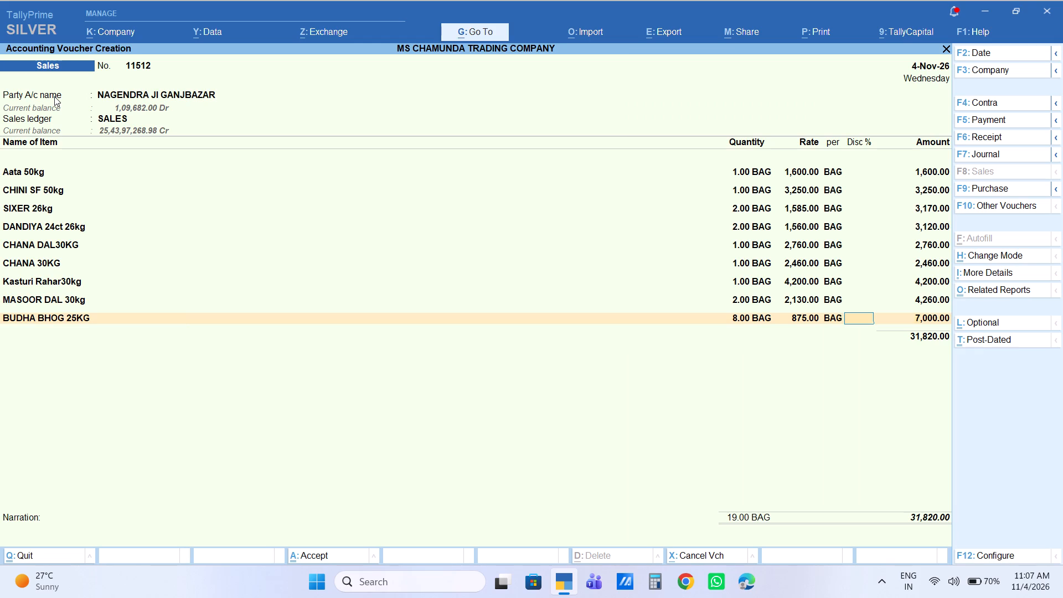
{"action": "key", "text": "Return"}
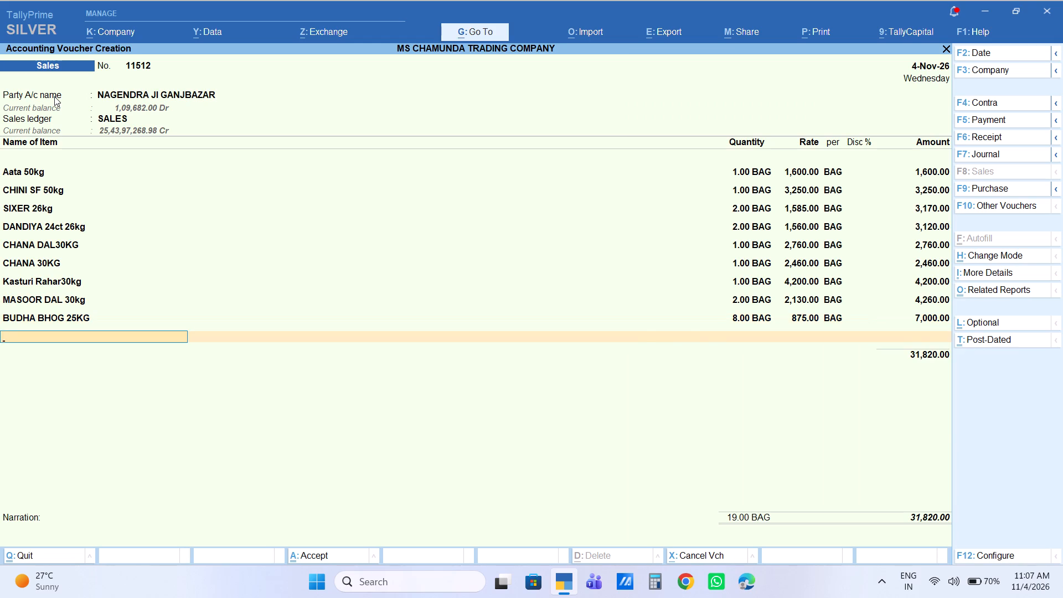
Add 7 bags of GORANGA GOLD 26kg to the sales voucher at a rate of 1,290.
{"action": "type", "text": "GOLD"}
{"action": "key", "text": "Down"}
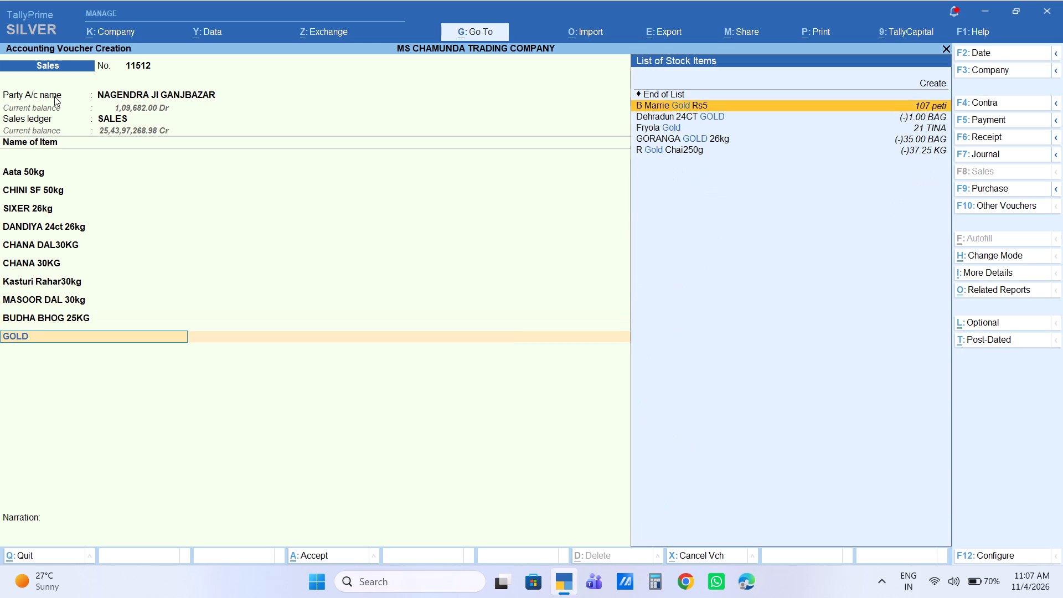
{"action": "key", "text": "Down"}
{"action": "key", "text": "Down"}
{"action": "key", "text": "Down"}
{"action": "key", "text": "Return"}
{"action": "key", "text": "7"}
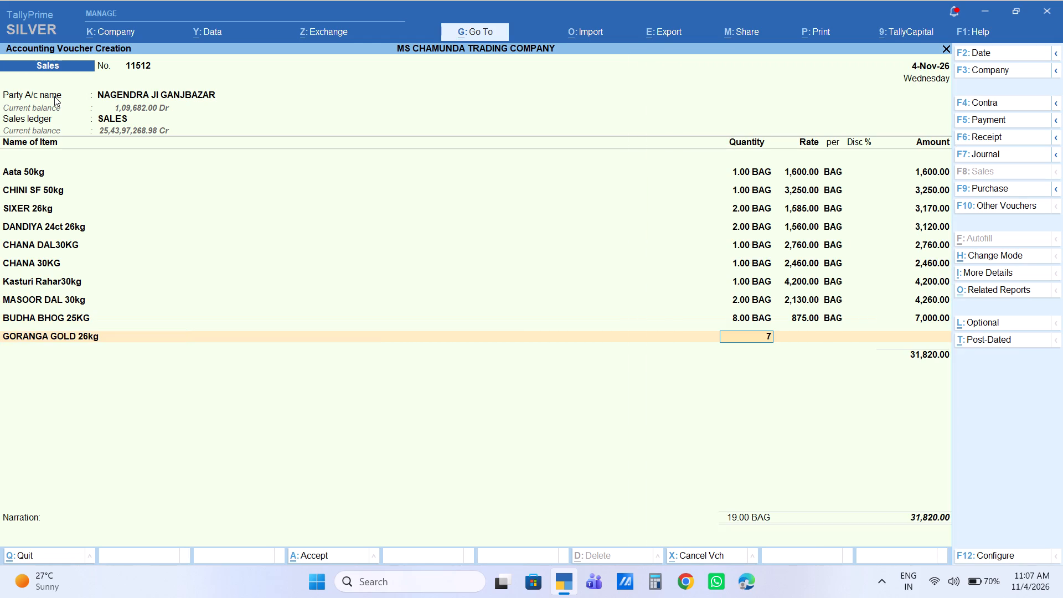
{"action": "key", "text": "Return"}
{"action": "key", "text": "Return"}
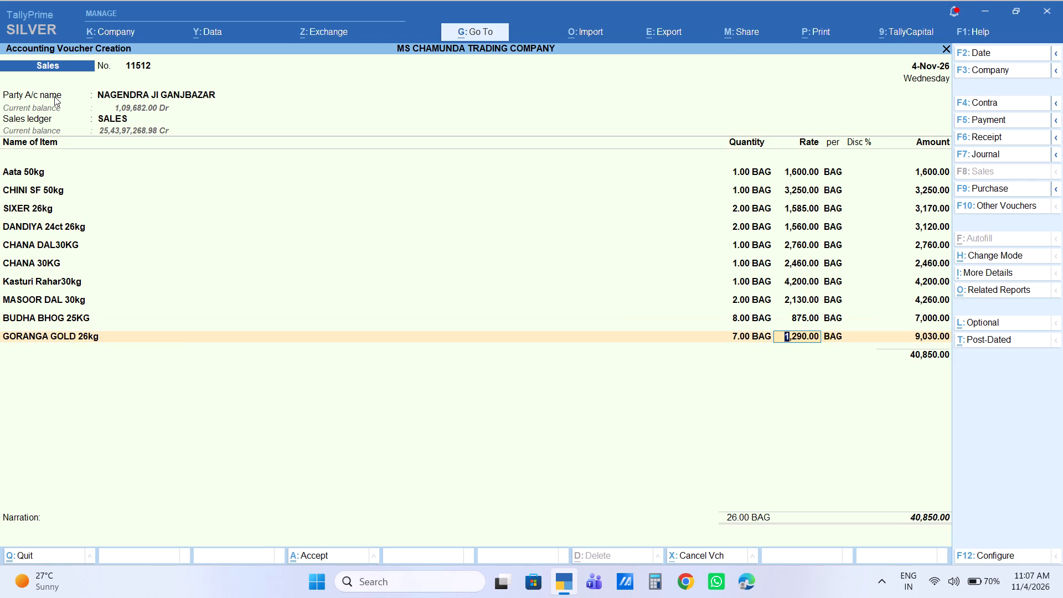
{"action": "key", "text": "Return"}
{"action": "key", "text": "Return"}
{"action": "key", "text": "Return"}
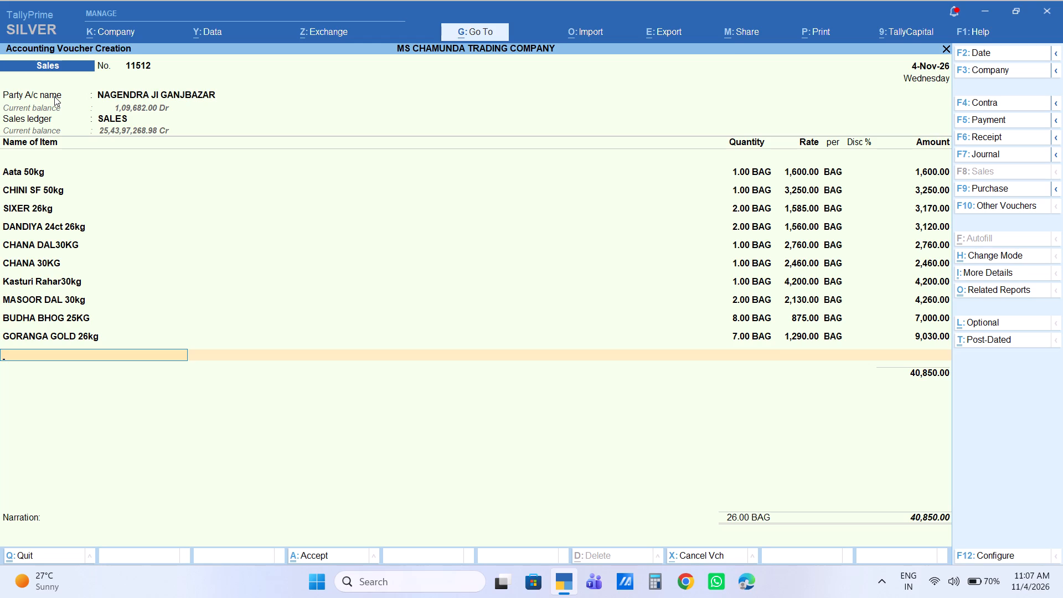
Add 10 peti of FORTUNE 1L PETI to the sales voucher at a rate of 2,630.
{"action": "type", "text": "FORT"}
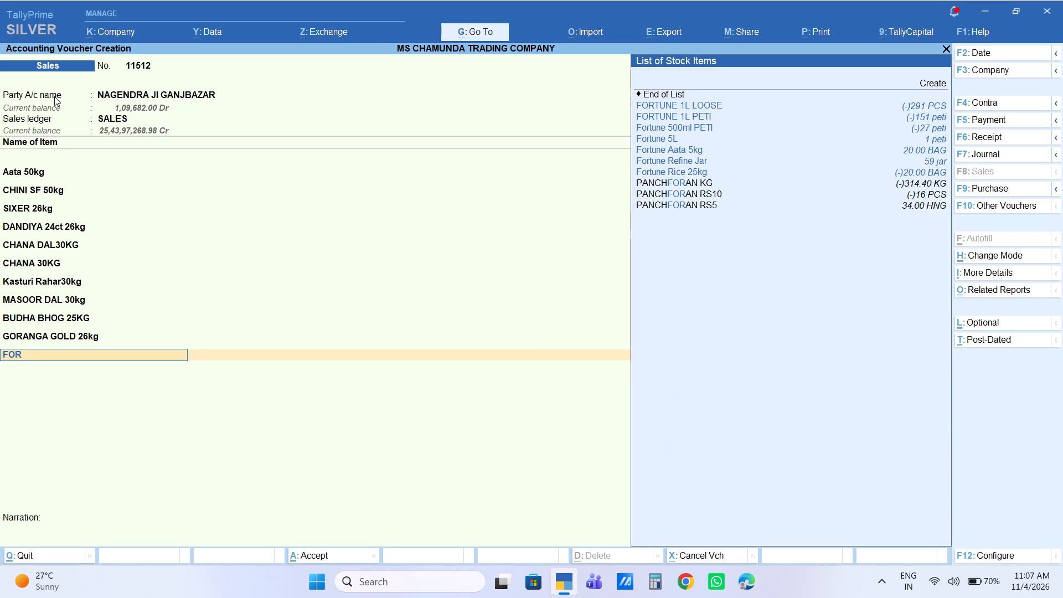
{"action": "key", "text": "Down"}
{"action": "key", "text": "Down"}
{"action": "key", "text": "Down"}
{"action": "key", "text": "Up"}
{"action": "key", "text": "Return"}
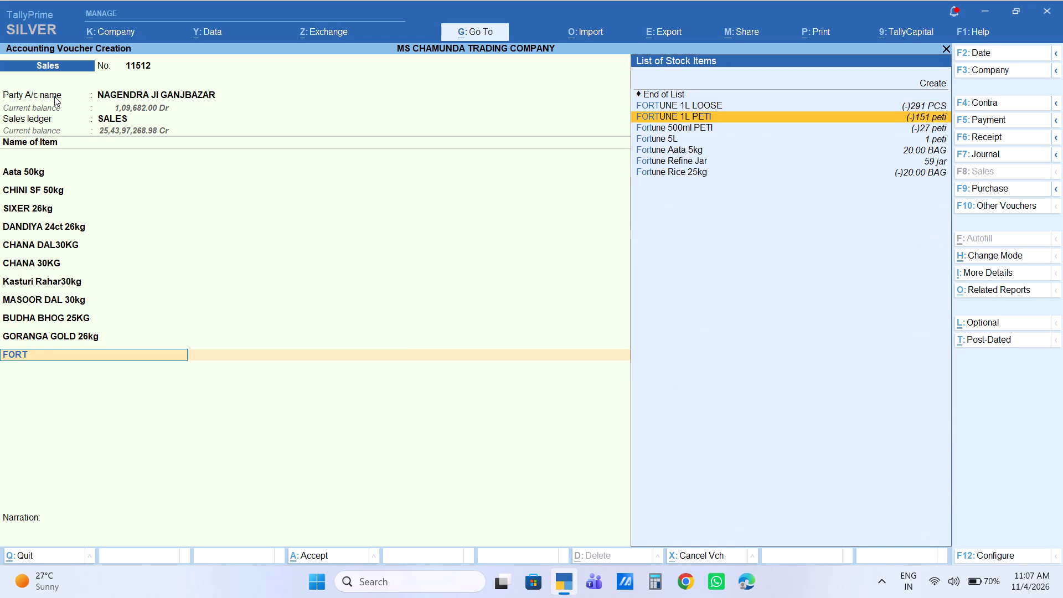
{"action": "type", "text": "10"}
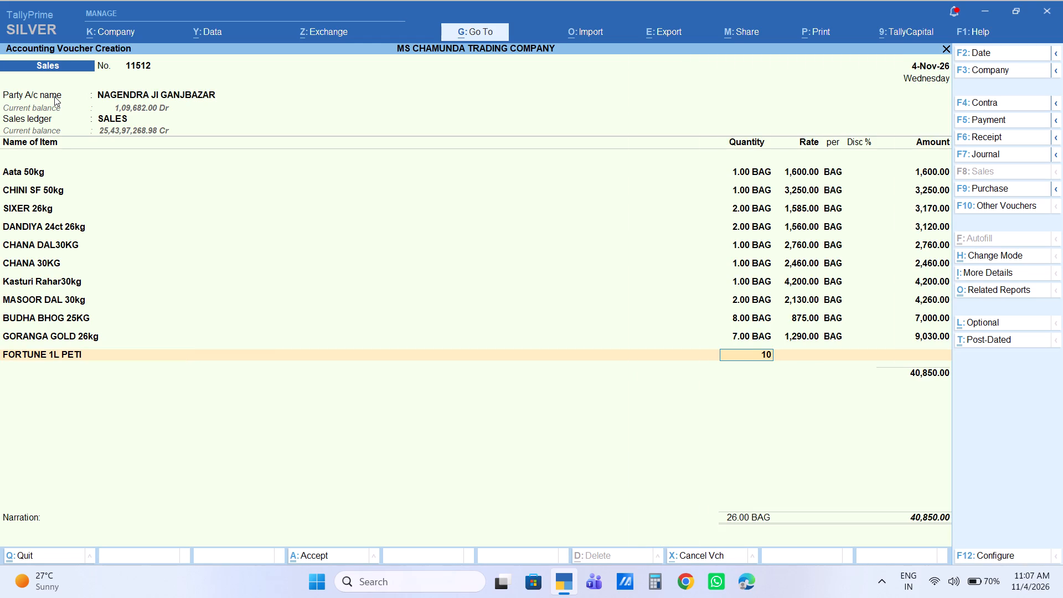
{"action": "key", "text": "Return"}
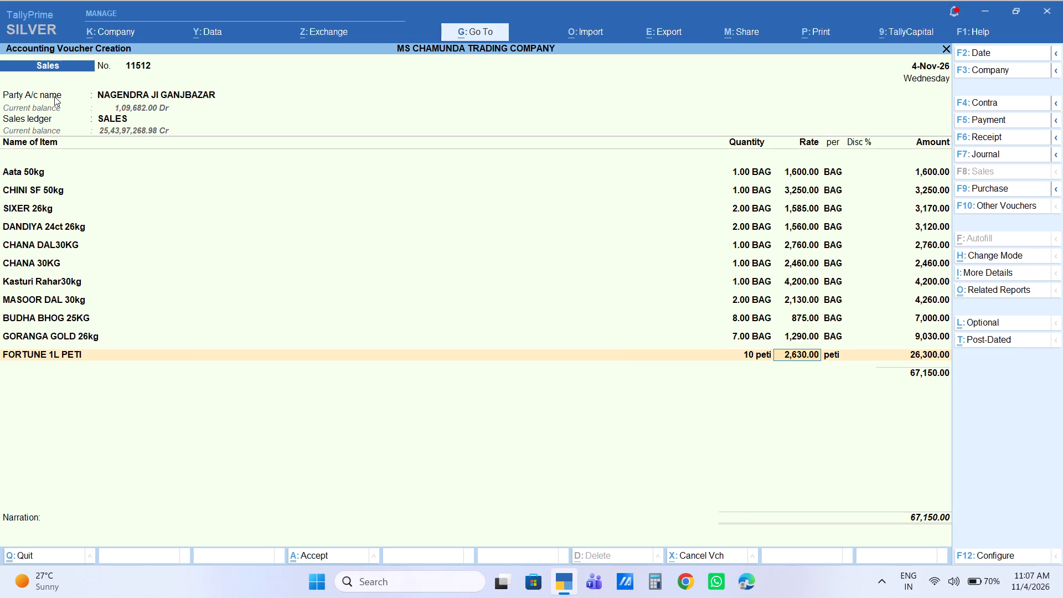
{"action": "key", "text": "Return"}
{"action": "key", "text": "Return"}
{"action": "key", "text": "Return"}
{"action": "key", "text": "Return"}
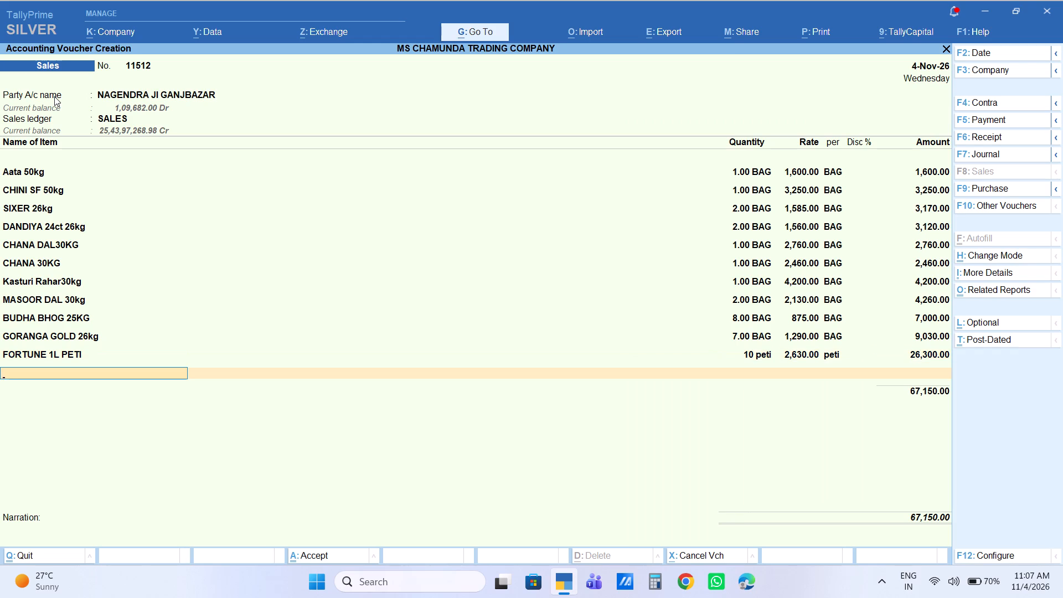
Add 5 peti of SALONI 1L PETI to the sales voucher at a rate of 3,140.
{"action": "type", "text": "SALONI1"}
{"action": "key", "text": "Down"}
{"action": "key", "text": "Down"}
{"action": "key", "text": "Down"}
{"action": "key", "text": "Down"}
{"action": "key", "text": "Up"}
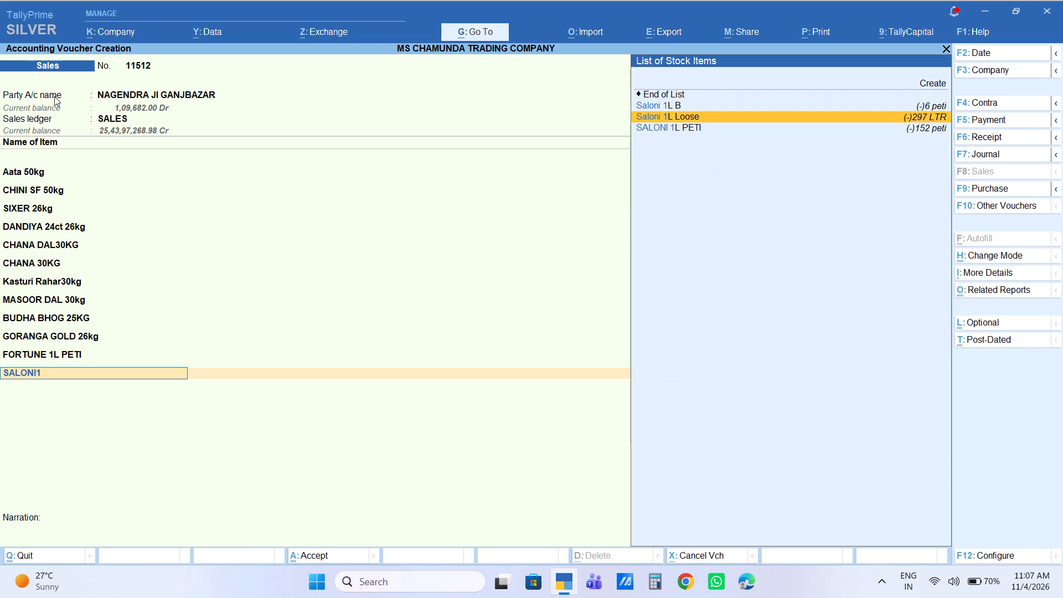
{"action": "key", "text": "Down"}
{"action": "key", "text": "Return"}
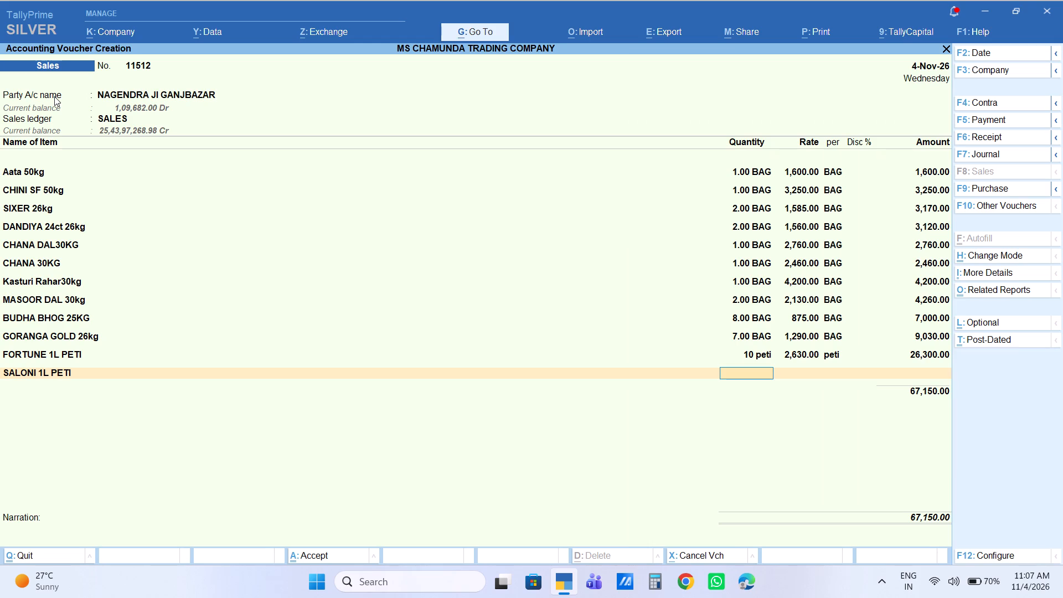
{"action": "key", "text": "5"}
{"action": "key", "text": "Return"}
{"action": "key", "text": "Return"}
{"action": "key", "text": "Return"}
{"action": "key", "text": "Return"}
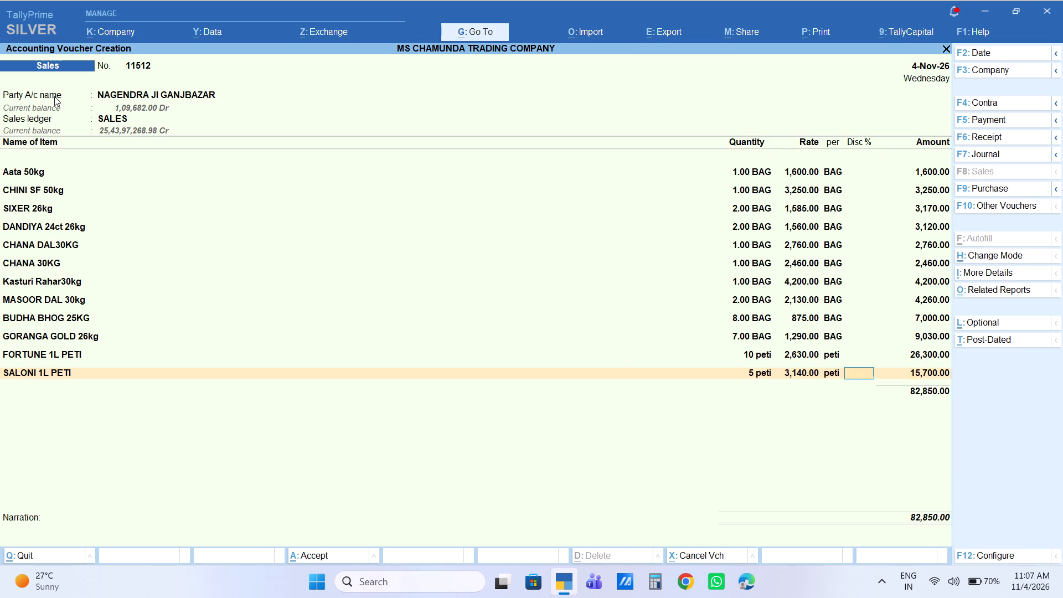
{"action": "key", "text": "Return"}
Add 3 peti of HATHI 1L to the sales voucher at a rate of 3,170.
{"action": "key", "text": "h"}
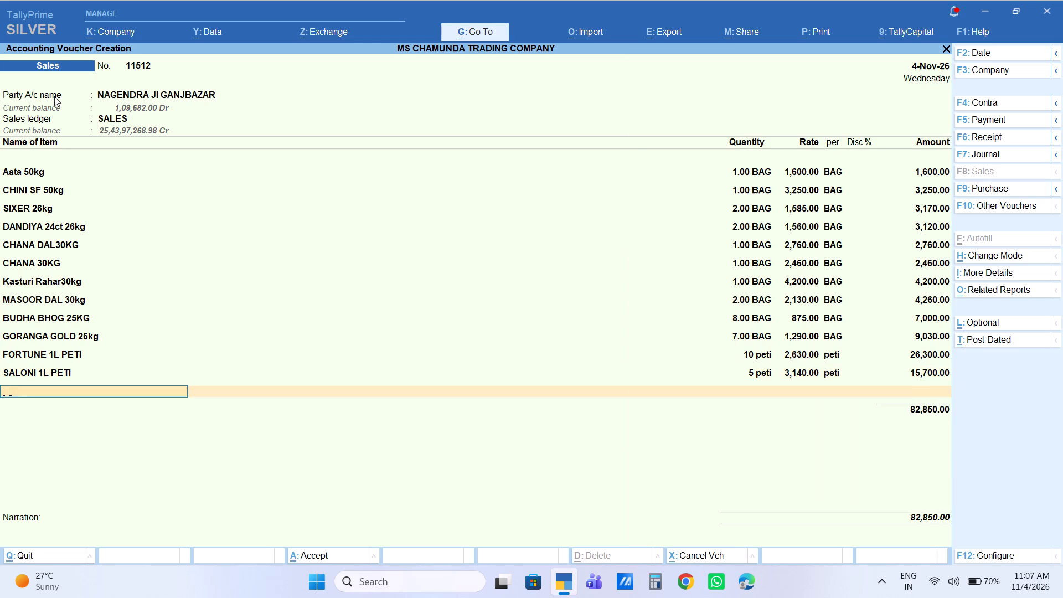
{"action": "type", "text": "ATHI"}
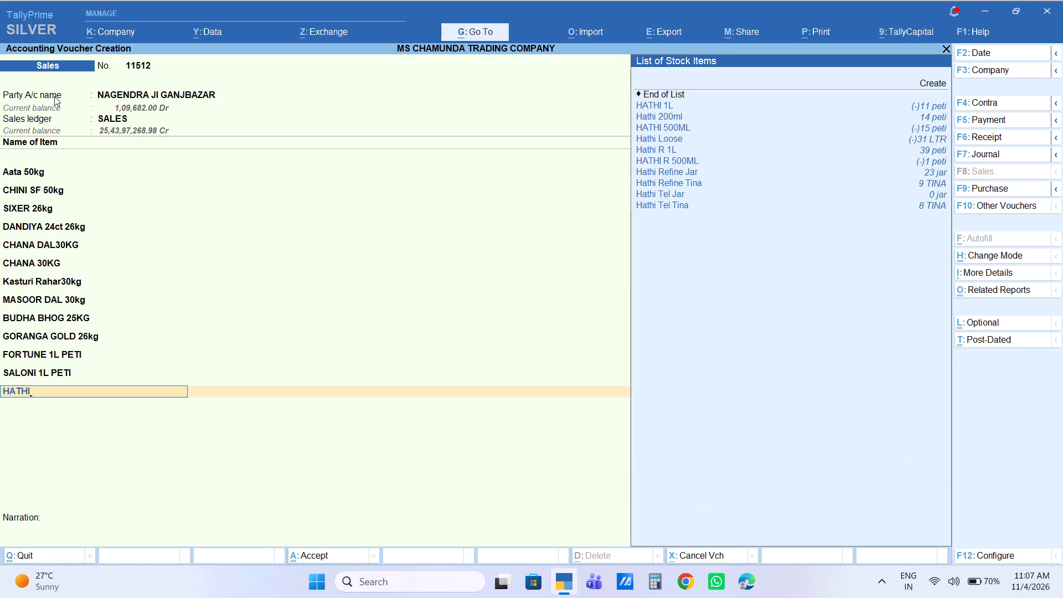
{"action": "key", "text": "Down"}
{"action": "key", "text": "Return"}
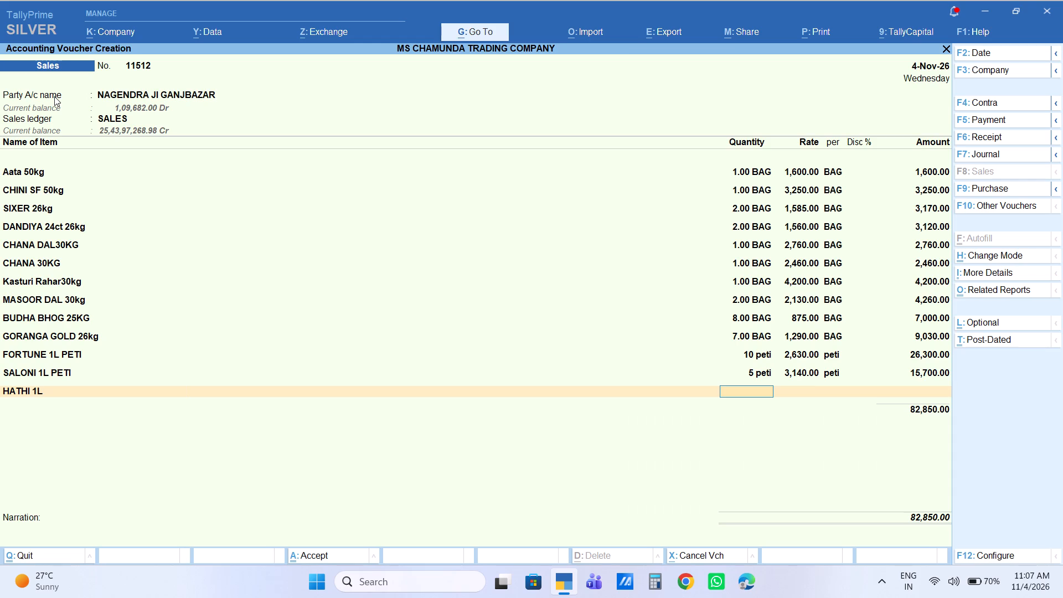
{"action": "key", "text": "3"}
{"action": "key", "text": "Return"}
{"action": "key", "text": "Return"}
{"action": "key", "text": "Return"}
{"action": "key", "text": "Return"}
{"action": "key", "text": "Return"}
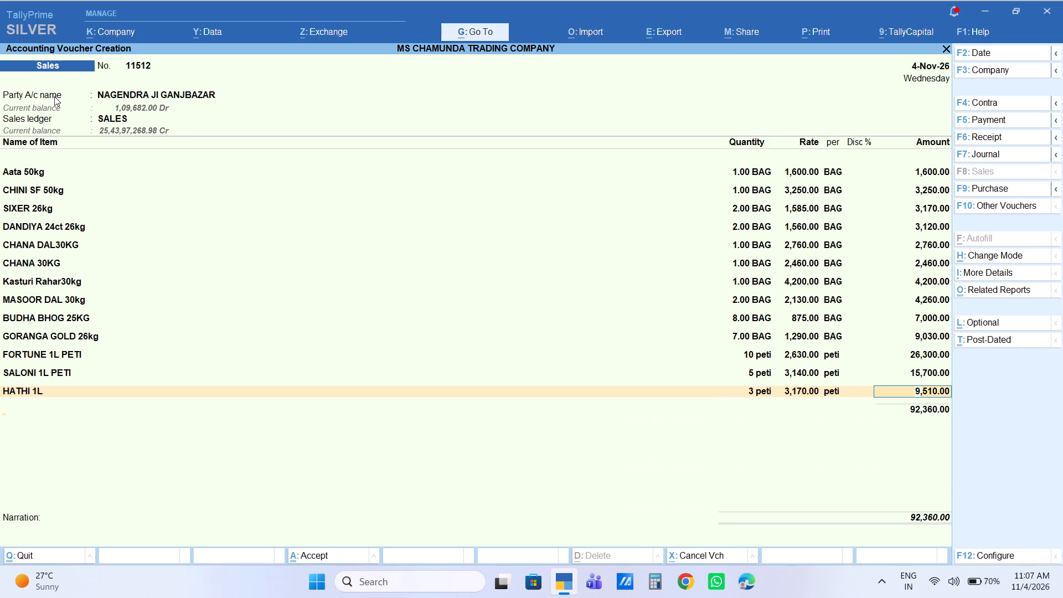
{"action": "key", "text": "Return"}
{"action": "key", "text": "BackSpace"}
{"action": "key", "text": "Return"}
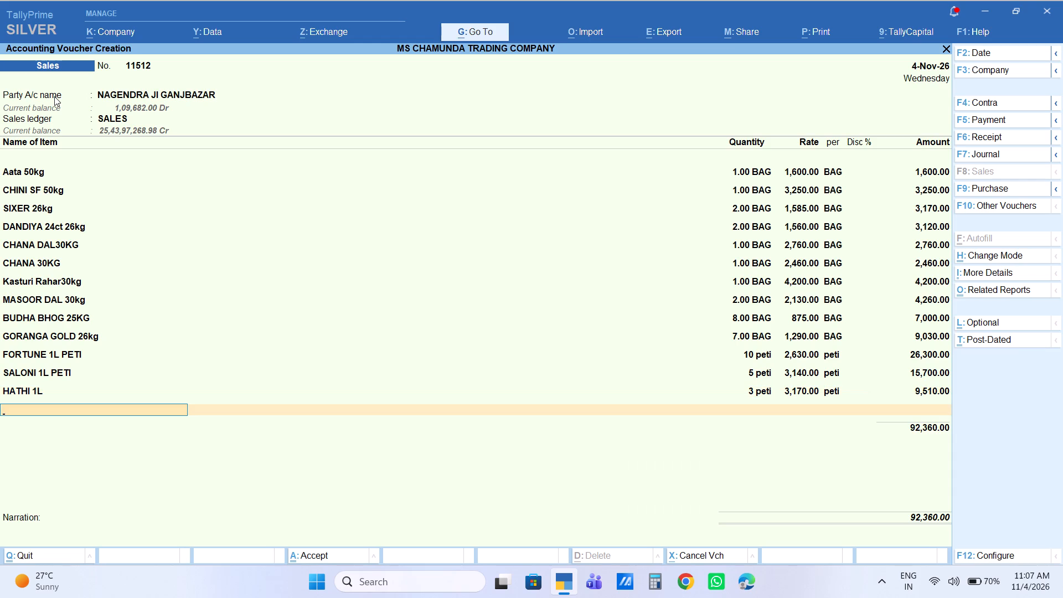
Add 5 peti of Best 1L to the sales voucher at a rate of 1,450.
{"action": "type", "text": "BESRT"}
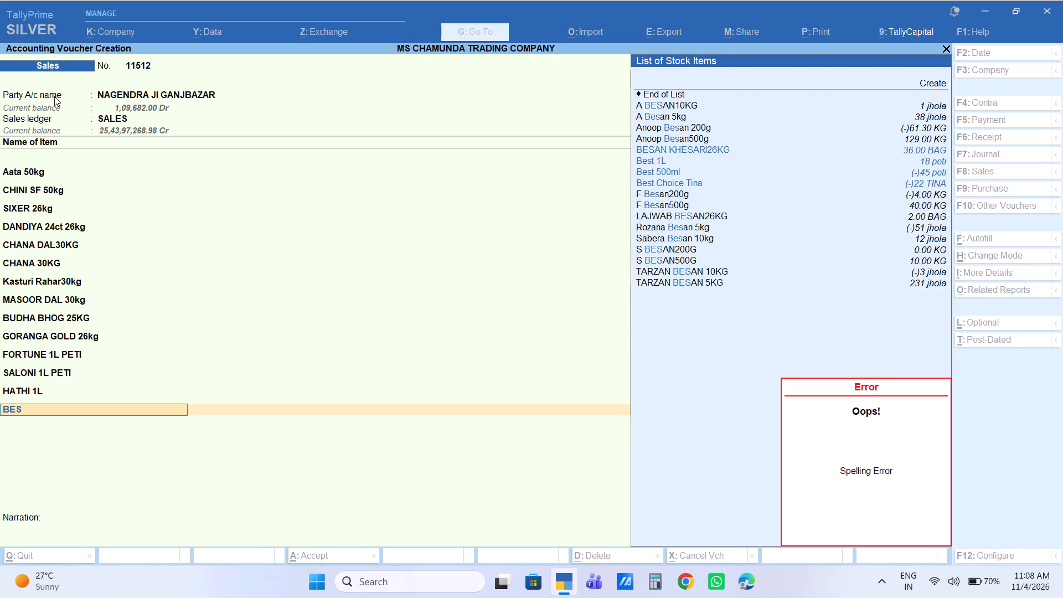
{"action": "key", "text": "Down"}
{"action": "key", "text": "Down"}
{"action": "key", "text": "Down"}
{"action": "key", "text": "Up"}
{"action": "key", "text": "Return"}
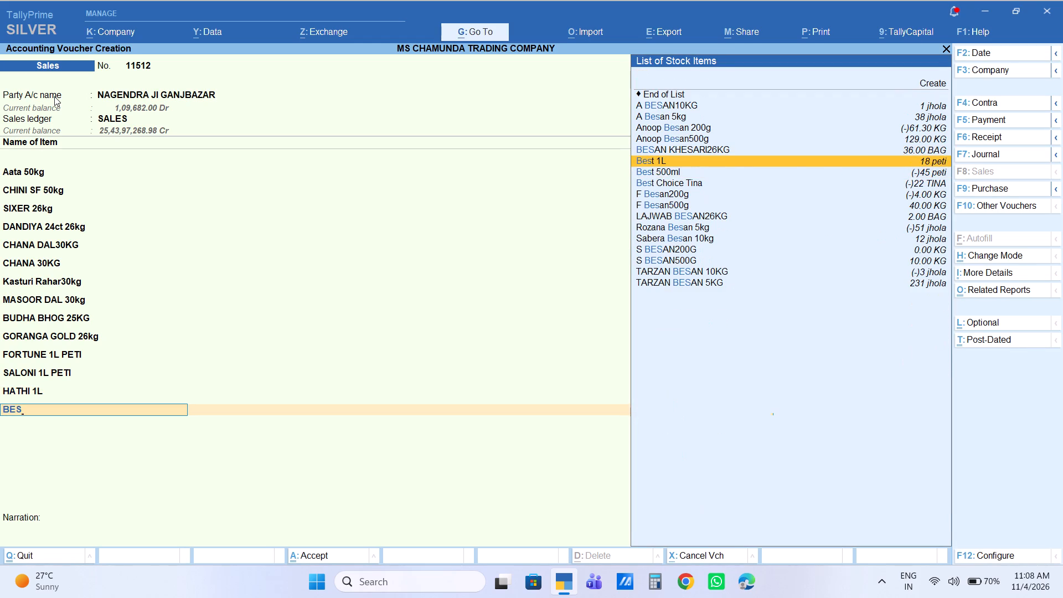
{"action": "key", "text": "5"}
{"action": "key", "text": "Return"}
{"action": "key", "text": "Return"}
{"action": "key", "text": "Return"}
{"action": "key", "text": "Return"}
{"action": "key", "text": "Return"}
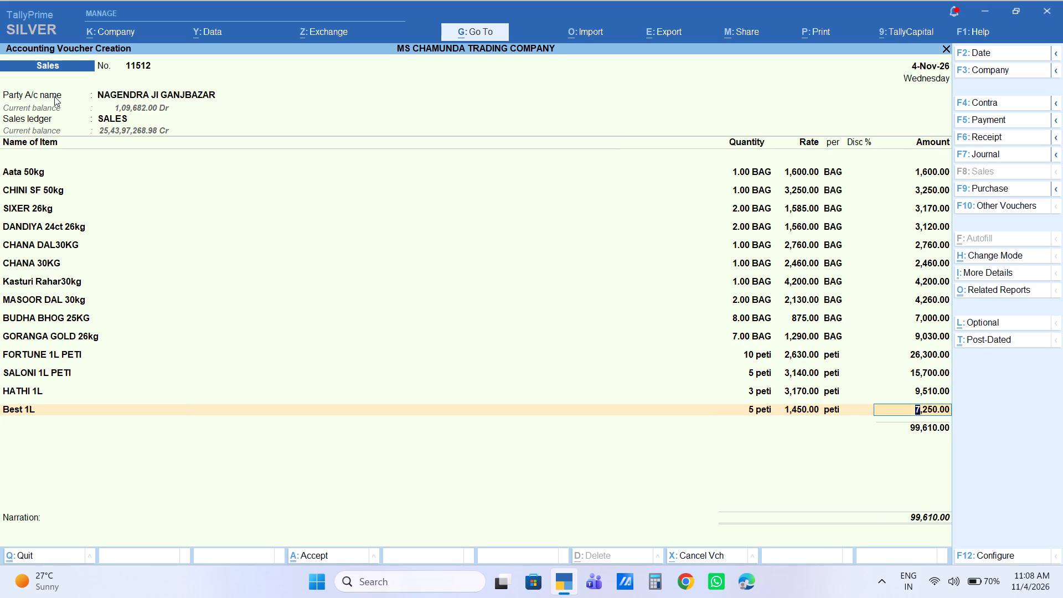
{"action": "key", "text": "Return"}
{"action": "key", "text": "BackSpace"}
{"action": "key", "text": "Return"}
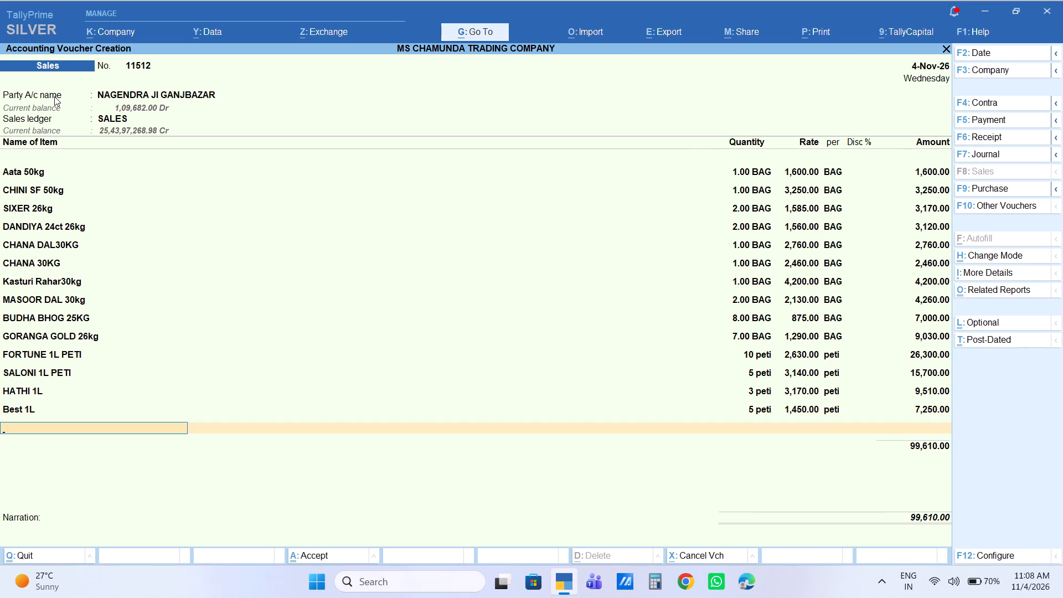
Add 1 peti of HATHI 500ML to the sales voucher at a rate of 3,600.
{"action": "type", "text": "HATHI500"}
{"action": "key", "text": "Return"}
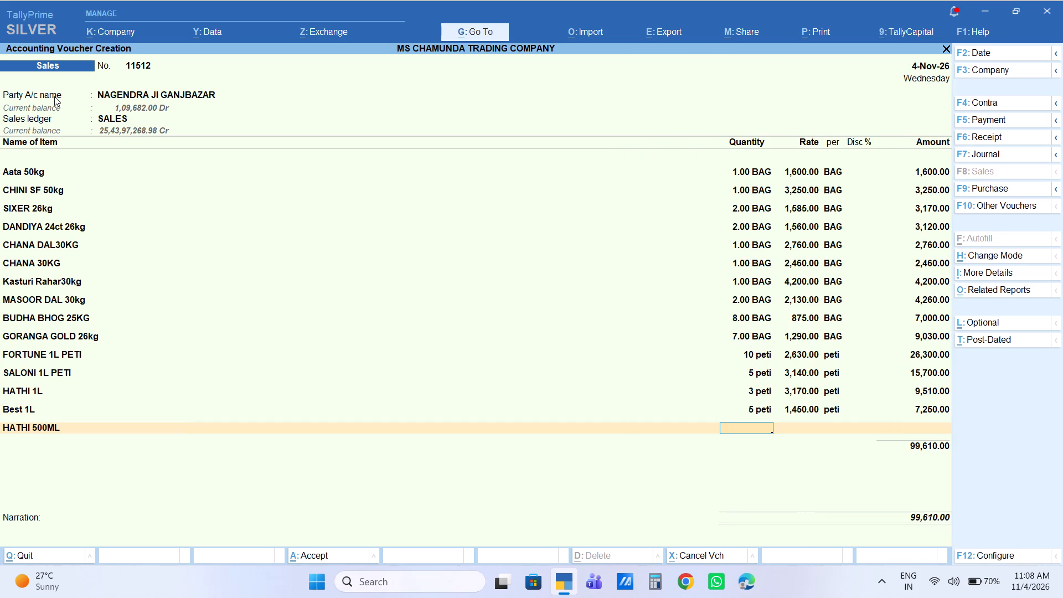
{"action": "key", "text": "1"}
{"action": "key", "text": "Return"}
{"action": "key", "text": "Return"}
{"action": "key", "text": "Return"}
{"action": "key", "text": "Return"}
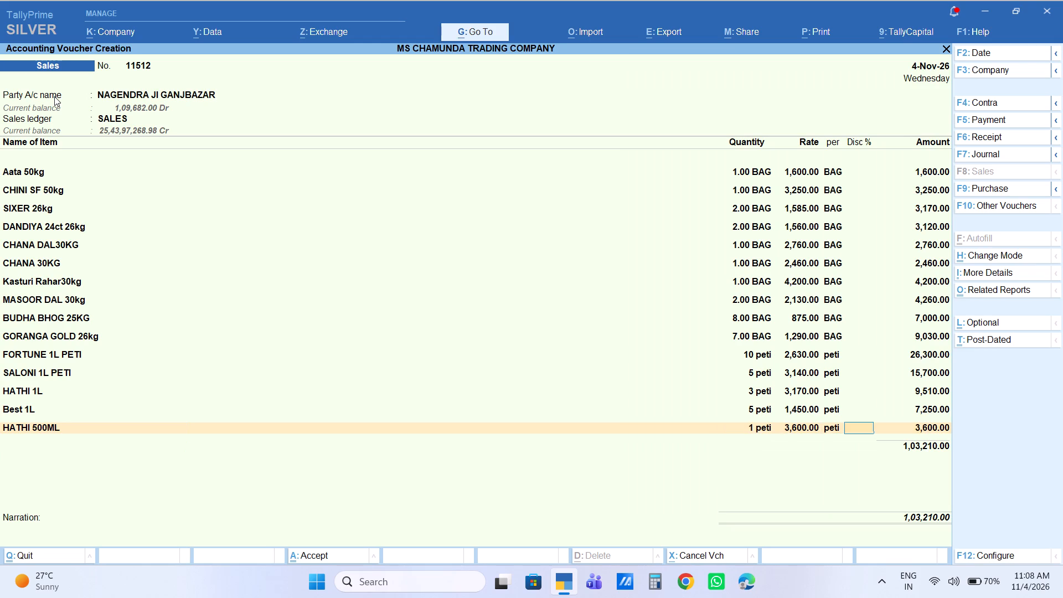
{"action": "key", "text": "Return"}
Add 1 peti of SALONI 500ML PETI to the sales voucher at a rate of 3,550.
{"action": "type", "text": "SA"}
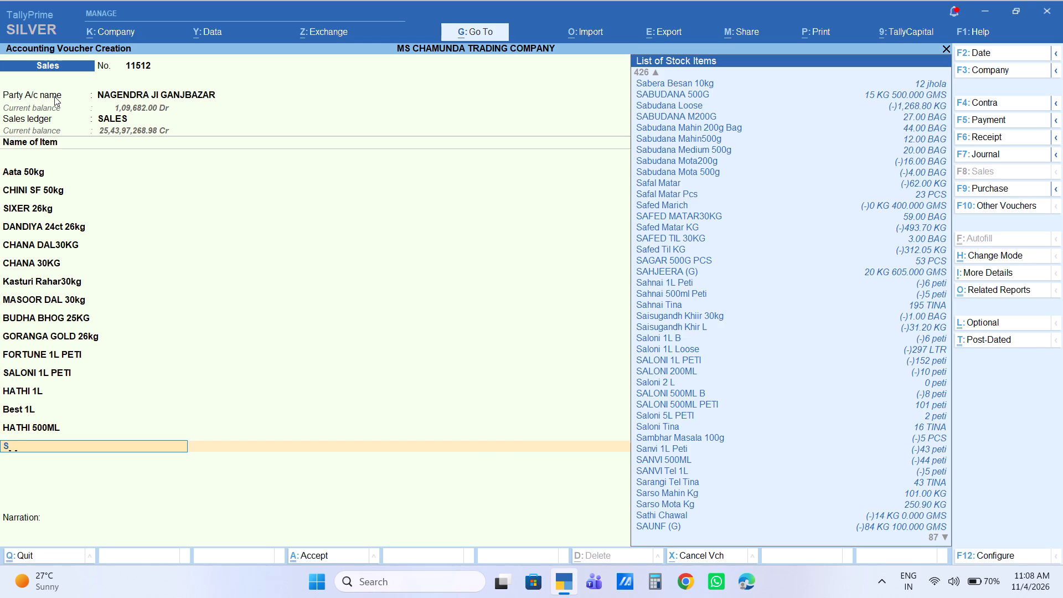
{"action": "type", "text": "LONI50"}
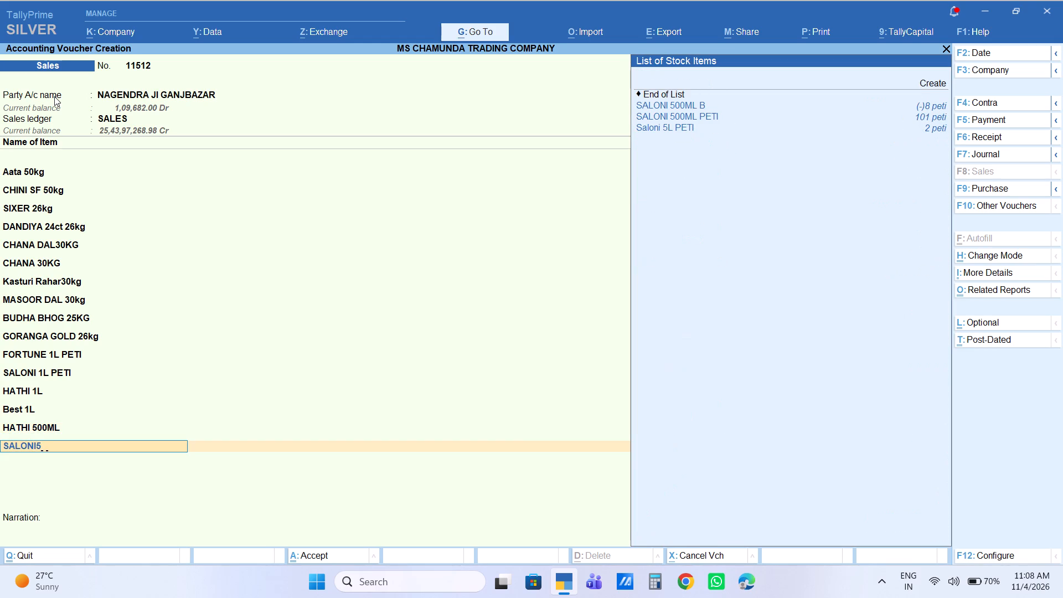
{"action": "key", "text": "Down"}
{"action": "key", "text": "Down"}
{"action": "key", "text": "Return"}
{"action": "key", "text": "1"}
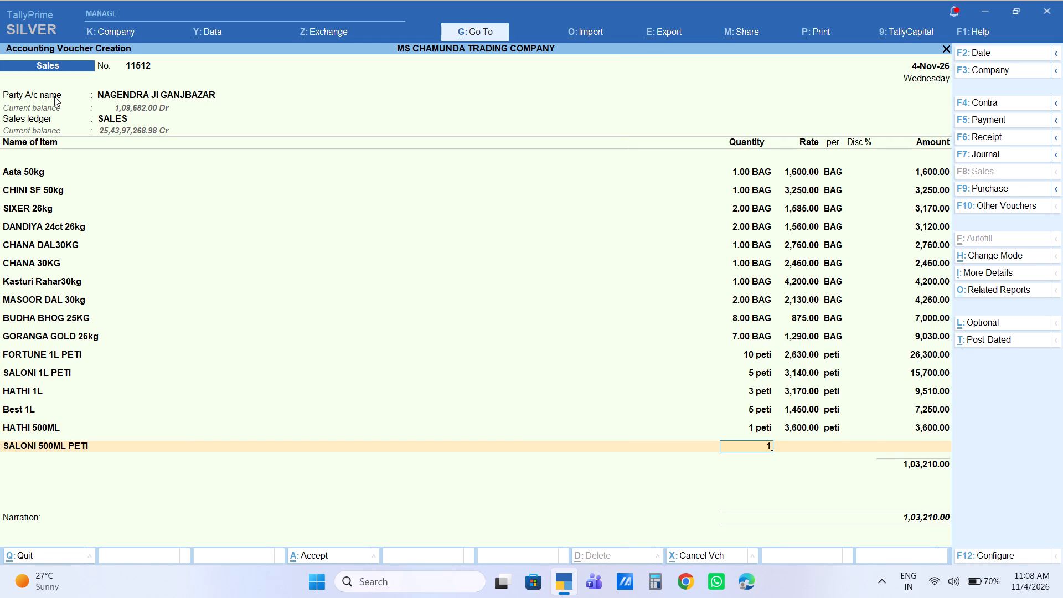
{"action": "key", "text": "Return"}
{"action": "key", "text": "Return"}
{"action": "key", "text": "Return"}
{"action": "key", "text": "Return"}
{"action": "key", "text": "Return"}
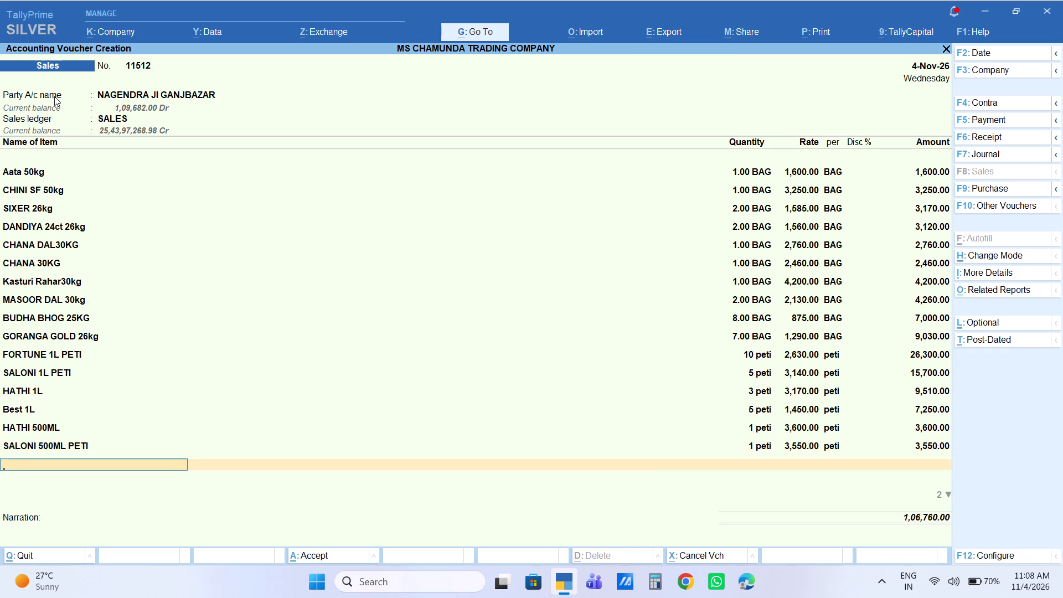
Add 1 peti of Fortune 500ml PETI to the sales voucher at a rate of 2,020.
{"action": "type", "text": "FORT"}
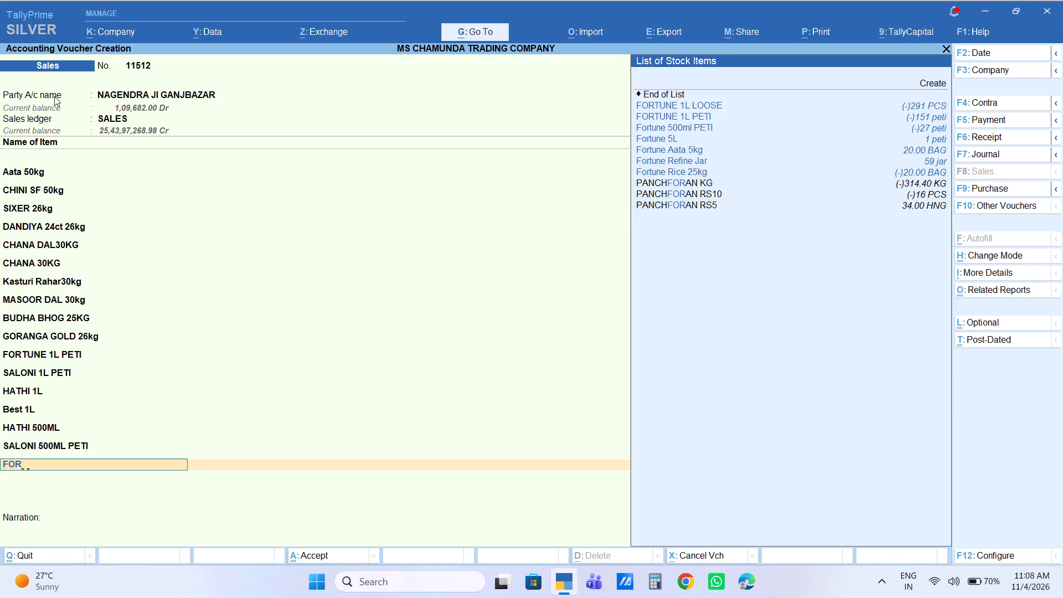
{"action": "key", "text": "Down"}
{"action": "key", "text": "Down"}
{"action": "key", "text": "Down"}
{"action": "key", "text": "Return"}
{"action": "key", "text": "1"}
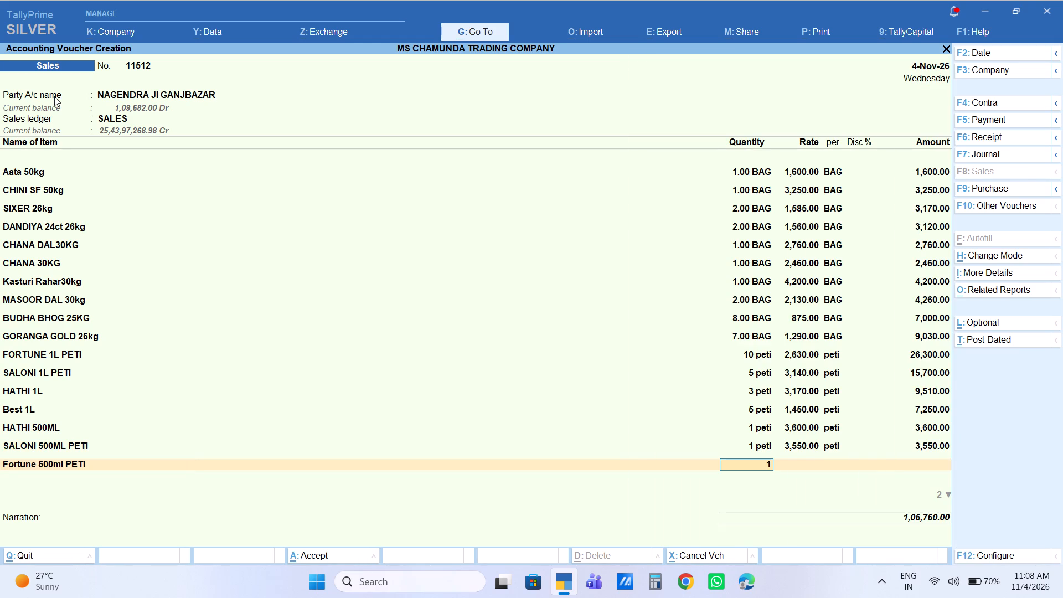
{"action": "key", "text": "Return"}
{"action": "key", "text": "Return"}
{"action": "key", "text": "Return"}
{"action": "key", "text": "Return"}
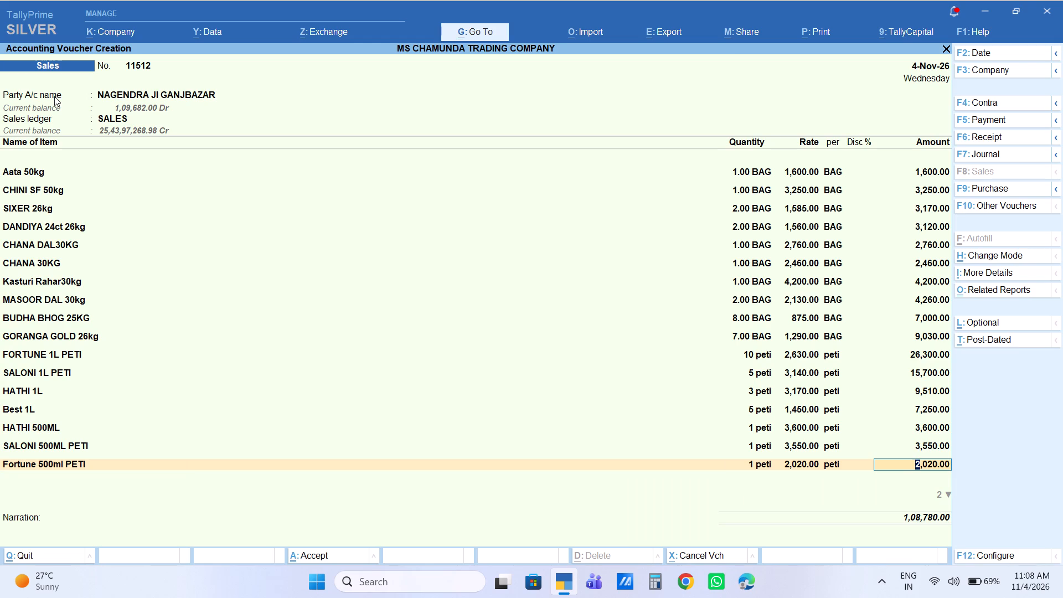
{"action": "key", "text": "Return"}
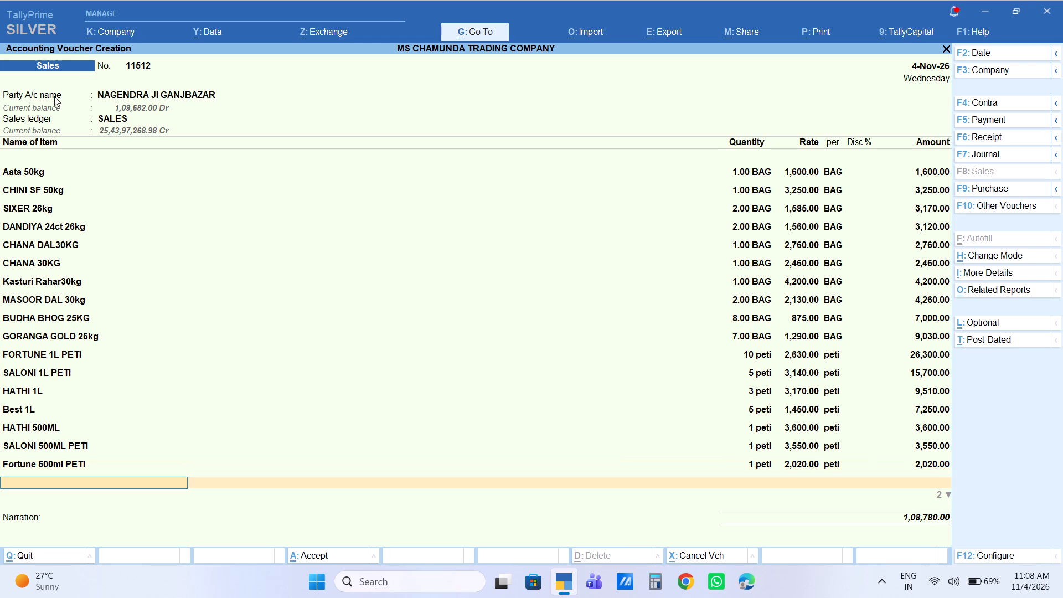
Add 2 bags of Wheel 1Kg to the sales voucher at a rate of 1,920.
{"action": "type", "text": "WHE"}
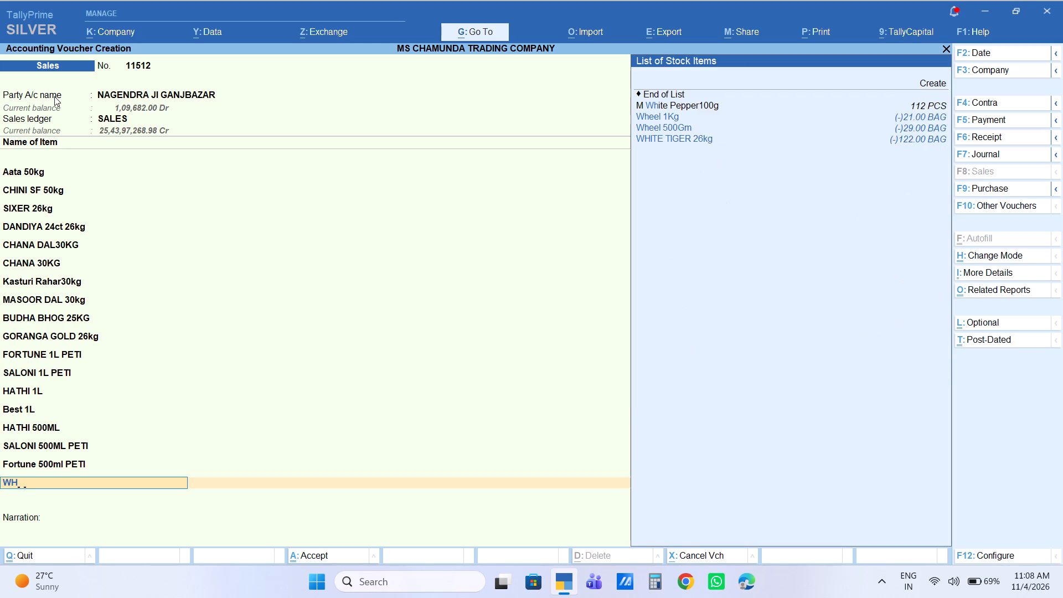
{"action": "key", "text": "Down"}
{"action": "key", "text": "Return"}
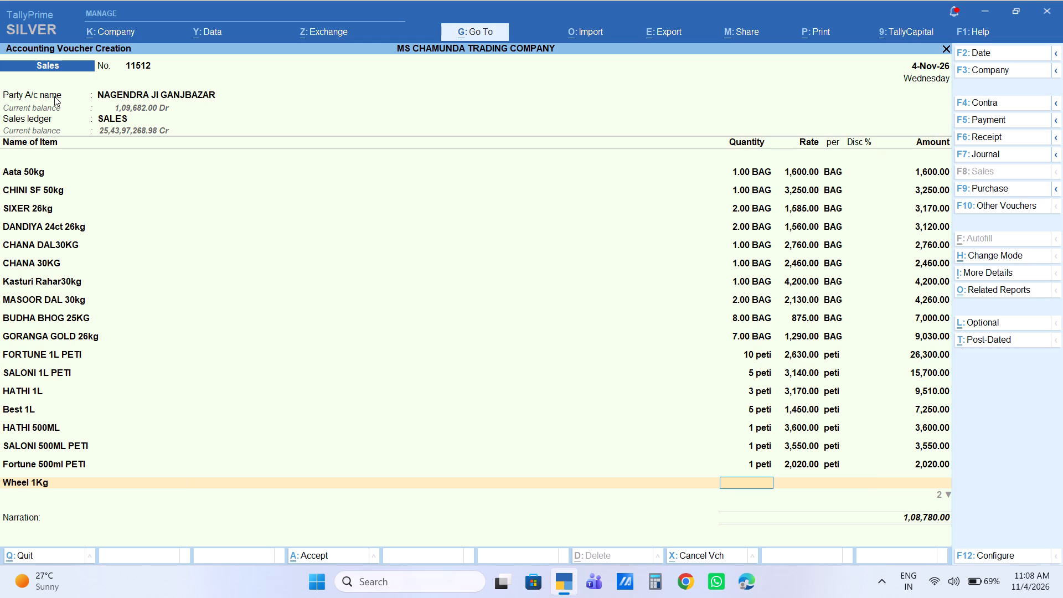
{"action": "key", "text": "2"}
{"action": "key", "text": "Return"}
{"action": "key", "text": "Return"}
{"action": "key", "text": "Return"}
{"action": "key", "text": "Return"}
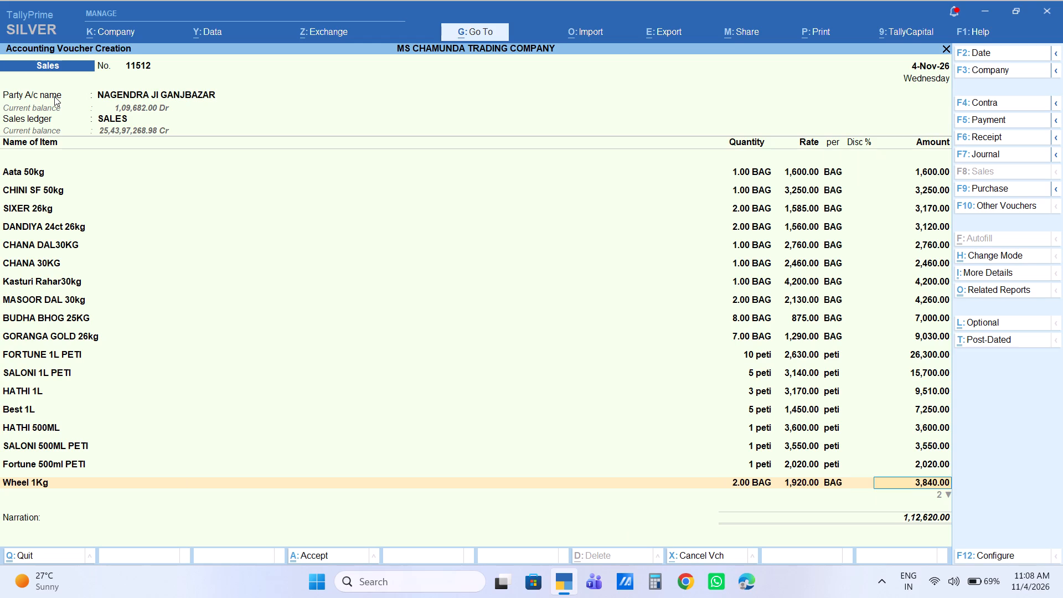
{"action": "key", "text": "Return"}
Add 1 bag of Wheel 500Gm to the sales voucher at a rate of 1,620.
{"action": "type", "text": "WHEE"}
{"action": "key", "text": "Down"}
{"action": "key", "text": "Down"}
{"action": "key", "text": "Return"}
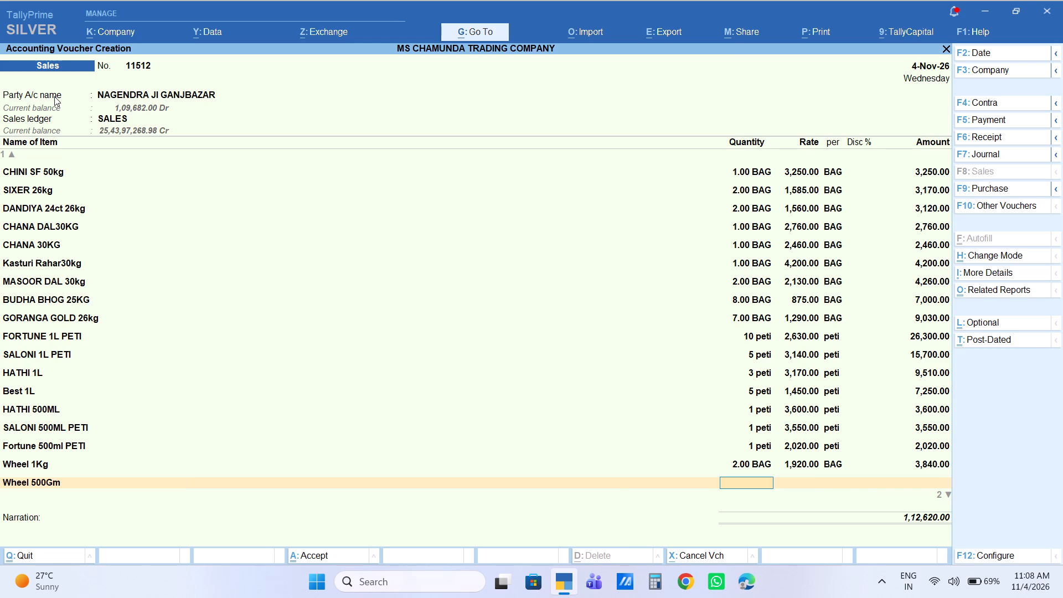
{"action": "key", "text": "1"}
{"action": "key", "text": "Return"}
{"action": "key", "text": "Return"}
{"action": "key", "text": "Return"}
{"action": "key", "text": "Return"}
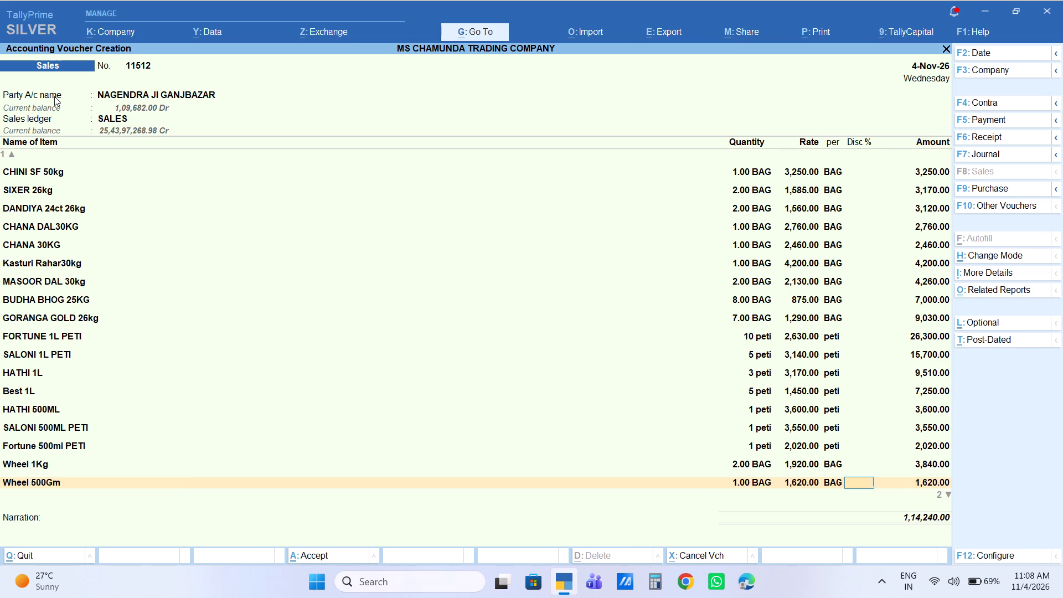
{"action": "key", "text": "Return"}
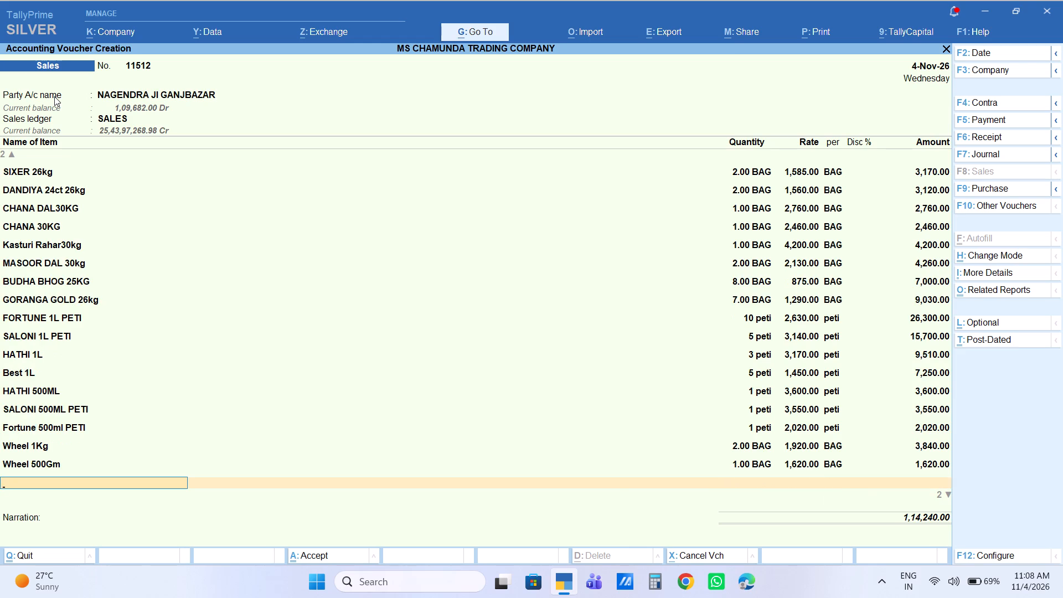
Add 1 bag of Surf Excel Rs10 Bag to the sales voucher at a rate of 1,030.
{"action": "type", "text": "SURF"}
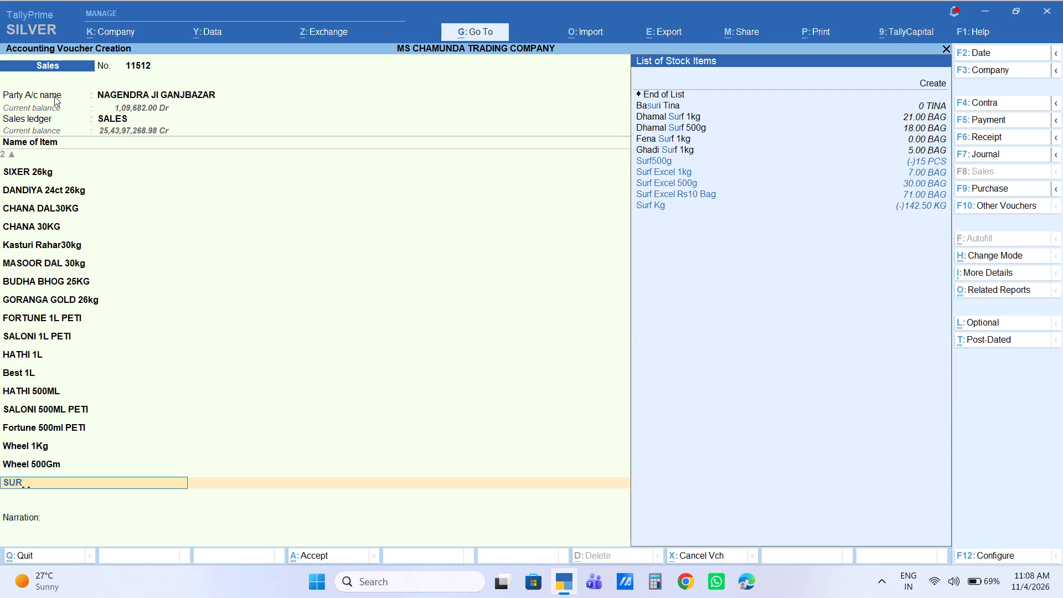
{"action": "key", "text": "Down"}
{"action": "key", "text": "Down"}
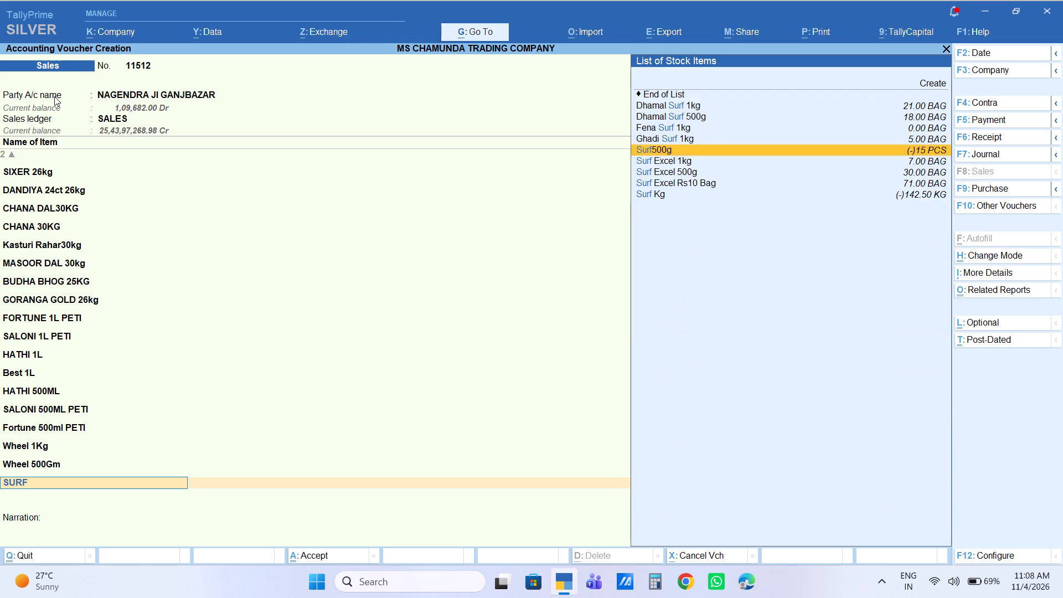
{"action": "key", "text": "Down"}
{"action": "key", "text": "Down"}
{"action": "key", "text": "Return"}
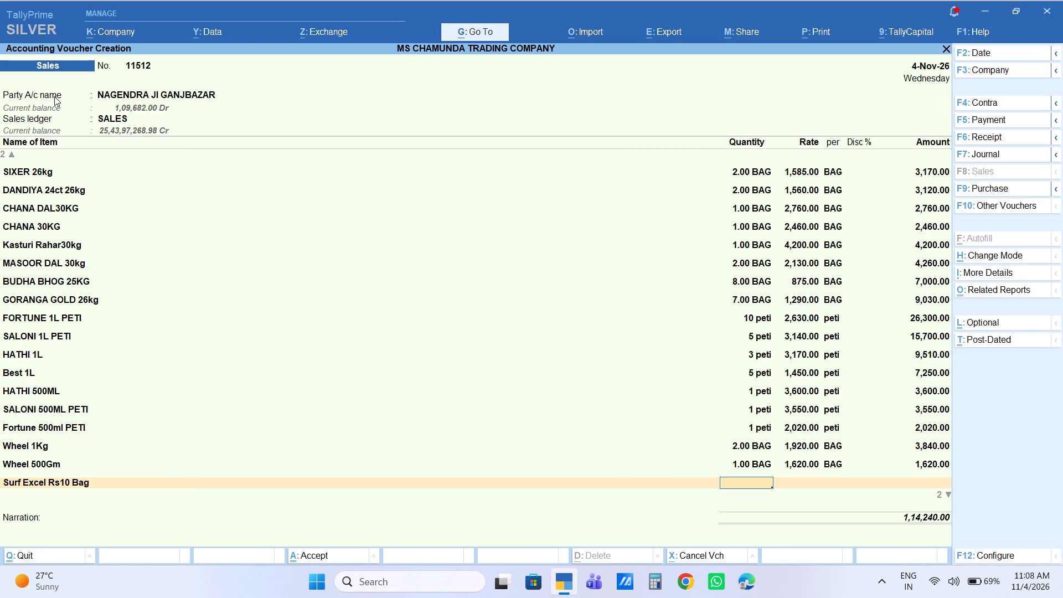
{"action": "key", "text": "1"}
{"action": "key", "text": "Return"}
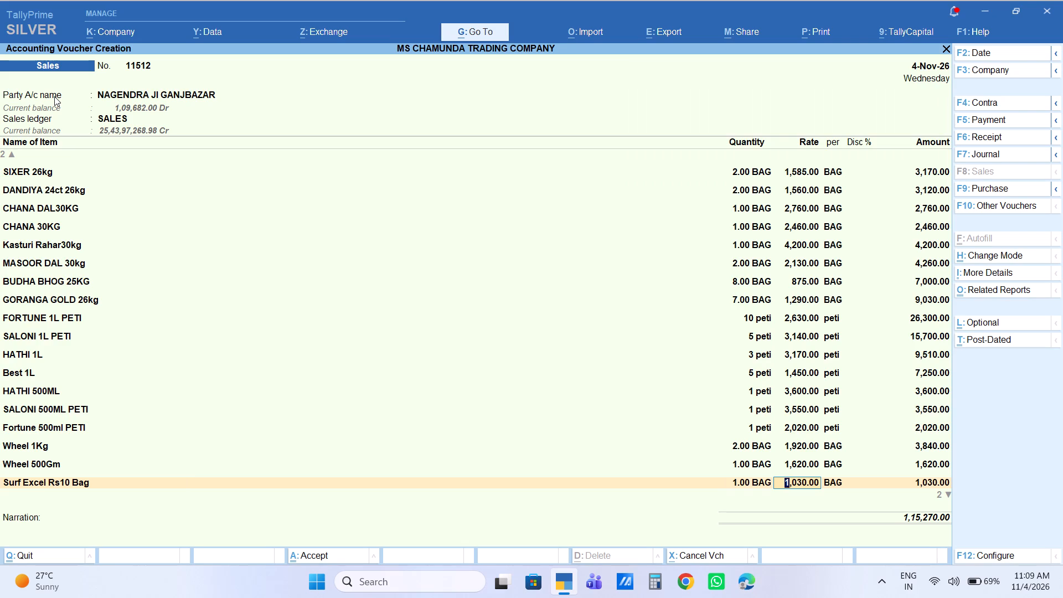
{"action": "key", "text": "Return"}
{"action": "key", "text": "Return"}
{"action": "key", "text": "Return"}
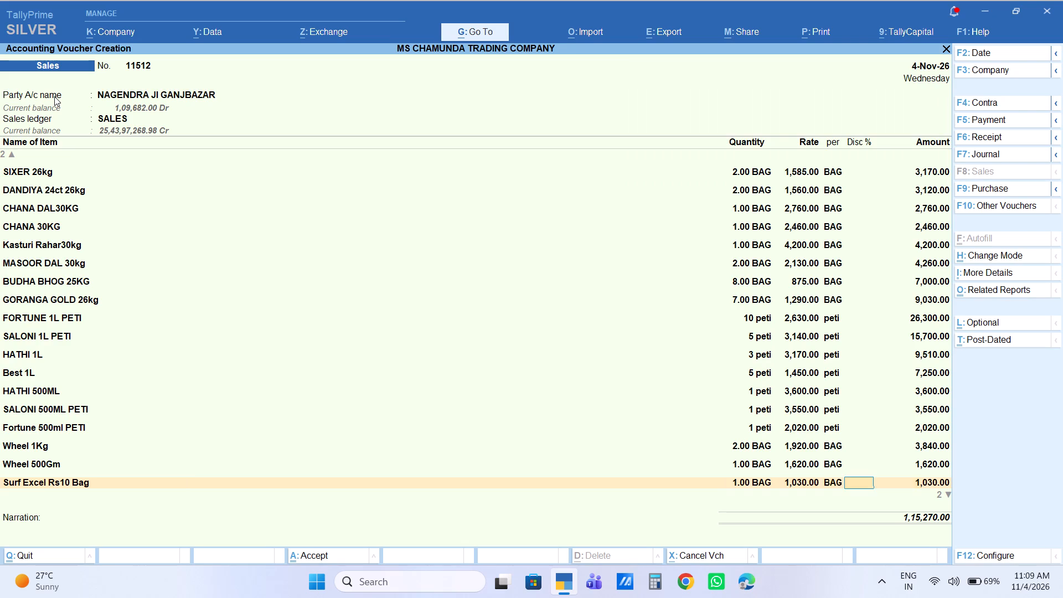
{"action": "key", "text": "Return"}
Add 1 bag of CHURA 23KG to the sales voucher at a rate of 850.
{"action": "key", "text": "x"}
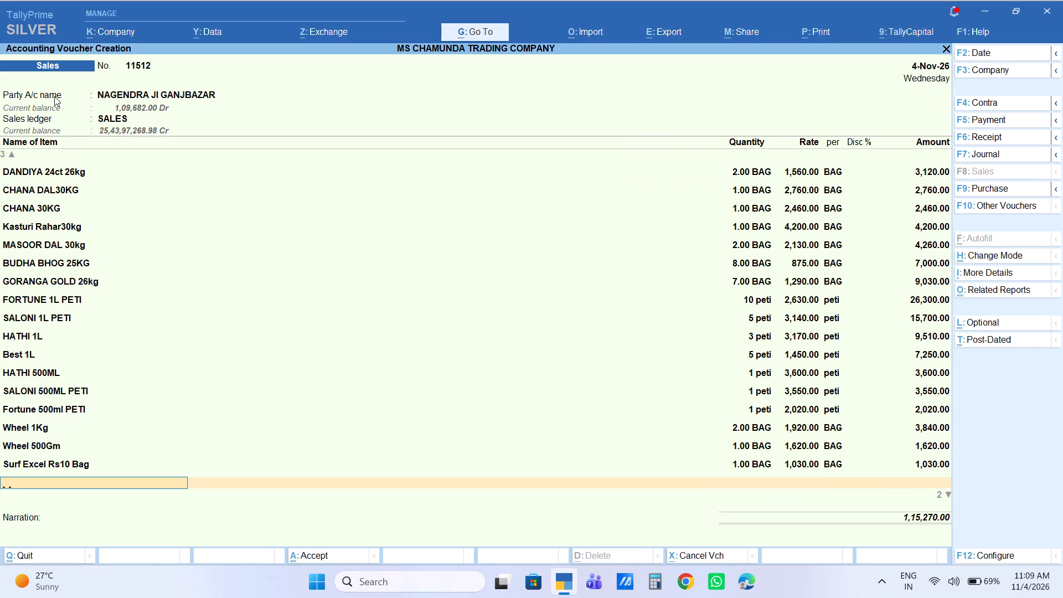
{"action": "key", "text": "BackSpace"}
{"action": "type", "text": "CHURA23"}
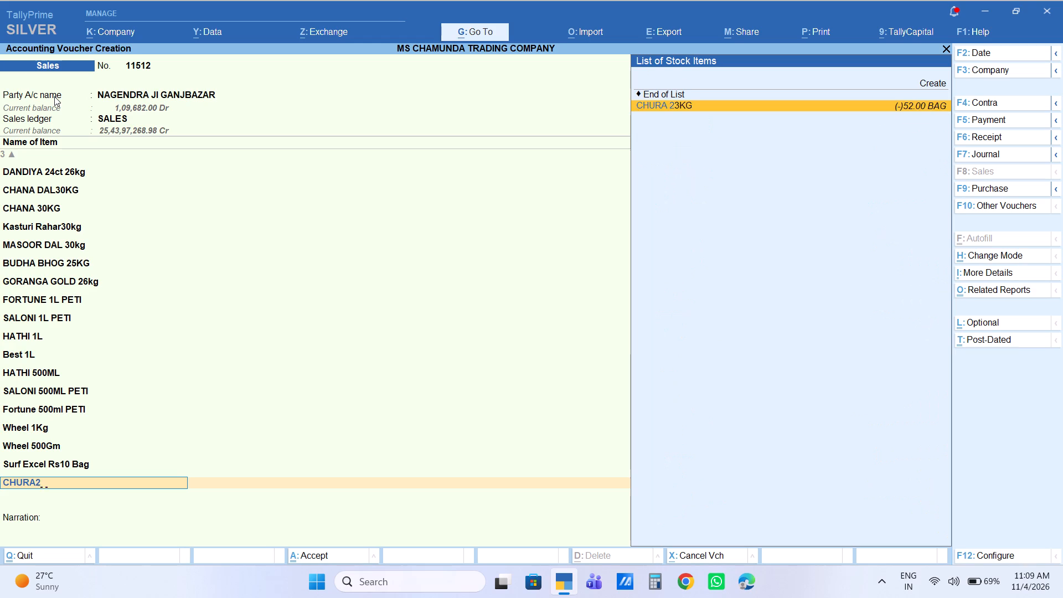
{"action": "key", "text": "Return"}
{"action": "key", "text": "1"}
{"action": "key", "text": "Return"}
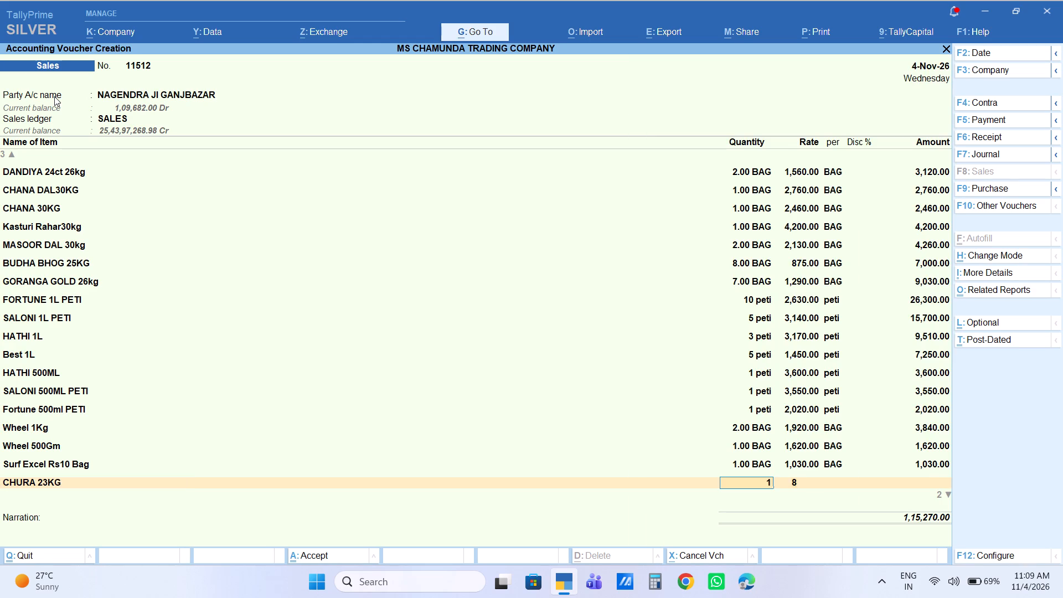
{"action": "key", "text": "Return"}
{"action": "key", "text": "Return"}
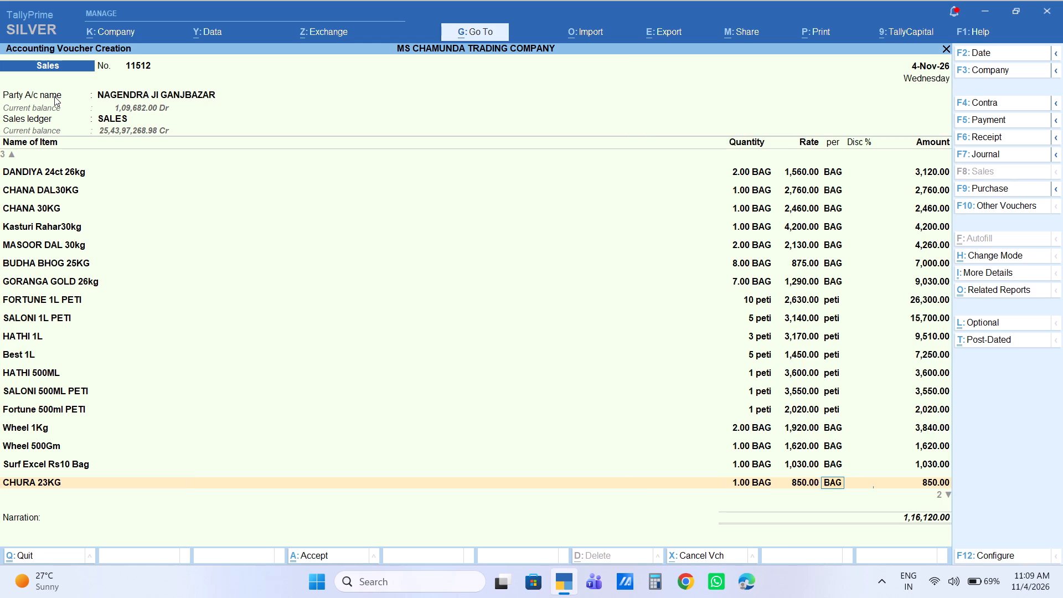
{"action": "key", "text": "Return"}
{"action": "key", "text": "Return"}
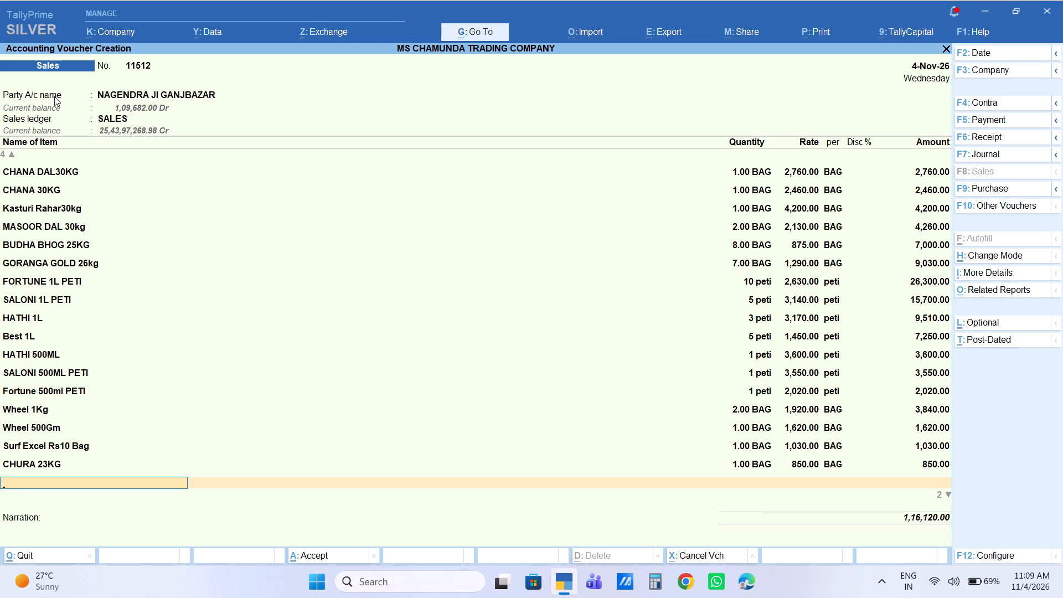
Add 1 bag of MAHARAJA 26kg to the sales voucher with the rate set to 1,405.
{"action": "type", "text": "MAHARA"}
{"action": "key", "text": "Down"}
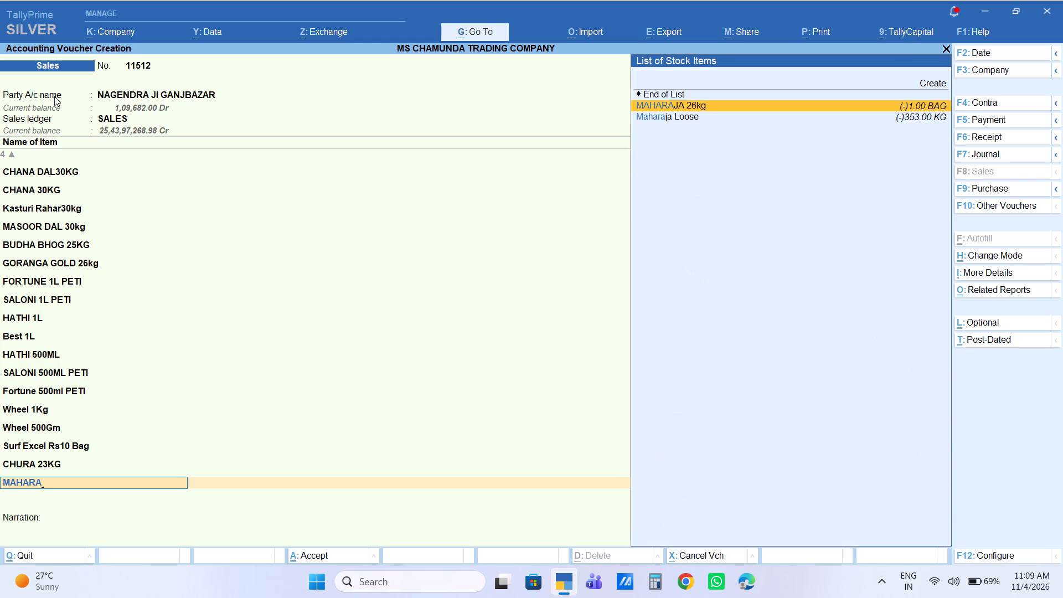
{"action": "key", "text": "Return"}
{"action": "key", "text": "1"}
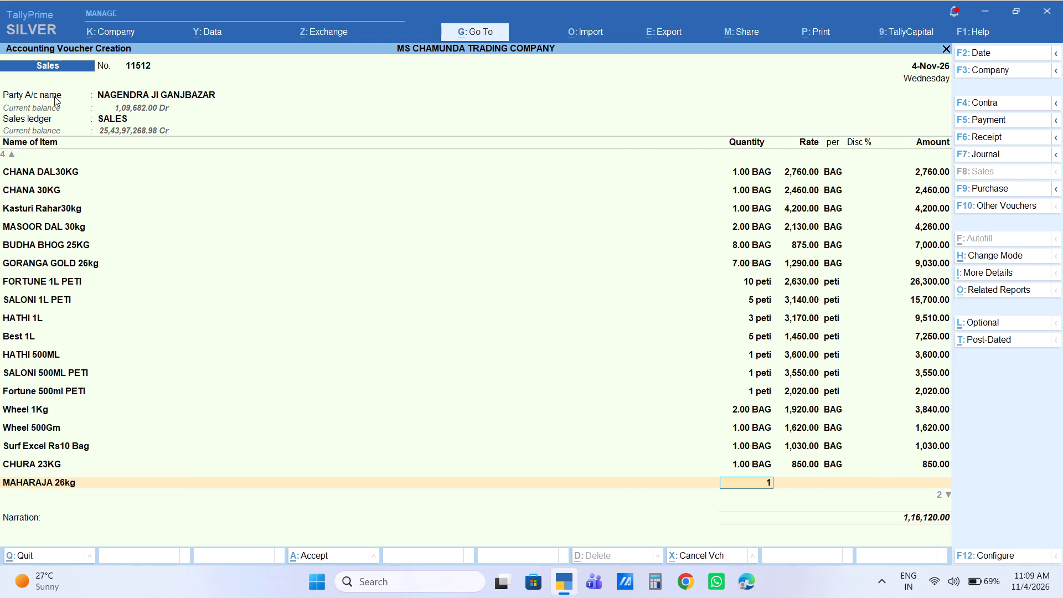
{"action": "key", "text": "Return"}
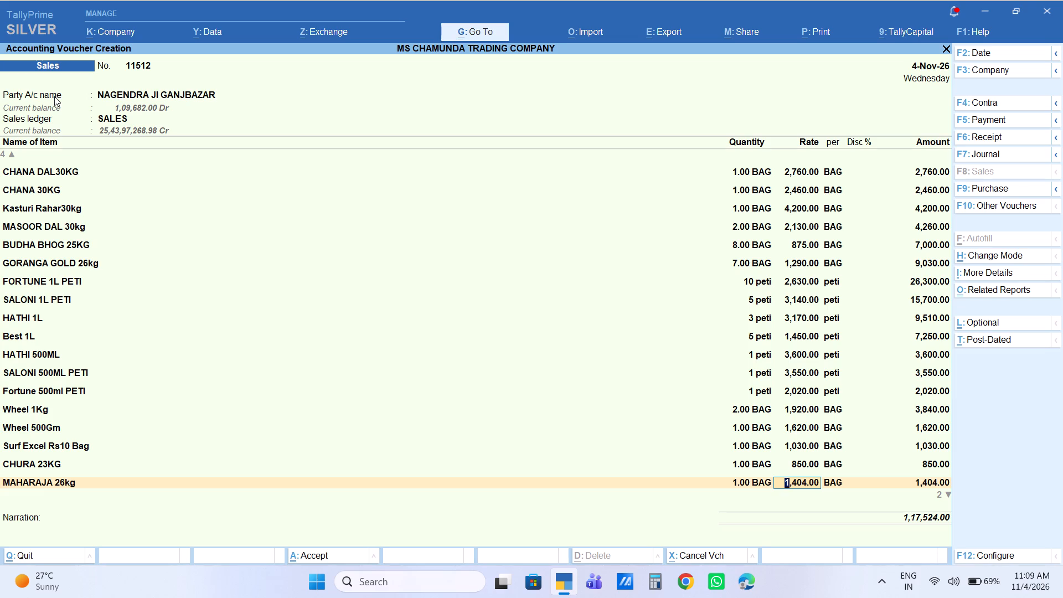
{"action": "type", "text": "1405"}
{"action": "key", "text": "Return"}
{"action": "key", "text": "Return"}
{"action": "key", "text": "Return"}
{"action": "key", "text": "Return"}
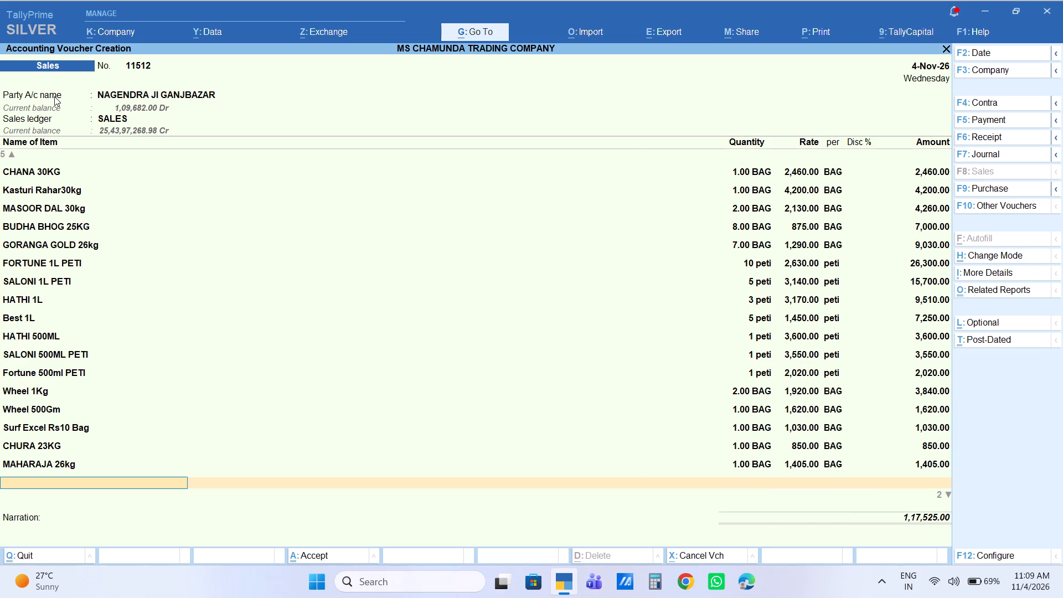
Add 5 KG of MARICH to the sales voucher at a rate of 850 per KG.
{"action": "type", "text": "MARICH"}
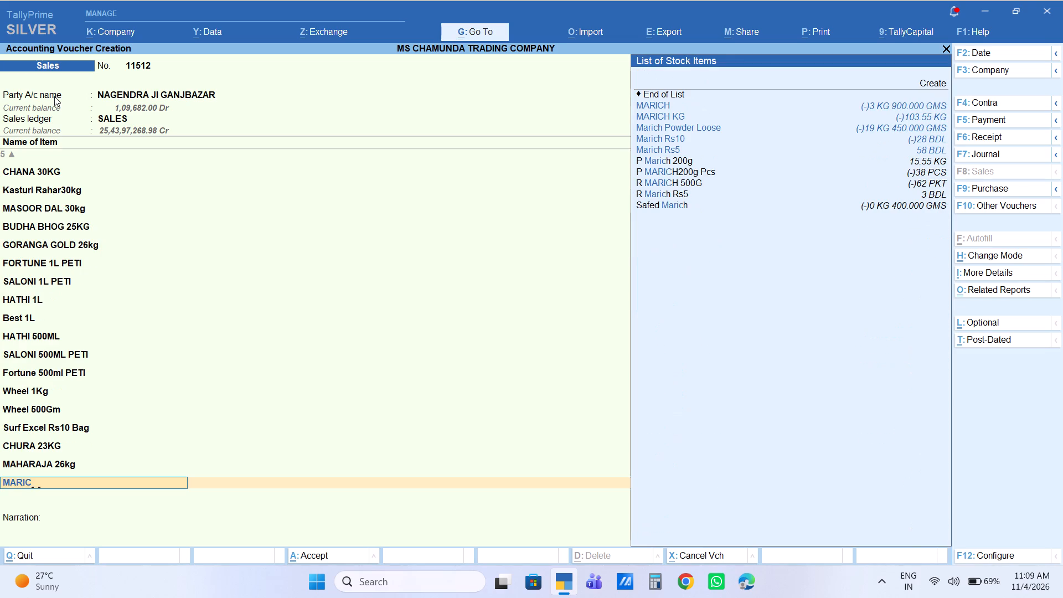
{"action": "key", "text": "Down"}
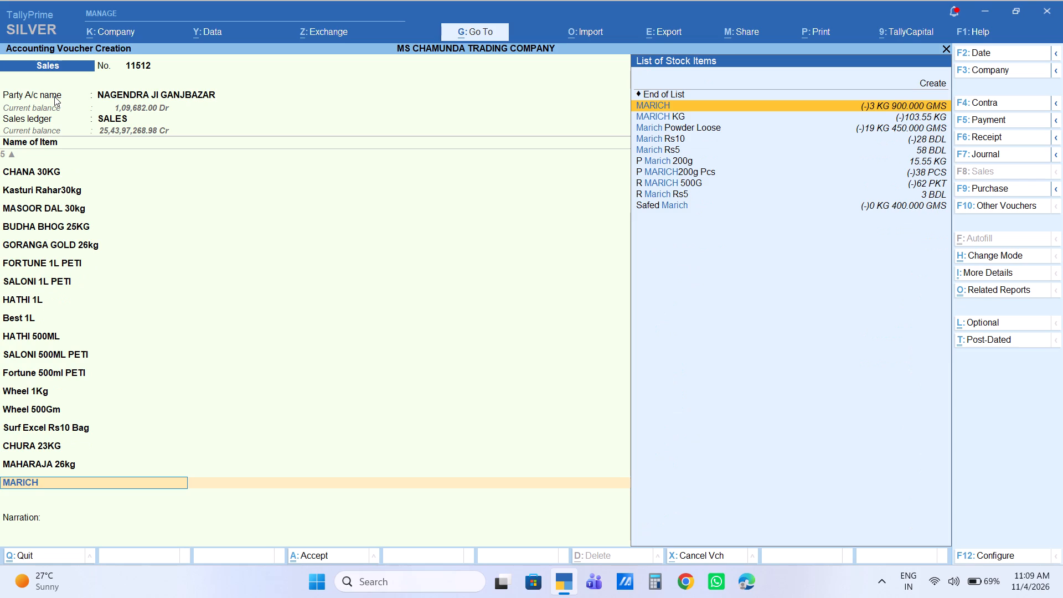
{"action": "key", "text": "Return"}
{"action": "key", "text": "5"}
{"action": "key", "text": "Return"}
{"action": "key", "text": "Return"}
{"action": "key", "text": "Return"}
{"action": "key", "text": "Return"}
{"action": "key", "text": "Return"}
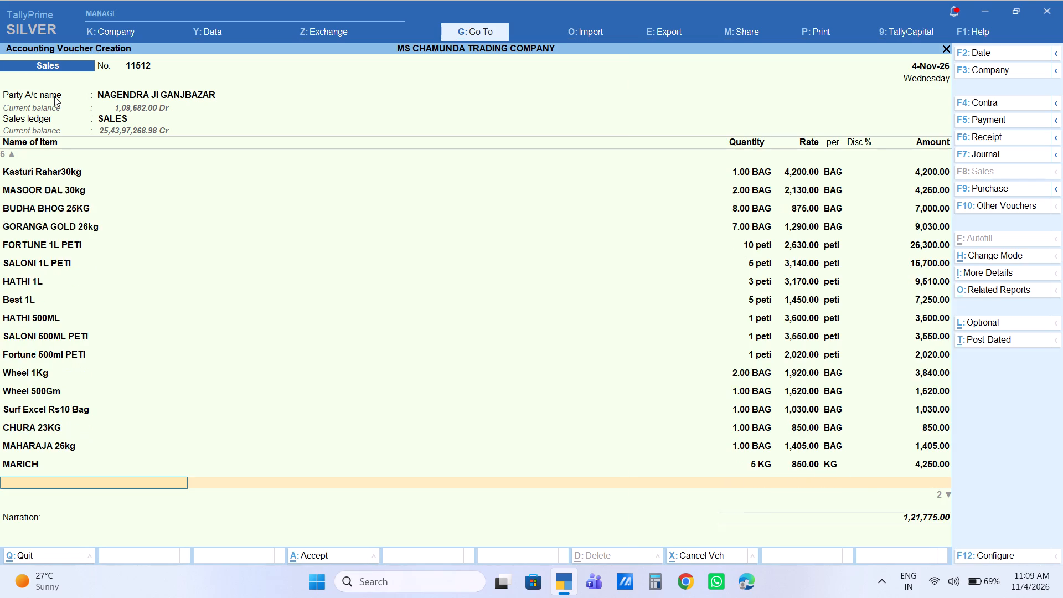
{"action": "key", "text": "Return"}
{"action": "key", "text": "BackSpace"}
{"action": "key", "text": "Return"}
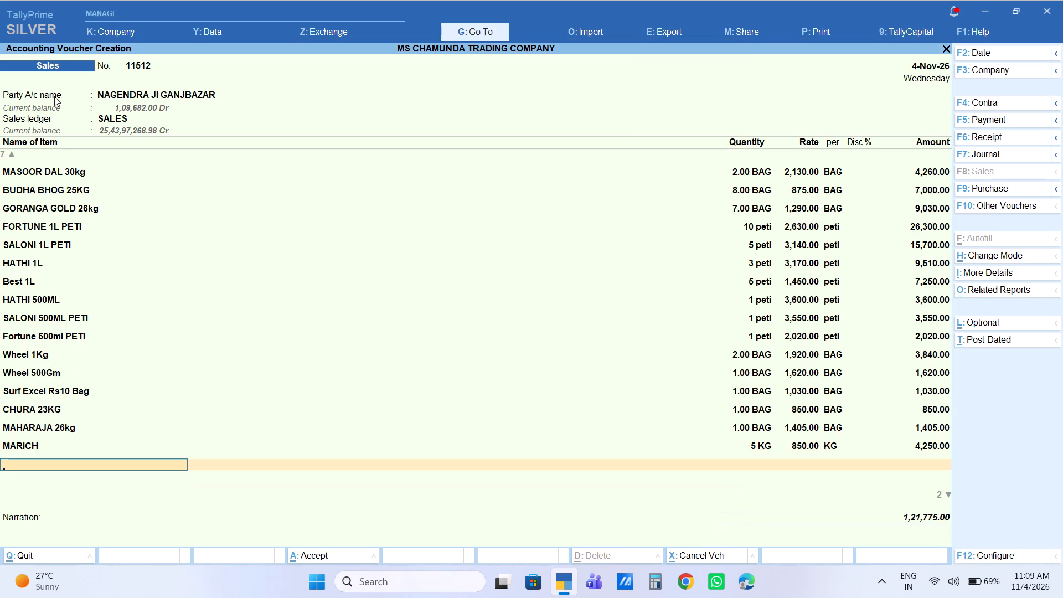
Add 2 KG of Kaju 100g to the sales voucher at a rate of 850 per KG.
{"action": "type", "text": "KAJU"}
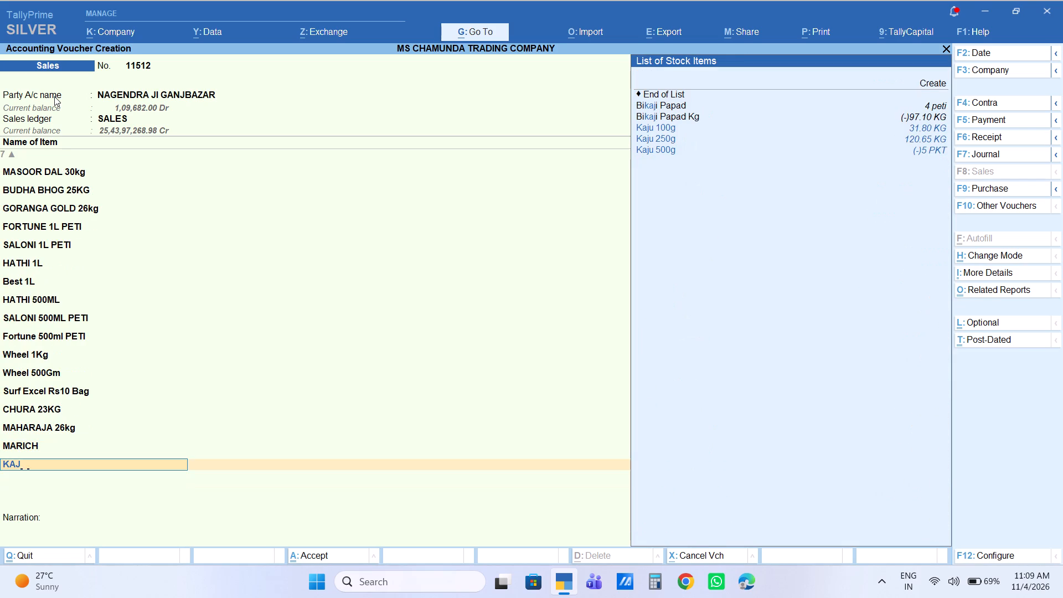
{"action": "key", "text": "Down"}
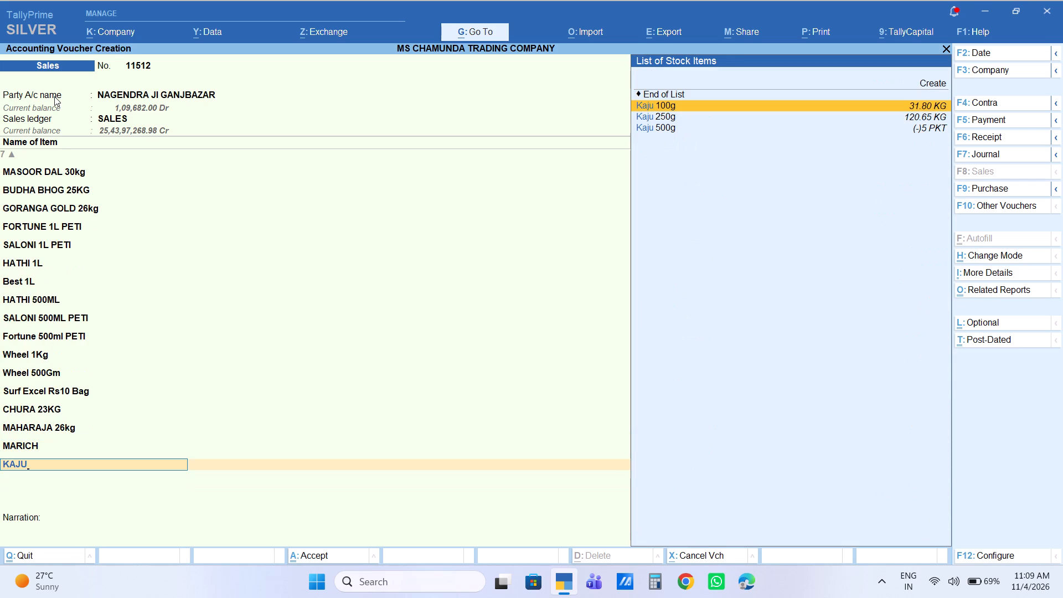
{"action": "key", "text": "Return"}
{"action": "key", "text": "2"}
{"action": "key", "text": "Return"}
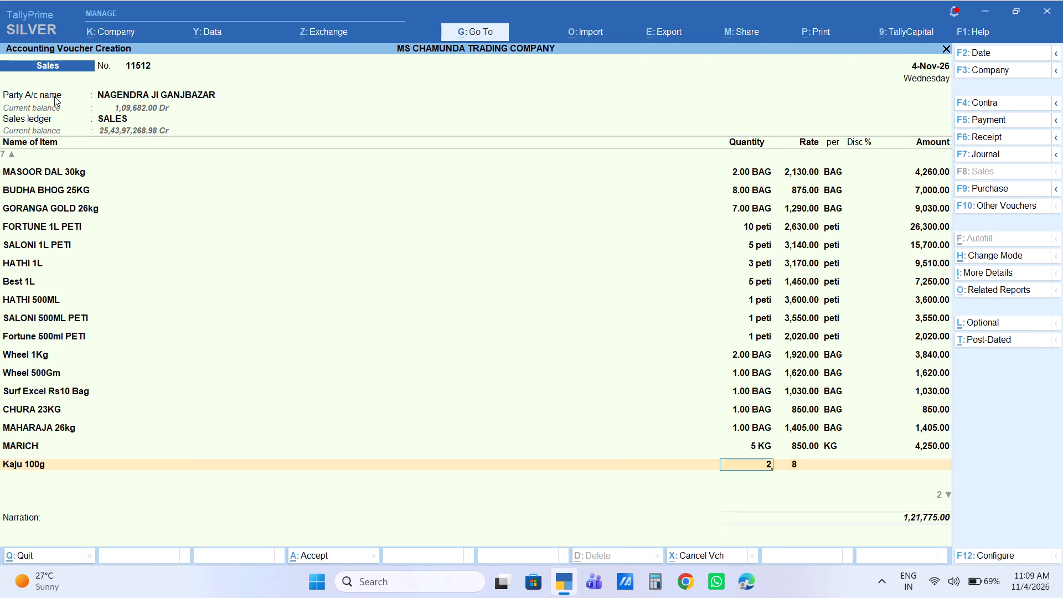
{"action": "key", "text": "Return"}
{"action": "key", "text": "Return"}
{"action": "key", "text": "Return"}
{"action": "key", "text": "Return"}
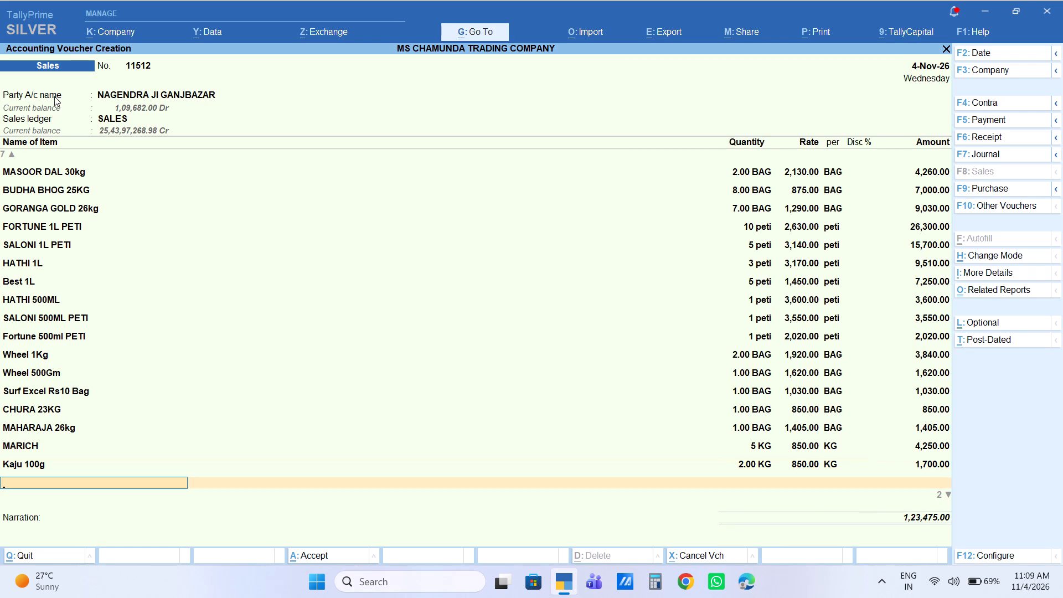
Add 3 KG of CHHUHARA KG to the sales voucher at a rate of 250 per KG.
{"action": "key", "text": "k"}
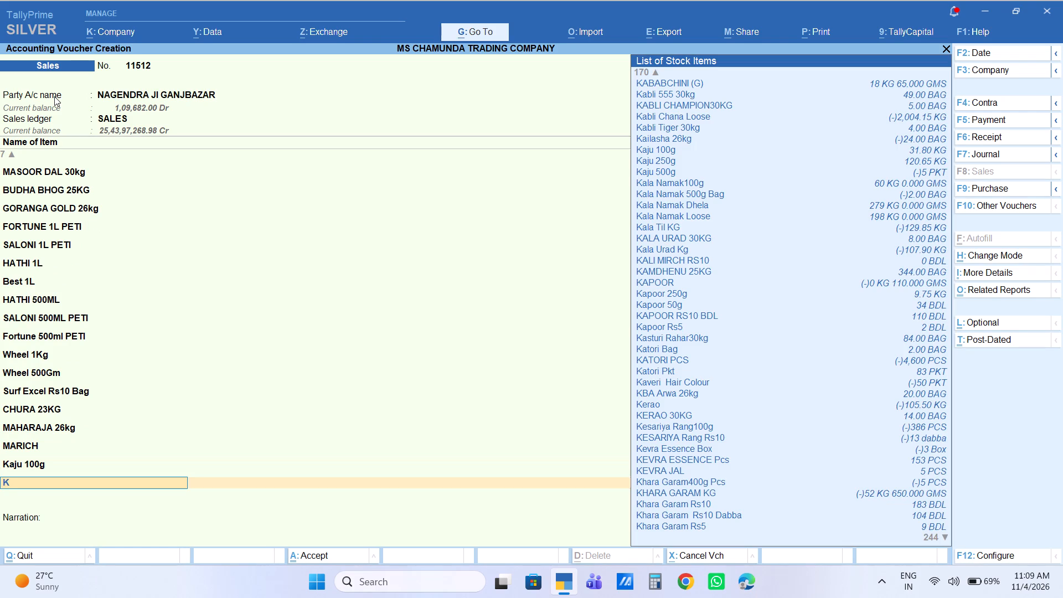
{"action": "key", "text": "BackSpace"}
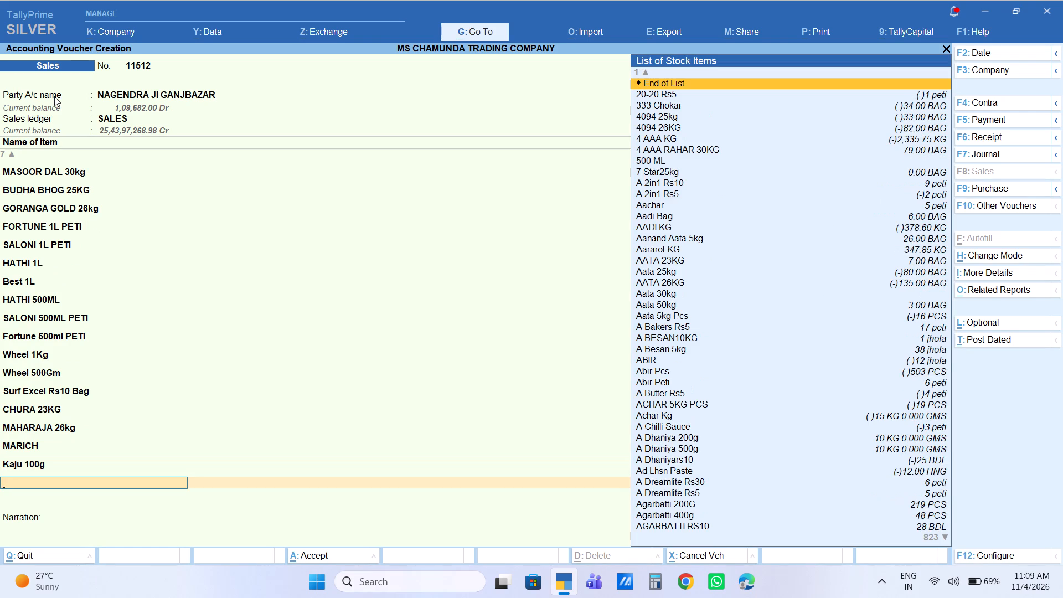
{"action": "type", "text": "CHHU"}
{"action": "key", "text": "Return"}
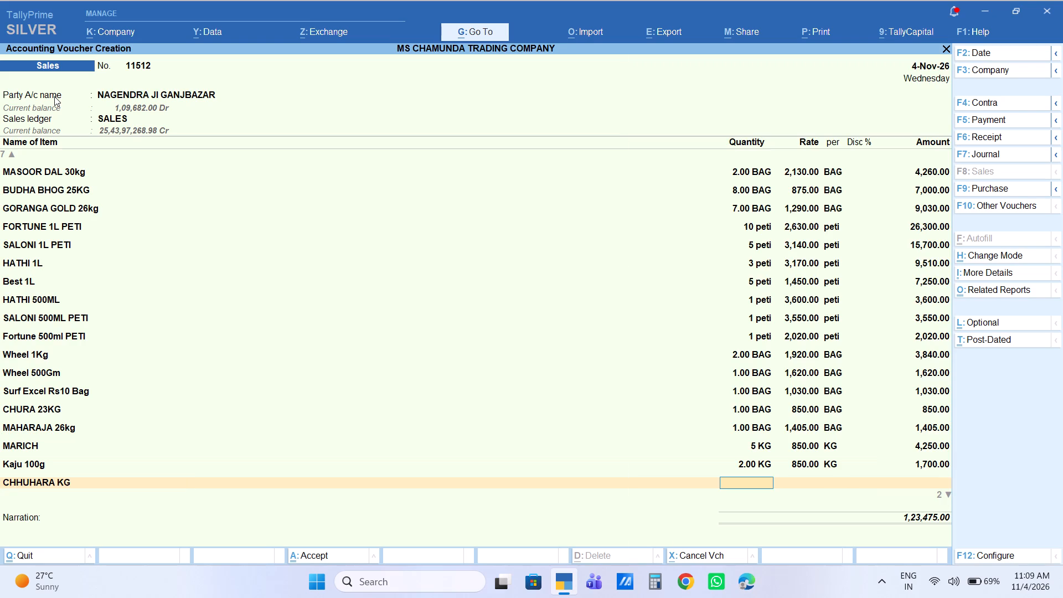
{"action": "key", "text": "3"}
{"action": "key", "text": "Return"}
{"action": "key", "text": "Return"}
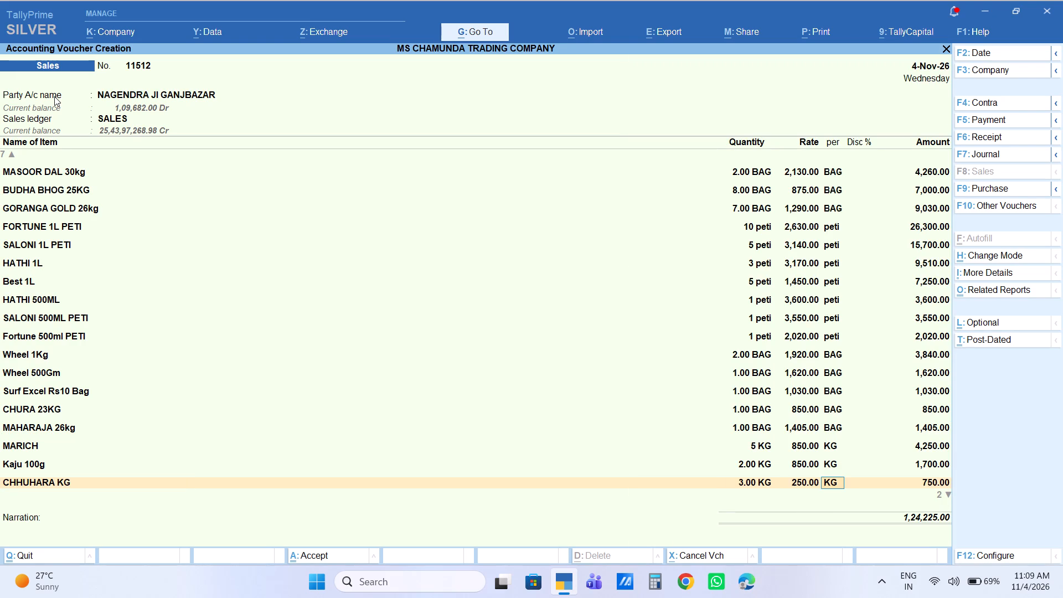
{"action": "key", "text": "Return"}
{"action": "key", "text": "Return"}
{"action": "key", "text": "Return"}
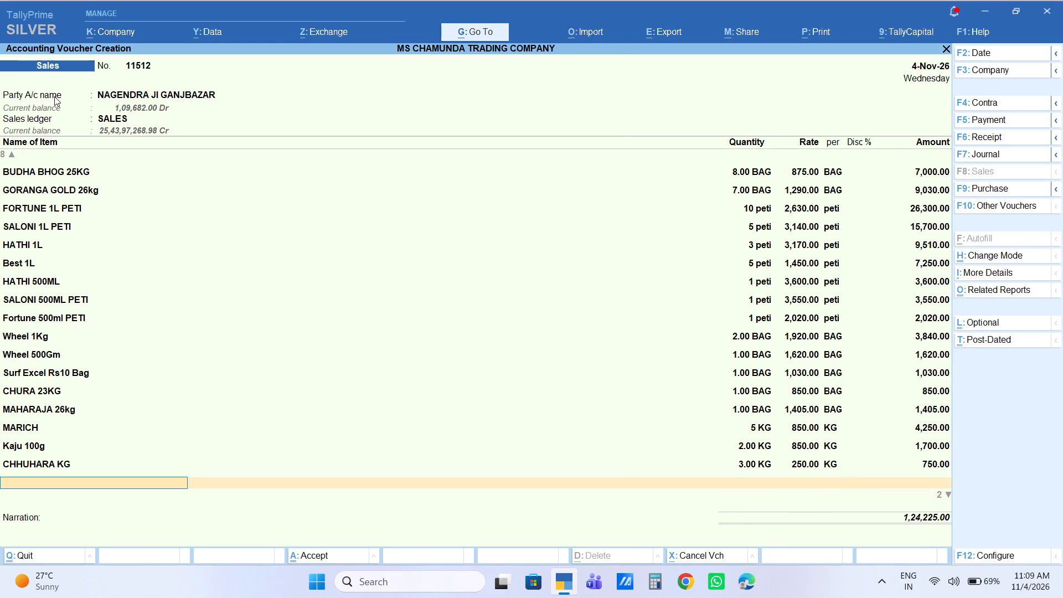
Add 3 KG of Urad Dal Kg to the sales voucher with the rate set to 135 per KG.
{"action": "type", "text": "URAD"}
{"action": "key", "text": "Down"}
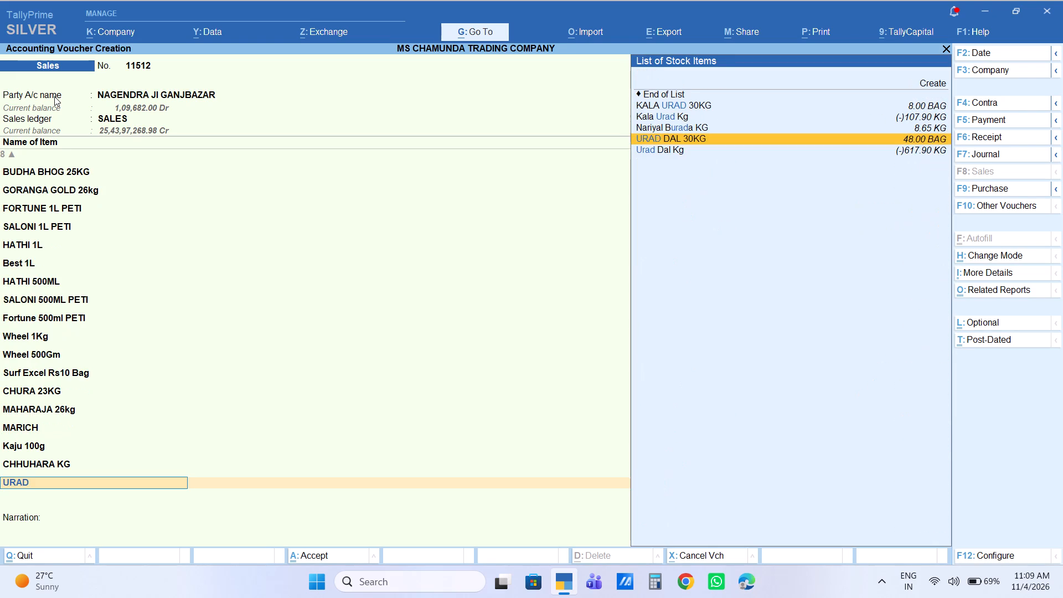
{"action": "key", "text": "Down"}
{"action": "key", "text": "Down"}
{"action": "key", "text": "Return"}
{"action": "key", "text": "3"}
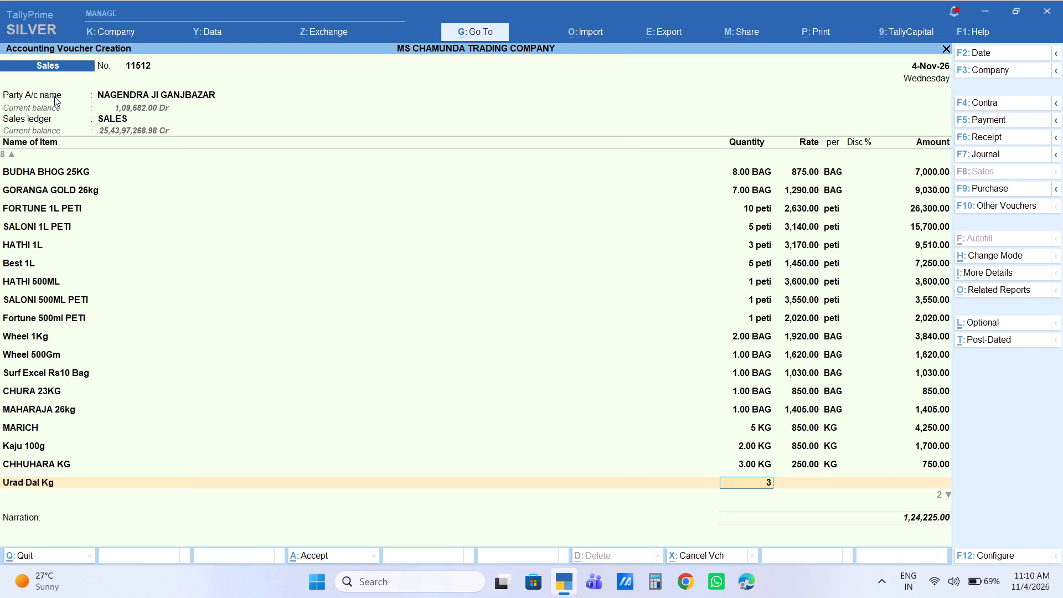
{"action": "key", "text": "Return"}
{"action": "type", "text": "135"}
{"action": "key", "text": "Return"}
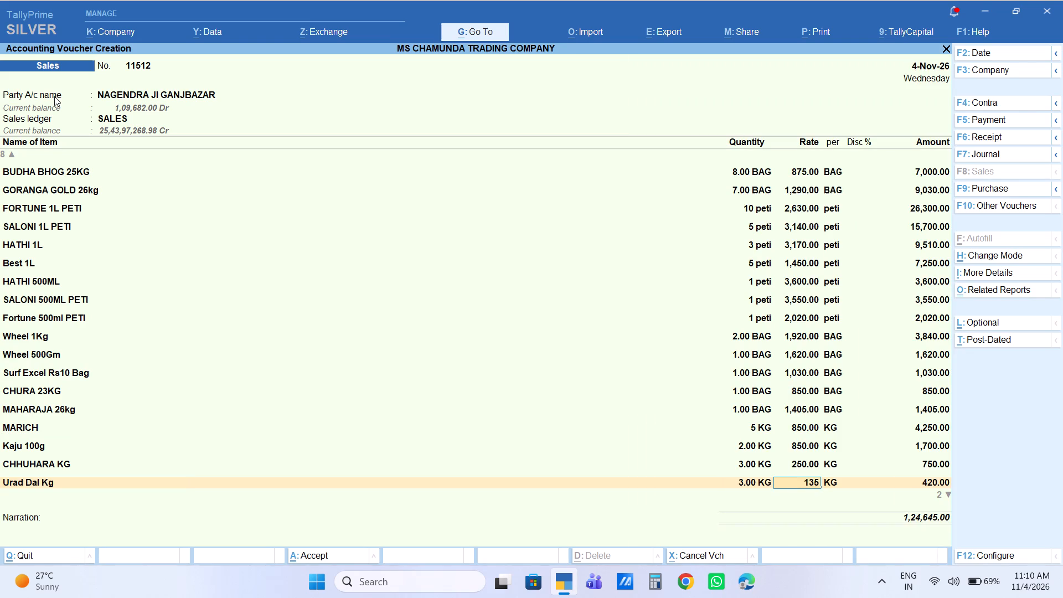
{"action": "key", "text": "Return"}
{"action": "key", "text": "Return"}
{"action": "key", "text": "Return"}
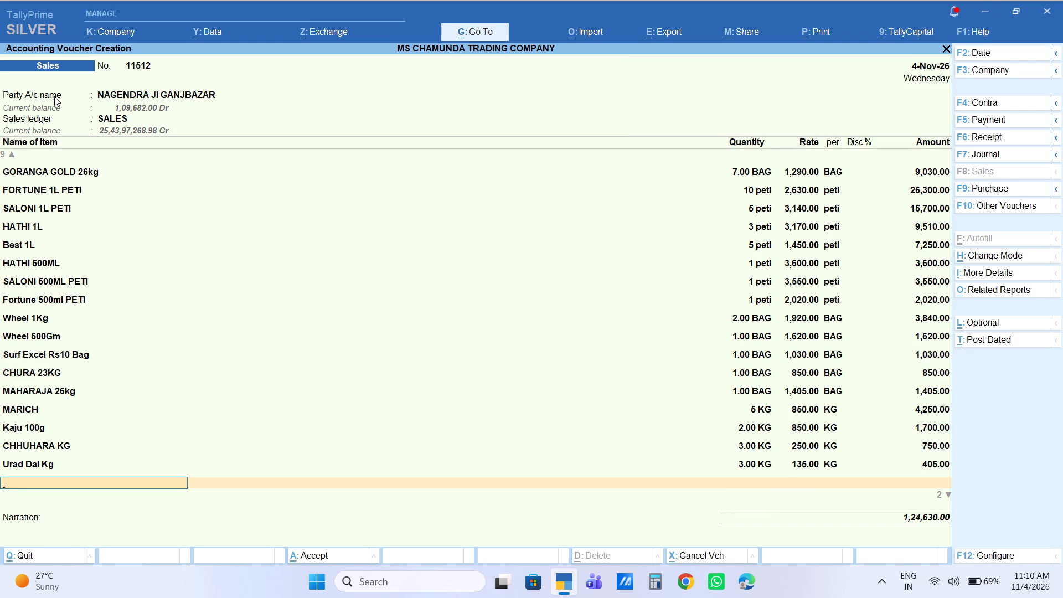
Add 1 peti of C.P Rs1 Peti to the sales voucher at a rate of 710 per peti.
{"action": "type", "text": "CP"}
{"action": "key", "text": "Return"}
{"action": "key", "text": "1"}
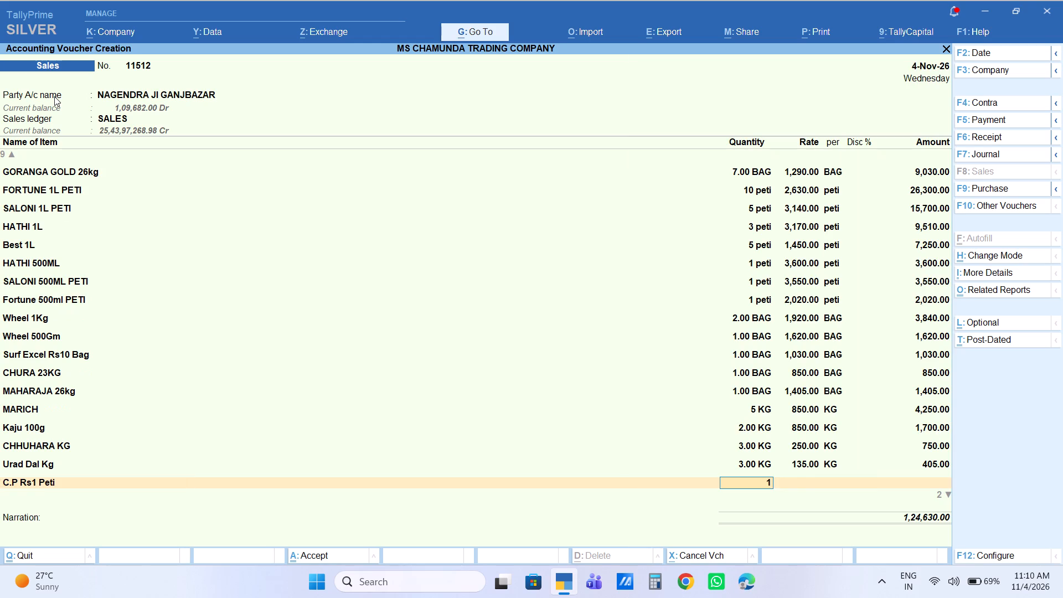
{"action": "key", "text": "Return"}
{"action": "key", "text": "Return"}
{"action": "key", "text": "Return"}
{"action": "key", "text": "Return"}
{"action": "key", "text": "Return"}
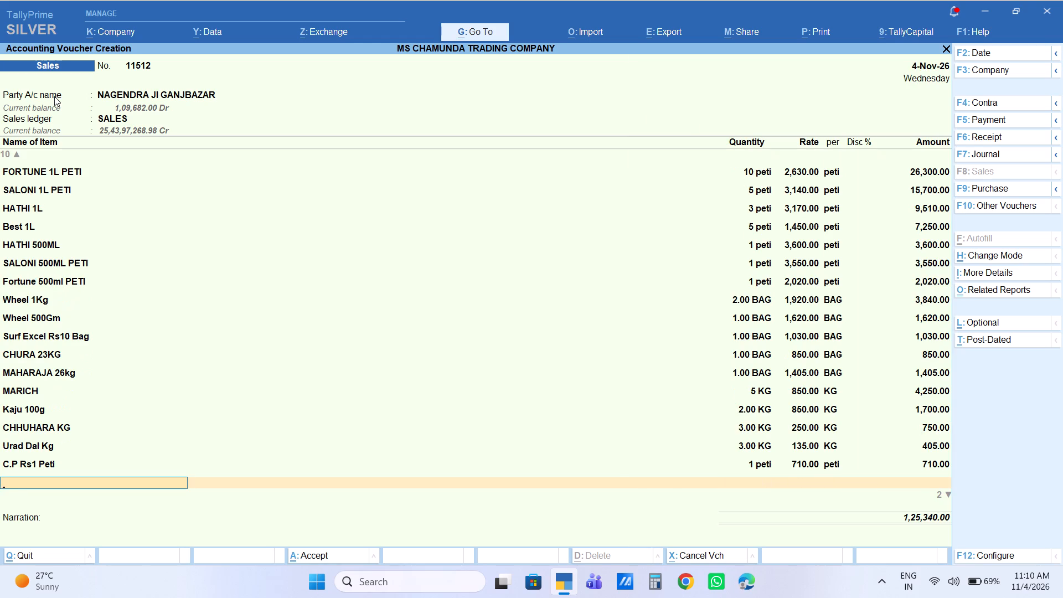
Add 1 BDL of Kapoor 50g to the sales voucher with the rate set to 600 per BDL.
{"action": "type", "text": "KAPOO"}
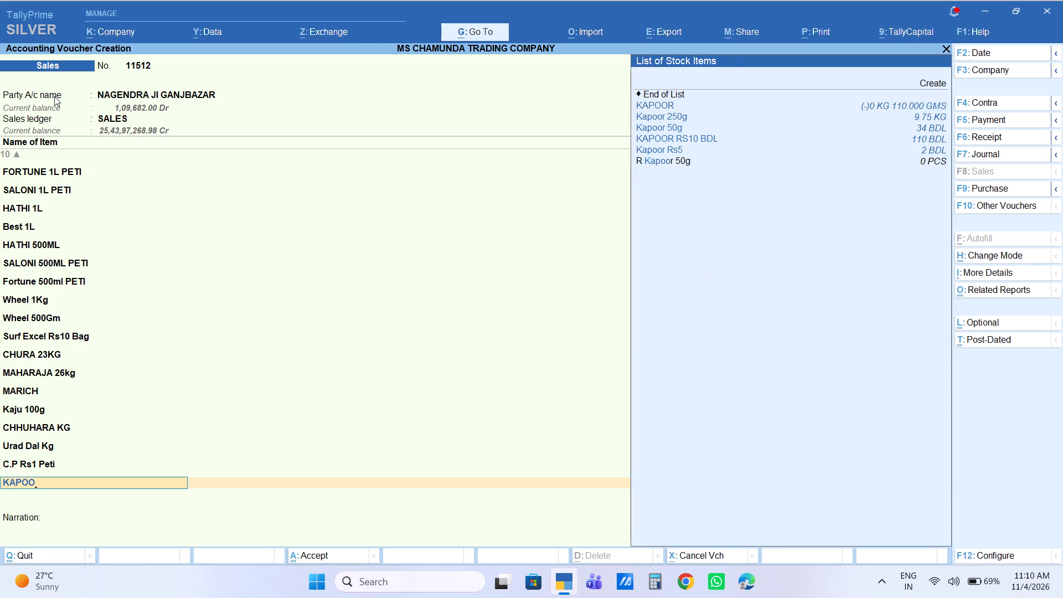
{"action": "key", "text": "Down"}
{"action": "key", "text": "Down"}
{"action": "key", "text": "Down"}
{"action": "key", "text": "Return"}
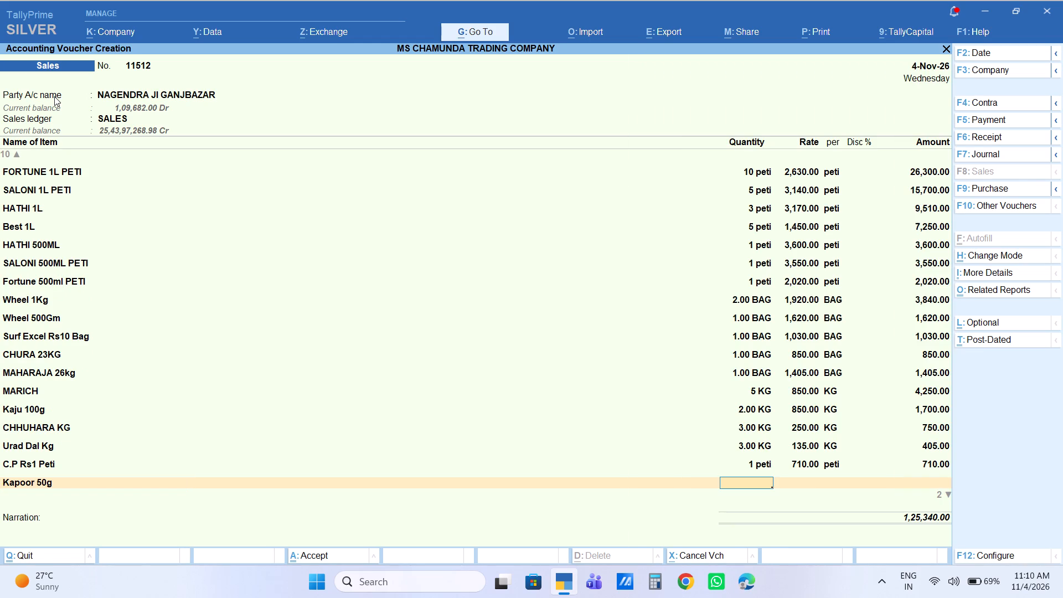
{"action": "key", "text": "1"}
{"action": "key", "text": "Return"}
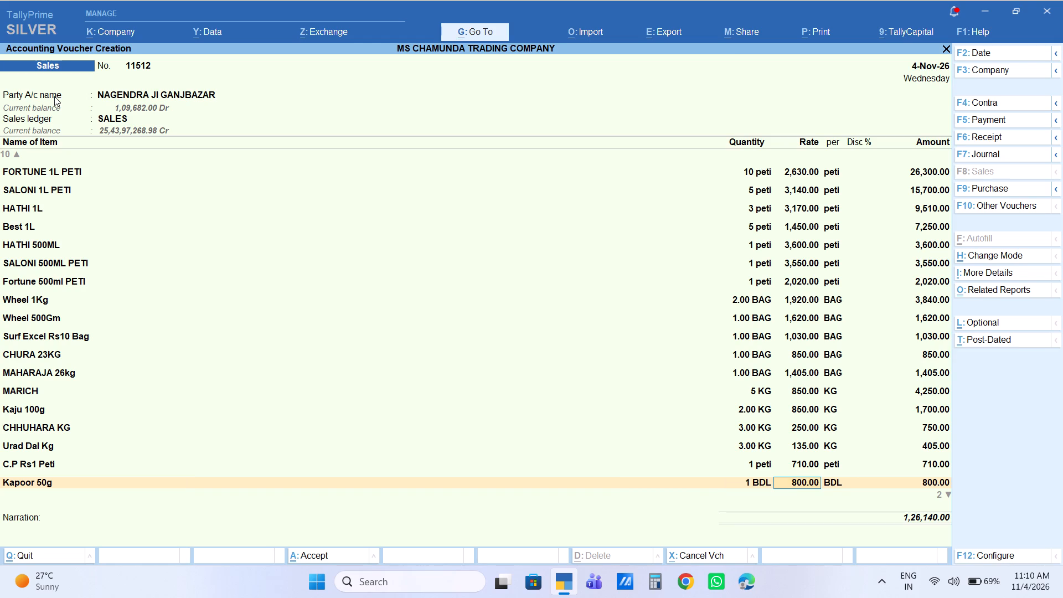
{"action": "type", "text": "600"}
{"action": "key", "text": "Return"}
{"action": "key", "text": "Return"}
{"action": "key", "text": "Return"}
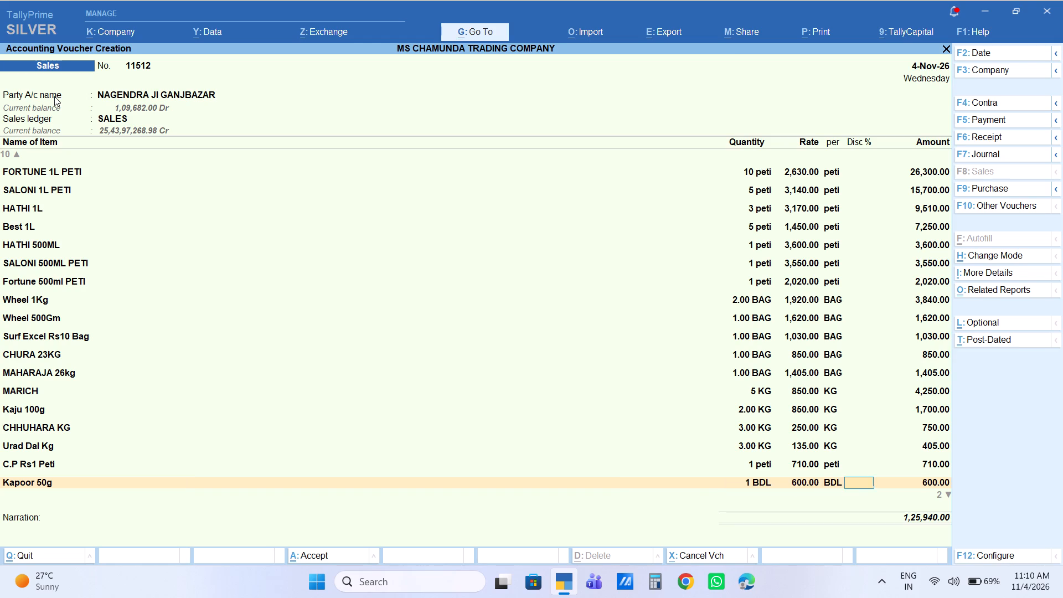
{"action": "key", "text": "Return"}
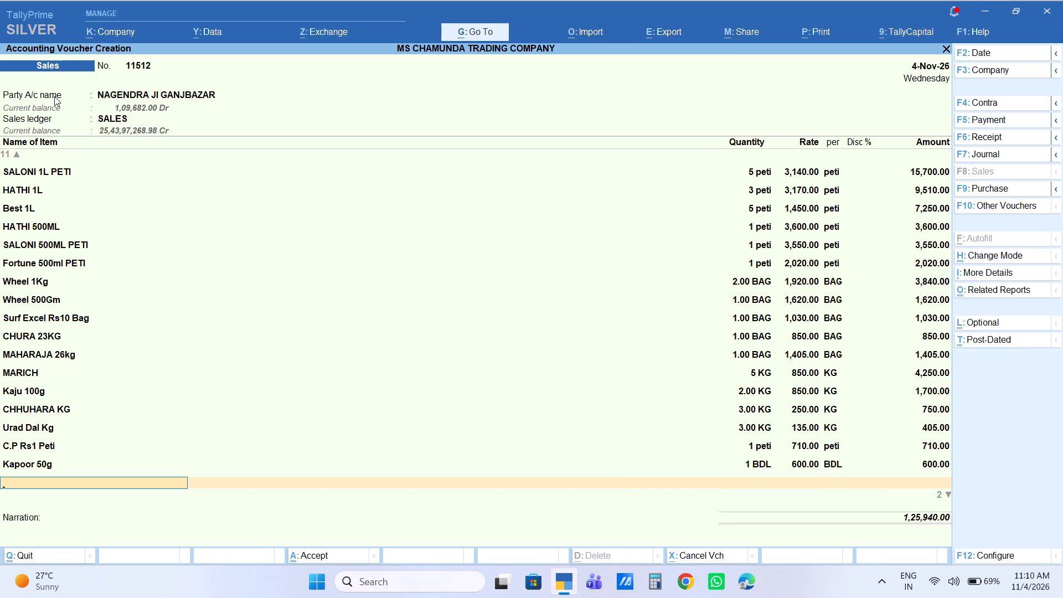
Add 5 BDL of Rangin Mom Stand Rs2 to the sales voucher at a rate of 120 per BDL.
{"action": "type", "text": "MOM"}
{"action": "key", "text": "Down"}
{"action": "key", "text": "Down"}
{"action": "key", "text": "Down"}
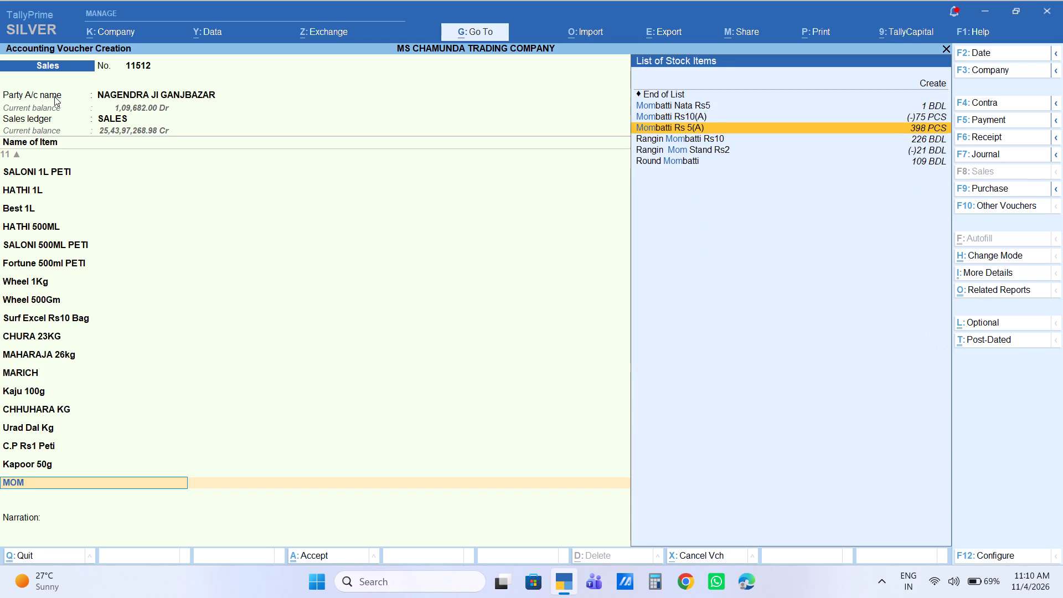
{"action": "key", "text": "Down"}
{"action": "key", "text": "Down"}
{"action": "key", "text": "Return"}
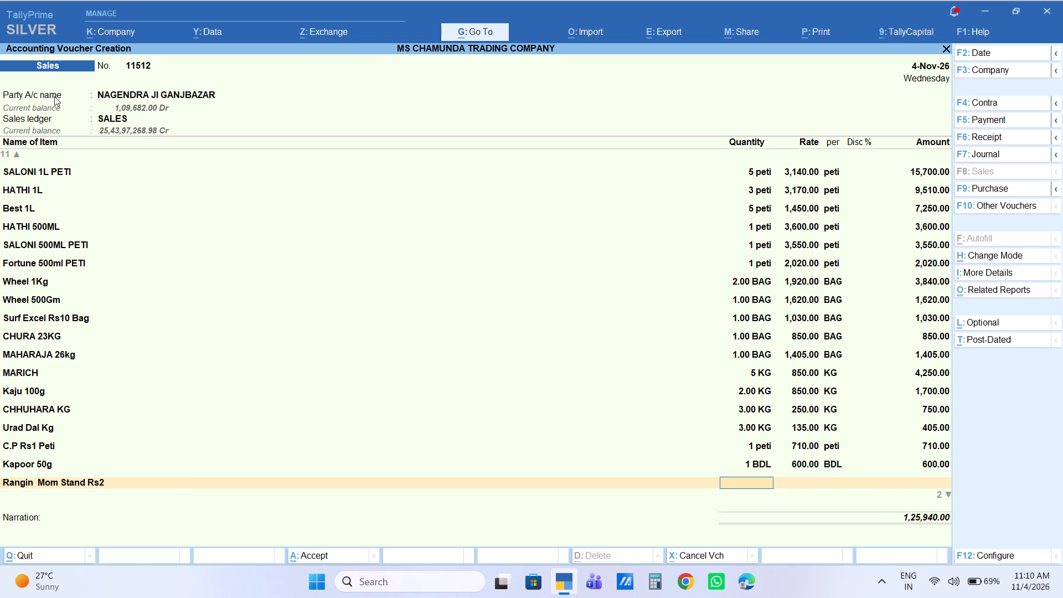
{"action": "key", "text": "5"}
{"action": "key", "text": "Return"}
{"action": "key", "text": "Return"}
{"action": "key", "text": "Return"}
{"action": "key", "text": "Return"}
{"action": "key", "text": "Return"}
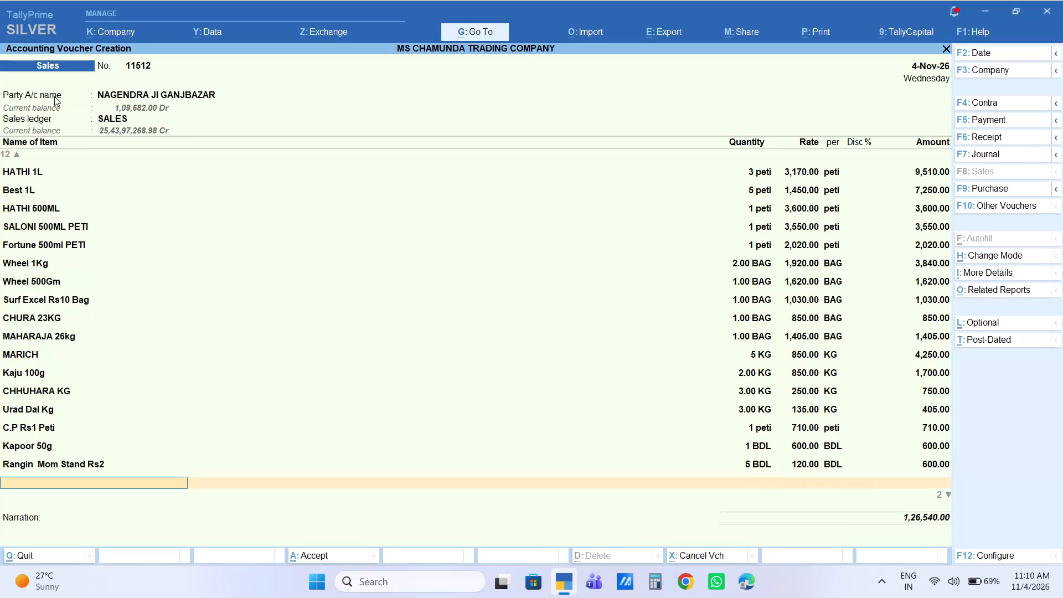
End the item list and add the Labour Charge ledger below the voucher's items.
{"action": "key", "text": "Return"}
{"action": "type", "text": "LA"}
{"action": "key", "text": "Return"}
{"action": "key", "text": "Return"}
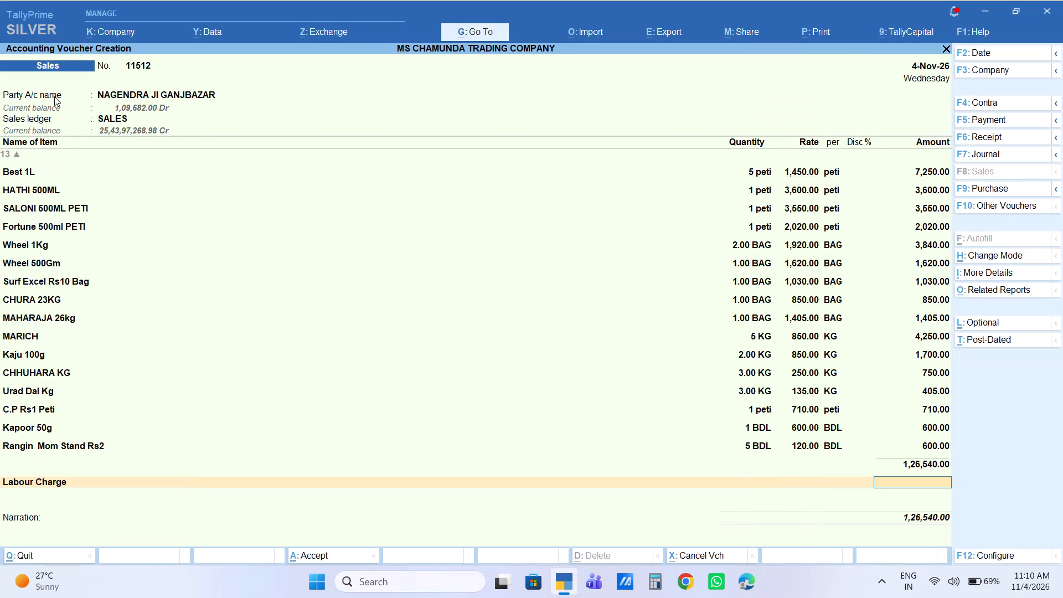
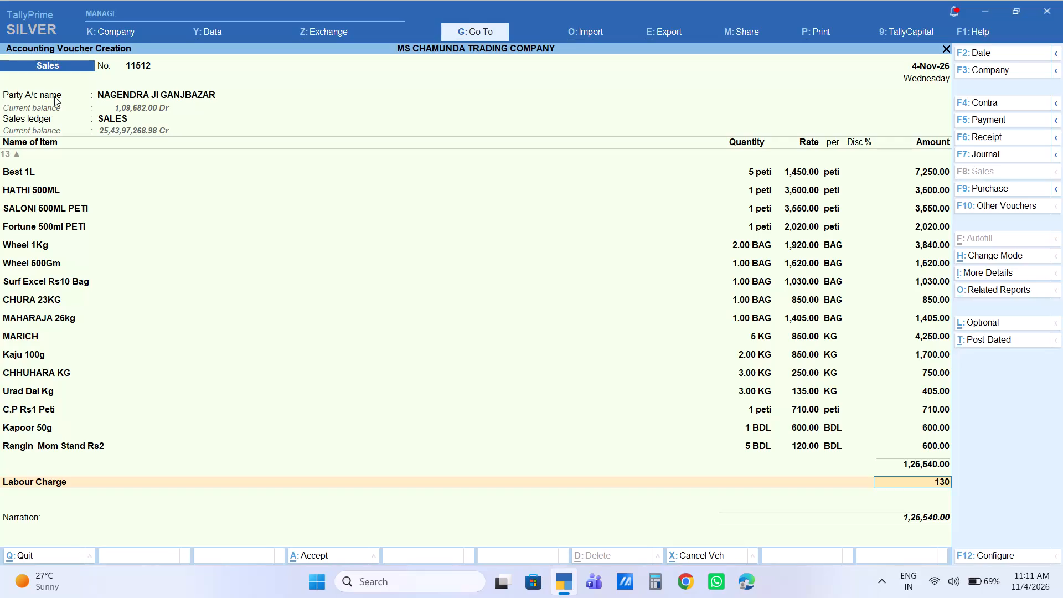
Enter a Labour Charge of 130, leave the narration blank and save the sales voucher.
{"action": "key", "text": "Return"}
{"action": "key", "text": "Return"}
{"action": "key", "text": "Return"}
{"action": "key", "text": "Return"}
{"action": "key", "text": "Return"}
{"action": "key", "text": "Return"}
{"action": "key", "text": "Return"}
{"action": "key", "text": "Return"}
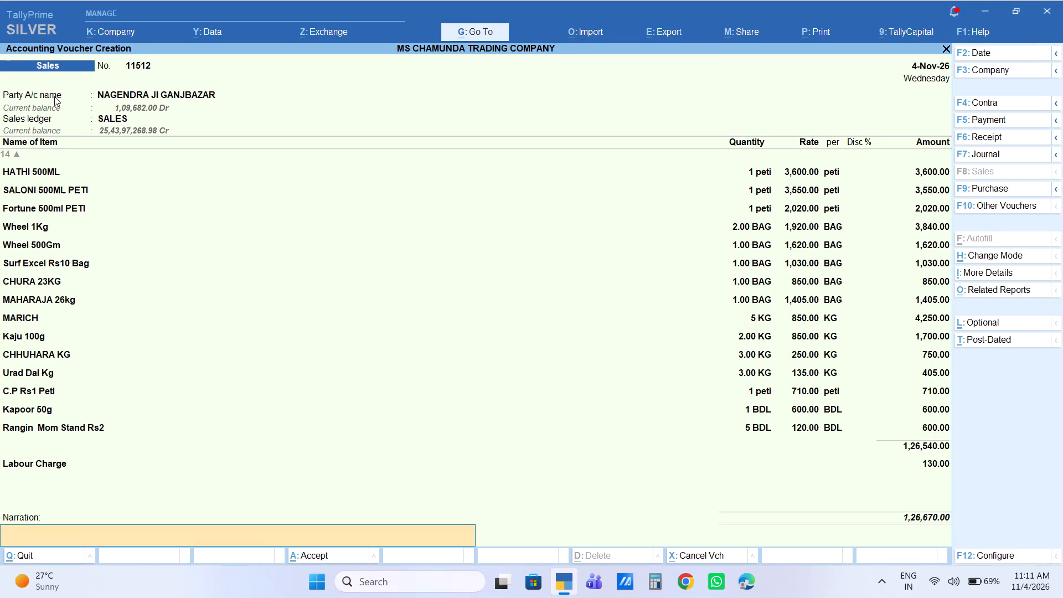
{"action": "key", "text": "Return"}
{"action": "key", "text": "Return"}
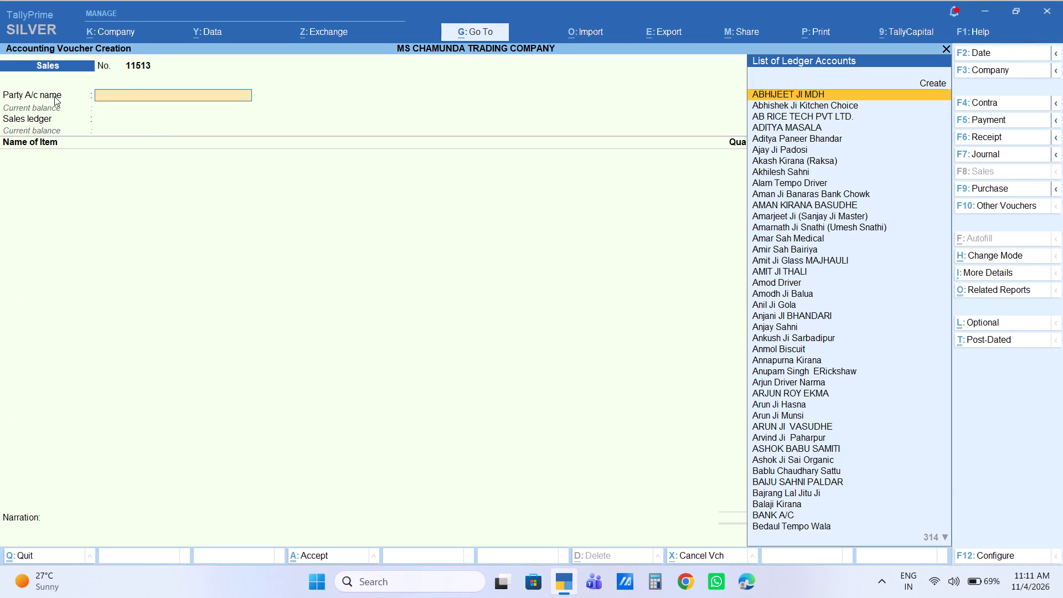
Leave voucher creation, open sales voucher 11512 from the Day Book and print it.
{"action": "key", "text": "Escape"}
{"action": "key", "text": "Escape"}
{"action": "key", "text": "Down"}
{"action": "key", "text": "Return"}
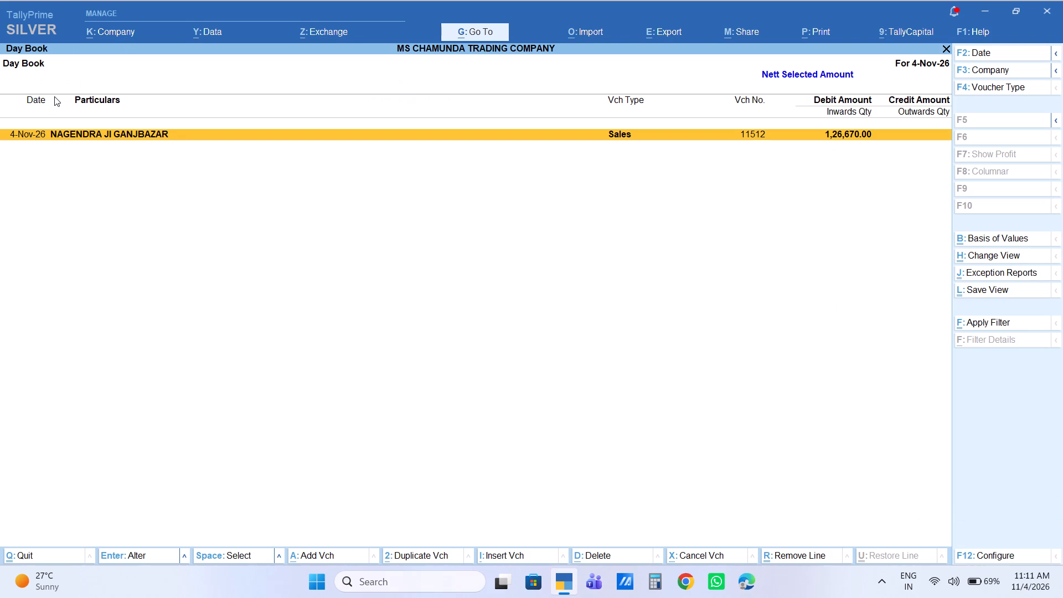
{"action": "key", "text": "Down"}
{"action": "key", "text": "Return"}
{"action": "key", "text": "ctrl+p"}
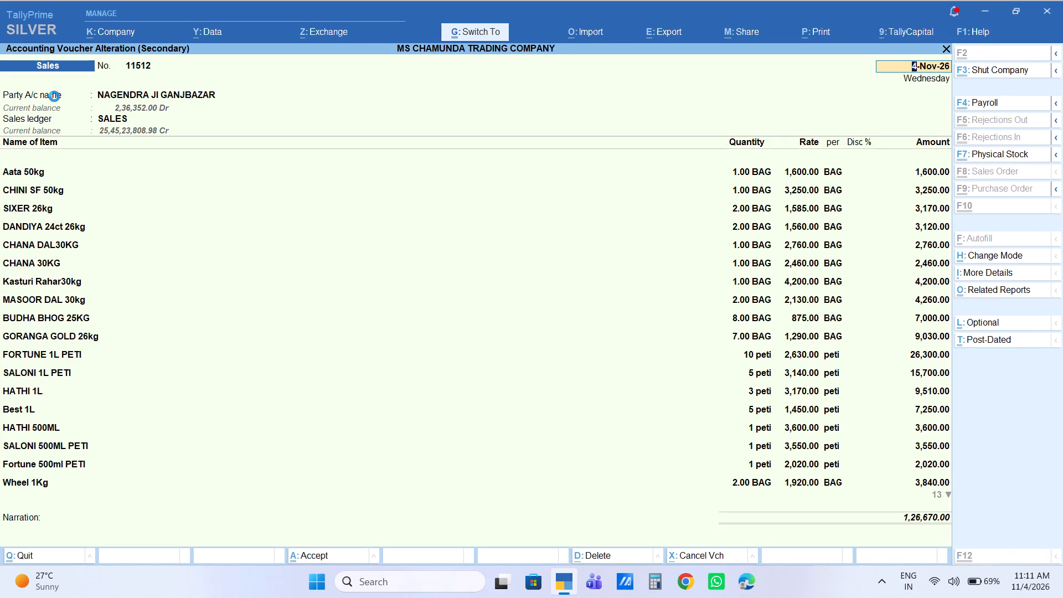
{"action": "key", "text": "Right"}
{"action": "key", "text": "Return"}
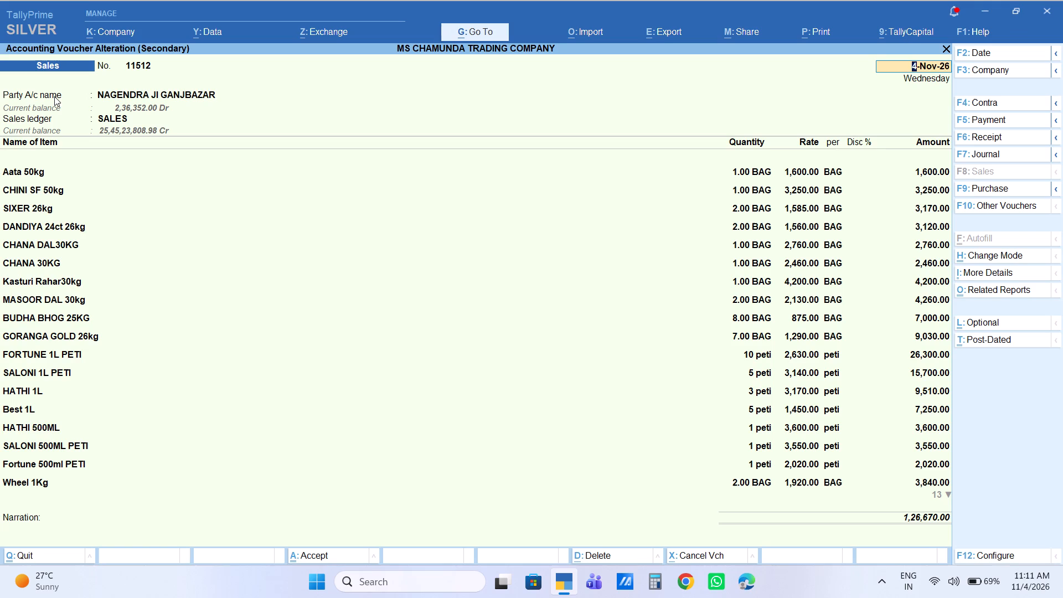
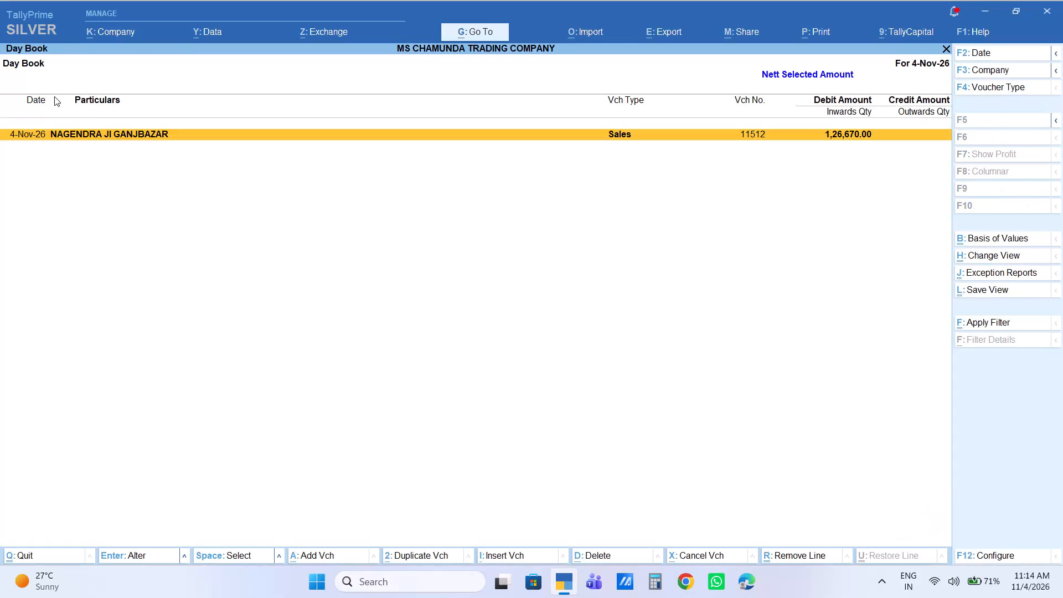
Close the Day Book and return to the Gateway of Tally.
{"action": "key", "text": "Escape"}
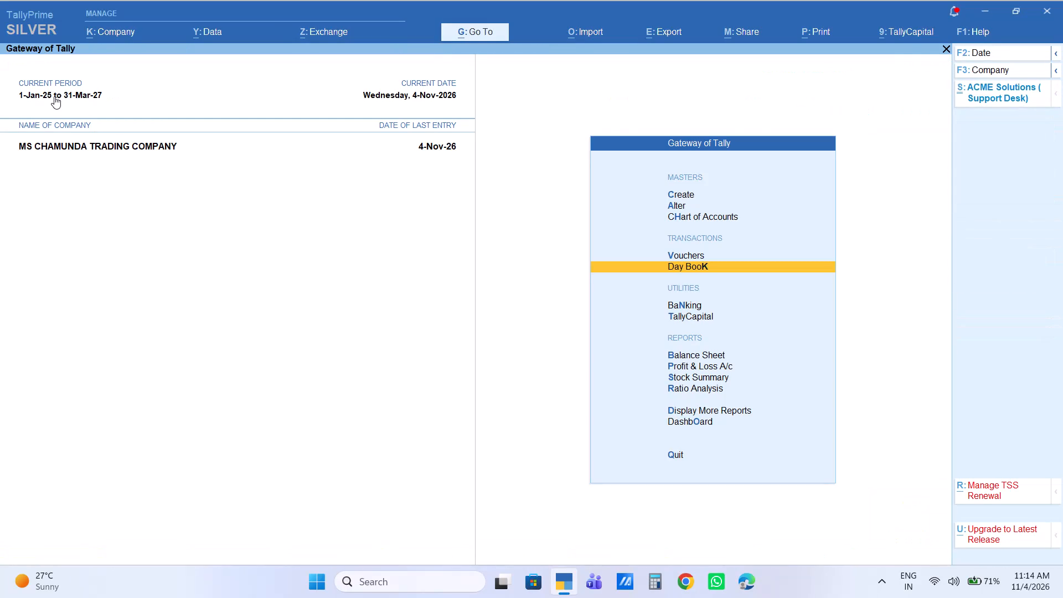
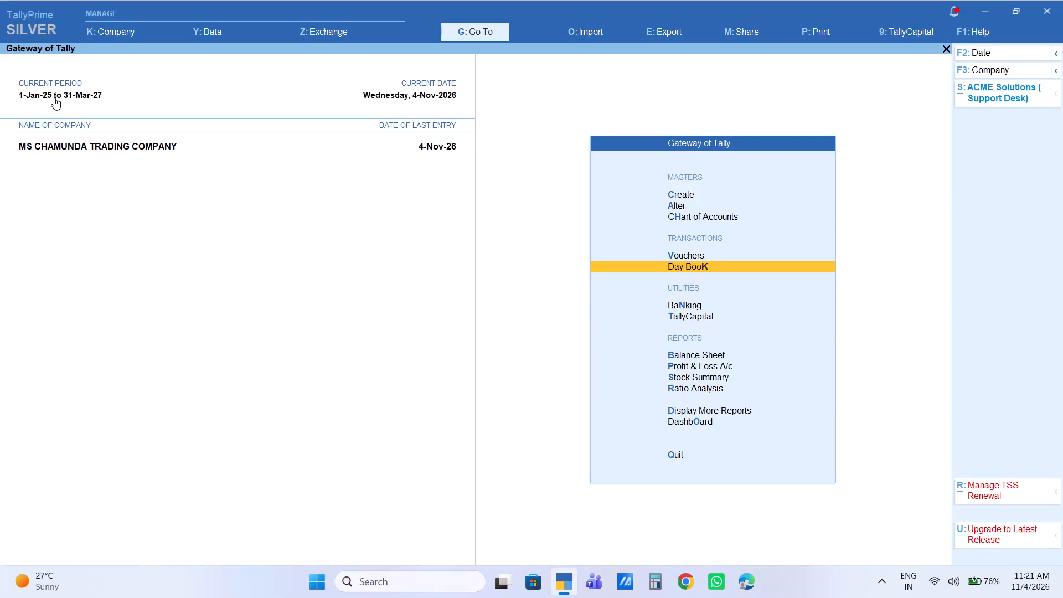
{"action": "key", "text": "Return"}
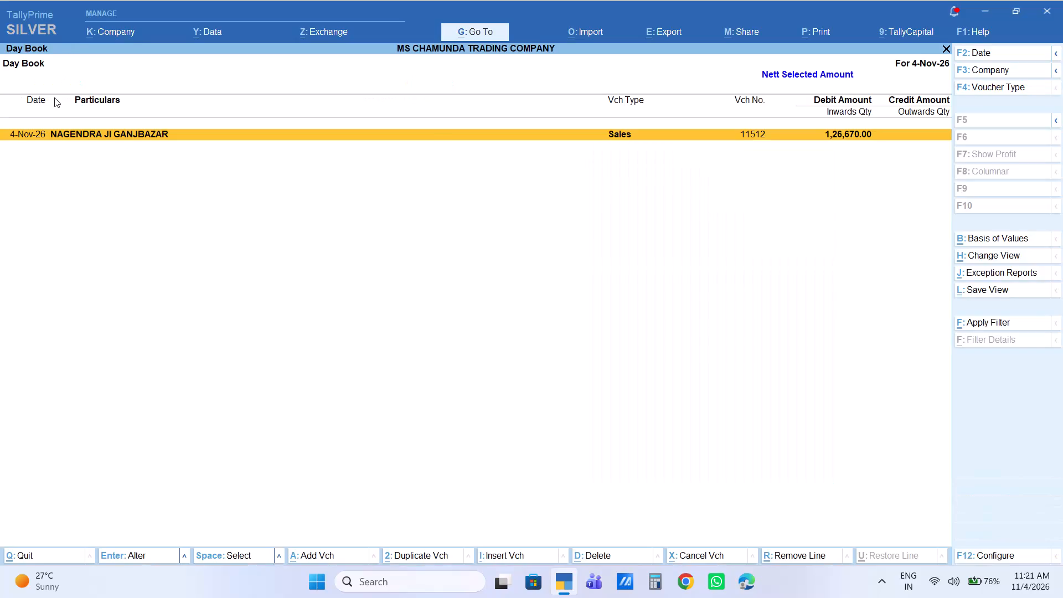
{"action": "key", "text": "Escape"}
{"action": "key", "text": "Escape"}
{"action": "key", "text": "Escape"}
Start a sales voucher for the Lalbabu ledger from Dharampur, keeping the default party details and the SALES ledger.
{"action": "key", "text": "Down"}
{"action": "key", "text": "Down"}
{"action": "key", "text": "Down"}
{"action": "key", "text": "Down"}
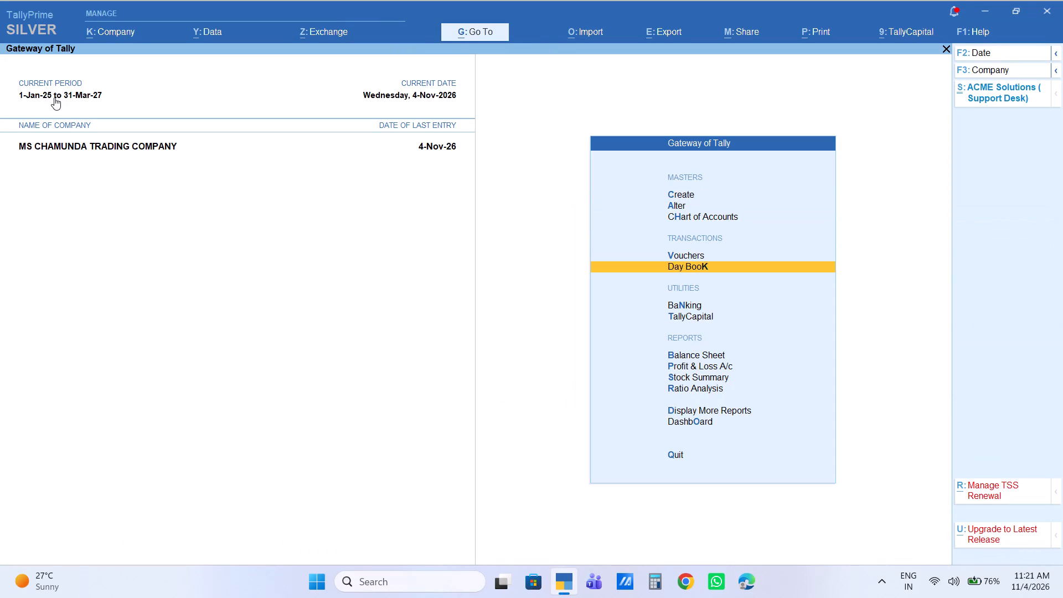
{"action": "key", "text": "Up"}
{"action": "key", "text": "Return"}
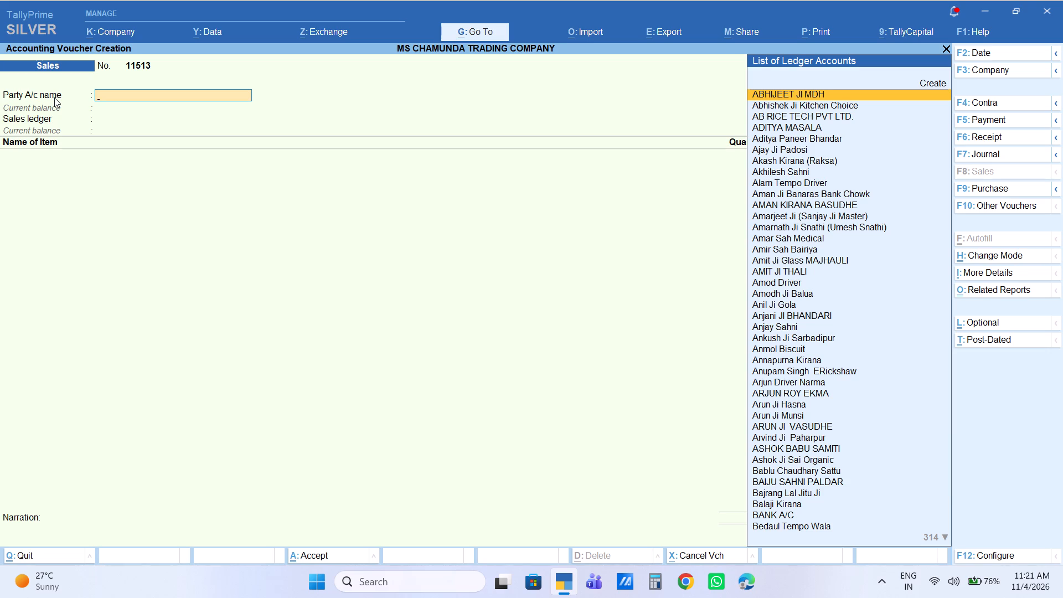
{"action": "type", "text": "LAL"}
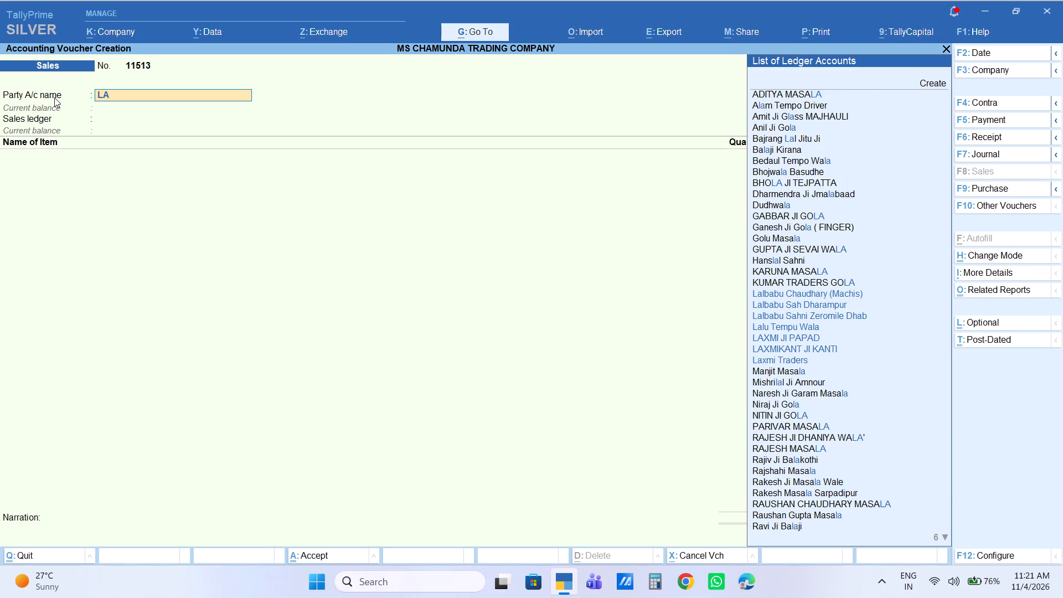
{"action": "type", "text": "BAB"}
{"action": "key", "text": "Down"}
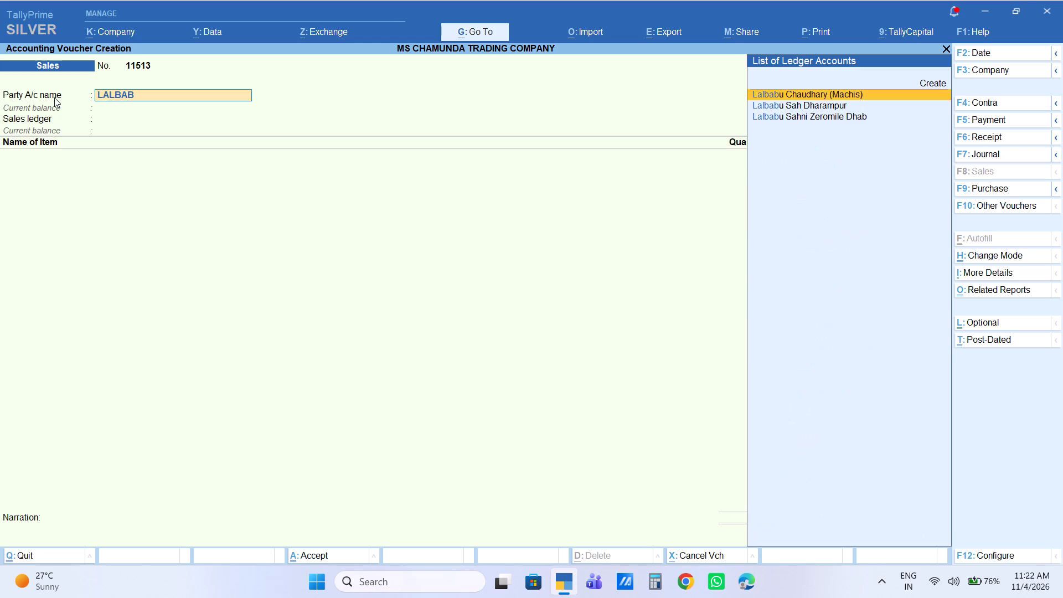
{"action": "key", "text": "Down"}
{"action": "key", "text": "Return"}
{"action": "key", "text": "Return"}
{"action": "key", "text": "Return"}
{"action": "key", "text": "Return"}
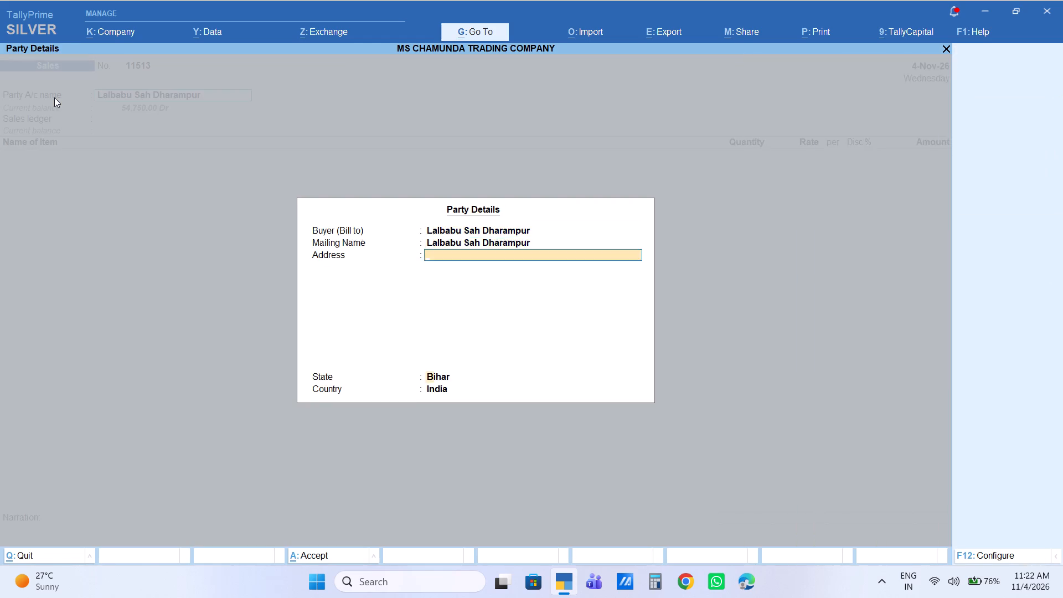
{"action": "key", "text": "Return"}
{"action": "key", "text": "Return"}
Add 1 bag of SAFED MATAR30KG to the sales voucher with an amount of 1,710.
{"action": "type", "text": "MATAR"}
{"action": "key", "text": "Down"}
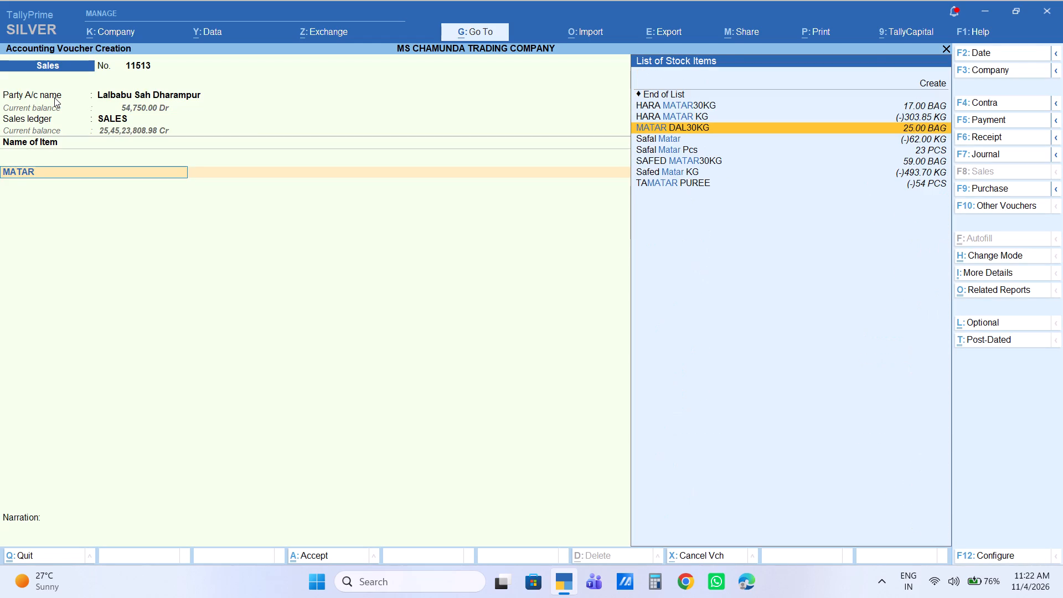
{"action": "key", "text": "Up"}
{"action": "key", "text": "Down"}
{"action": "key", "text": "Down"}
{"action": "key", "text": "Down"}
{"action": "key", "text": "Return"}
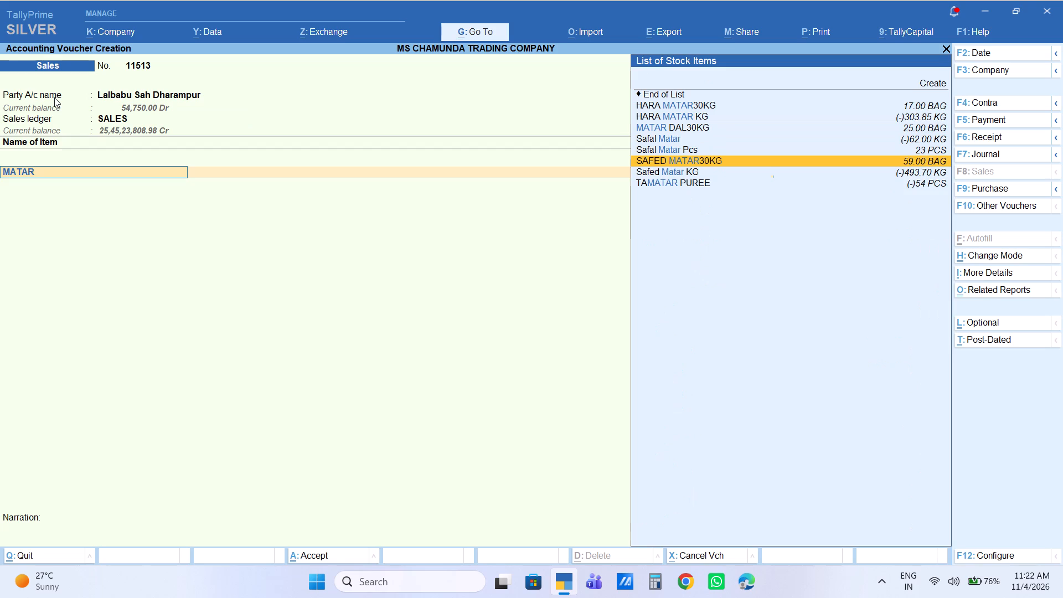
{"action": "key", "text": "1"}
{"action": "key", "text": "Return"}
{"action": "key", "text": "Return"}
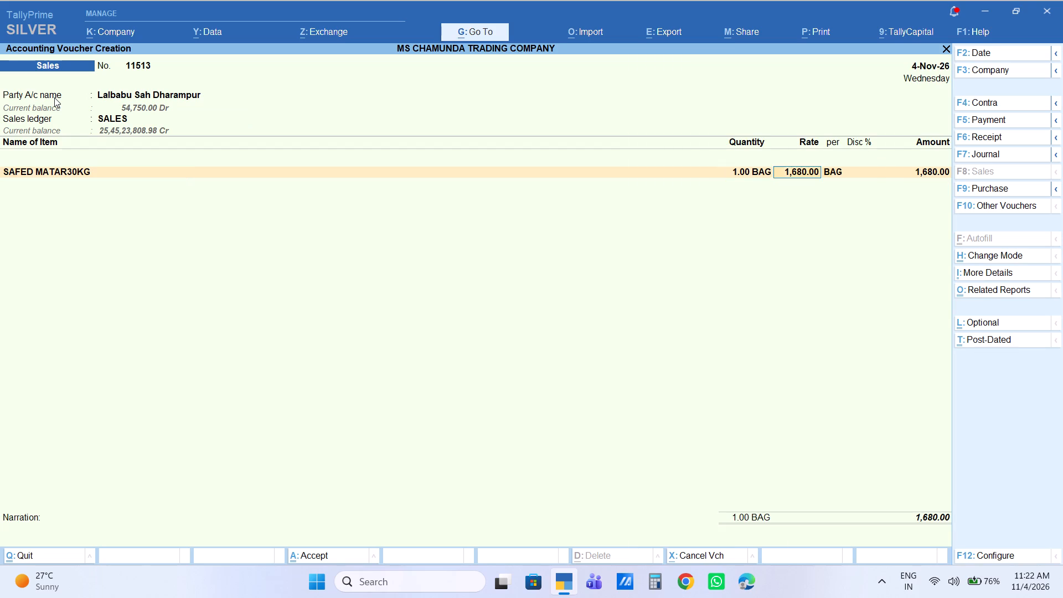
{"action": "key", "text": "Return"}
{"action": "key", "text": "Return"}
{"action": "type", "text": "1710"}
{"action": "key", "text": "Return"}
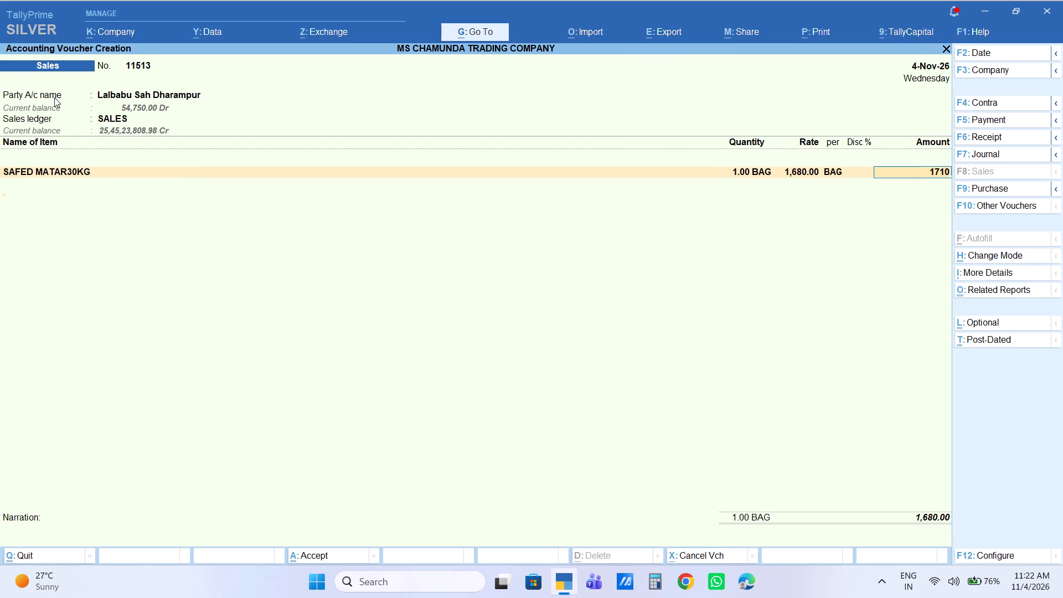
Add 2 bags of CHANA 30KG to the voucher at the default rate of 2,460 per bag.
{"action": "type", "text": "CHANA"}
{"action": "key", "text": "Down"}
{"action": "key", "text": "Return"}
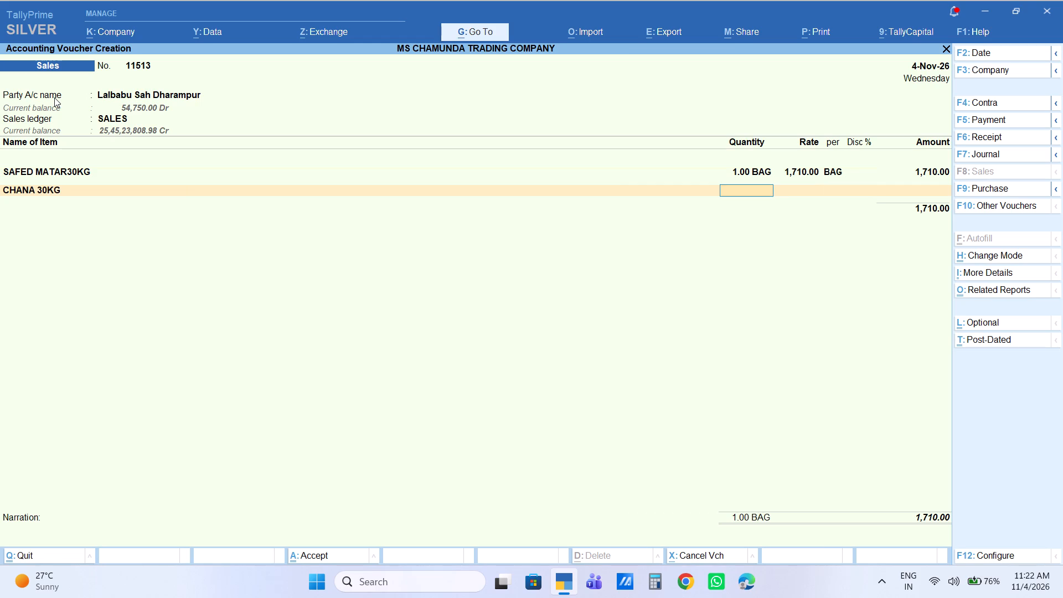
{"action": "key", "text": "2"}
{"action": "key", "text": "Return"}
{"action": "key", "text": "Return"}
{"action": "key", "text": "Return"}
{"action": "key", "text": "Return"}
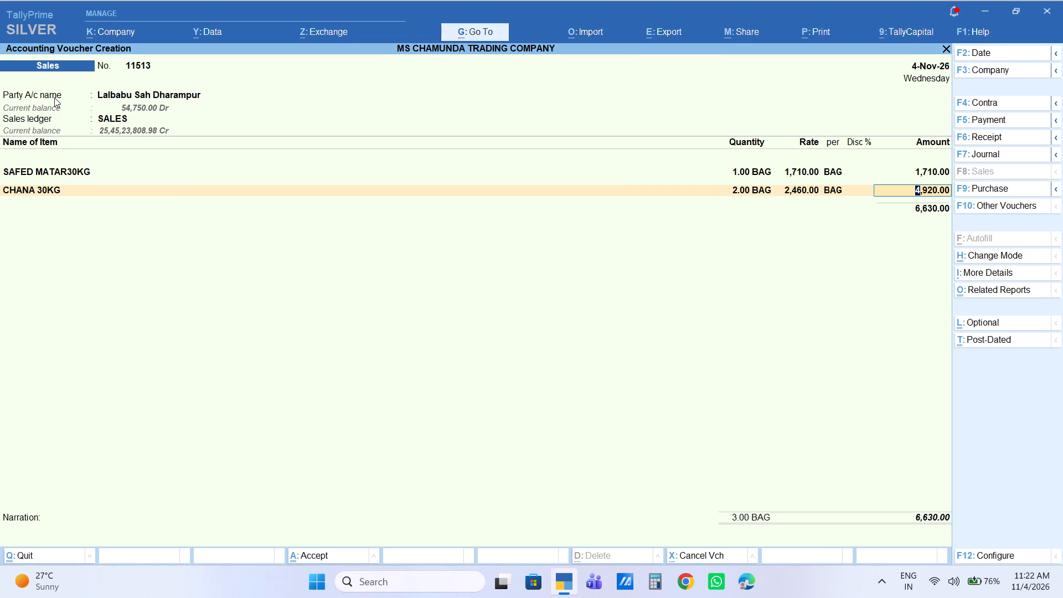
{"action": "key", "text": "Return"}
Add 2 bags of Parul Rahar30kg to the voucher at the default rate of 3,150 per bag.
{"action": "type", "text": "PARU"}
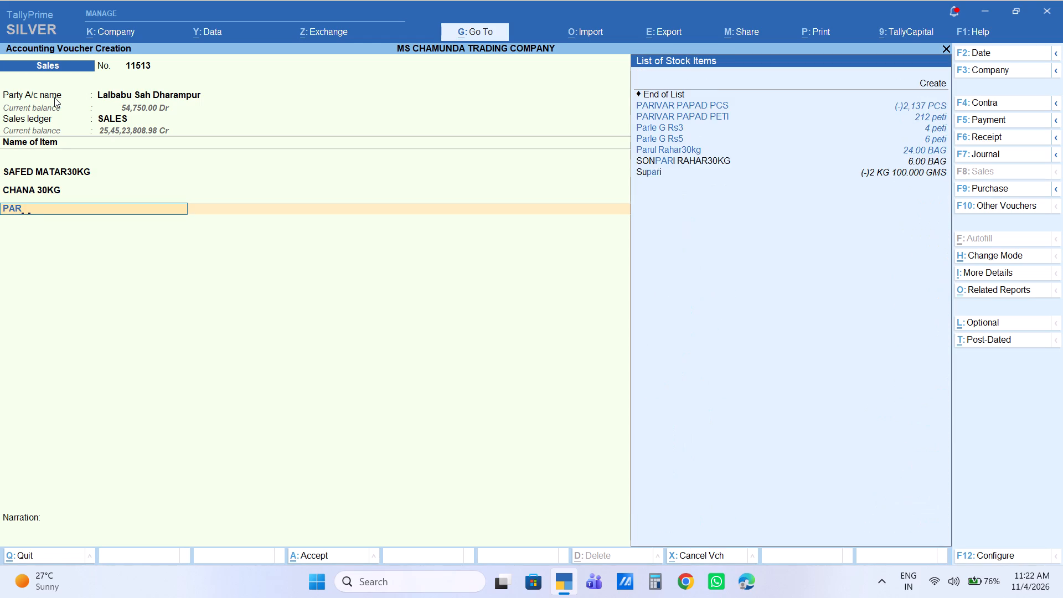
{"action": "key", "text": "Return"}
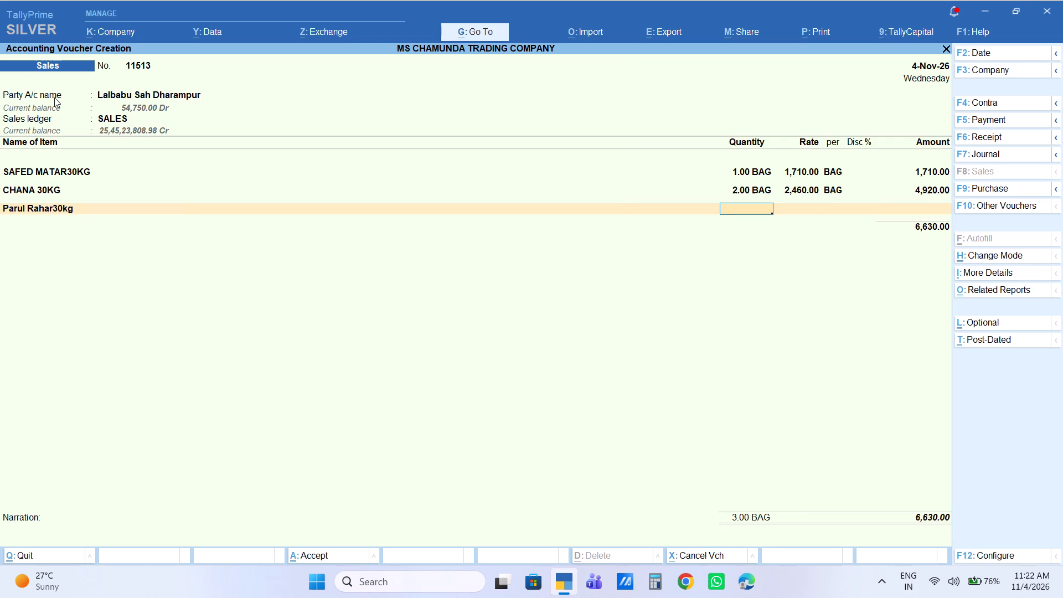
{"action": "key", "text": "2"}
{"action": "key", "text": "Return"}
{"action": "key", "text": "Return"}
{"action": "key", "text": "Return"}
{"action": "key", "text": "Return"}
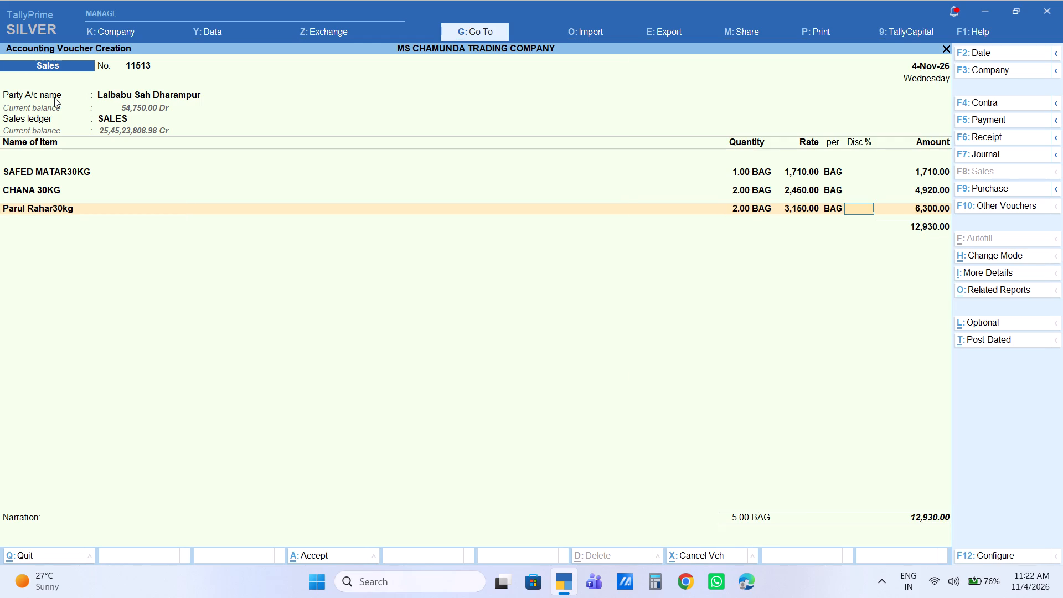
{"action": "key", "text": "Return"}
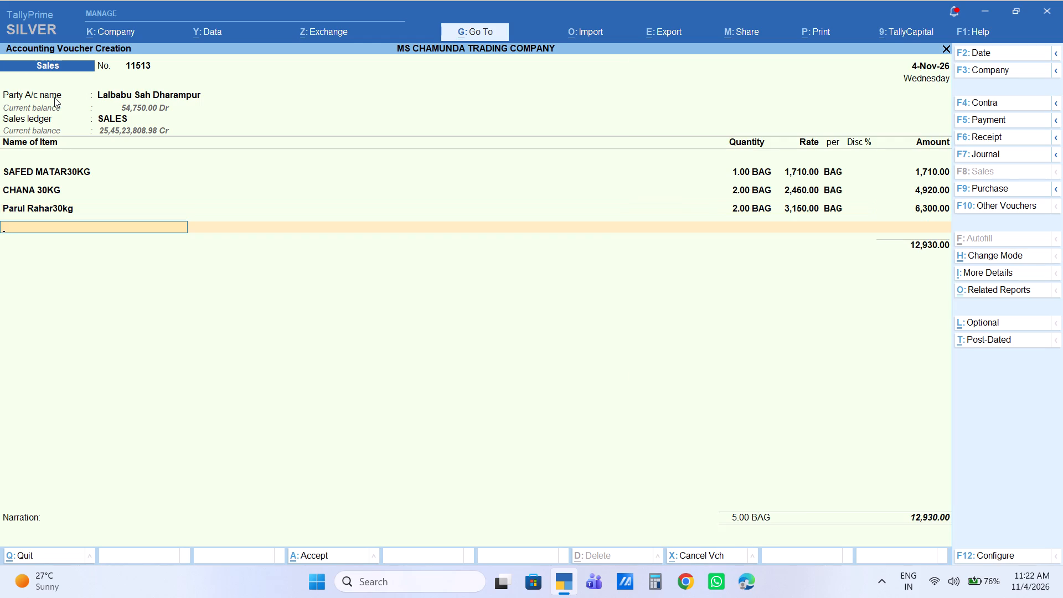
Add 2 bags of CHINI SF 50kg to the voucher at the default rate of 3,250 per bag.
{"action": "type", "text": "SF"}
{"action": "key", "text": "Return"}
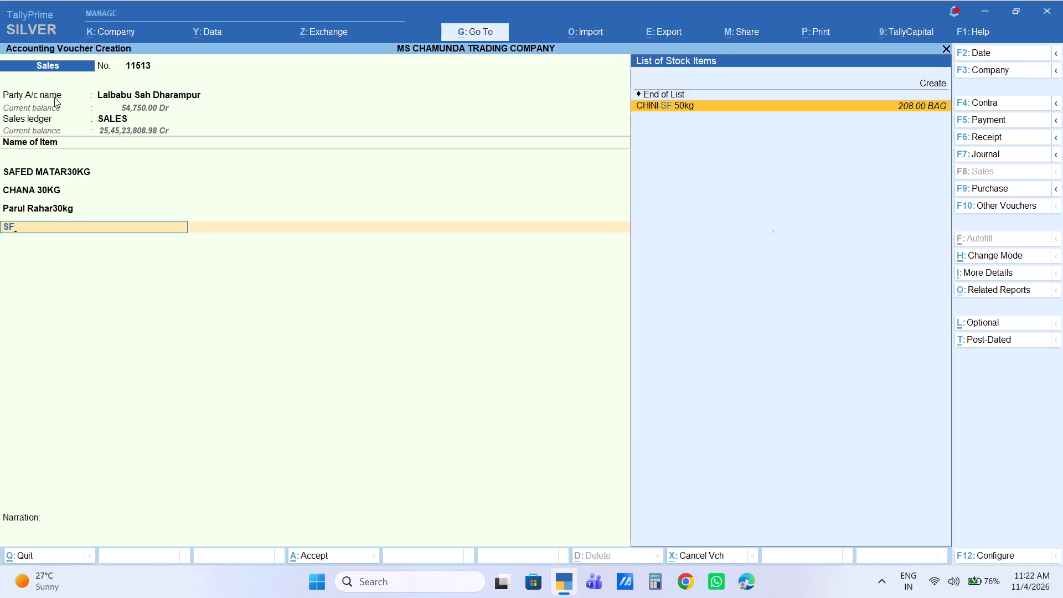
{"action": "key", "text": "2"}
{"action": "key", "text": "Return"}
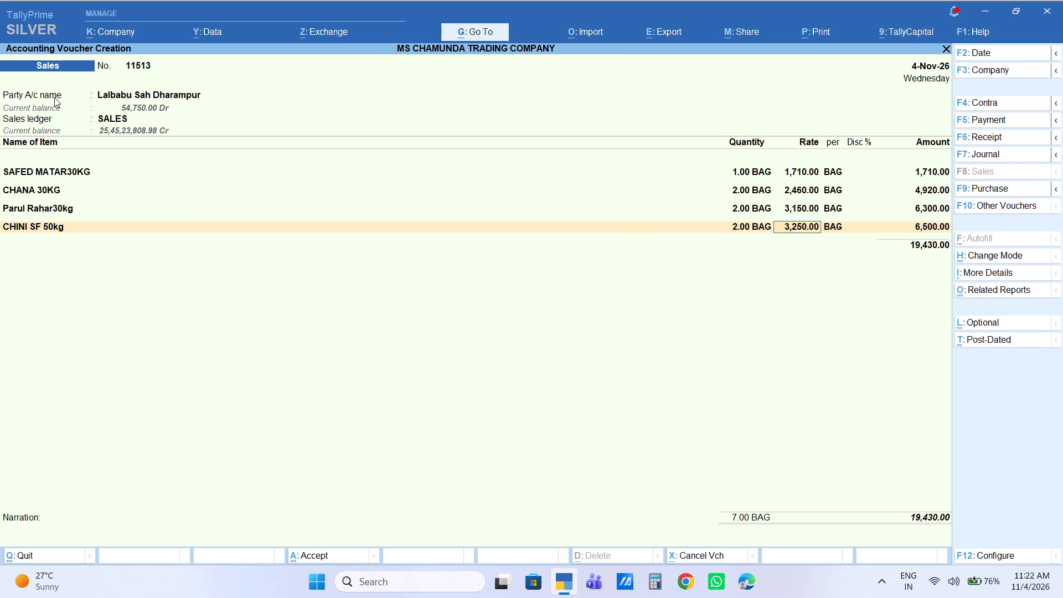
{"action": "key", "text": "Return"}
{"action": "key", "text": "Return"}
{"action": "key", "text": "Return"}
{"action": "key", "text": "Return"}
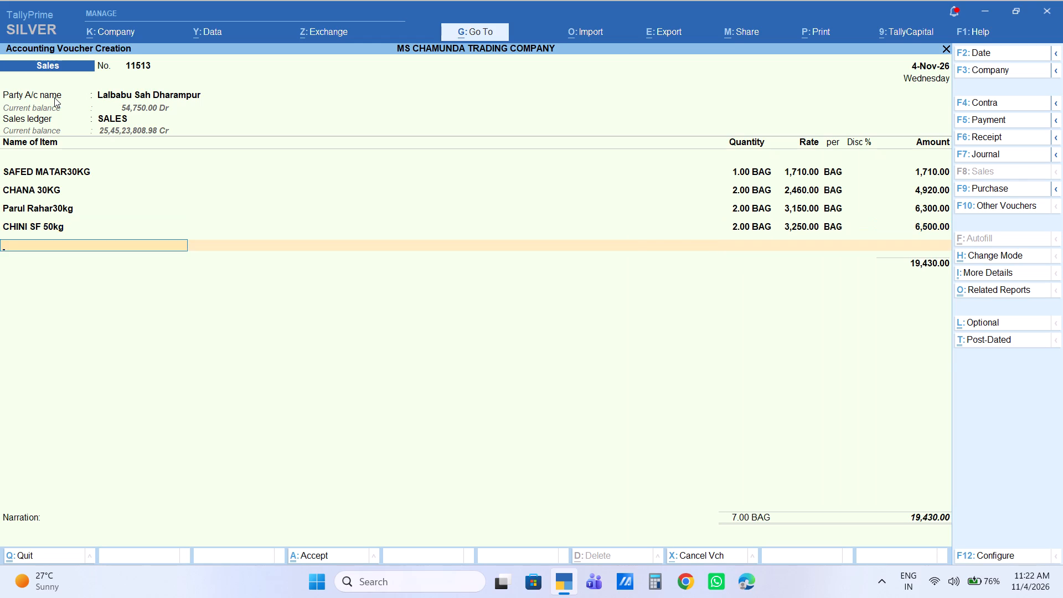
Add 7 bags of MAIDA LV to the voucher at the default rate of 1,580 per bag.
{"action": "type", "text": "MAIDA"}
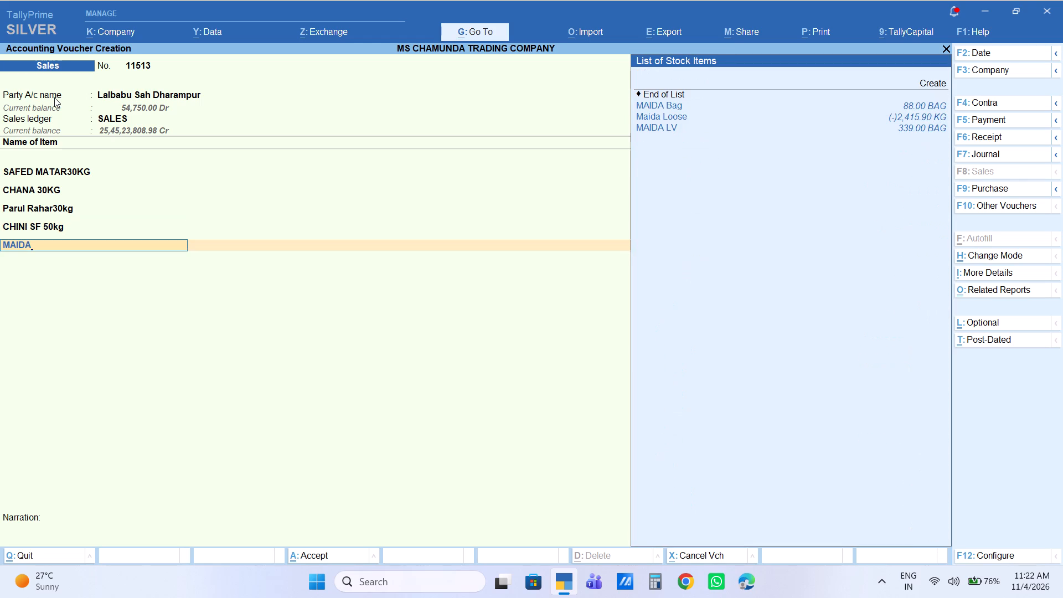
{"action": "key", "text": "Down"}
{"action": "key", "text": "Down"}
{"action": "key", "text": "Down"}
{"action": "key", "text": "Return"}
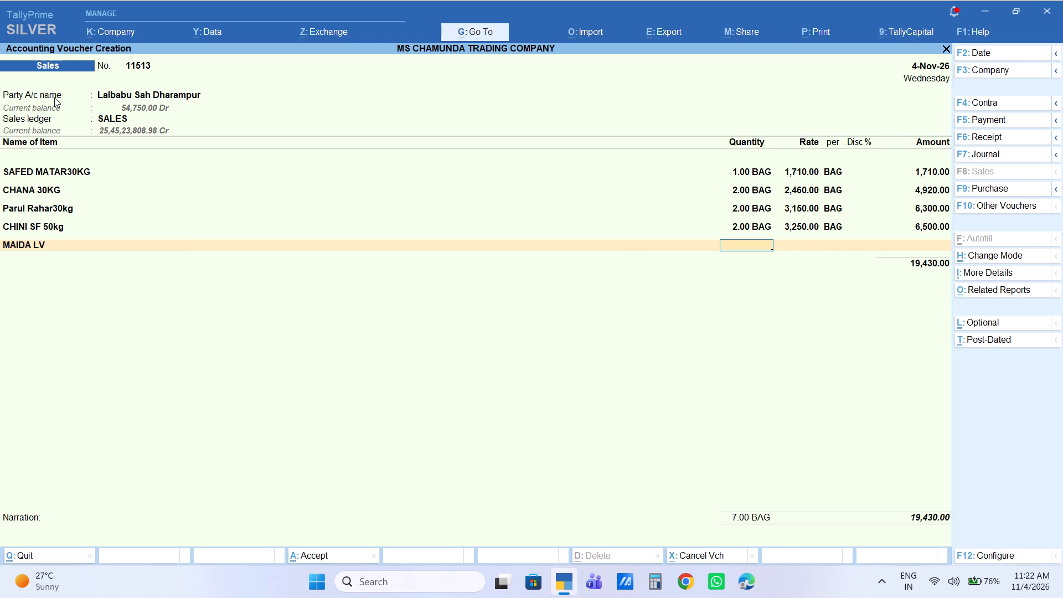
{"action": "key", "text": "7"}
{"action": "key", "text": "Return"}
{"action": "key", "text": "Return"}
{"action": "key", "text": "Return"}
{"action": "key", "text": "Return"}
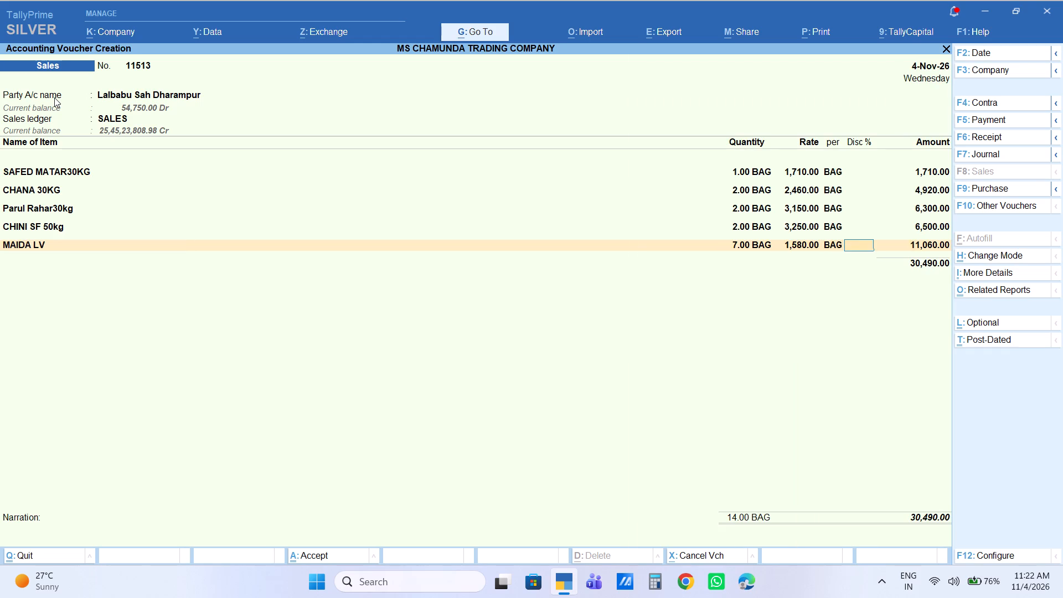
{"action": "key", "text": "Return"}
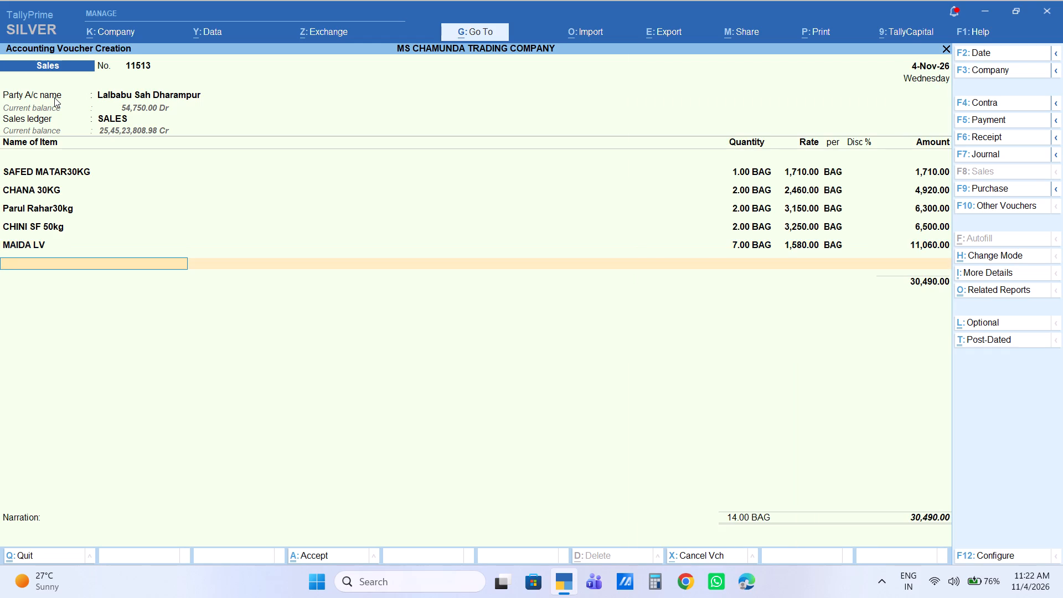
Add 4 bags of SOOJI 26KG to the voucher at a rate of 975 per bag.
{"action": "type", "text": "SOOJI"}
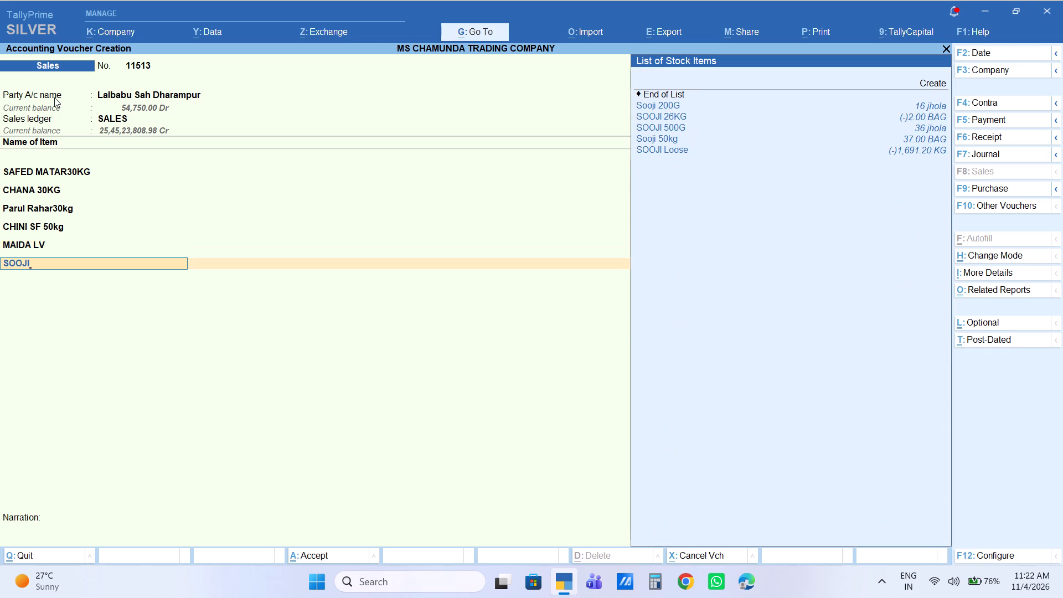
{"action": "key", "text": "Down"}
{"action": "key", "text": "Down"}
{"action": "key", "text": "Down"}
{"action": "key", "text": "Down"}
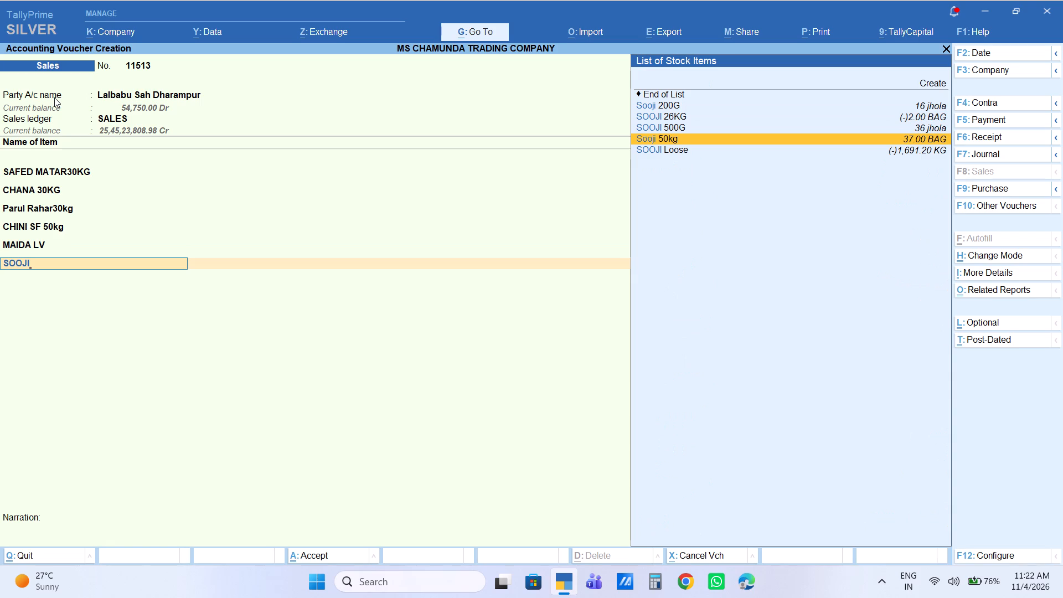
{"action": "key", "text": "Up"}
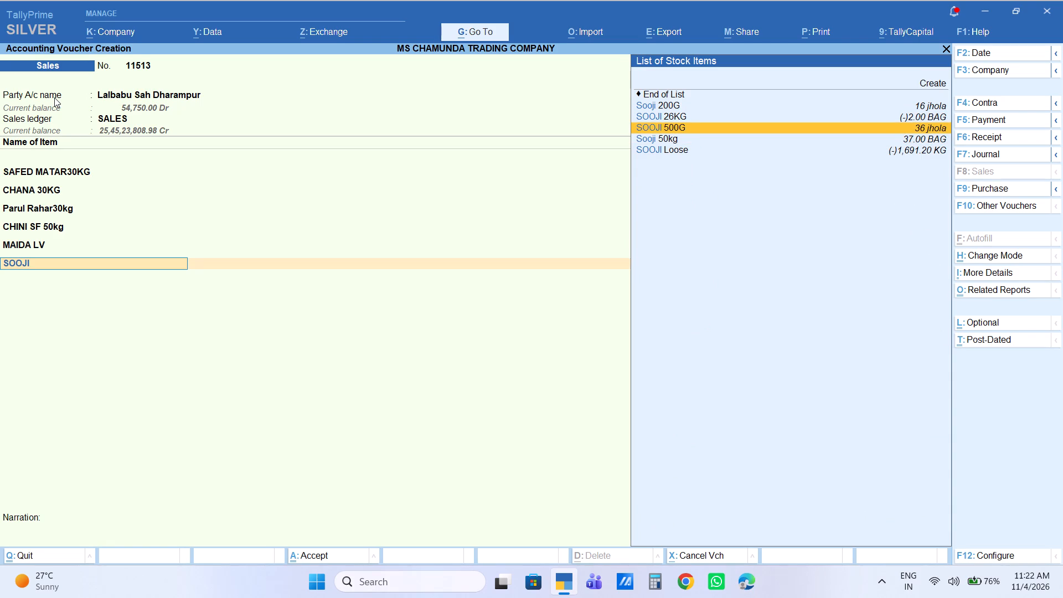
{"action": "key", "text": "Up"}
{"action": "key", "text": "Return"}
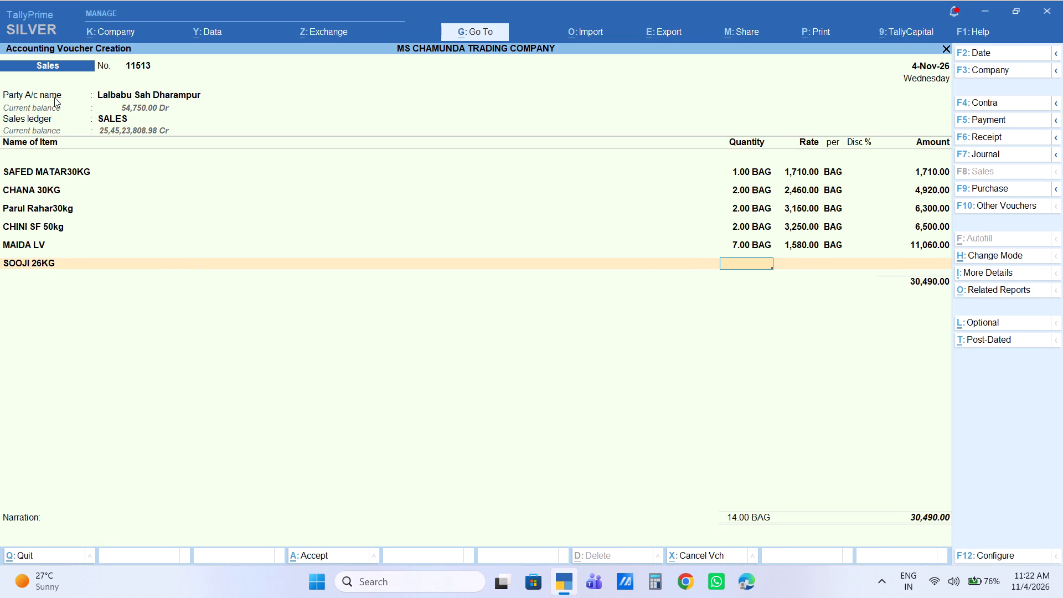
{"action": "key", "text": "4"}
{"action": "key", "text": "Return"}
{"action": "type", "text": "975"}
{"action": "key", "text": "Return"}
{"action": "key", "text": "Return"}
{"action": "key", "text": "Return"}
{"action": "key", "text": "Return"}
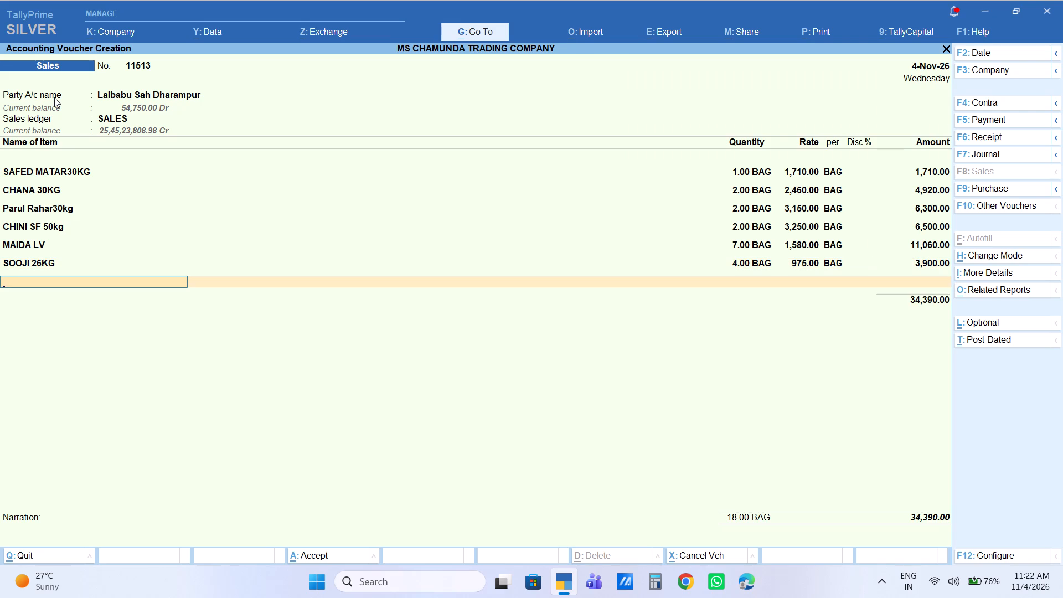
Add 2 bags of MATAR DAL30KG to the voucher at the default rate of 1,710 per bag.
{"action": "type", "text": "MATAR DA"}
{"action": "key", "text": "Return"}
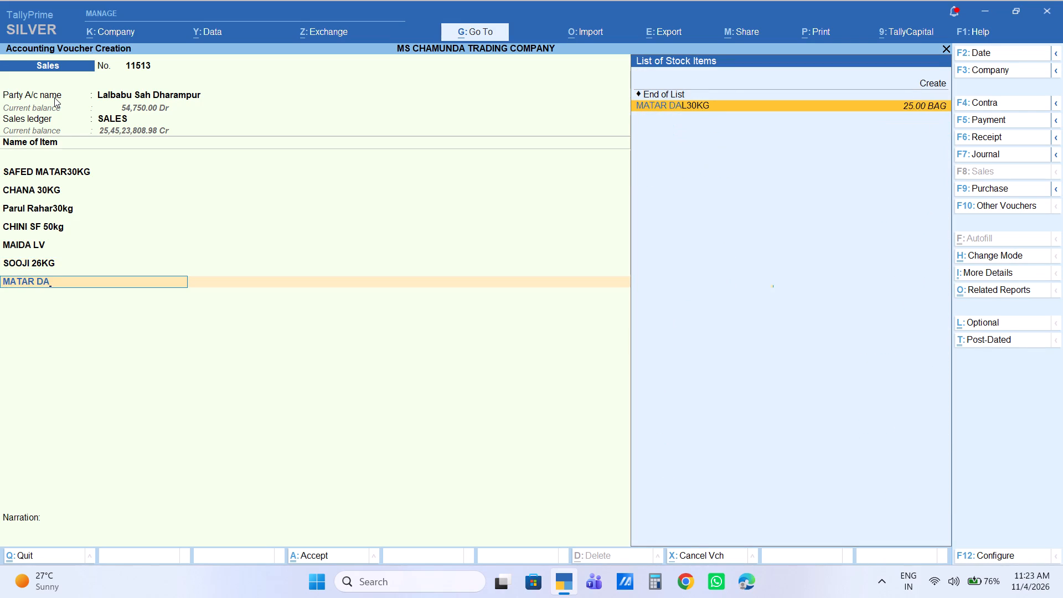
{"action": "key", "text": "2"}
{"action": "key", "text": "Return"}
{"action": "key", "text": "Return"}
{"action": "key", "text": "Return"}
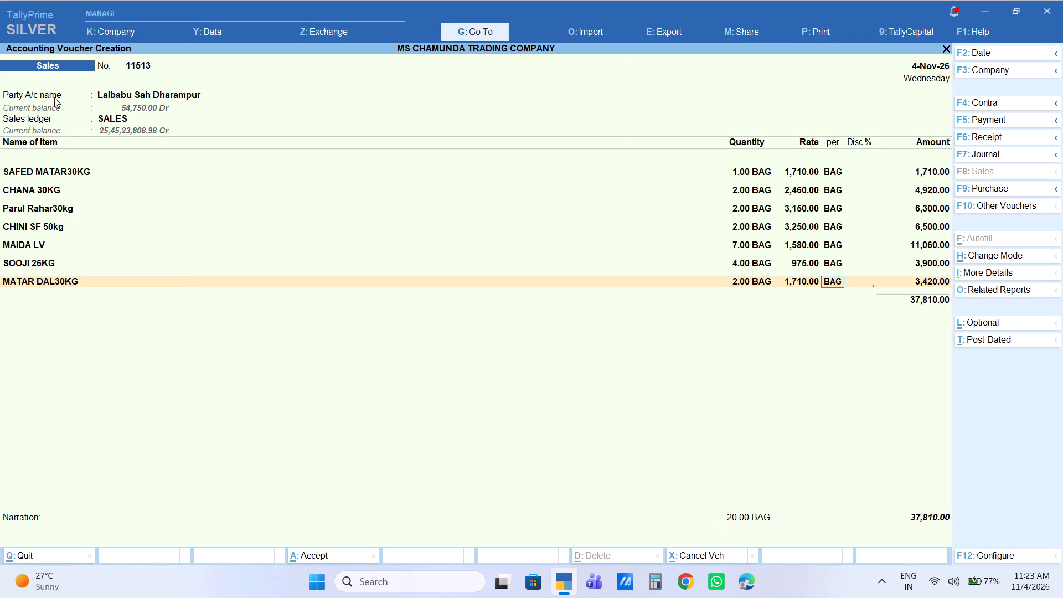
{"action": "key", "text": "Return"}
{"action": "key", "text": "Return"}
Add 6 bags of Annapurna Namak 500g to the voucher at the default rate of 290 per bag.
{"action": "type", "text": "ANNA"}
{"action": "key", "text": "Left"}
{"action": "key", "text": "Down"}
{"action": "key", "text": "Return"}
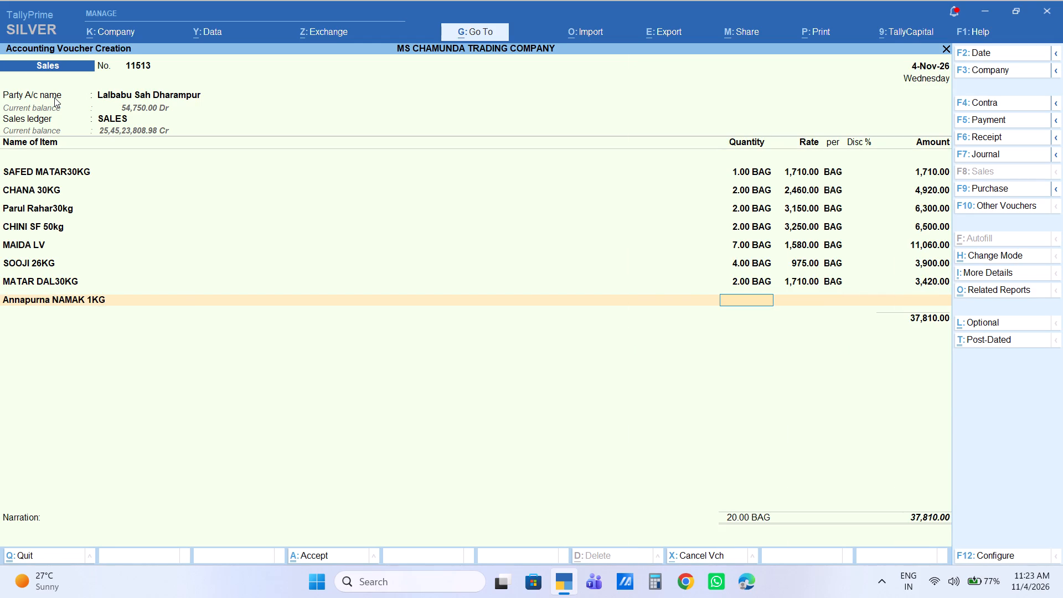
{"action": "key", "text": "BackSpace"}
{"action": "key", "text": "Down"}
{"action": "key", "text": "Return"}
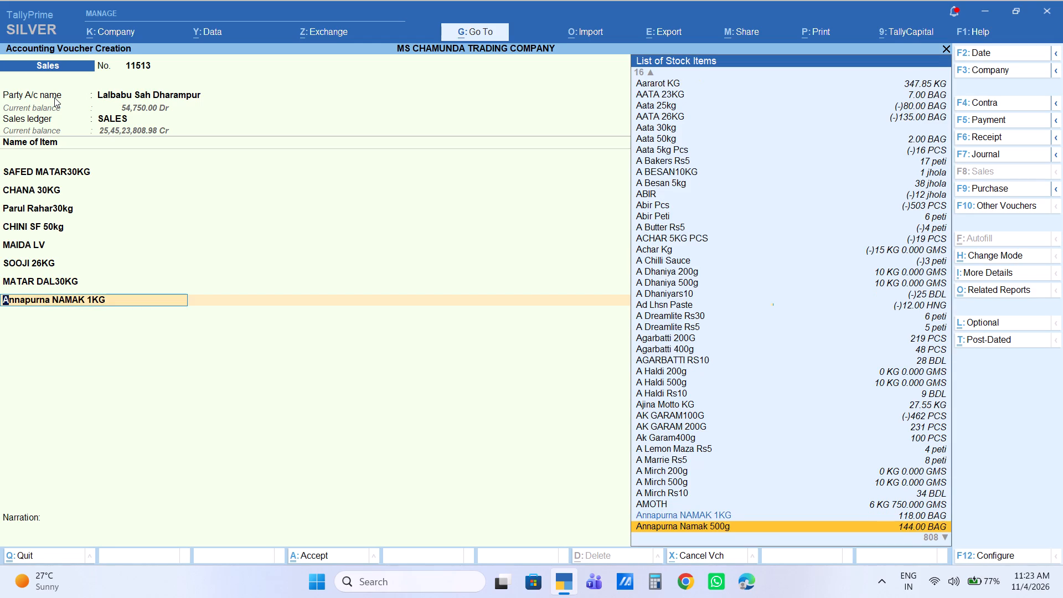
{"action": "key", "text": "6"}
{"action": "key", "text": "Return"}
{"action": "key", "text": "Return"}
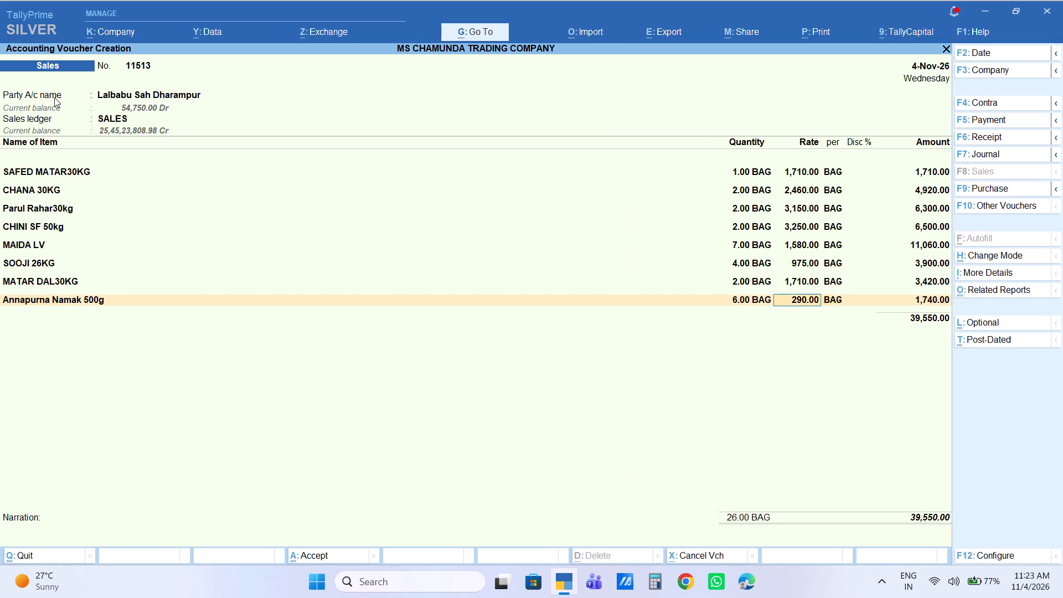
{"action": "key", "text": "Return"}
{"action": "key", "text": "Return"}
{"action": "key", "text": "Return"}
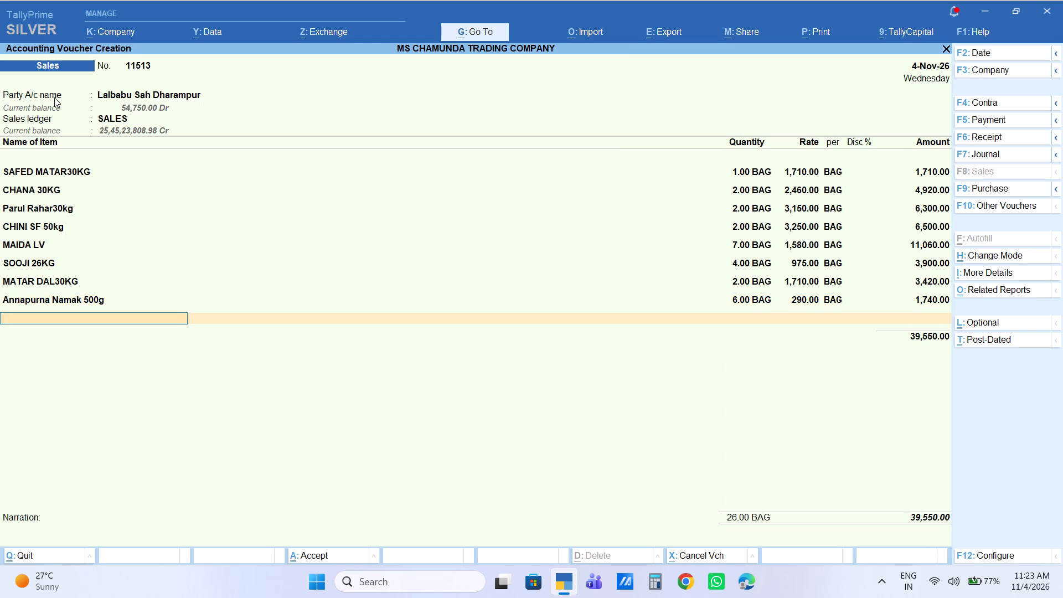
Add 5 bags of Mircha 10kg to the voucher at a rate of 2,450 per bag.
{"action": "type", "text": "MIRCHA"}
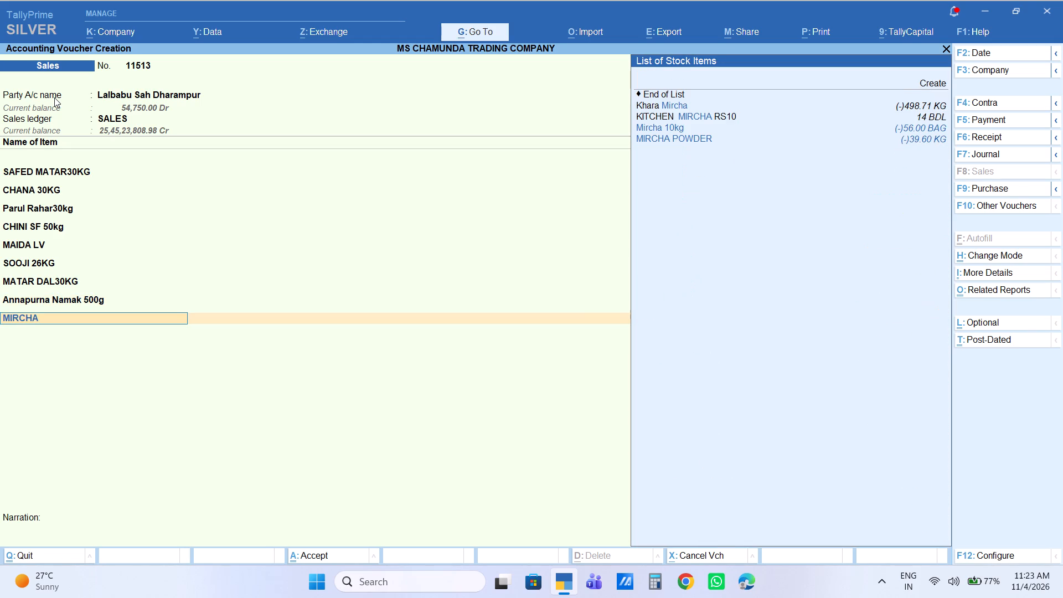
{"action": "key", "text": "Down"}
{"action": "key", "text": "Down"}
{"action": "key", "text": "Up"}
{"action": "key", "text": "Return"}
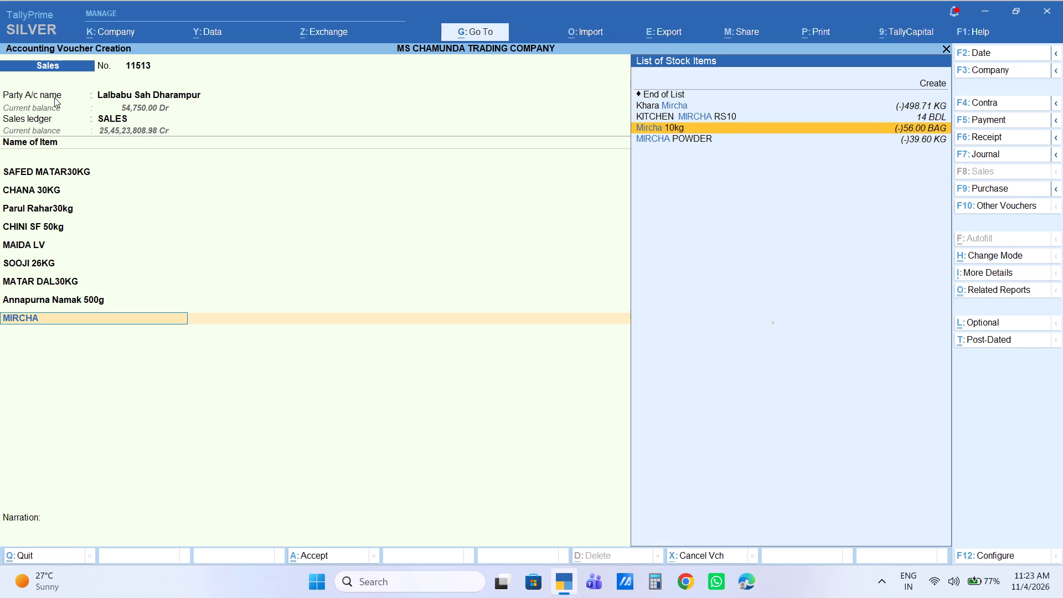
{"action": "key", "text": "5"}
{"action": "key", "text": "Return"}
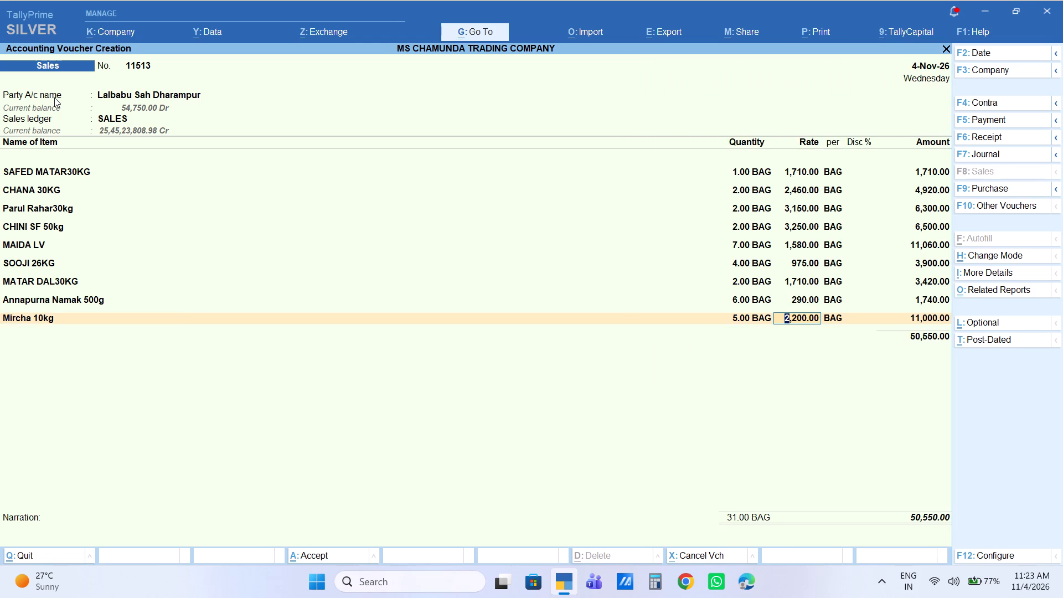
{"action": "type", "text": "2450"}
{"action": "key", "text": "Return"}
{"action": "key", "text": "Return"}
{"action": "key", "text": "Return"}
{"action": "key", "text": "Return"}
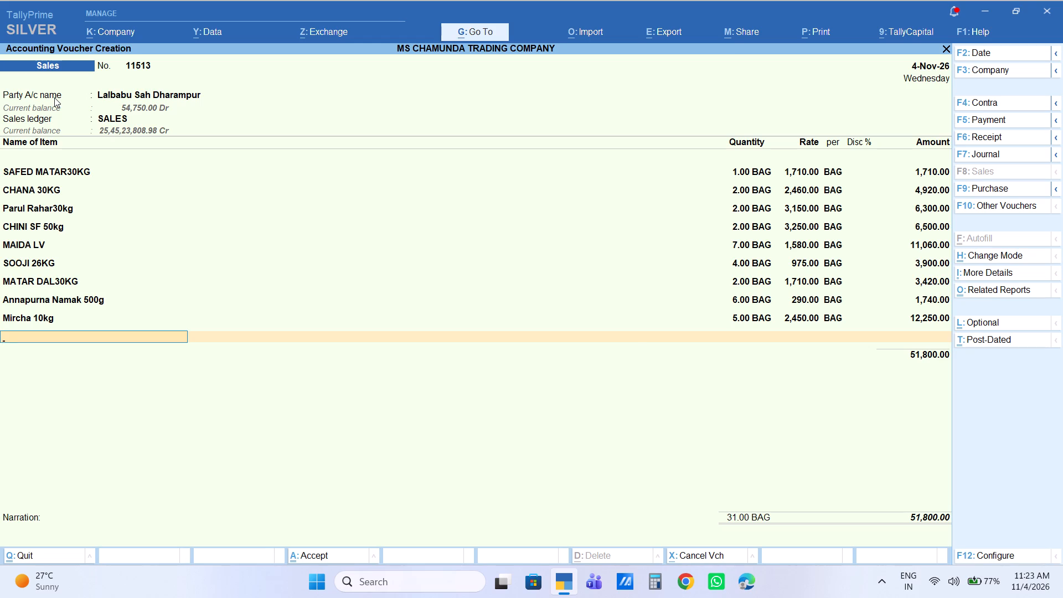
Add 1 bag of Machli Chips Bag to the voucher at a rate of 980 per bag.
{"action": "type", "text": "MACHLI"}
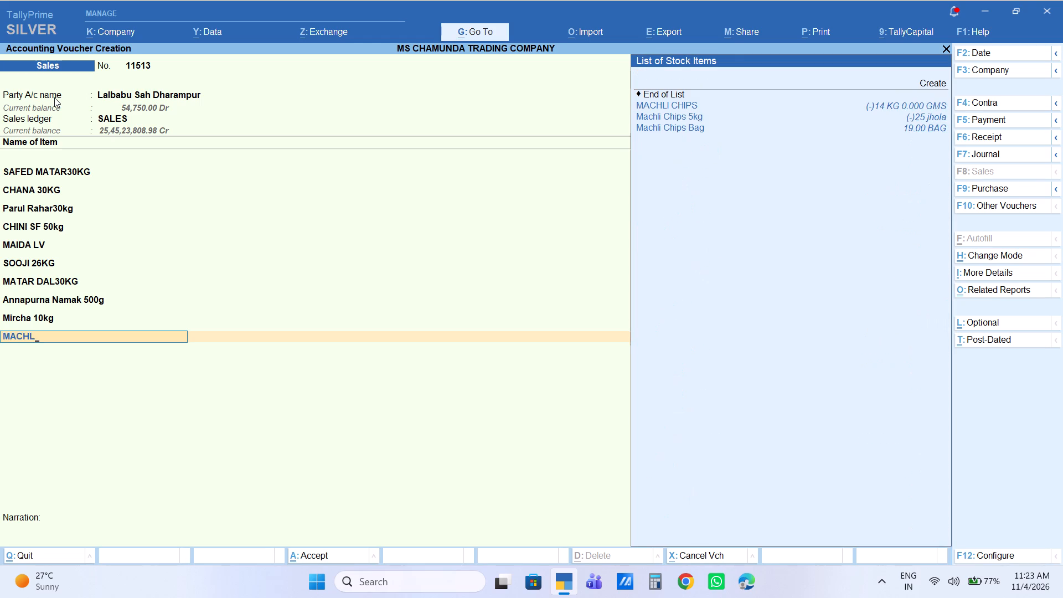
{"action": "key", "text": "Down"}
{"action": "key", "text": "Down"}
{"action": "key", "text": "Down"}
{"action": "key", "text": "Return"}
{"action": "key", "text": "1"}
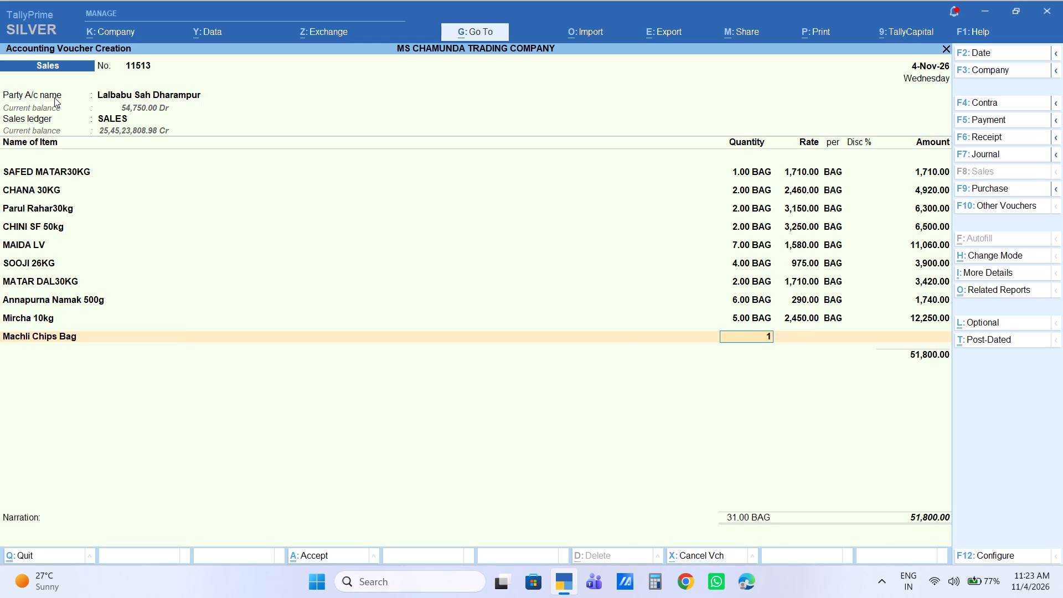
{"action": "key", "text": "Return"}
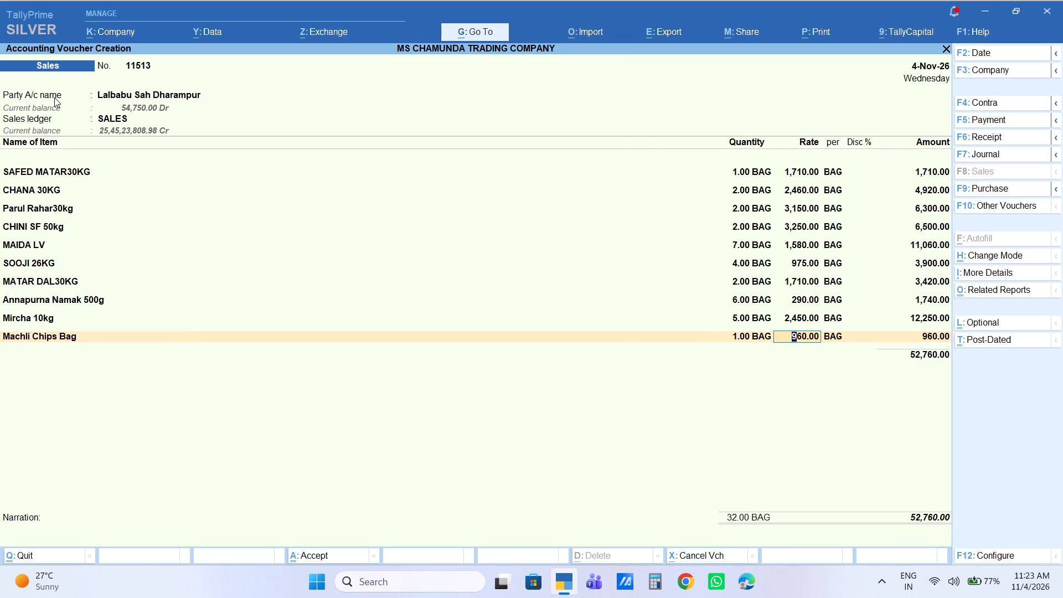
{"action": "type", "text": "980"}
{"action": "key", "text": "Return"}
{"action": "key", "text": "Return"}
{"action": "key", "text": "Return"}
{"action": "key", "text": "Return"}
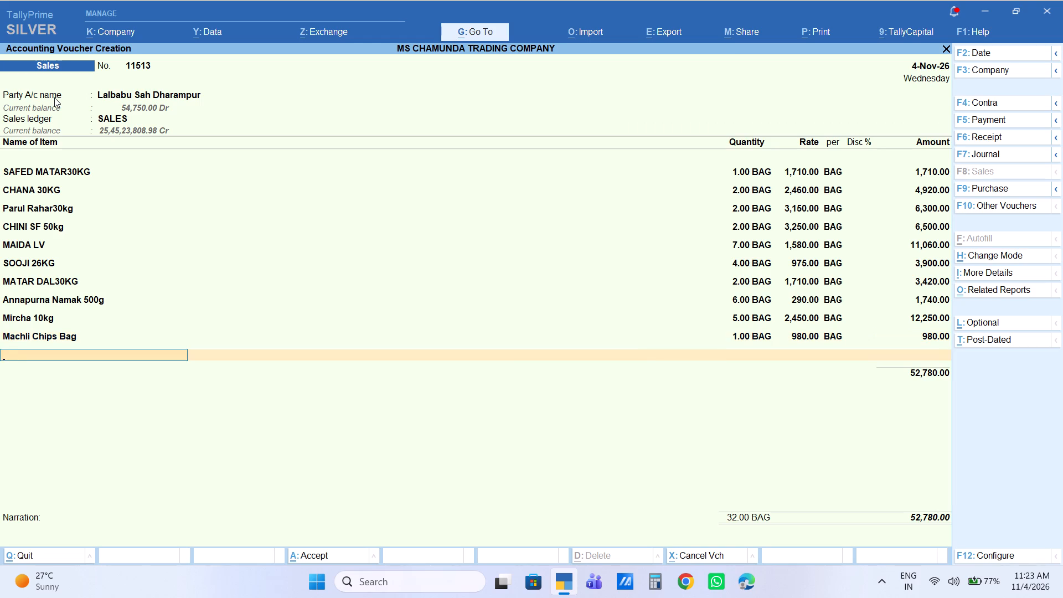
Add 2 bags of BHINDI BAG to the voucher at the default rate of 800 per bag.
{"action": "type", "text": "BHIND"}
{"action": "key", "text": "Down"}
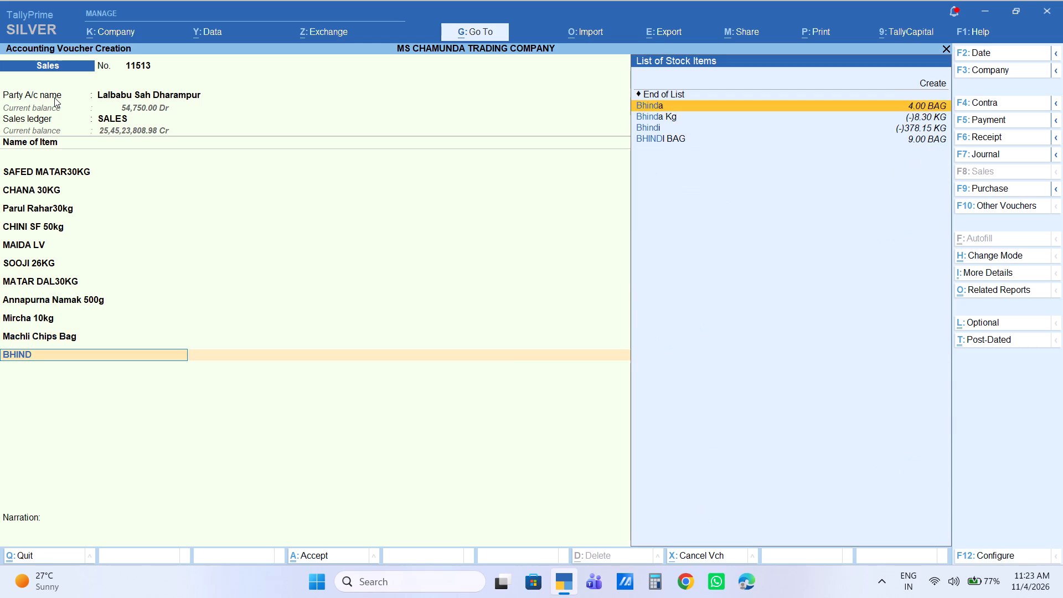
{"action": "key", "text": "Down"}
{"action": "key", "text": "Down"}
{"action": "key", "text": "Down"}
{"action": "key", "text": "Return"}
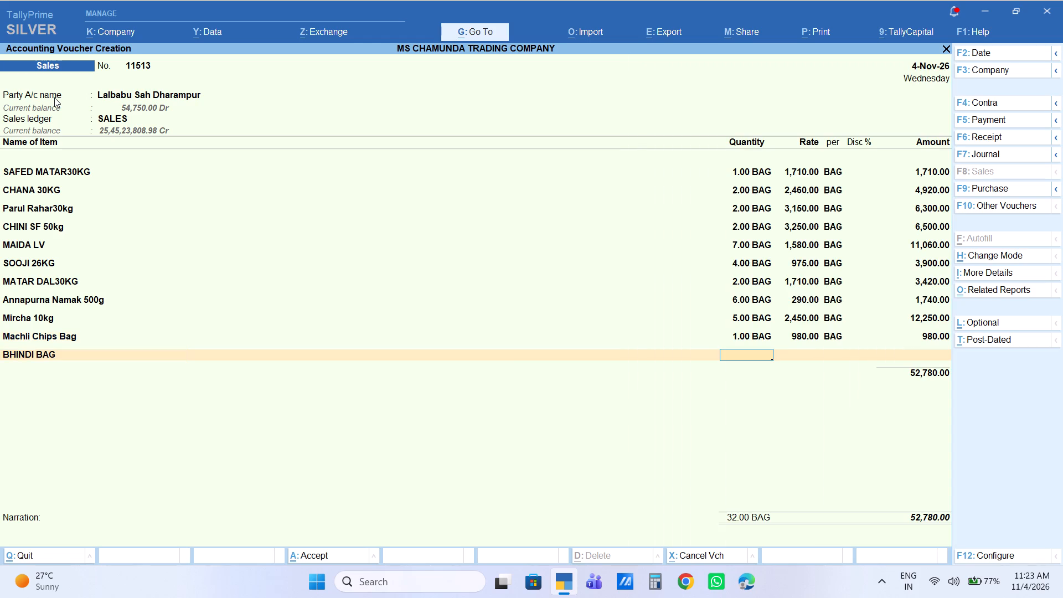
{"action": "key", "text": "2"}
{"action": "key", "text": "Return"}
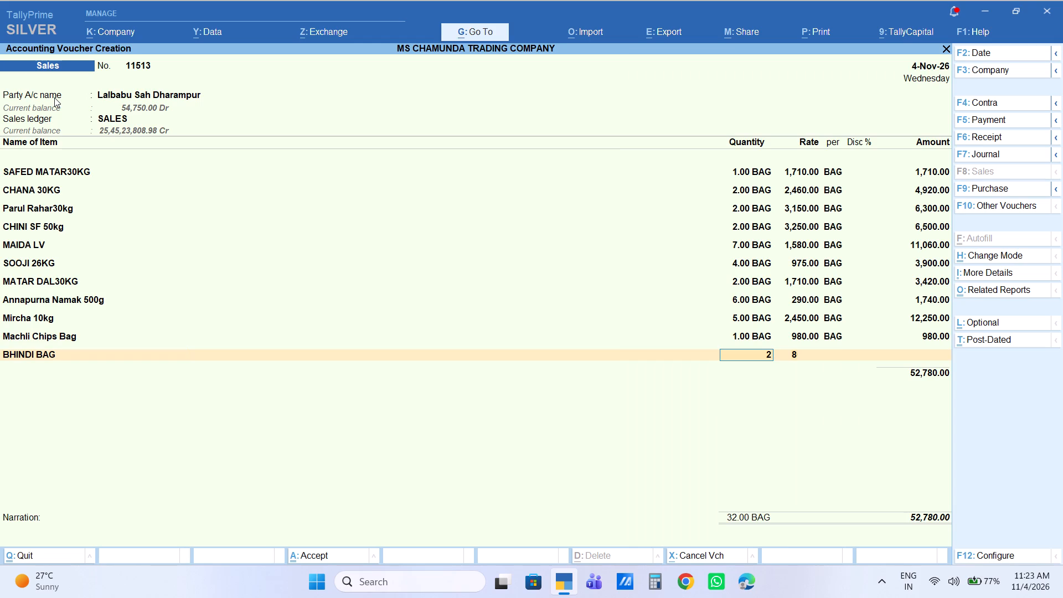
{"action": "key", "text": "Return"}
{"action": "key", "text": "Return"}
{"action": "key", "text": "Return"}
{"action": "key", "text": "Return"}
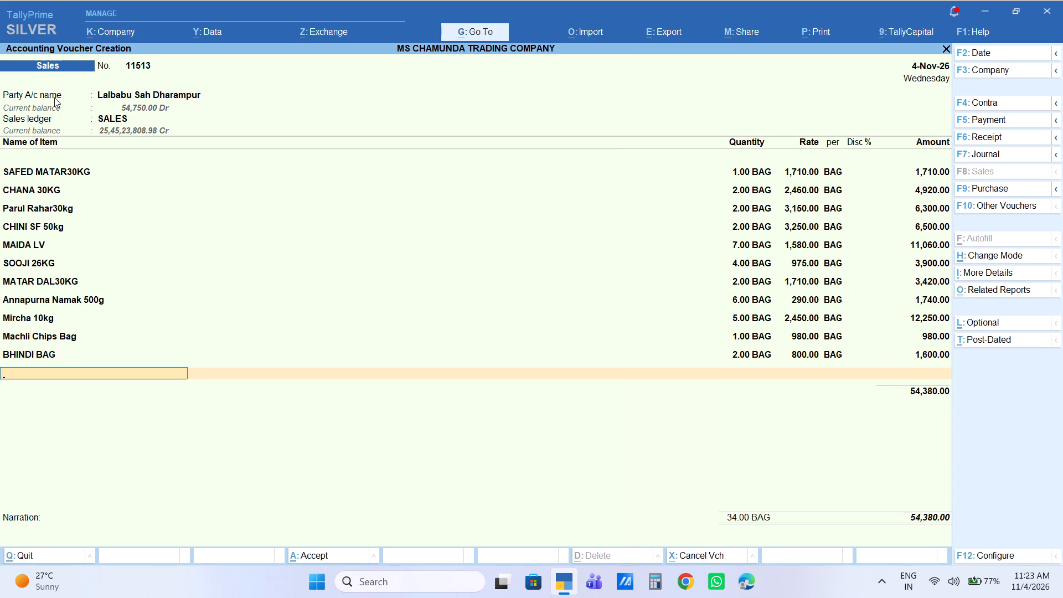
Add 3 peti of Frylo Peti to the voucher at the default rate of 1,400 per peti.
{"action": "type", "text": "FRY"}
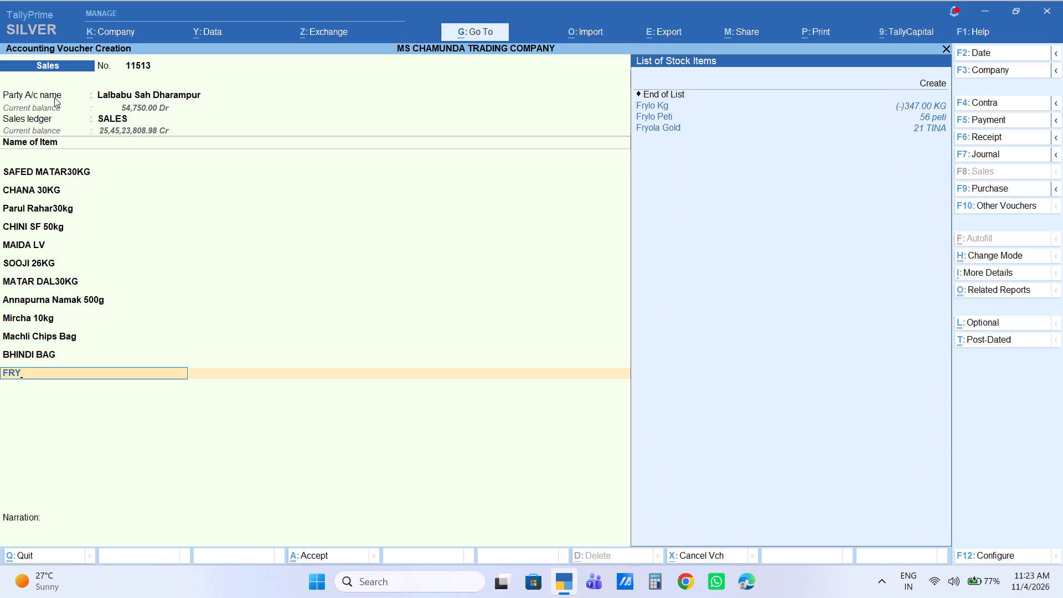
{"action": "key", "text": "Down"}
{"action": "key", "text": "Down"}
{"action": "key", "text": "Down"}
{"action": "key", "text": "Up"}
{"action": "key", "text": "Return"}
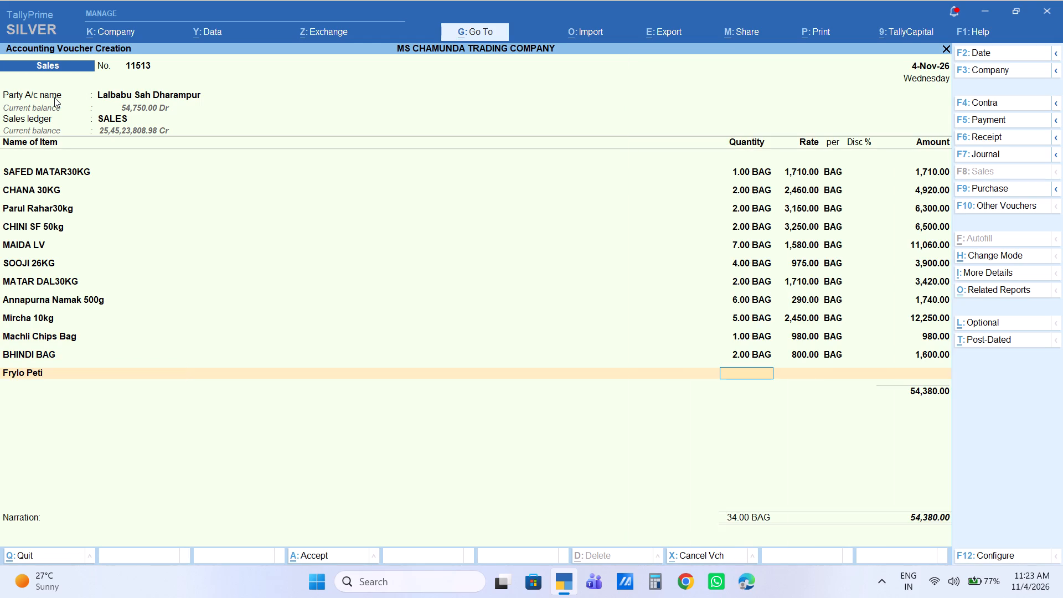
{"action": "key", "text": "3"}
{"action": "key", "text": "Return"}
{"action": "key", "text": "Return"}
{"action": "key", "text": "Return"}
{"action": "key", "text": "Return"}
{"action": "key", "text": "Return"}
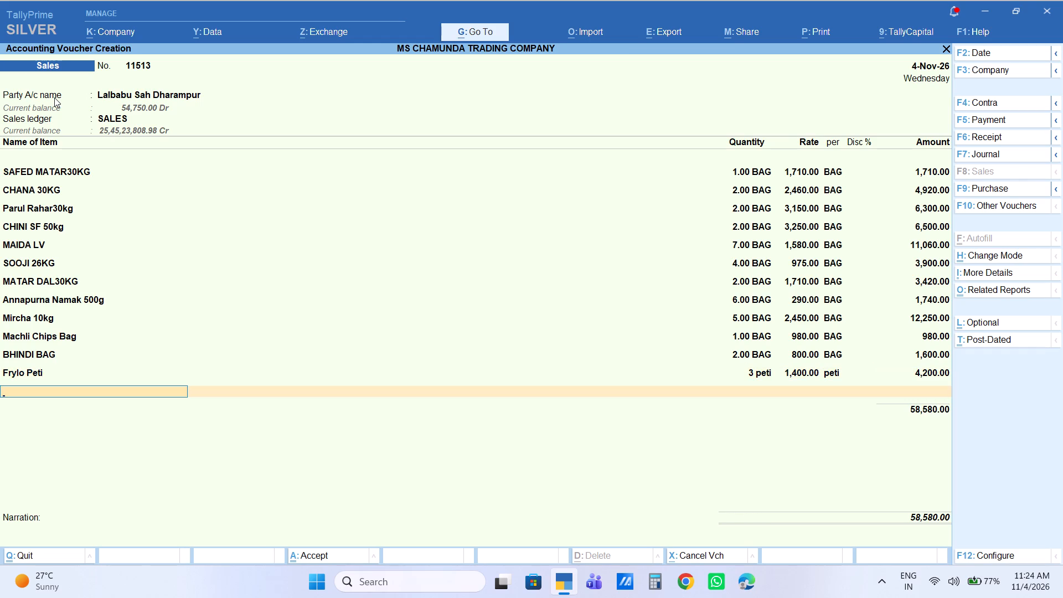
Add 1 peti of Golmol Peti to the voucher at the default rate of 1,720 per peti.
{"action": "type", "text": "GOLMO"}
{"action": "key", "text": "Down"}
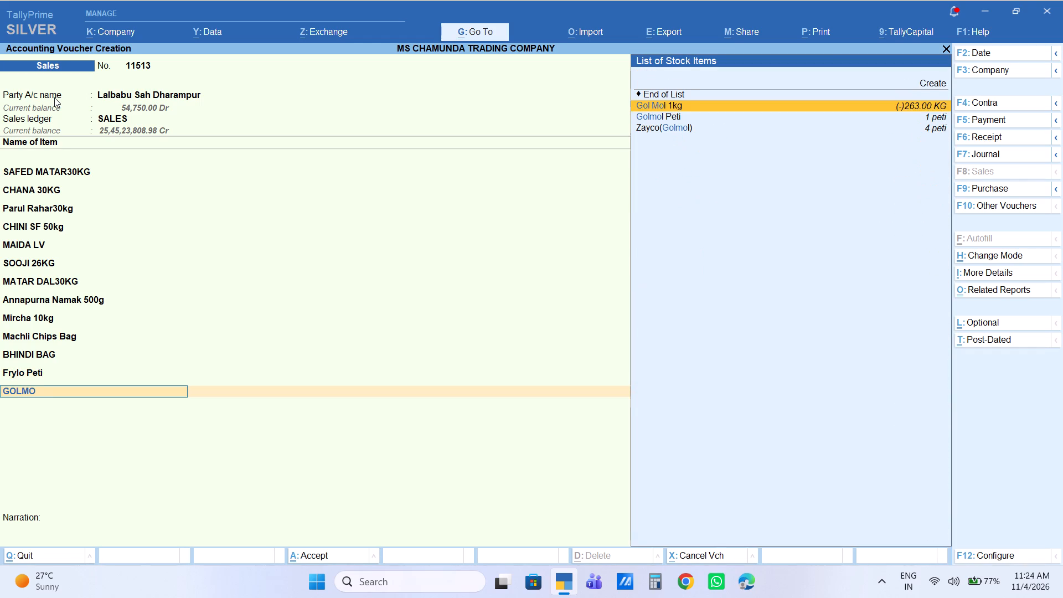
{"action": "key", "text": "Down"}
{"action": "key", "text": "Return"}
{"action": "key", "text": "1"}
{"action": "key", "text": "Return"}
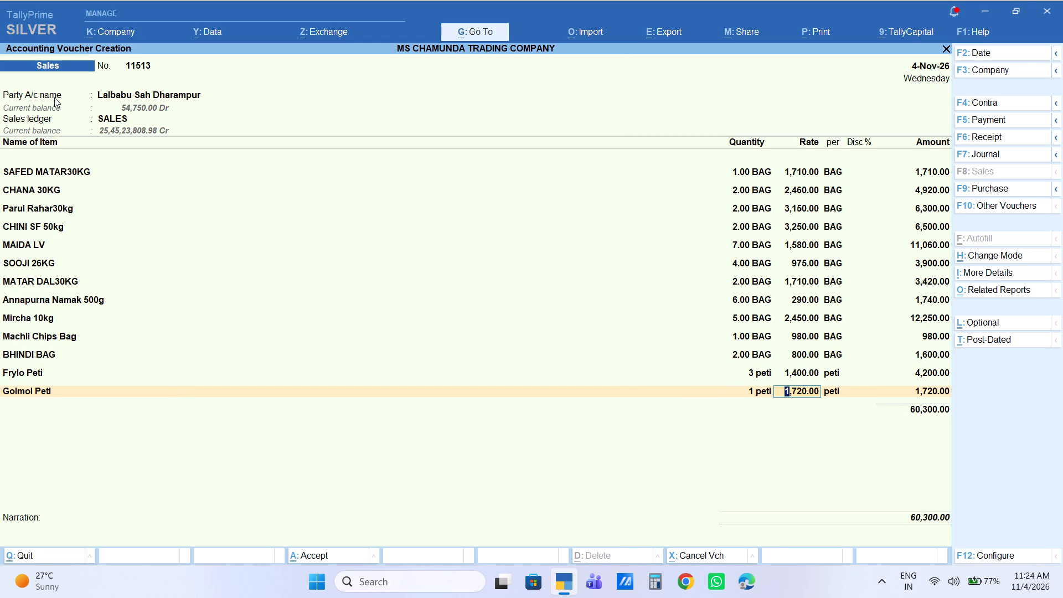
{"action": "key", "text": "Return"}
{"action": "key", "text": "Return"}
{"action": "key", "text": "Return"}
{"action": "key", "text": "Return"}
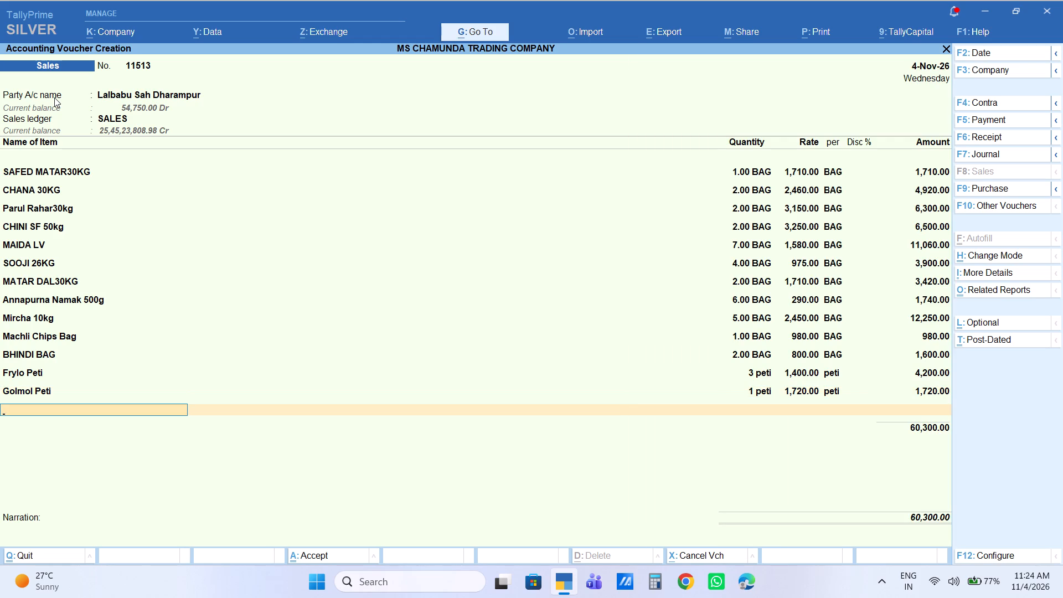
Add 1 bag of PASTA Bag to the voucher at the default rate of 1,050 per bag.
{"action": "type", "text": "PASTA"}
{"action": "key", "text": "Down"}
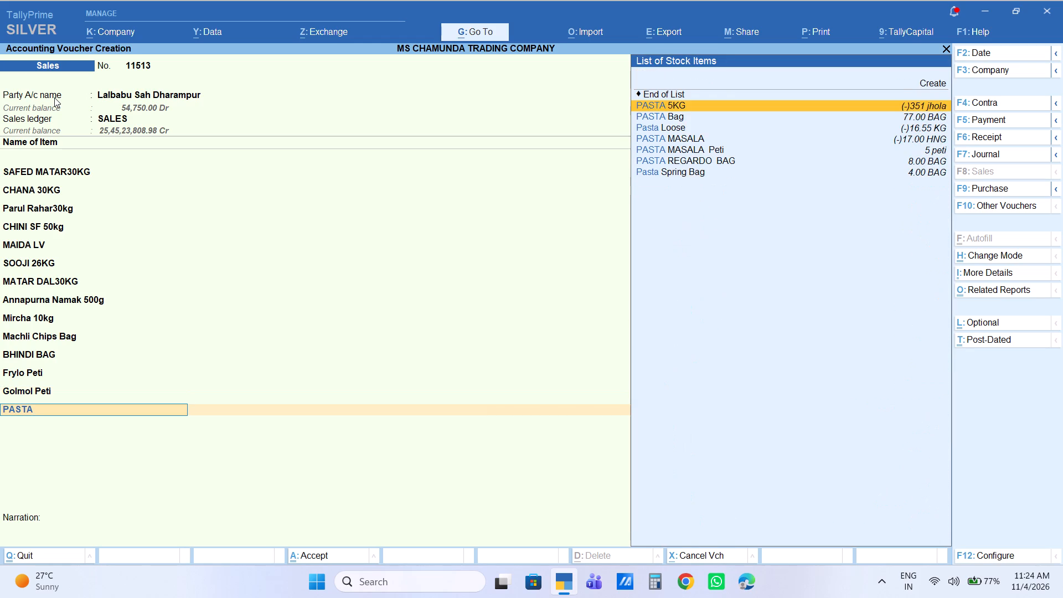
{"action": "key", "text": "Down"}
{"action": "key", "text": "Return"}
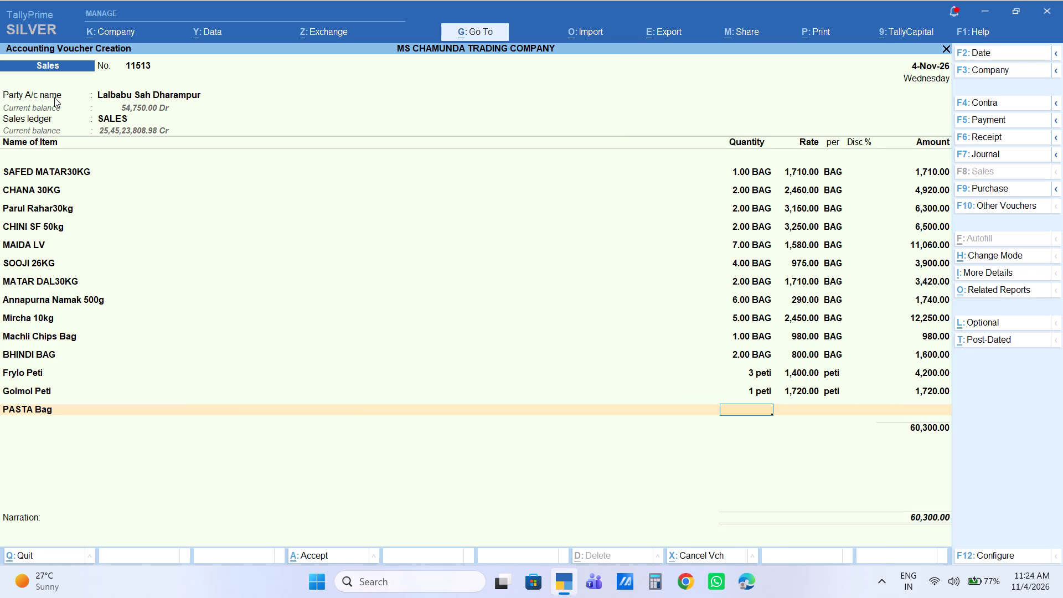
{"action": "key", "text": "1"}
{"action": "key", "text": "Return"}
{"action": "key", "text": "Return"}
{"action": "key", "text": "Return"}
{"action": "key", "text": "Return"}
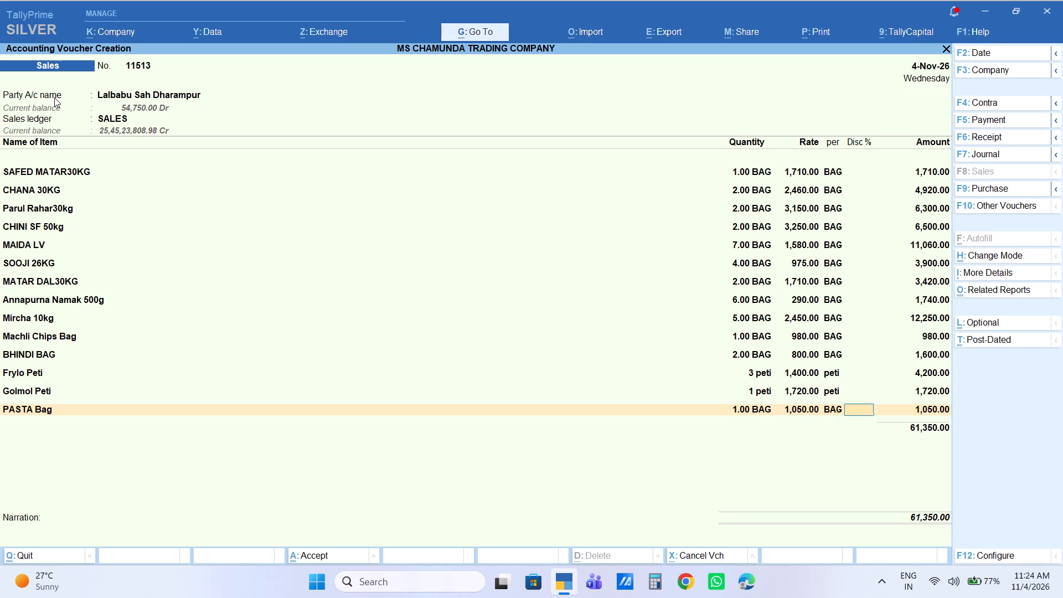
{"action": "key", "text": "Return"}
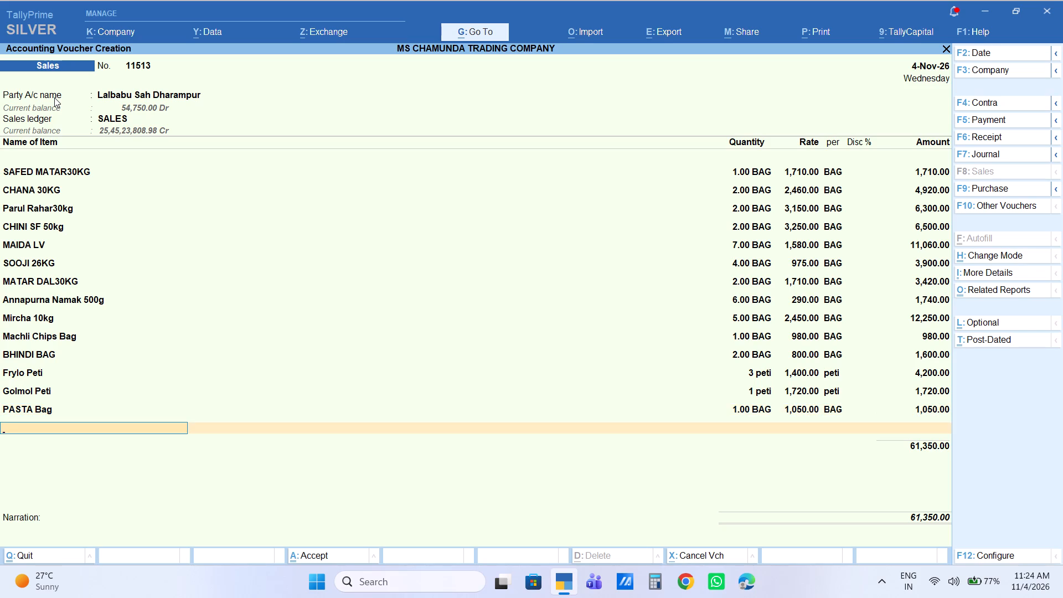
Add 5 tina of Sarangi Tel Tina to the voucher at the default rate of 2,100 per tina.
{"action": "type", "text": "SARA"}
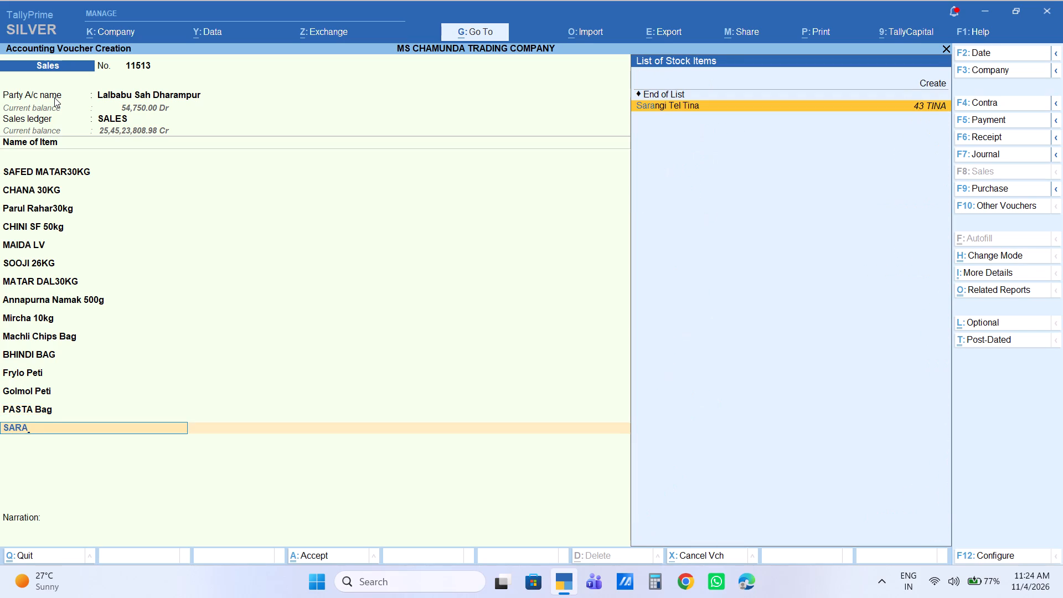
{"action": "key", "text": "Return"}
{"action": "key", "text": "5"}
{"action": "key", "text": "Return"}
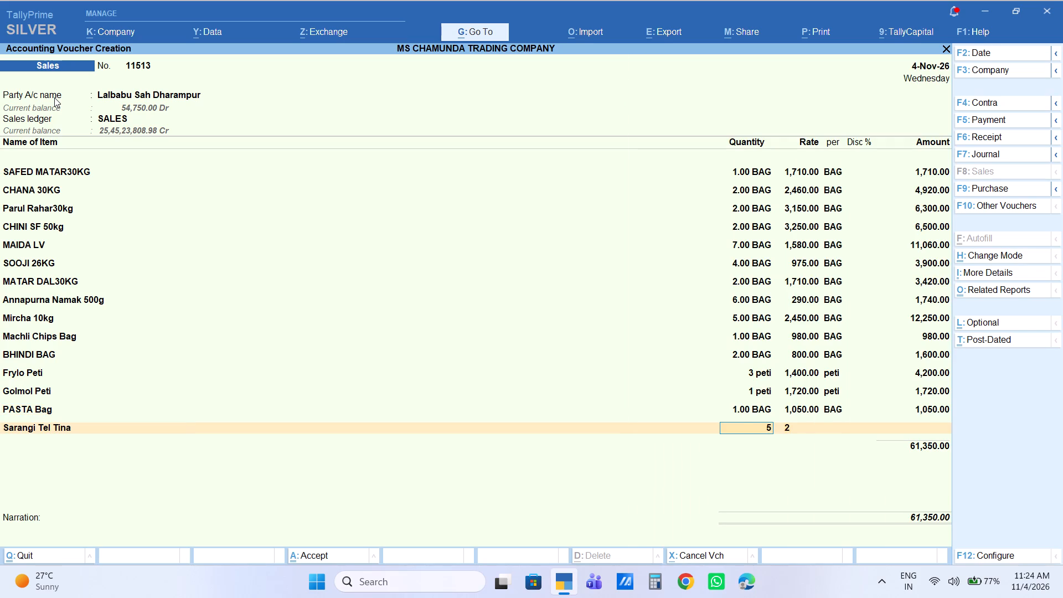
{"action": "key", "text": "Return"}
{"action": "key", "text": "Return"}
{"action": "key", "text": "Return"}
{"action": "key", "text": "Return"}
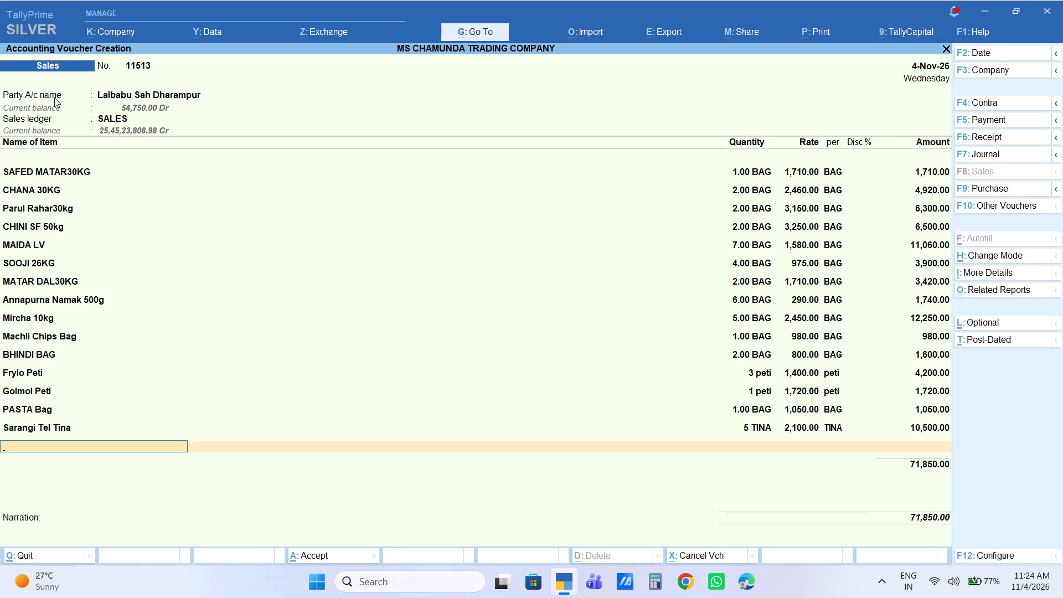
Add 2 peti of Nepali 1L to the voucher at the default rate of 1,050 per peti.
{"action": "type", "text": "NEPALI"}
{"action": "key", "text": "Down"}
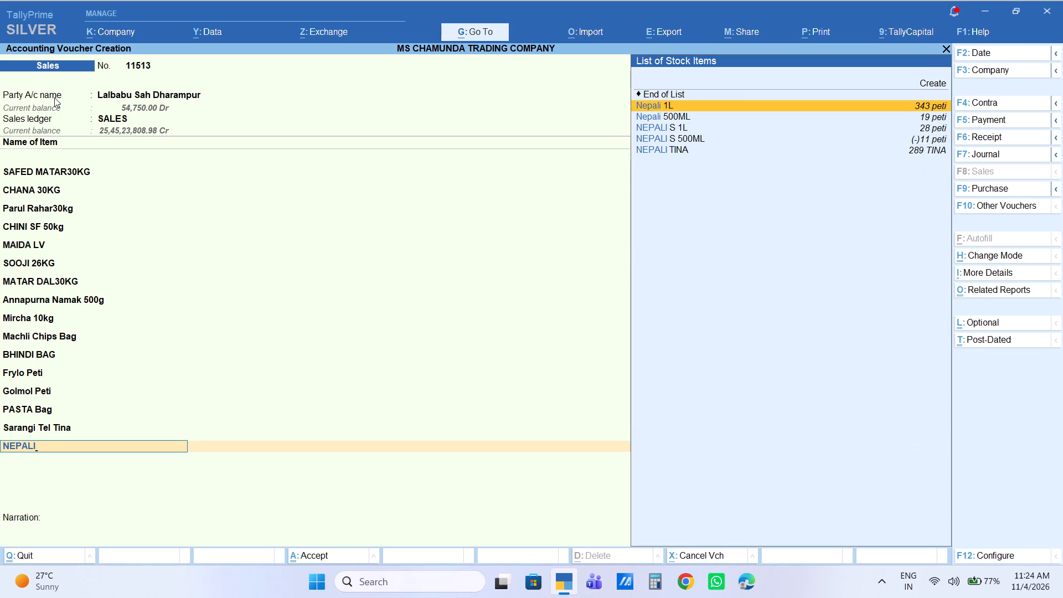
{"action": "key", "text": "Return"}
{"action": "key", "text": "2"}
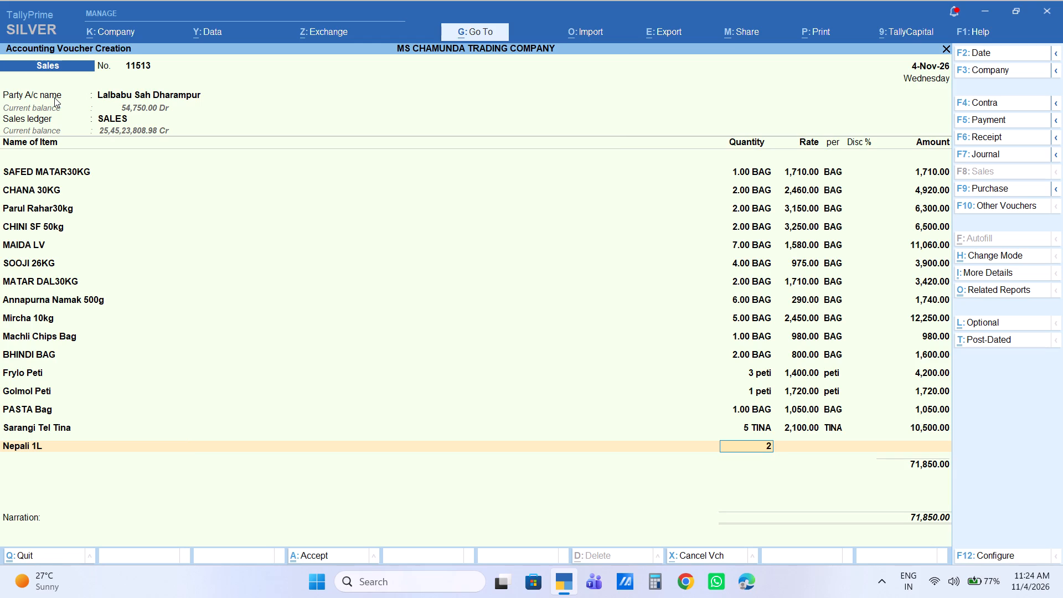
{"action": "key", "text": "Return"}
{"action": "key", "text": "Return"}
{"action": "key", "text": "Return"}
{"action": "key", "text": "Return"}
{"action": "key", "text": "Return"}
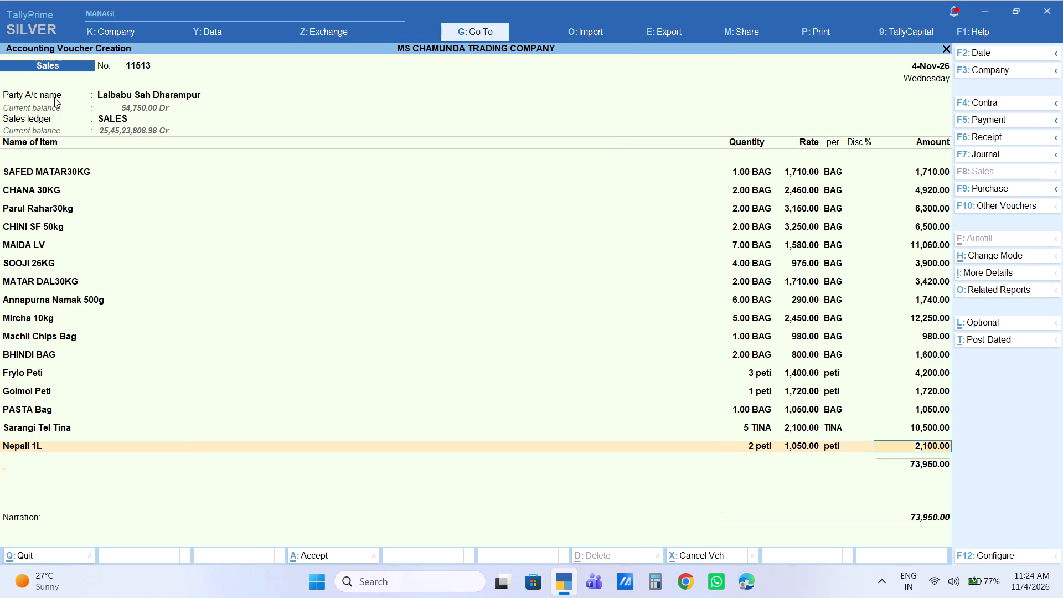
Add 2 peti of Nepali 500ML to the voucher at the default rate of 1,060 per peti.
{"action": "type", "text": "NEPALI50"}
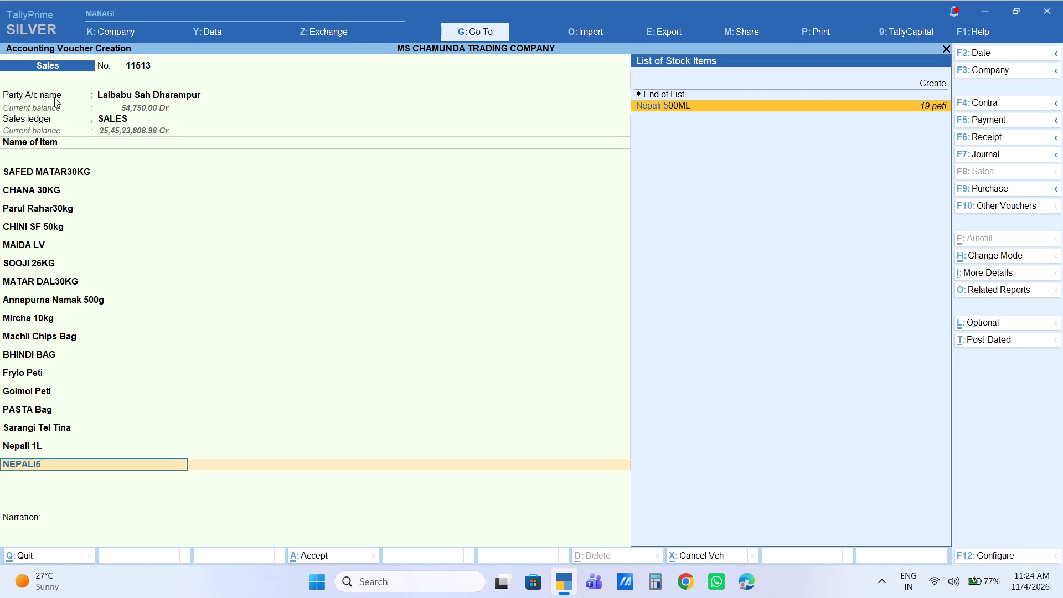
{"action": "key", "text": "Return"}
{"action": "key", "text": "2"}
{"action": "key", "text": "Return"}
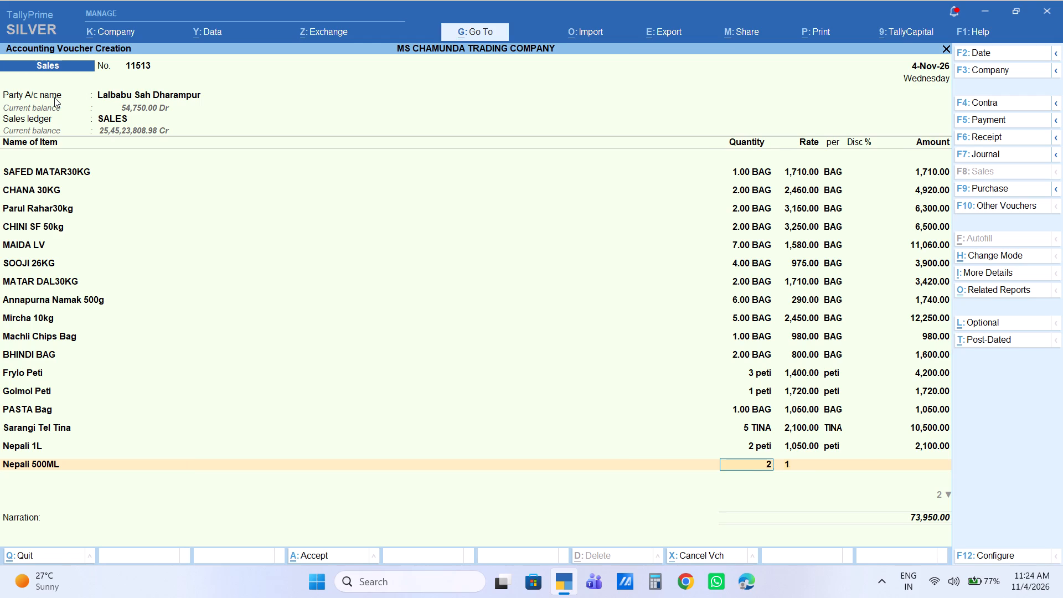
{"action": "key", "text": "Return"}
{"action": "key", "text": "Return"}
{"action": "key", "text": "Return"}
{"action": "key", "text": "Return"}
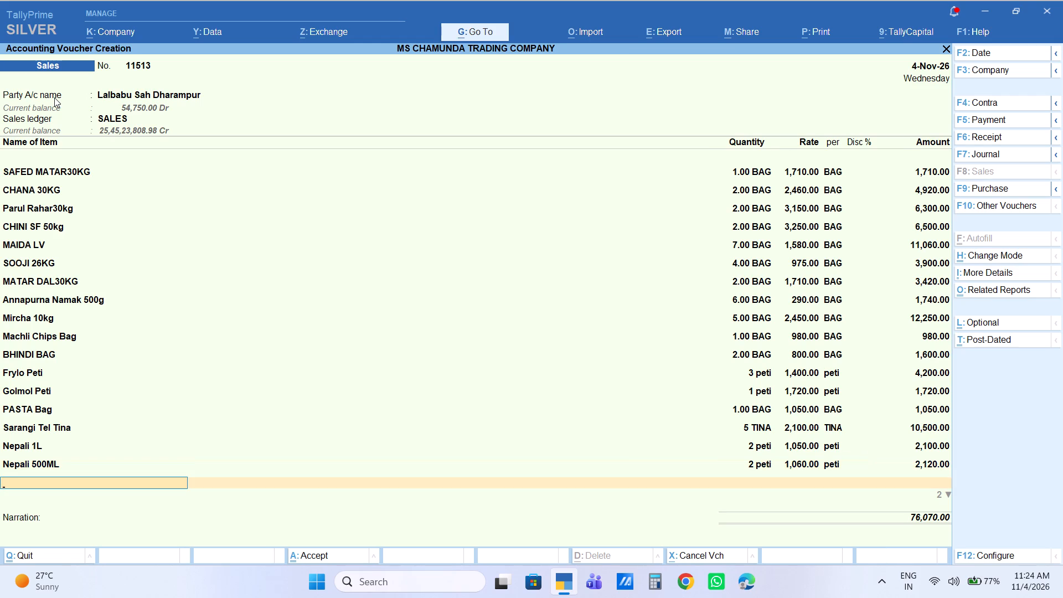
Add 1 bag of Tejpatta 10KG to the voucher at the default rate of 700 per bag.
{"action": "type", "text": "TEJP"}
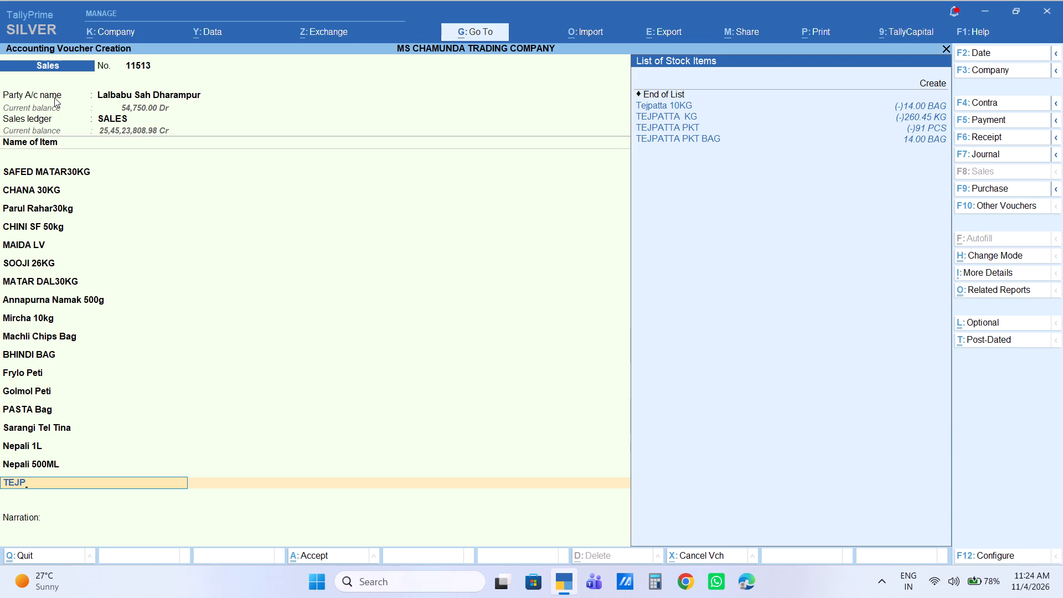
{"action": "key", "text": "Down"}
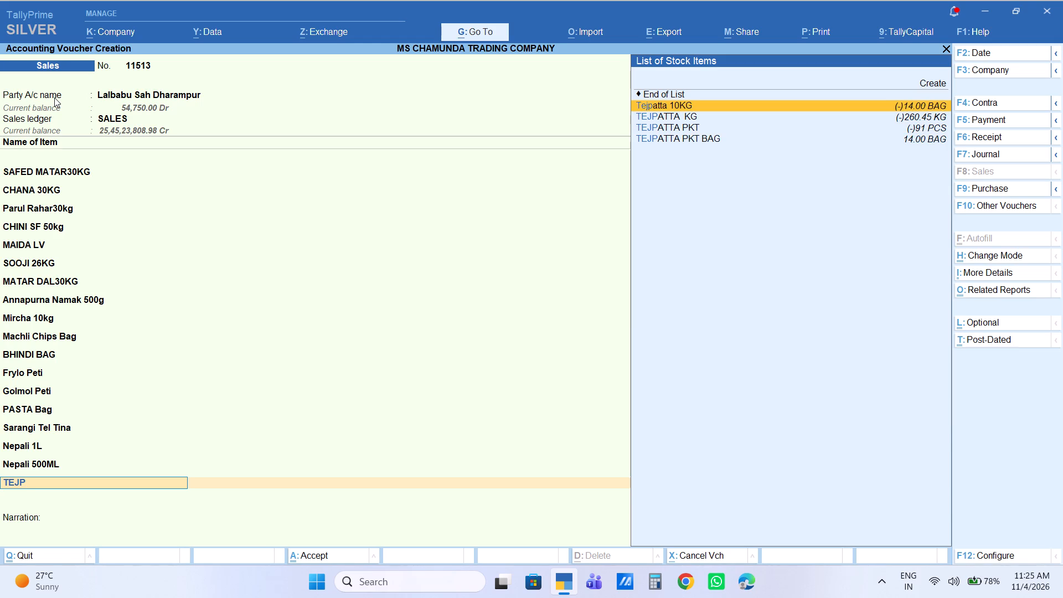
{"action": "key", "text": "Return"}
{"action": "key", "text": "1"}
{"action": "key", "text": "Return"}
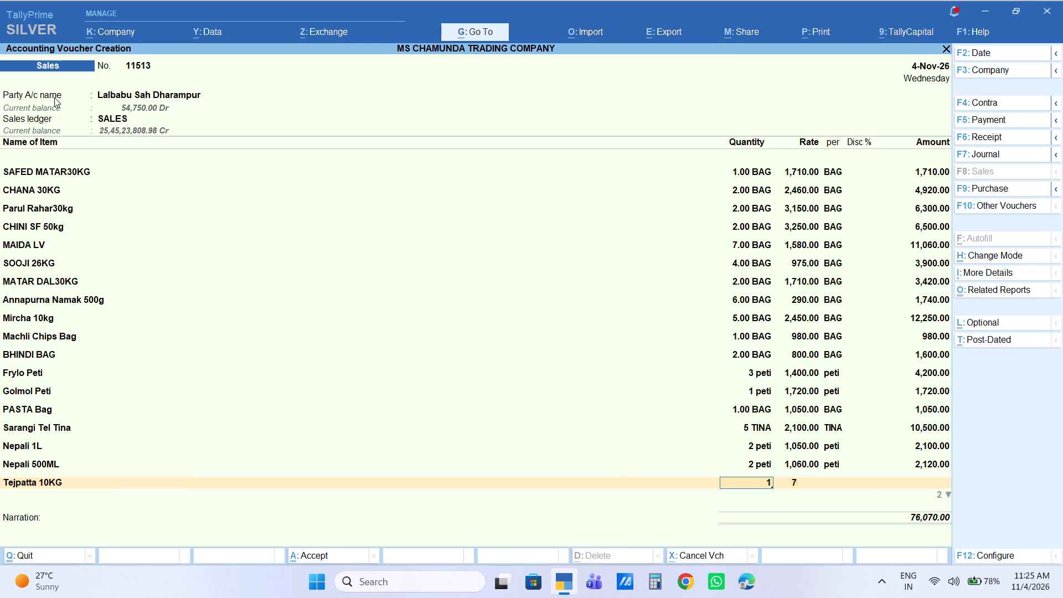
{"action": "key", "text": "Return"}
{"action": "key", "text": "Return"}
{"action": "key", "text": "Return"}
{"action": "key", "text": "Return"}
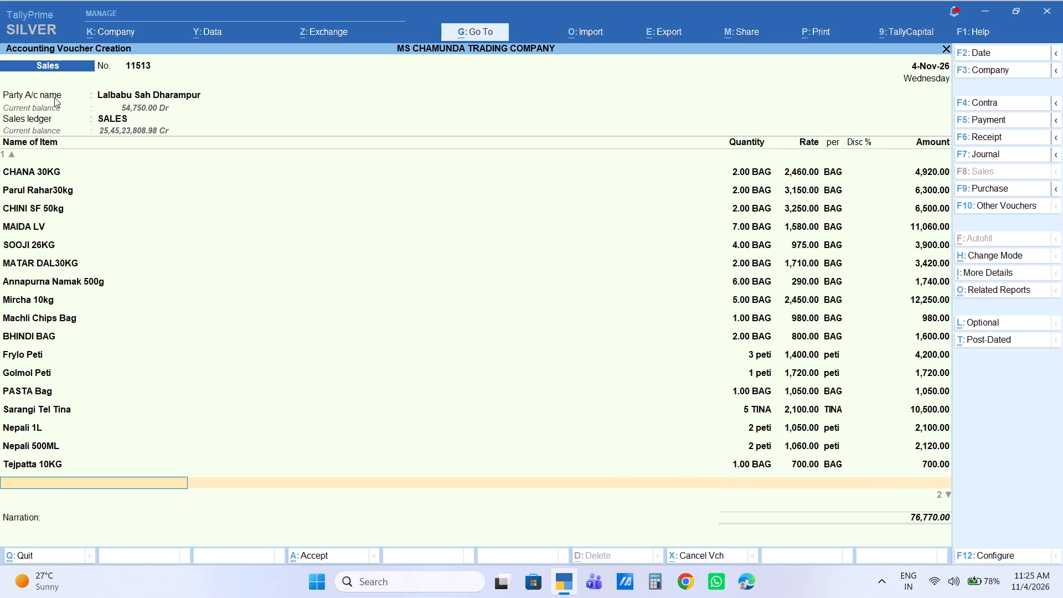
Add 10 bags of MASOOR DAL 30kg to the voucher at the default rate of 2,130 per bag.
{"action": "type", "text": "MASOO"}
{"action": "key", "text": "Down"}
{"action": "key", "text": "Return"}
{"action": "key", "text": "backslash"}
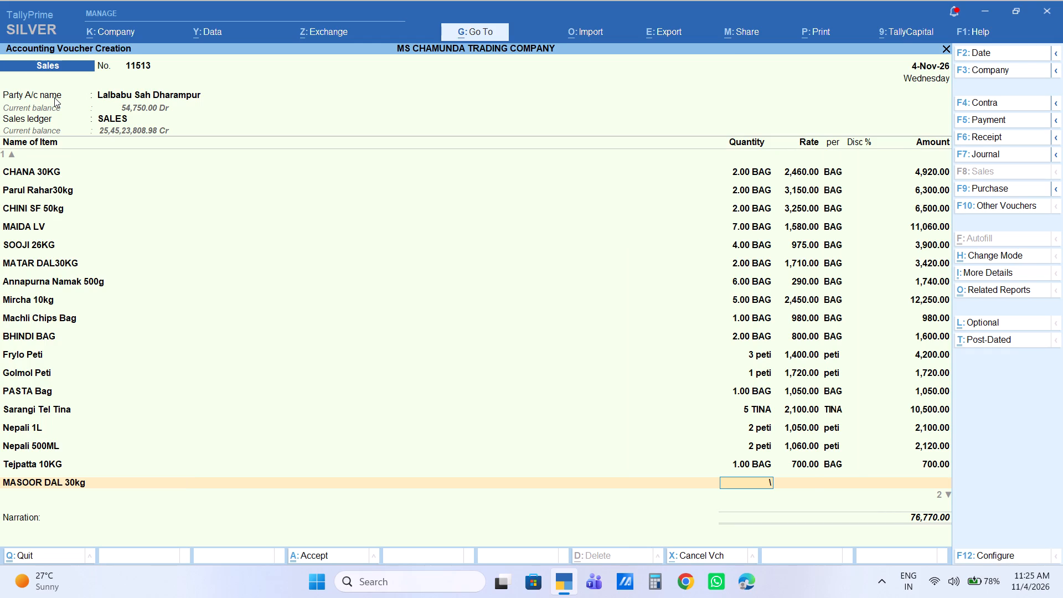
{"action": "type", "text": "10"}
{"action": "key", "text": "Return"}
{"action": "key", "text": "BackSpace"}
{"action": "key", "text": "BackSpace"}
{"action": "key", "text": "BackSpace"}
{"action": "type", "text": "10"}
{"action": "key", "text": "Return"}
{"action": "key", "text": "Return"}
{"action": "key", "text": "Return"}
{"action": "key", "text": "Return"}
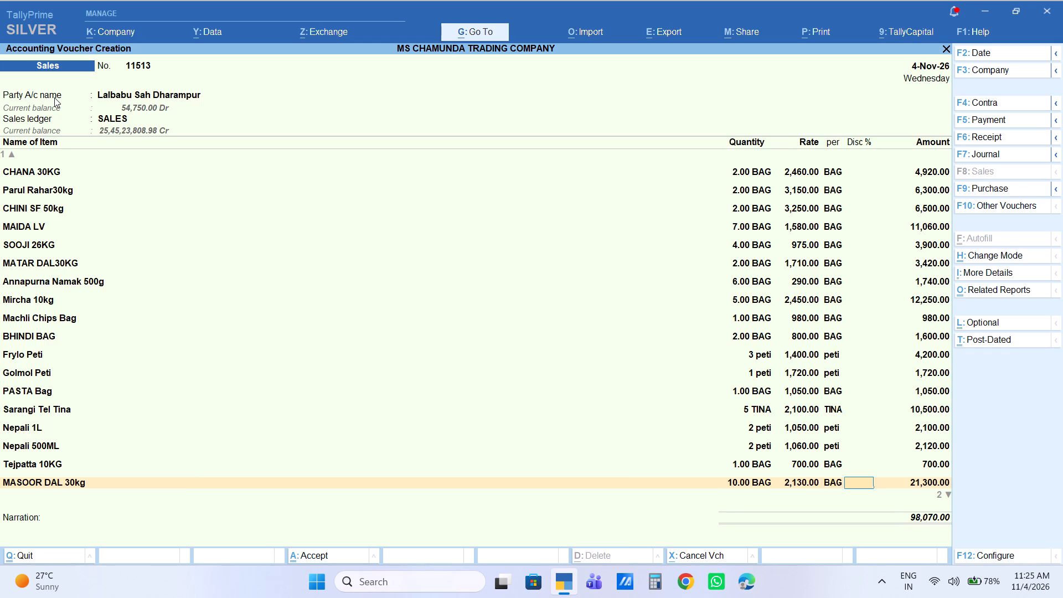
{"action": "key", "text": "Return"}
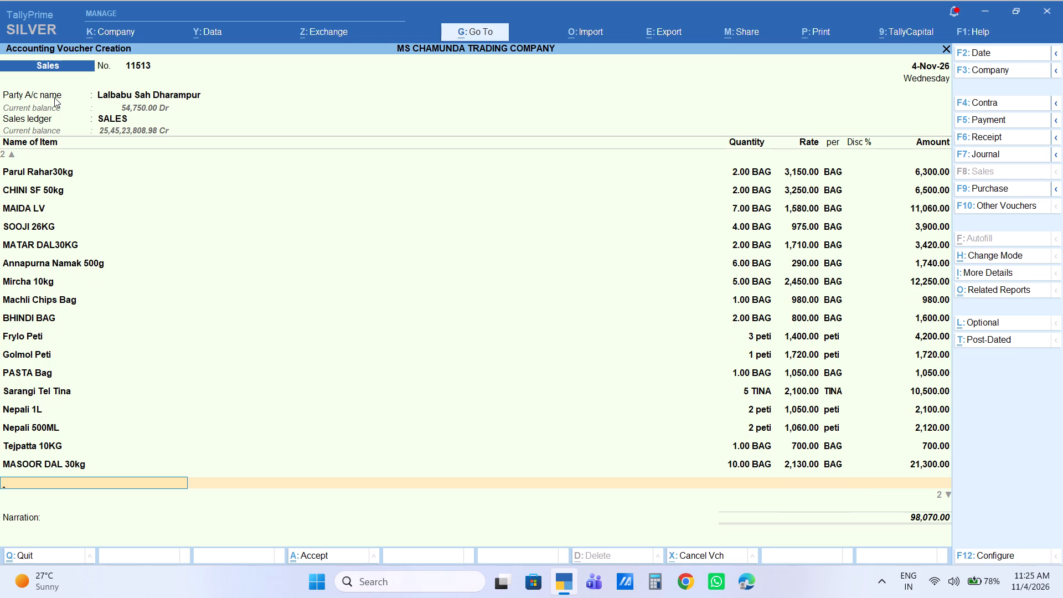
Add 1 bag of Bokla Dal 30KG to the voucher at the default rate of 1,740 per bag.
{"action": "type", "text": "BOKLA"}
{"action": "key", "text": "Down"}
{"action": "key", "text": "Return"}
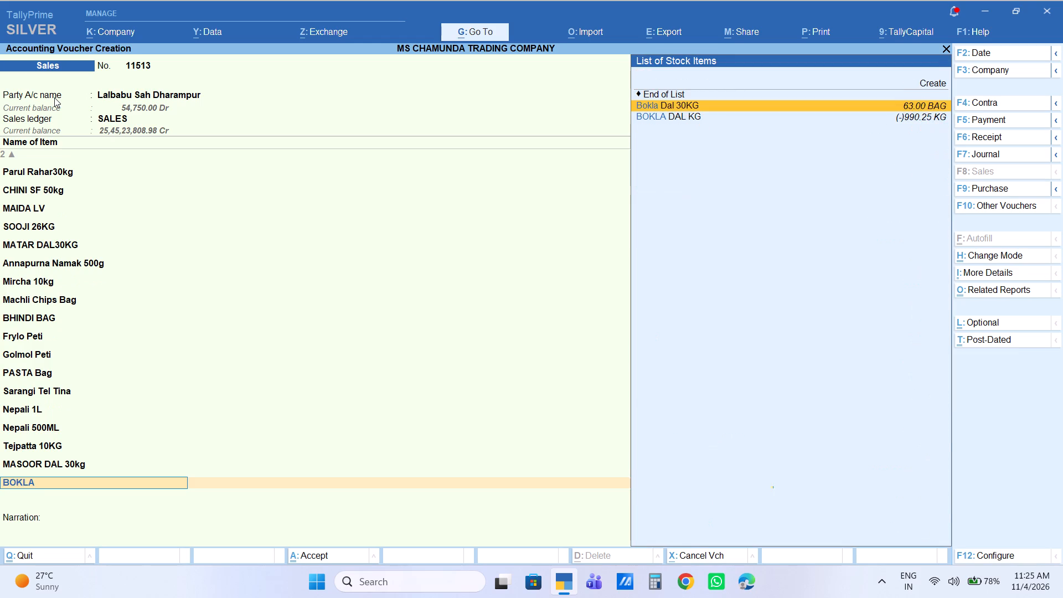
{"action": "key", "text": "1"}
{"action": "key", "text": "Return"}
{"action": "key", "text": "Return"}
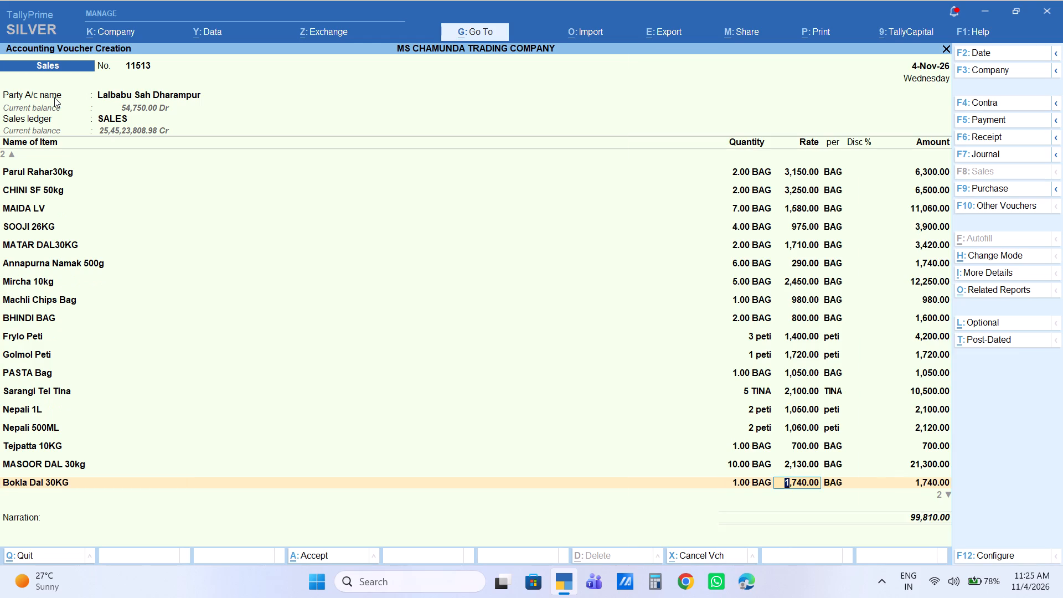
{"action": "key", "text": "Return"}
{"action": "key", "text": "Return"}
{"action": "key", "text": "Return"}
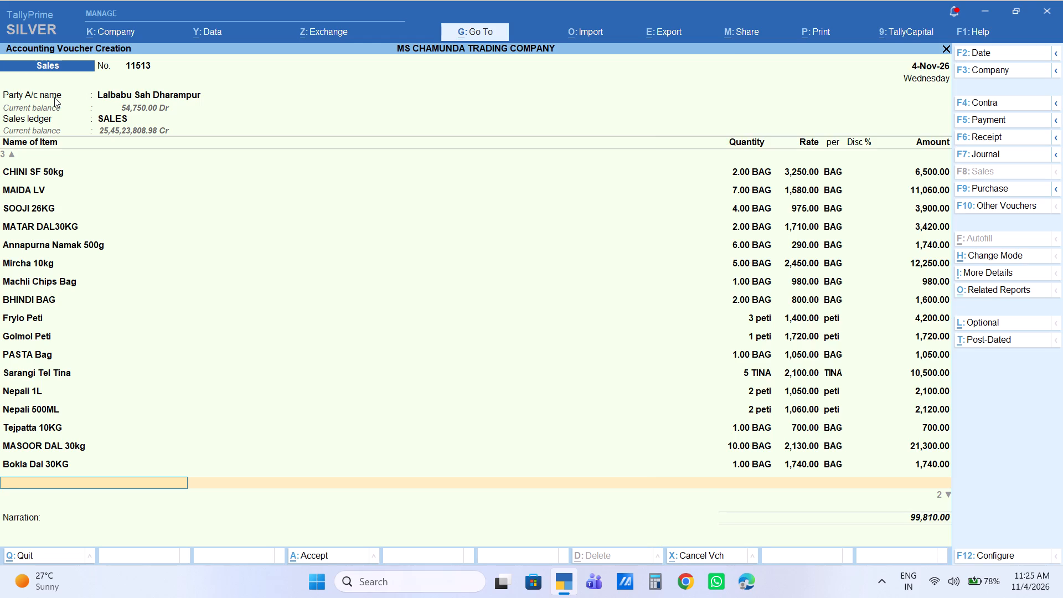
Add 1 peti of PARIVAR PAPAD PETI to the voucher and set its rate to 2,250 per peti.
{"action": "type", "text": "PARIVAR"}
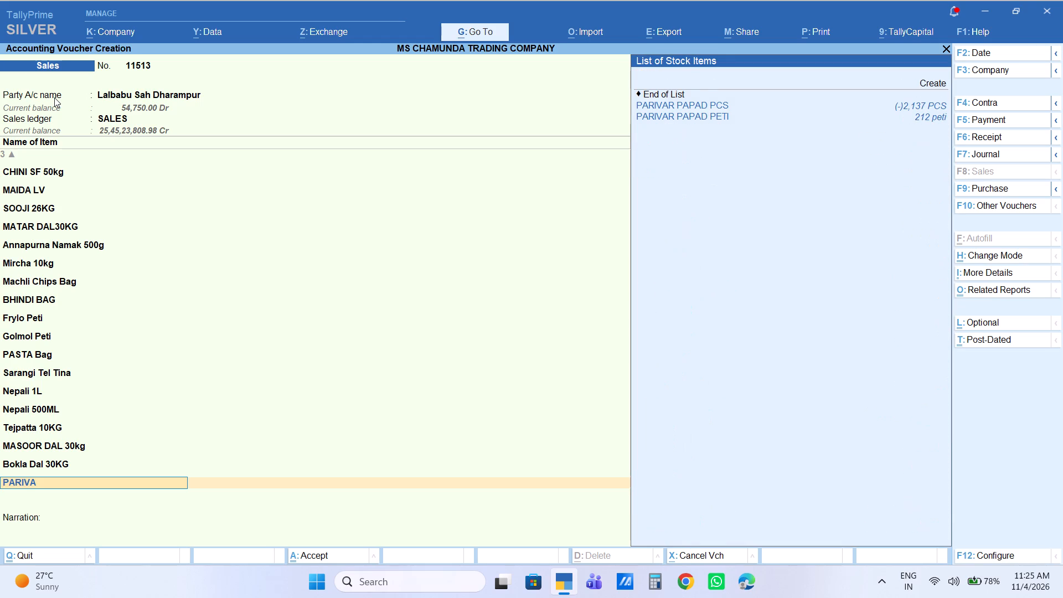
{"action": "key", "text": "Down"}
{"action": "key", "text": "Down"}
{"action": "key", "text": "Return"}
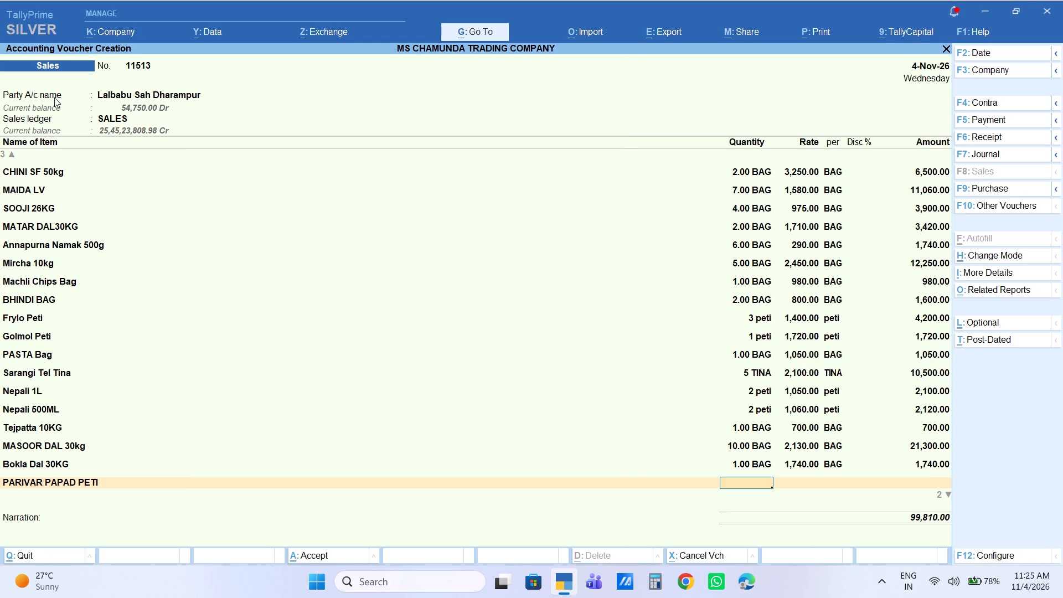
{"action": "key", "text": "1"}
{"action": "key", "text": "Return"}
{"action": "type", "text": "225"}
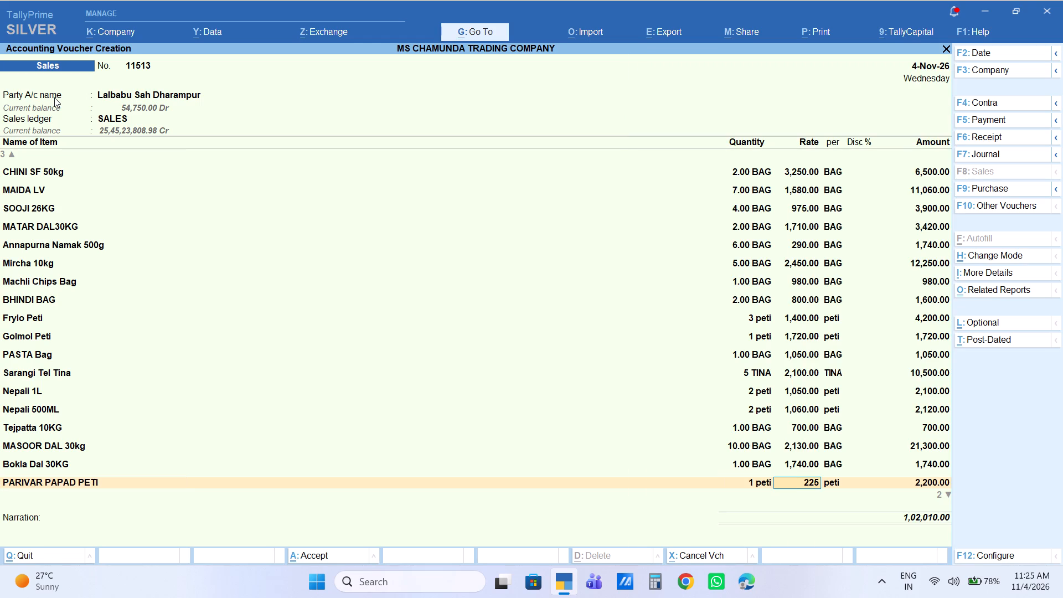
{"action": "key", "text": "0"}
{"action": "key", "text": "Return"}
{"action": "key", "text": "Return"}
{"action": "key", "text": "Return"}
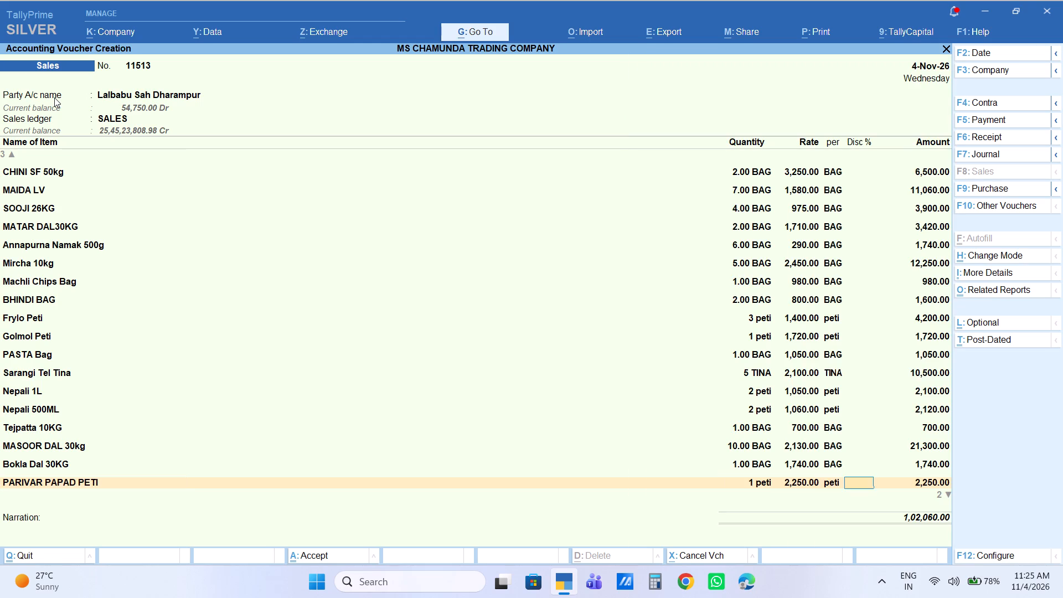
{"action": "key", "text": "Return"}
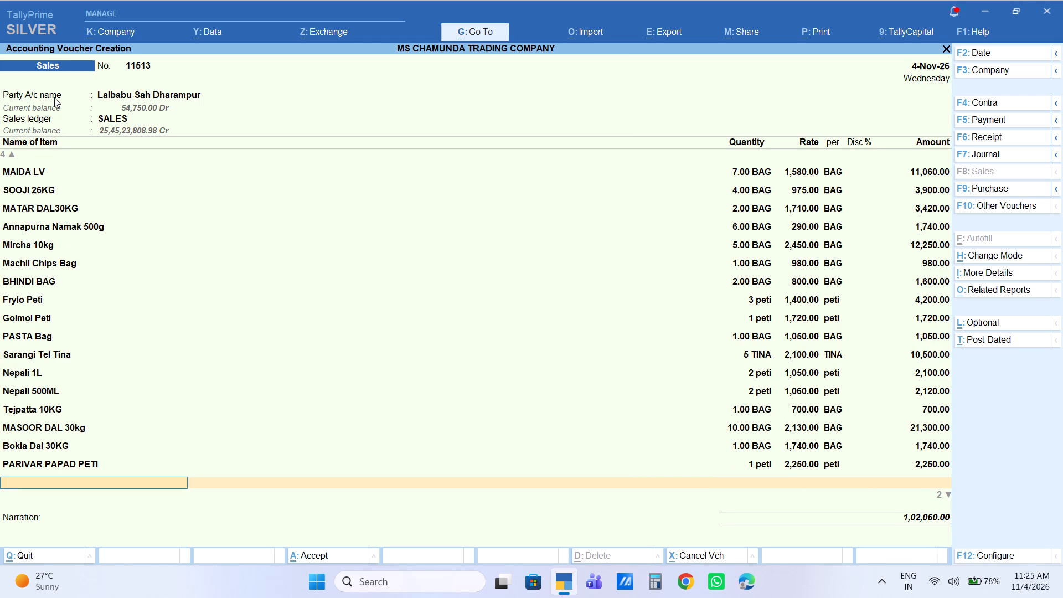
Add 1 peti of PUNJABI PAPAD PETI to the voucher and set its rate to 750 per peti.
{"action": "type", "text": "PUNJA"}
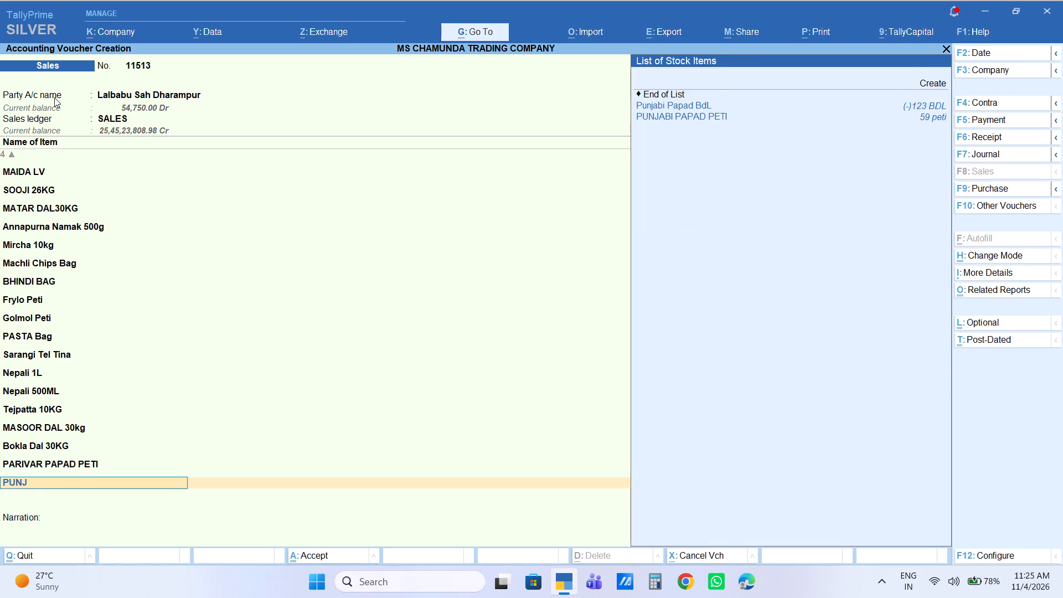
{"action": "key", "text": "Down"}
{"action": "key", "text": "Down"}
{"action": "key", "text": "Return"}
{"action": "key", "text": "1"}
{"action": "key", "text": "Return"}
{"action": "type", "text": "750"}
{"action": "key", "text": "Return"}
{"action": "key", "text": "Return"}
{"action": "key", "text": "Return"}
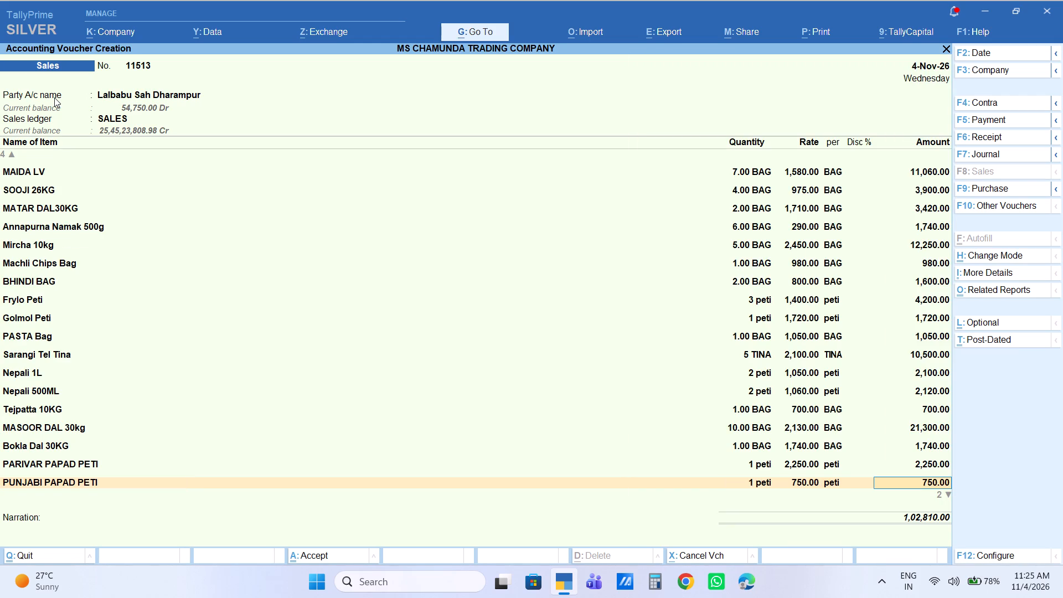
{"action": "key", "text": "Return"}
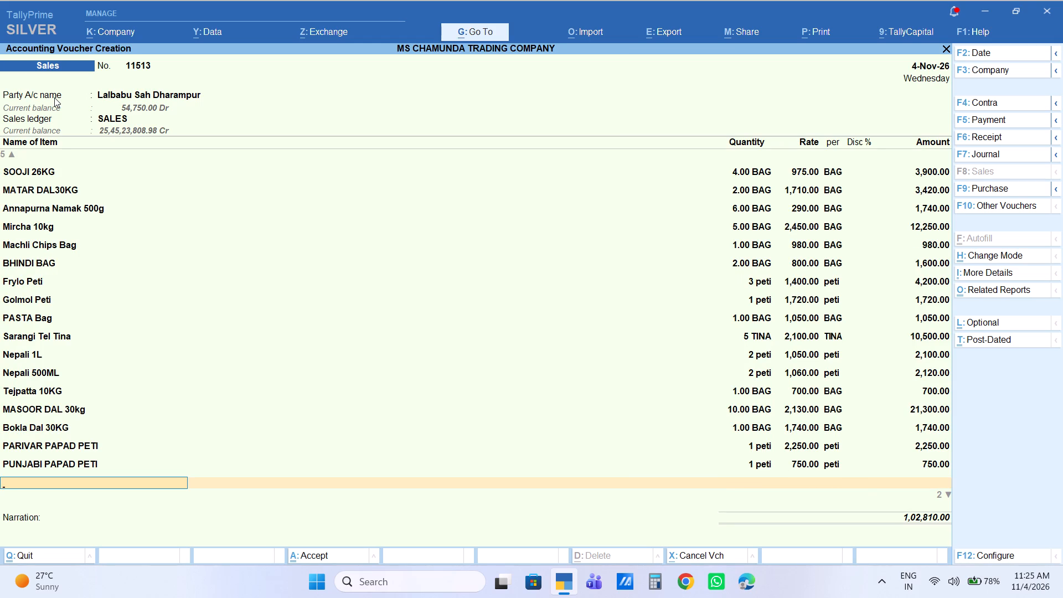
Add 1 BDL of R Ruibatti Rs20 to the voucher with a rate of 580 per BDL.
{"action": "type", "text": "R RU"}
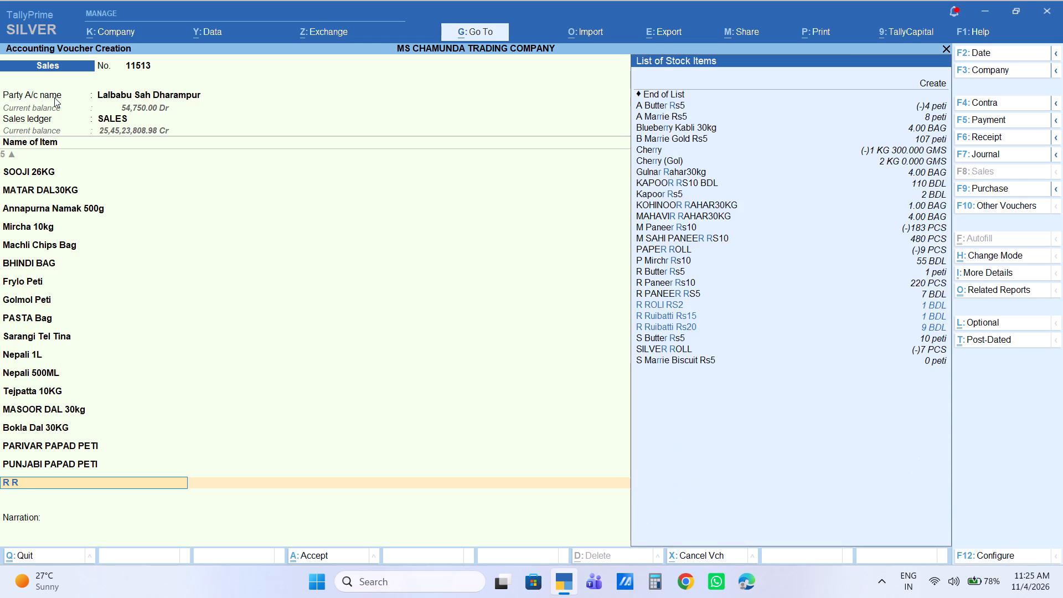
{"action": "key", "text": "Down"}
{"action": "key", "text": "Down"}
{"action": "key", "text": "Return"}
{"action": "key", "text": "1"}
{"action": "key", "text": "Return"}
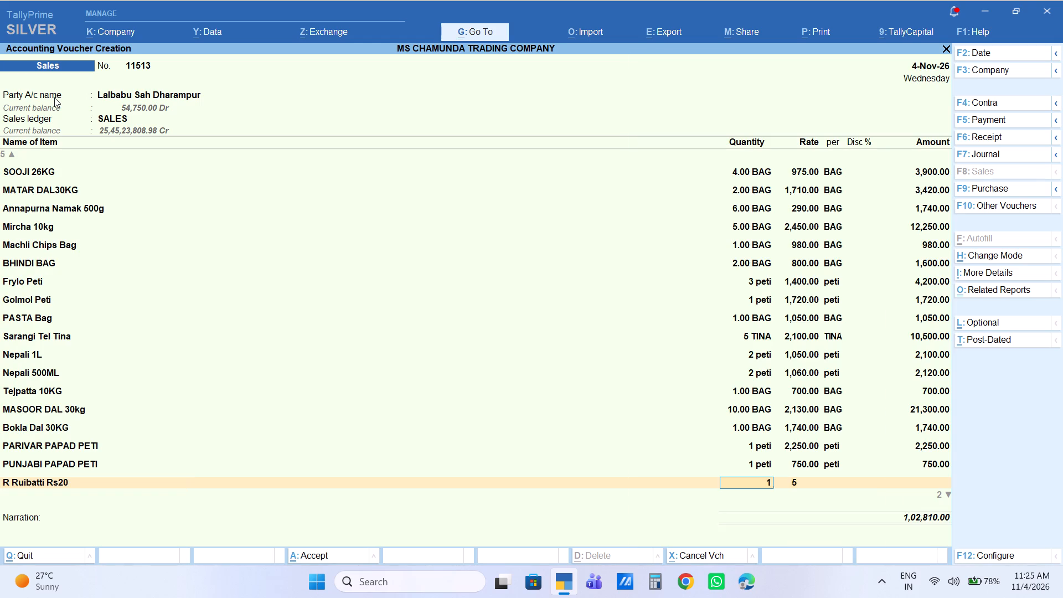
{"action": "key", "text": "6"}
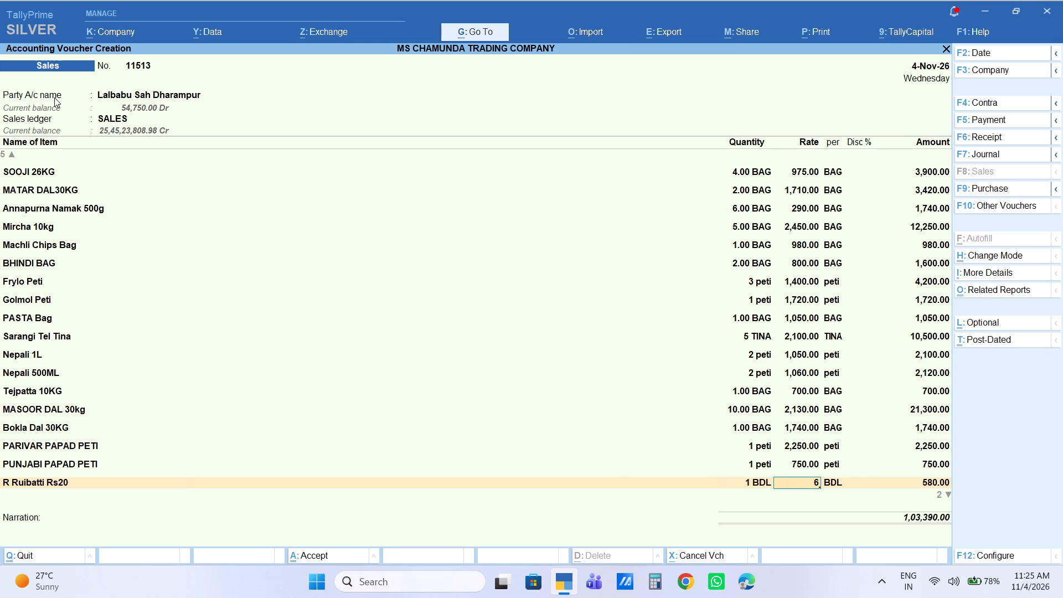
{"action": "key", "text": "BackSpace"}
{"action": "type", "text": "580"}
{"action": "key", "text": "Return"}
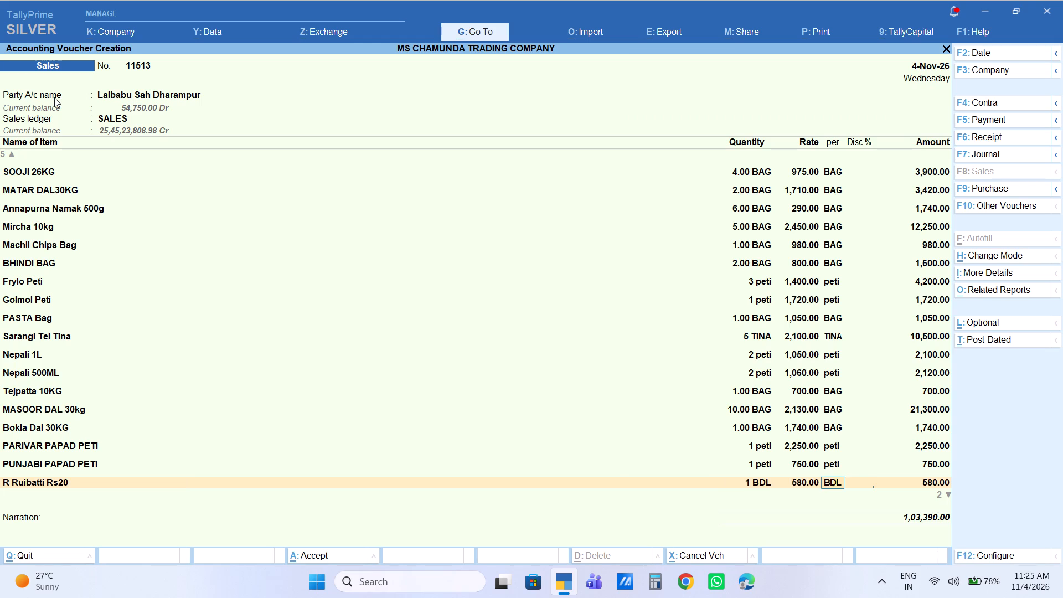
{"action": "key", "text": "Return"}
{"action": "key", "text": "Return"}
{"action": "key", "text": "Return"}
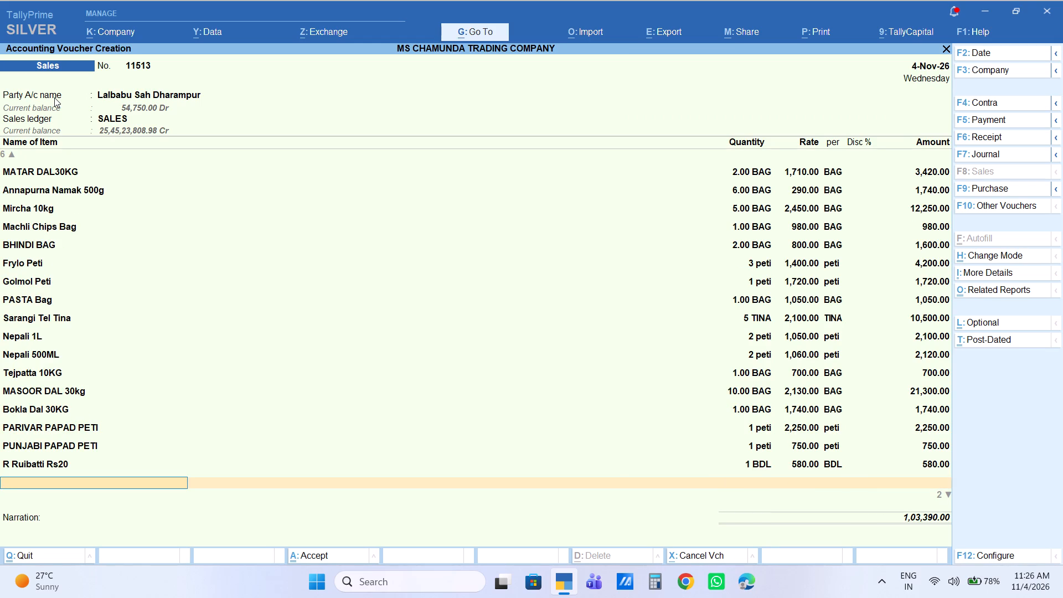
Add 3 peti of SANVI 500ML to the voucher and set its rate to 1,460 per peti.
{"action": "type", "text": "SANBV"}
{"action": "type", "text": "VI500"}
{"action": "key", "text": "Return"}
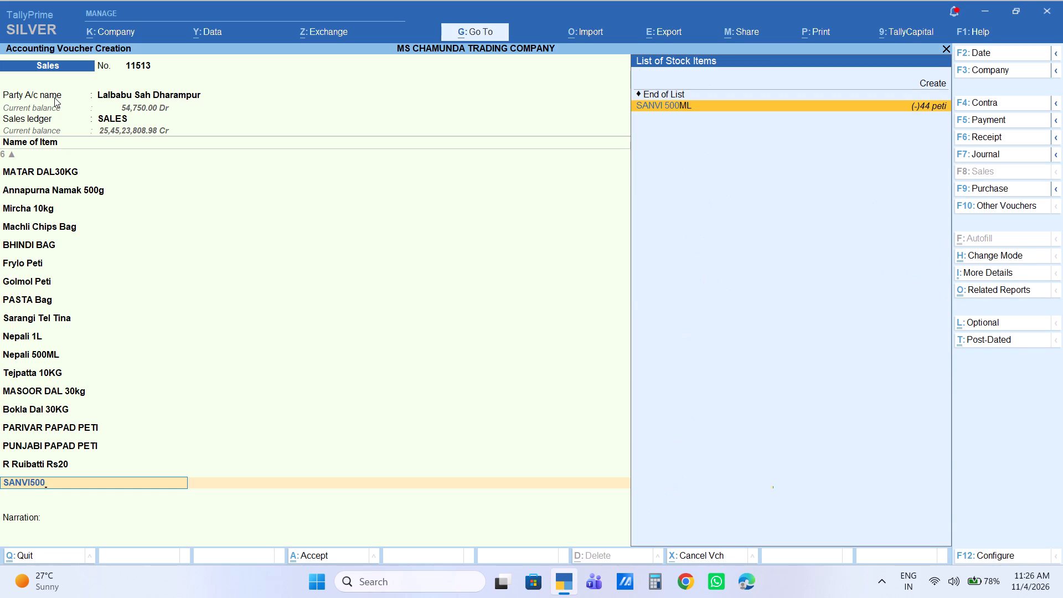
{"action": "key", "text": "3"}
{"action": "key", "text": "Return"}
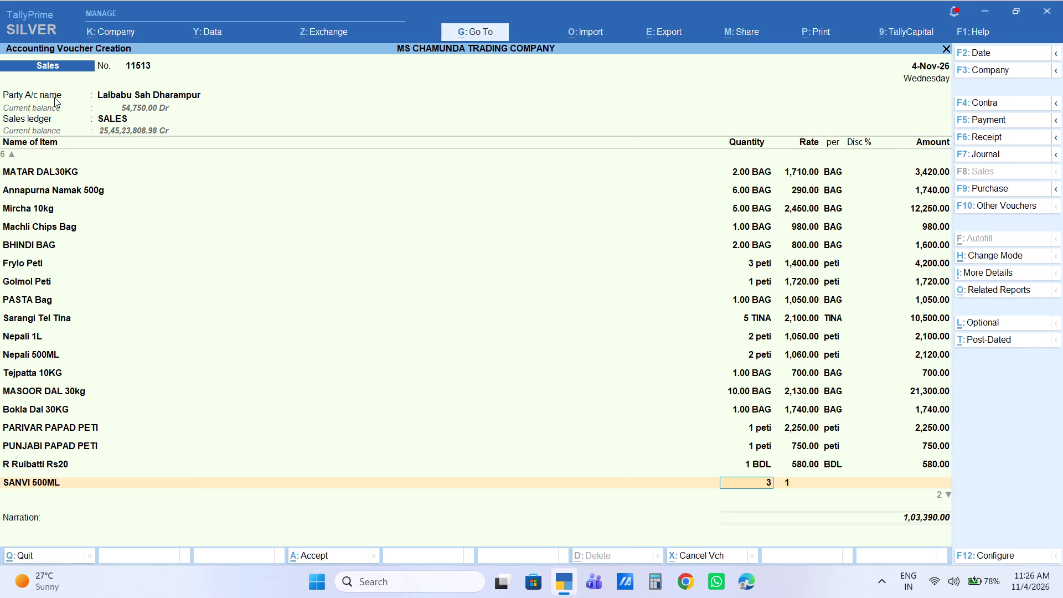
{"action": "type", "text": "1460"}
{"action": "key", "text": "Return"}
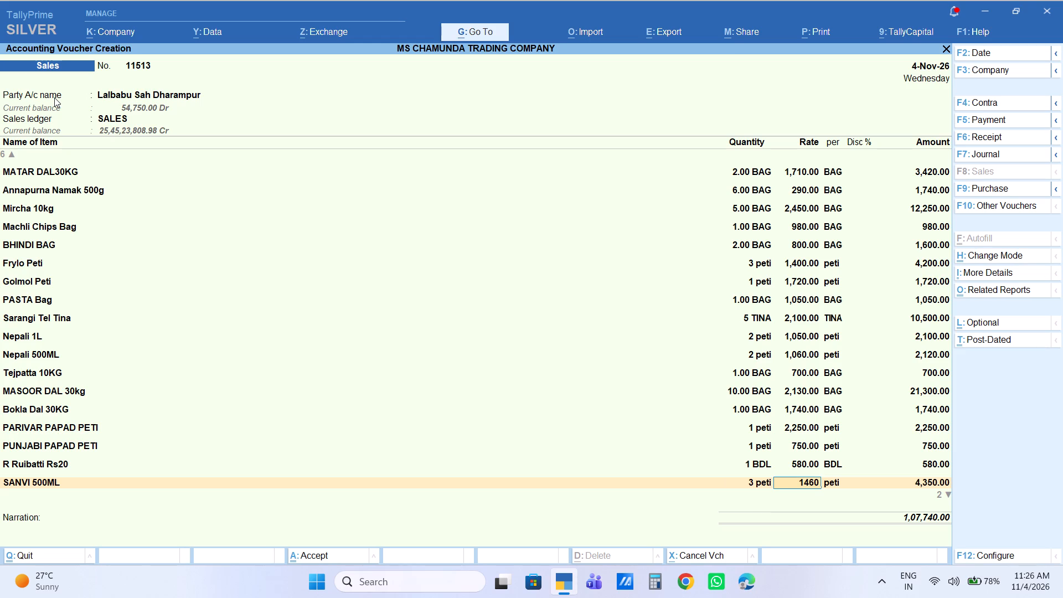
{"action": "key", "text": "Return"}
{"action": "key", "text": "Return"}
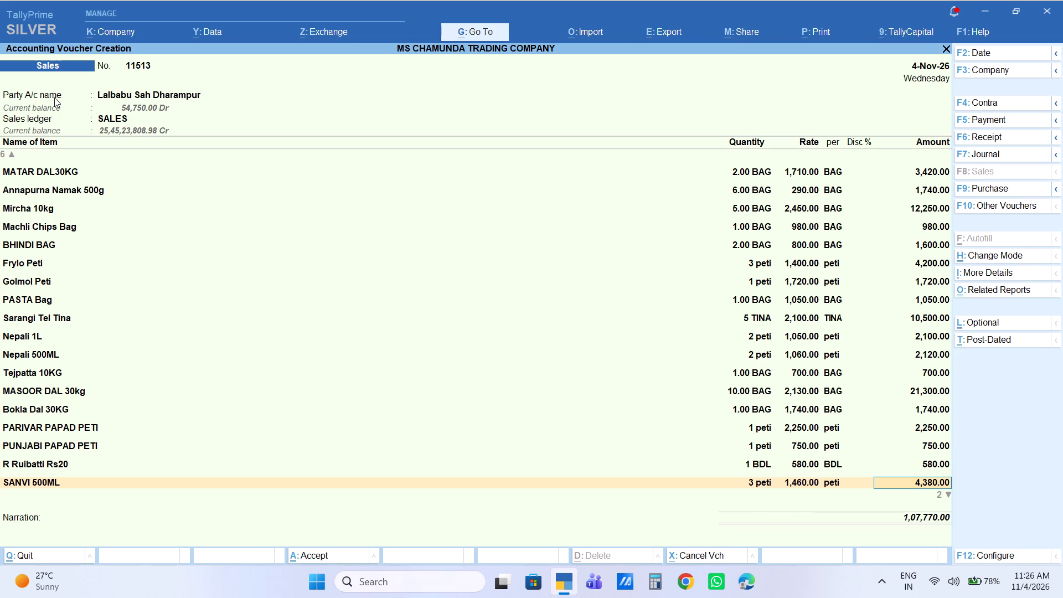
{"action": "key", "text": "Return"}
Add 1 bag of MAHARAJA 26kg to the voucher at the default rate of 1,405 per bag.
{"action": "type", "text": "MAHARA"}
{"action": "key", "text": "Down"}
{"action": "key", "text": "Return"}
{"action": "key", "text": "1"}
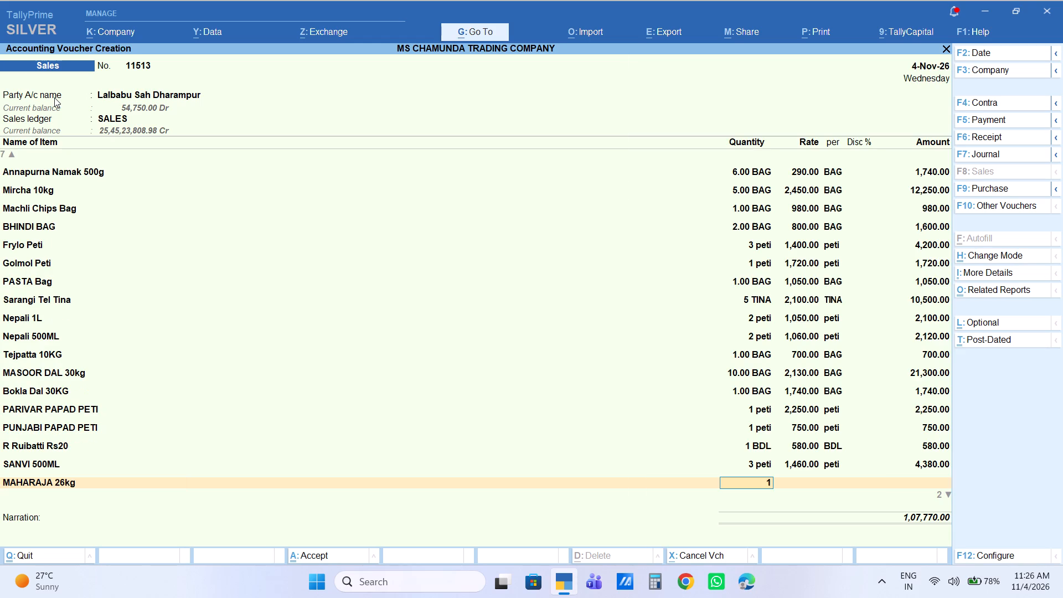
{"action": "key", "text": "Return"}
{"action": "key", "text": "Return"}
{"action": "key", "text": "Return"}
{"action": "key", "text": "Return"}
{"action": "key", "text": "Return"}
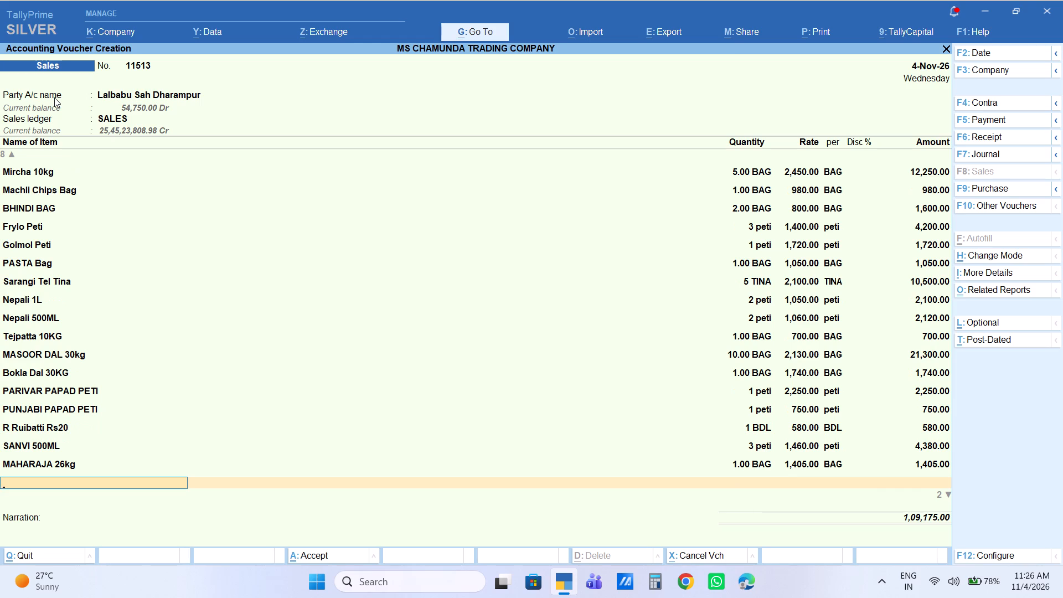
Change the quantity of the MAHARAJA 26kg line to 2 bags, keeping its rate.
{"action": "key", "text": "BackSpace"}
{"action": "key", "text": "BackSpace"}
{"action": "key", "text": "BackSpace"}
{"action": "key", "text": "BackSpace"}
{"action": "key", "text": "BackSpace"}
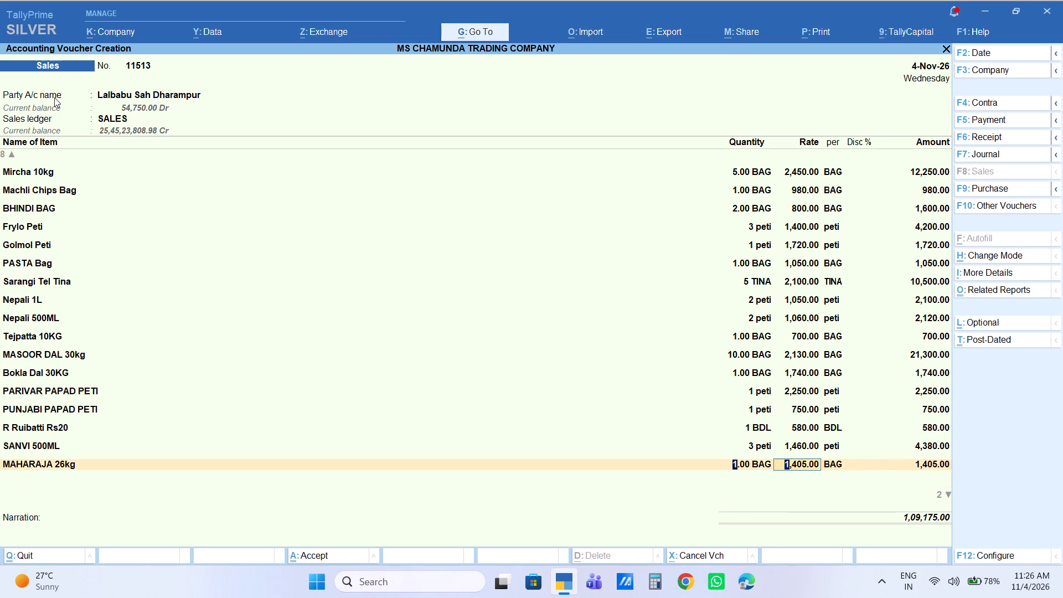
{"action": "key", "text": "2"}
{"action": "key", "text": "Return"}
{"action": "key", "text": "Return"}
{"action": "key", "text": "Return"}
{"action": "key", "text": "Return"}
{"action": "key", "text": "Return"}
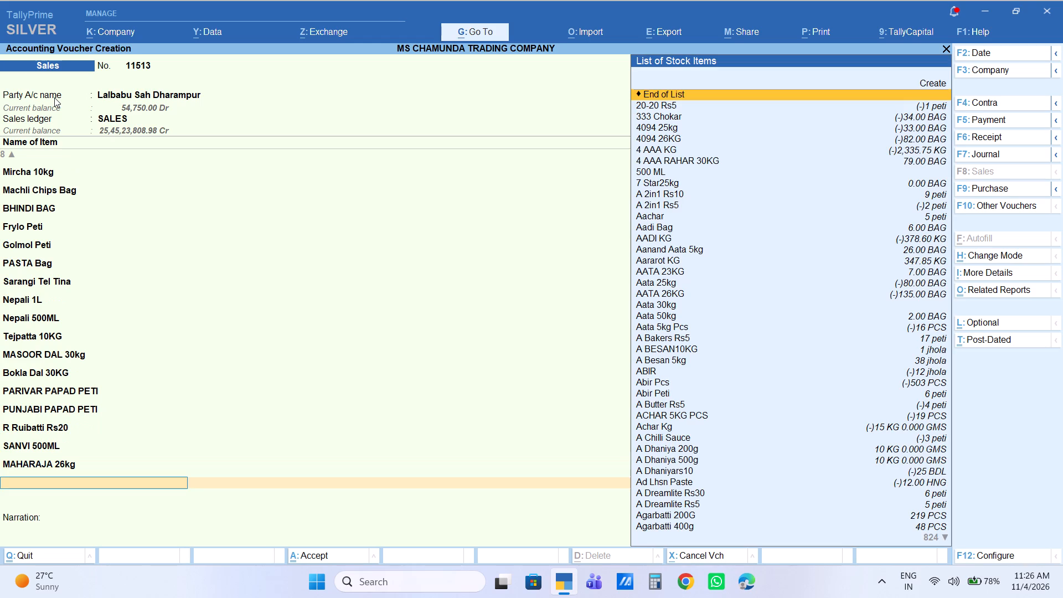
Add 2 bags of Mansa Bhog 25kg to the voucher at the default rate of 1,200 per bag.
{"action": "type", "text": "MANSA"}
{"action": "key", "text": "Return"}
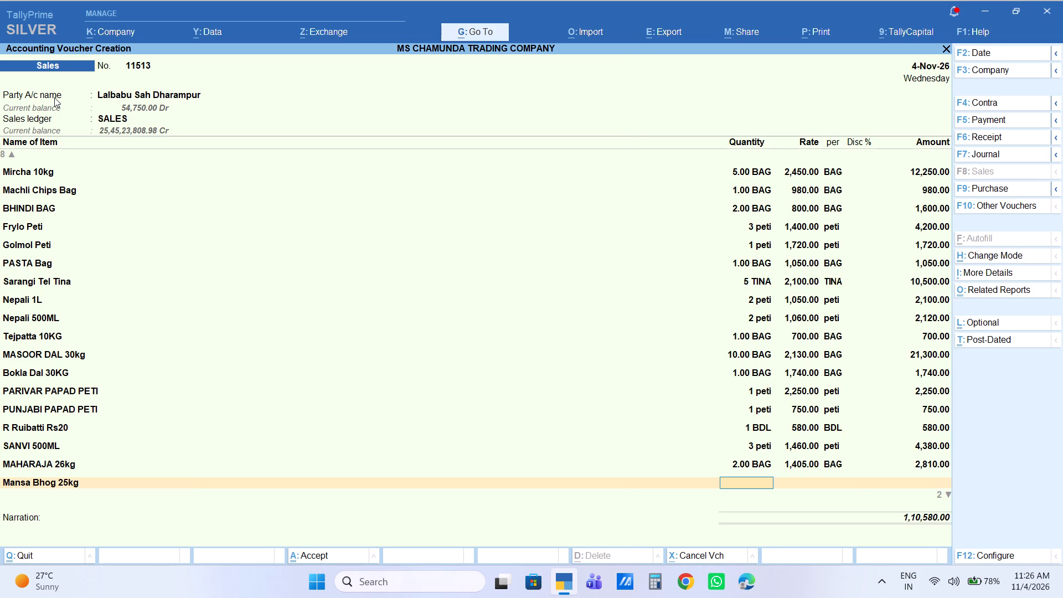
{"action": "key", "text": "2"}
{"action": "key", "text": "Return"}
{"action": "key", "text": "Return"}
{"action": "key", "text": "Return"}
{"action": "key", "text": "Return"}
{"action": "key", "text": "Return"}
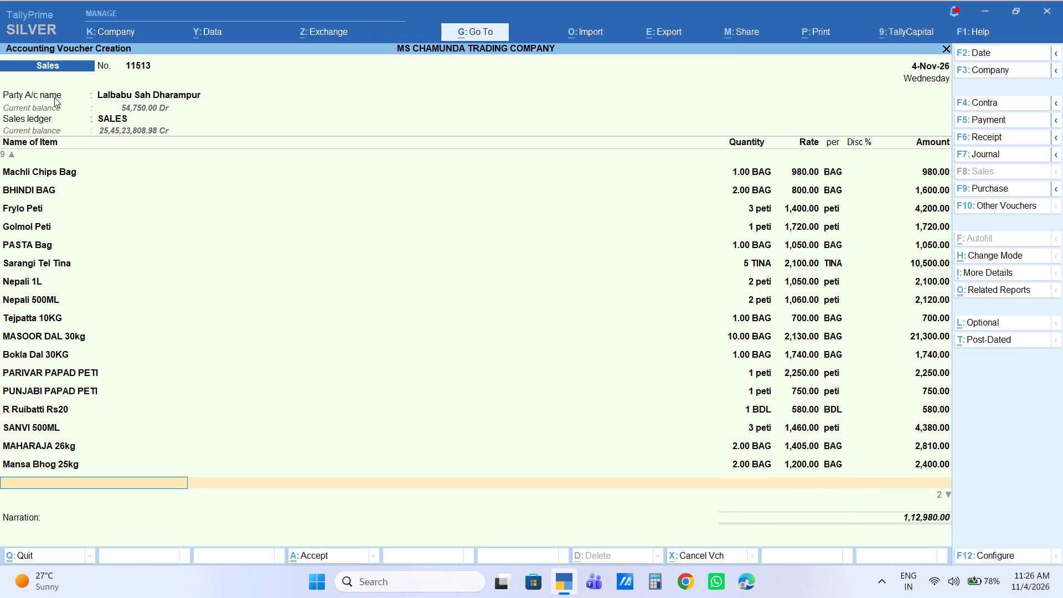
Add 3 peti of SALONI 500ML PETI to the voucher at the default rate of 3,550 per peti.
{"action": "type", "text": "SALONI"}
{"action": "type", "text": "50"}
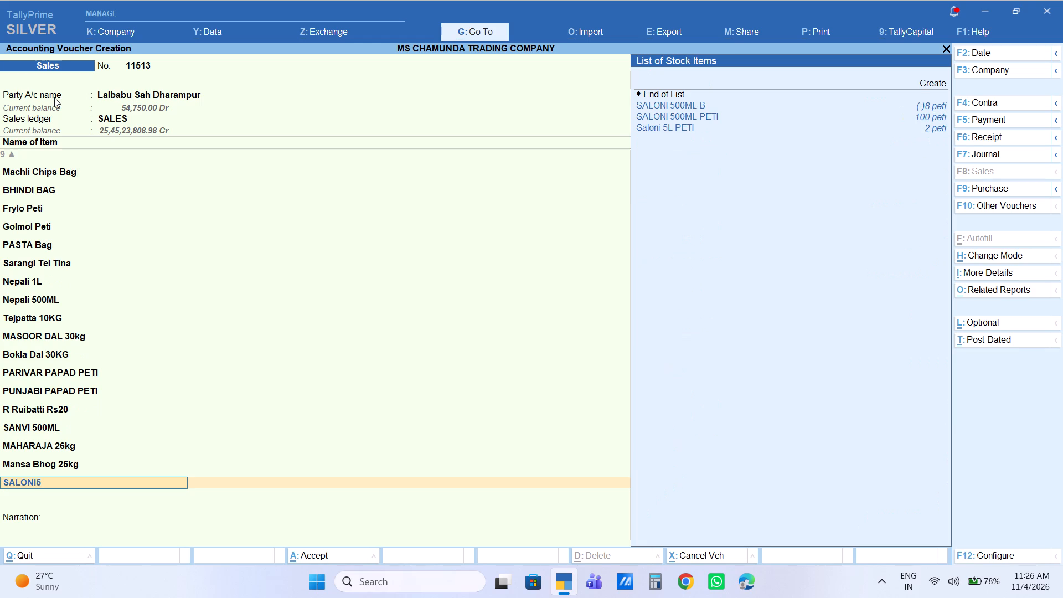
{"action": "key", "text": "Down"}
{"action": "key", "text": "Down"}
{"action": "key", "text": "Down"}
{"action": "key", "text": "Return"}
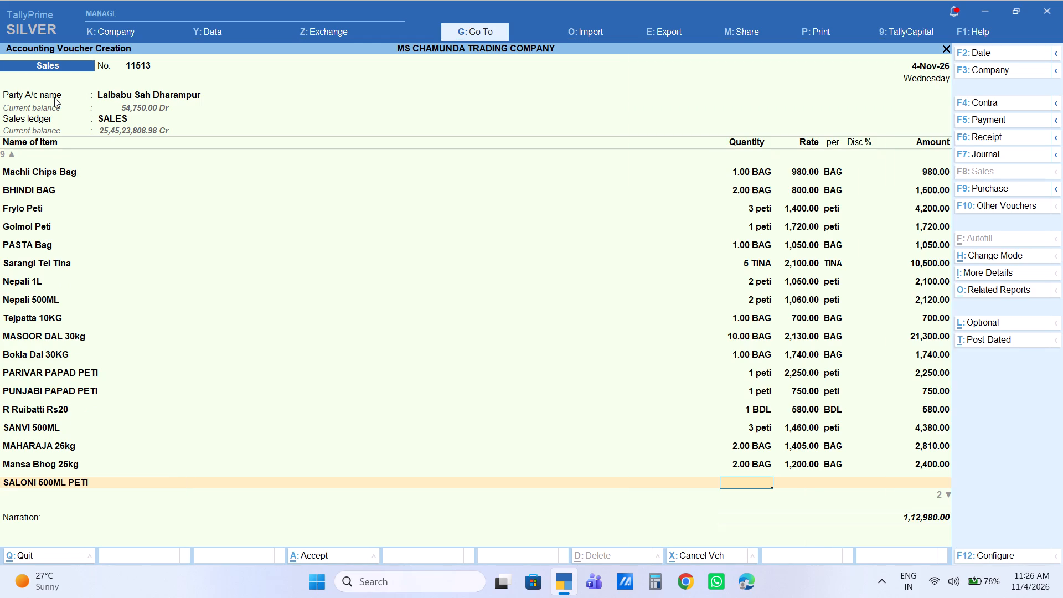
{"action": "key", "text": "3"}
{"action": "key", "text": "Return"}
{"action": "key", "text": "Return"}
{"action": "key", "text": "Return"}
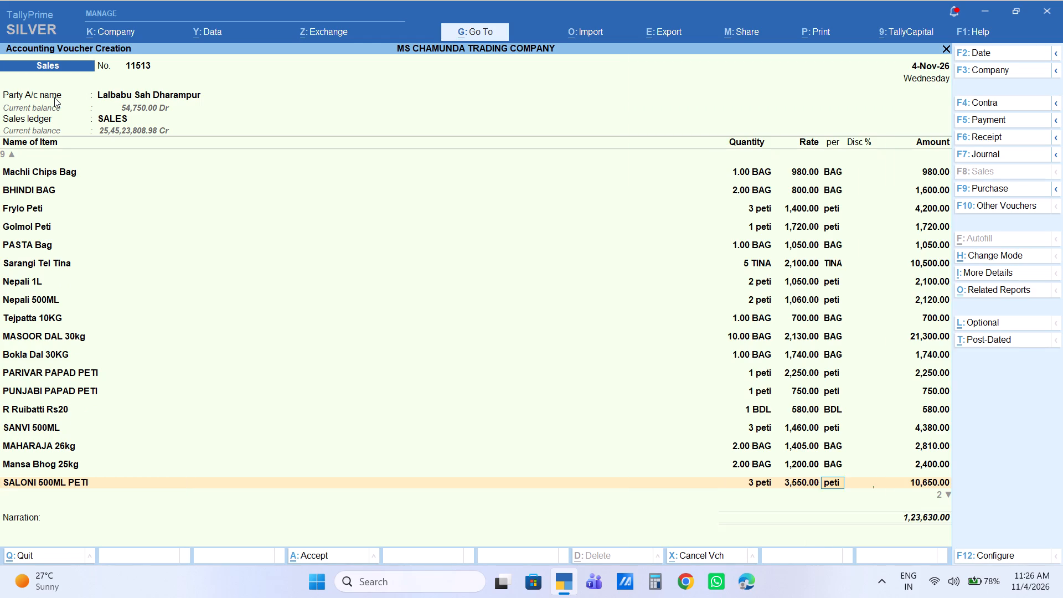
{"action": "key", "text": "Return"}
{"action": "key", "text": "Return"}
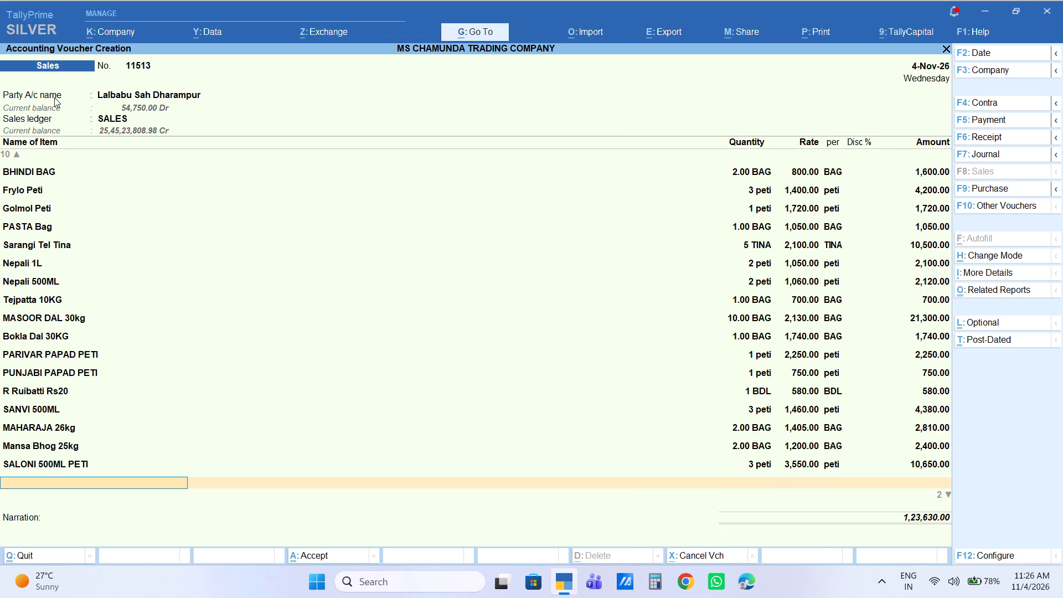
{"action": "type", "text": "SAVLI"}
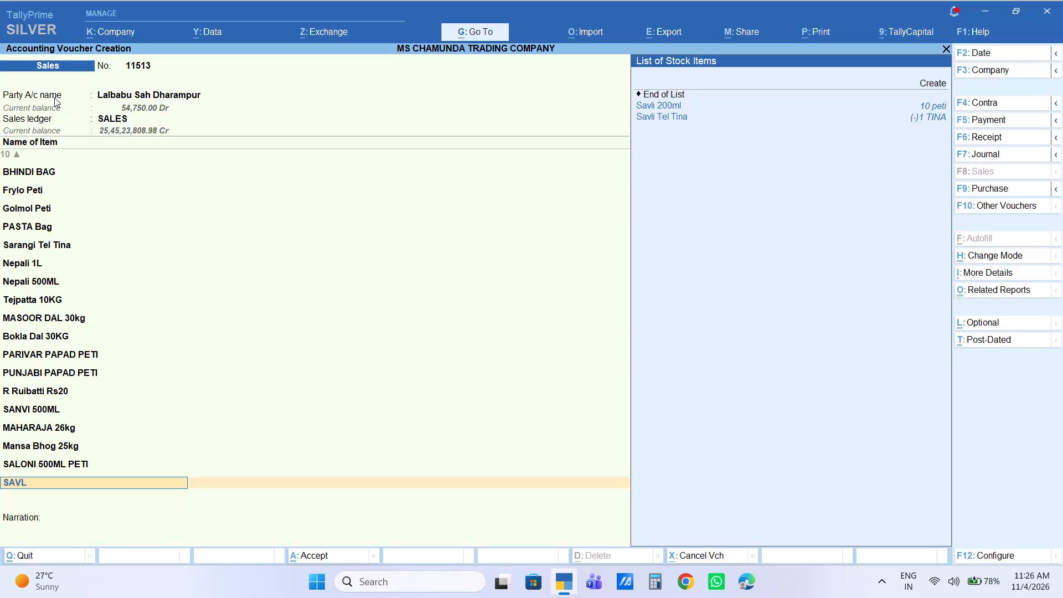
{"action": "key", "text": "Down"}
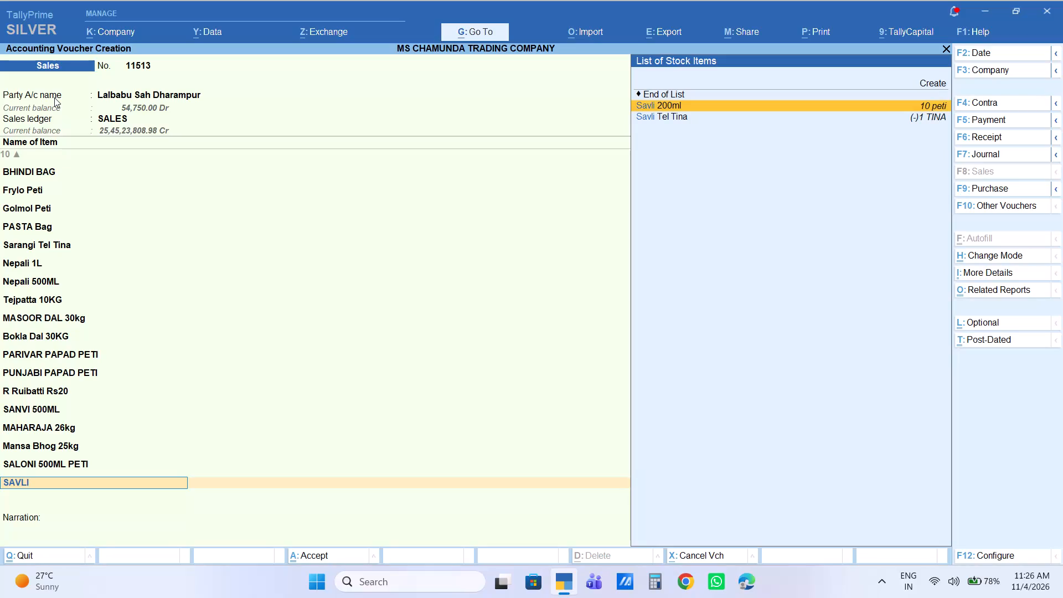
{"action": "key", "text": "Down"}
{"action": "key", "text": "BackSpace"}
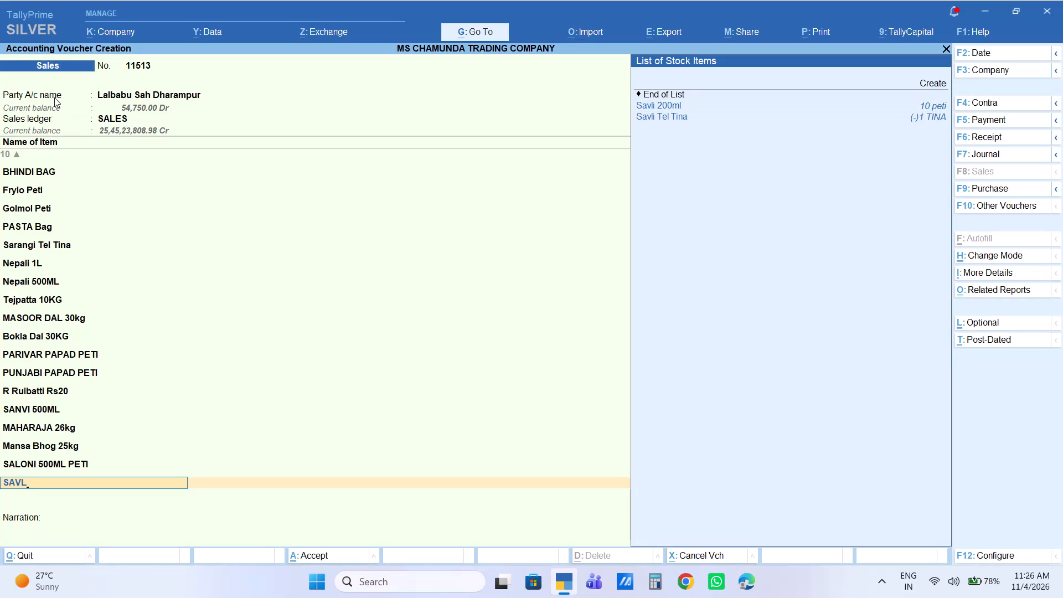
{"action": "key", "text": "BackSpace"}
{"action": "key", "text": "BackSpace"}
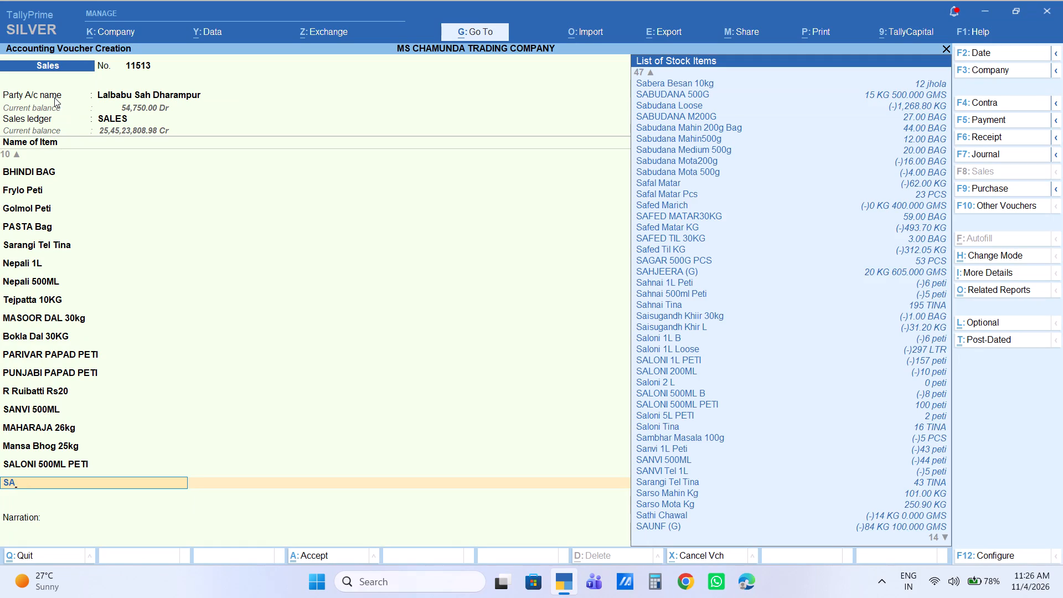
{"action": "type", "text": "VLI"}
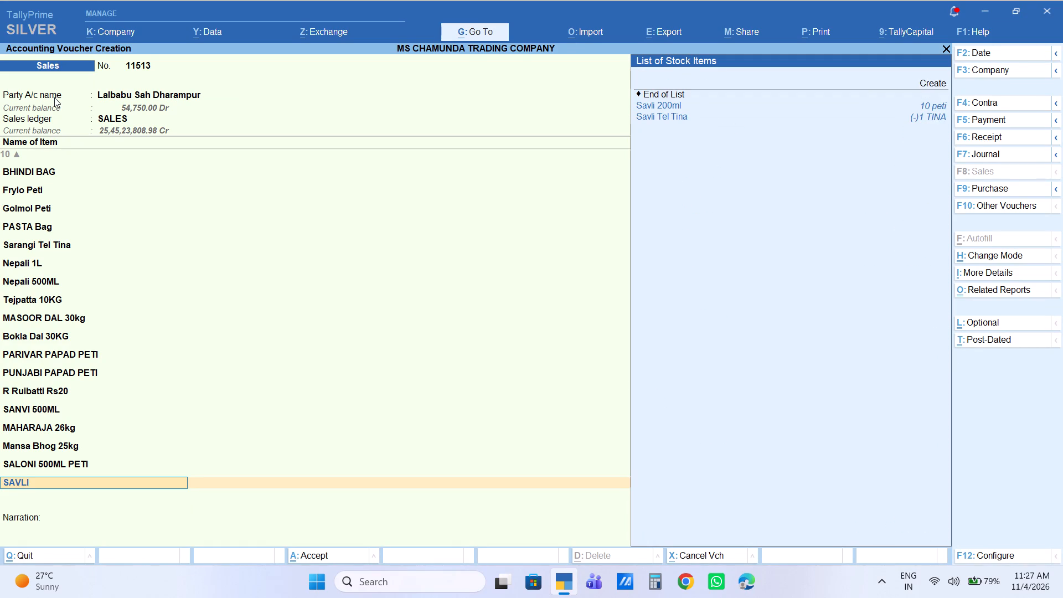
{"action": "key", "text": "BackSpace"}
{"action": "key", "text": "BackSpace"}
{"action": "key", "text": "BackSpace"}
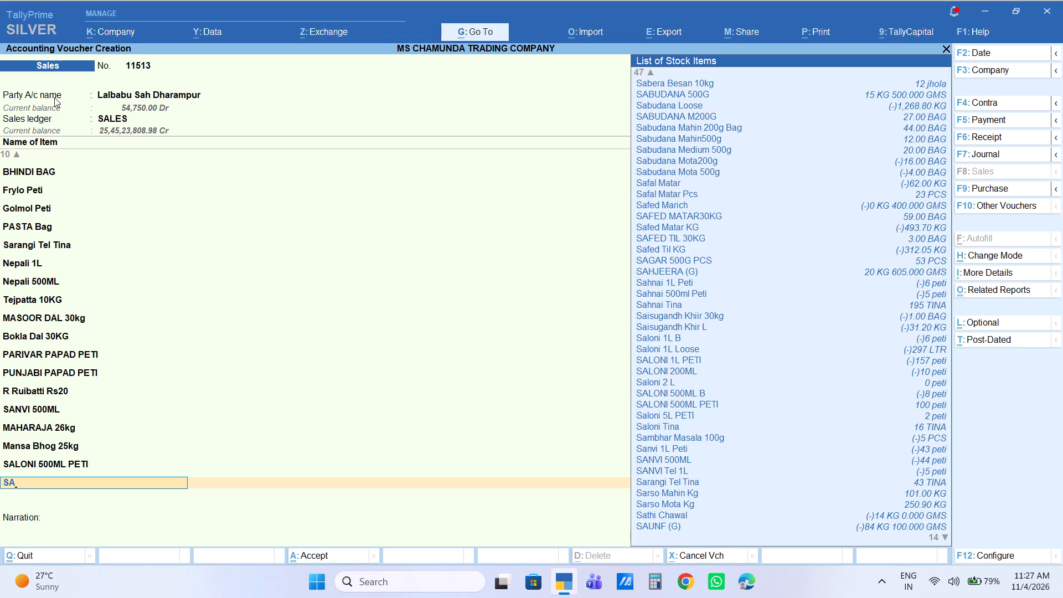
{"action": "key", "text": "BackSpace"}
Add 3 peti of Sonali 1 L to the voucher and set its rate to 3,080 per peti.
{"action": "type", "text": "ONA"}
{"action": "type", "text": "LI"}
{"action": "key", "text": "Down"}
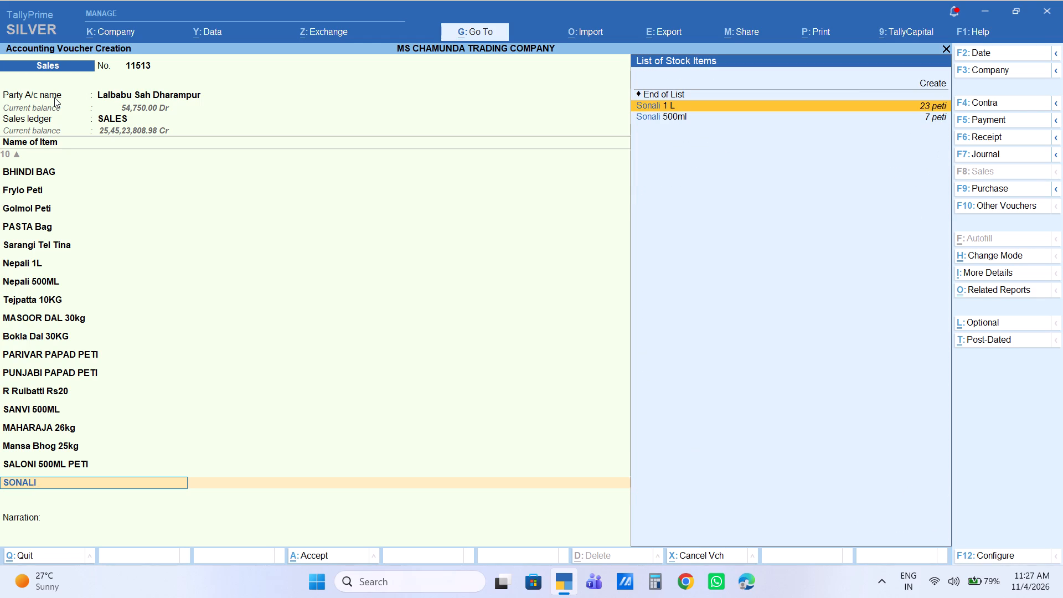
{"action": "key", "text": "Return"}
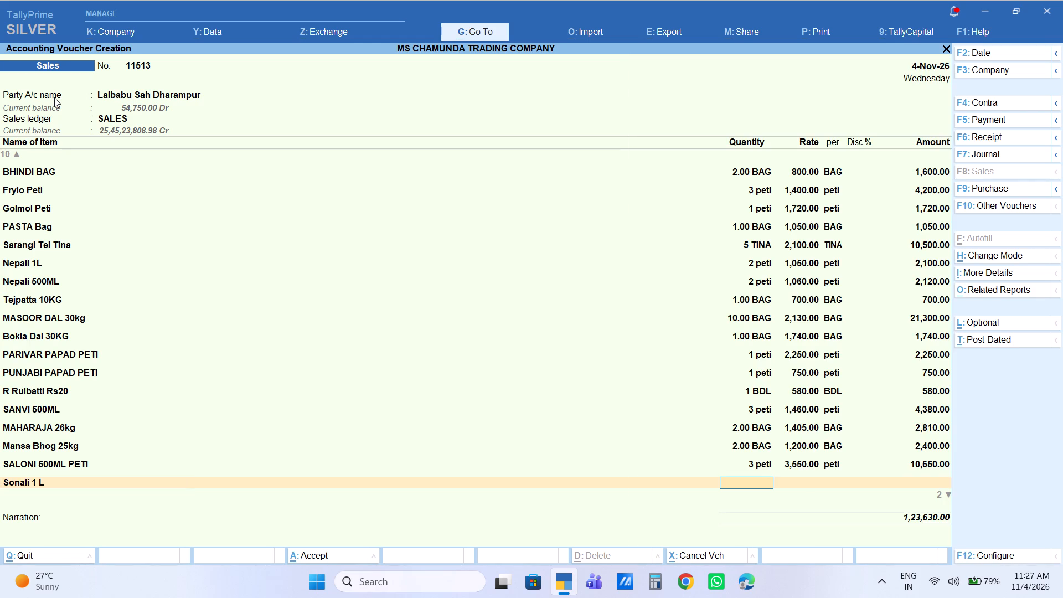
{"action": "key", "text": "3"}
{"action": "key", "text": "Return"}
{"action": "type", "text": "3080"}
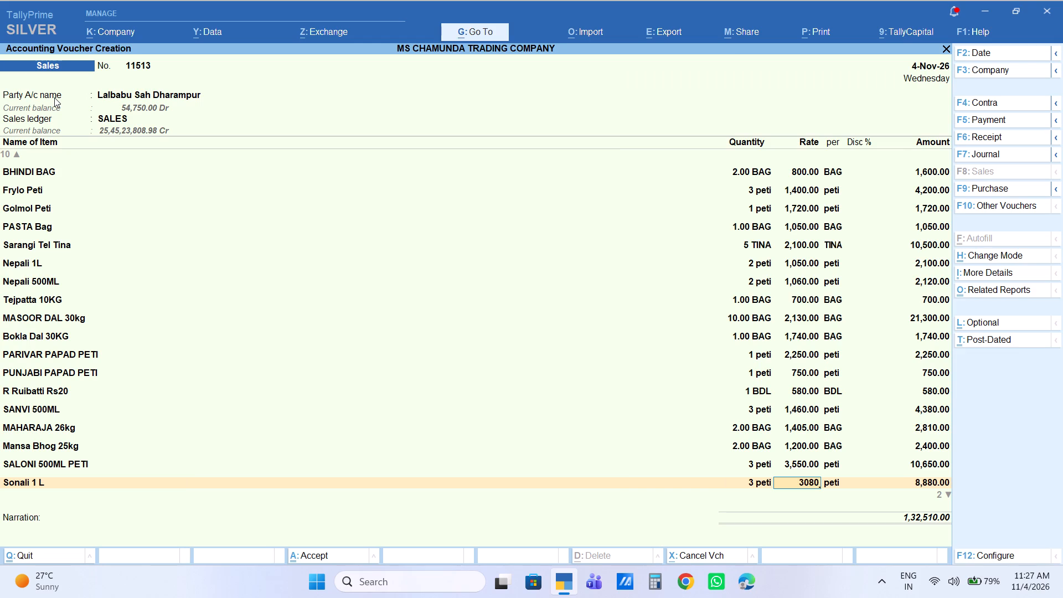
{"action": "key", "text": "Return"}
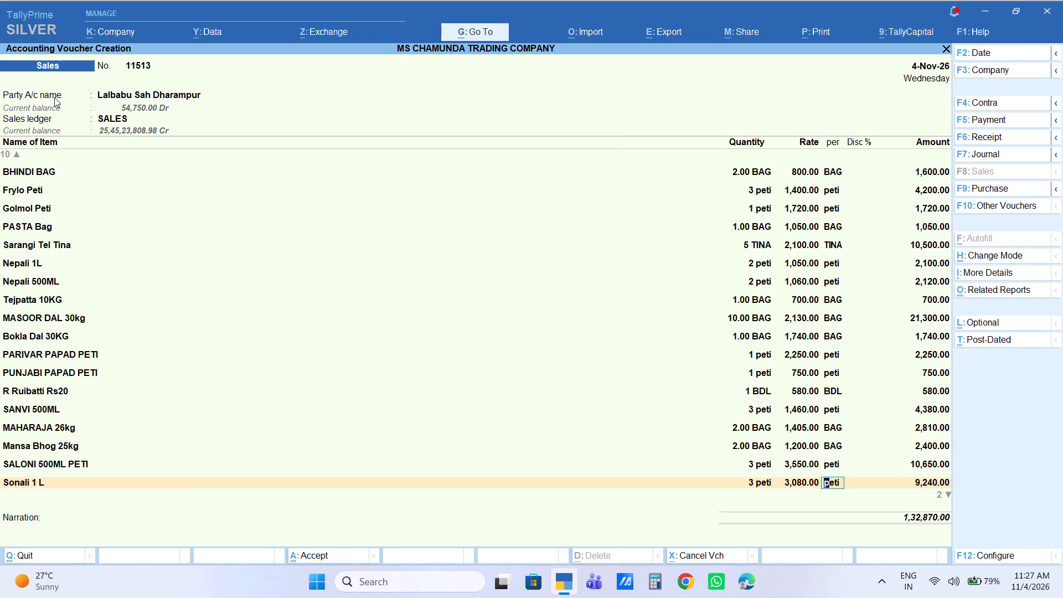
{"action": "type", "text": "FORT"}
{"action": "key", "text": "BackSpace"}
{"action": "key", "text": "BackSpace"}
{"action": "key", "text": "BackSpace"}
{"action": "key", "text": "BackSpace"}
{"action": "key", "text": "BackSpace"}
{"action": "key", "text": "Return"}
{"action": "key", "text": "Return"}
{"action": "key", "text": "Return"}
{"action": "key", "text": "Return"}
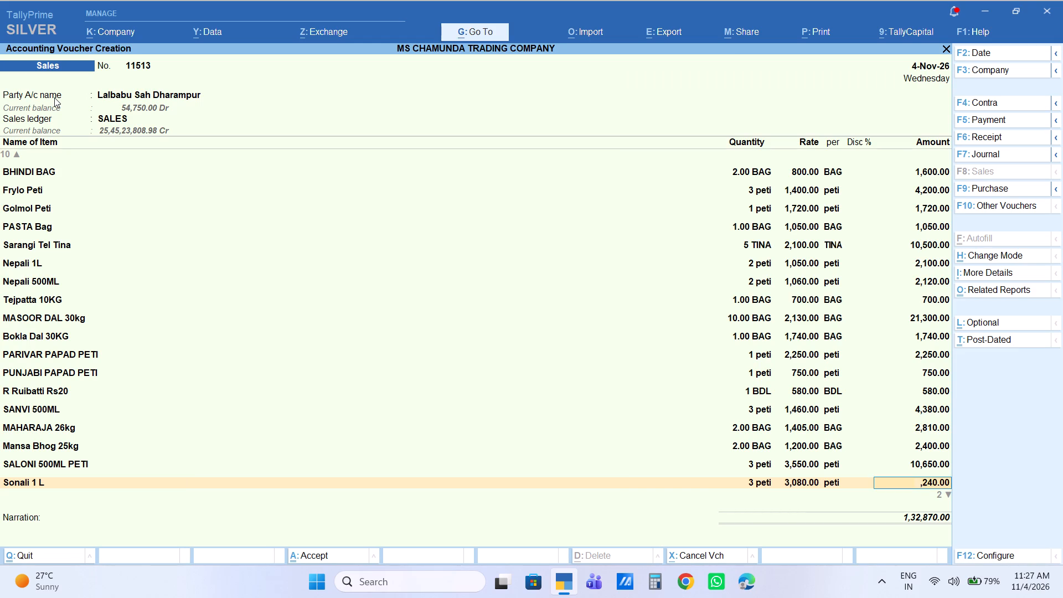
Add 5 peti of Fortune 500ml PETI to the voucher at the default rate of 2,020 per peti.
{"action": "type", "text": "FORT"}
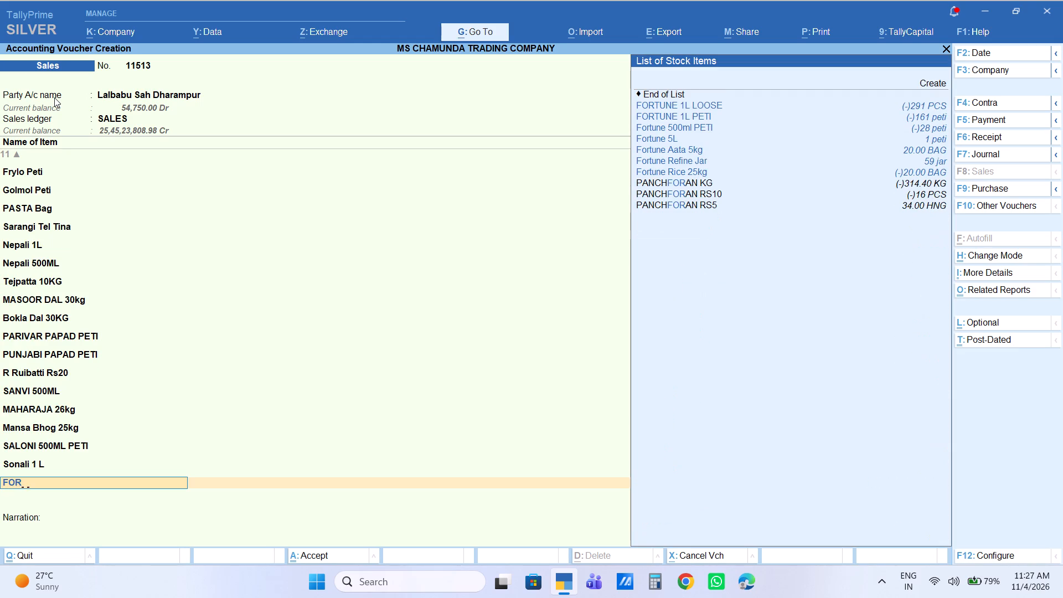
{"action": "key", "text": "Down"}
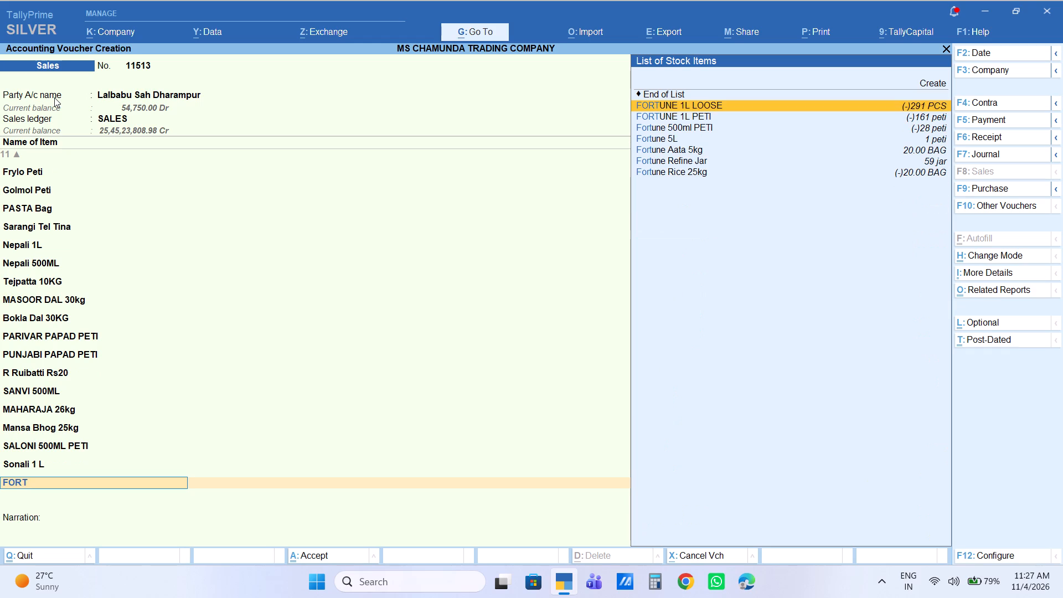
{"action": "key", "text": "Down"}
{"action": "key", "text": "Down"}
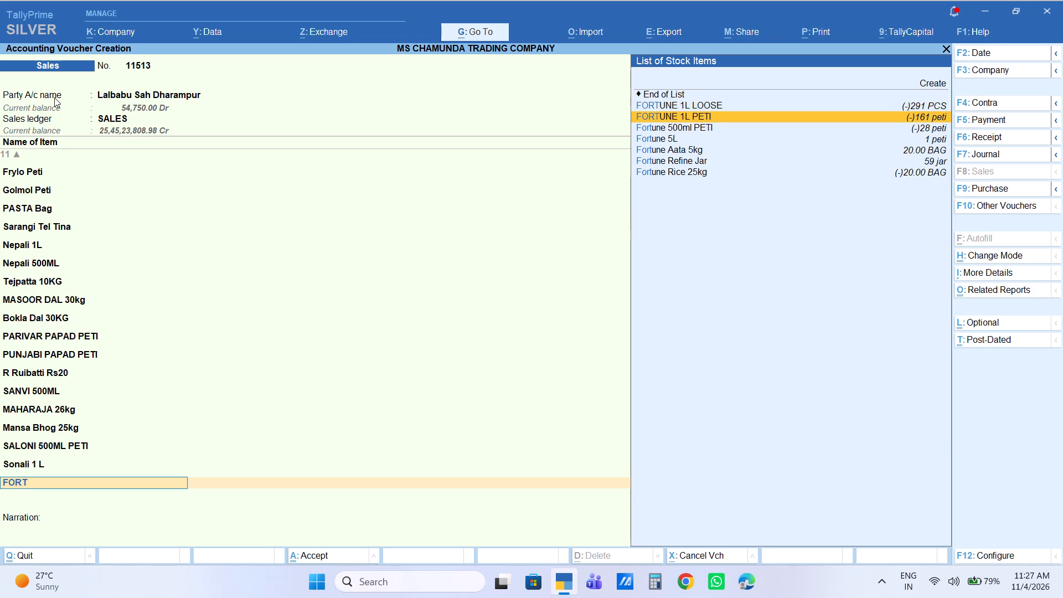
{"action": "key", "text": "Return"}
{"action": "key", "text": "5"}
{"action": "key", "text": "Return"}
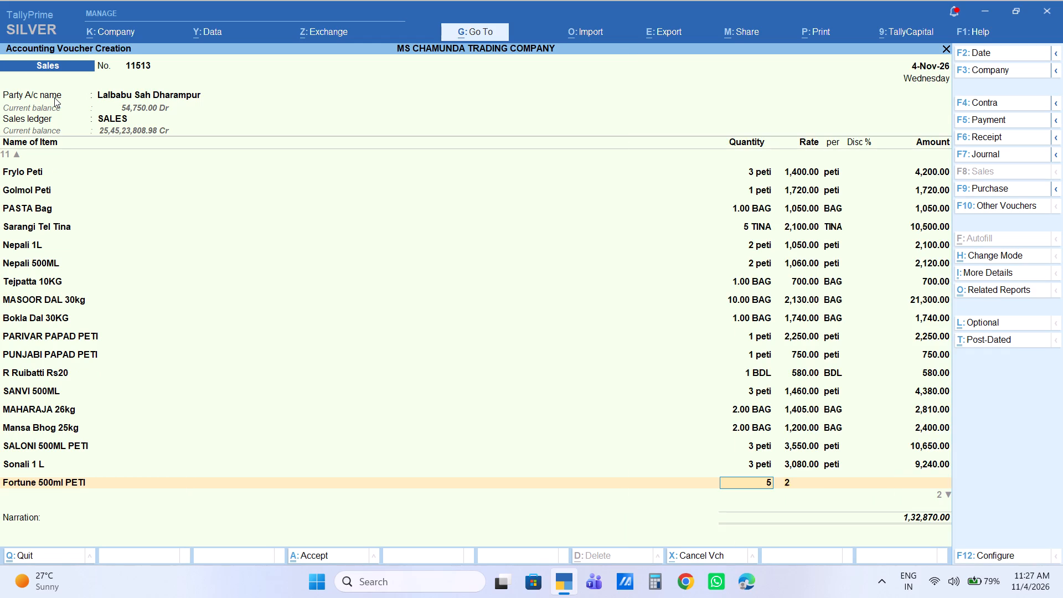
{"action": "key", "text": "Return"}
{"action": "key", "text": "Return"}
{"action": "key", "text": "Return"}
{"action": "key", "text": "Return"}
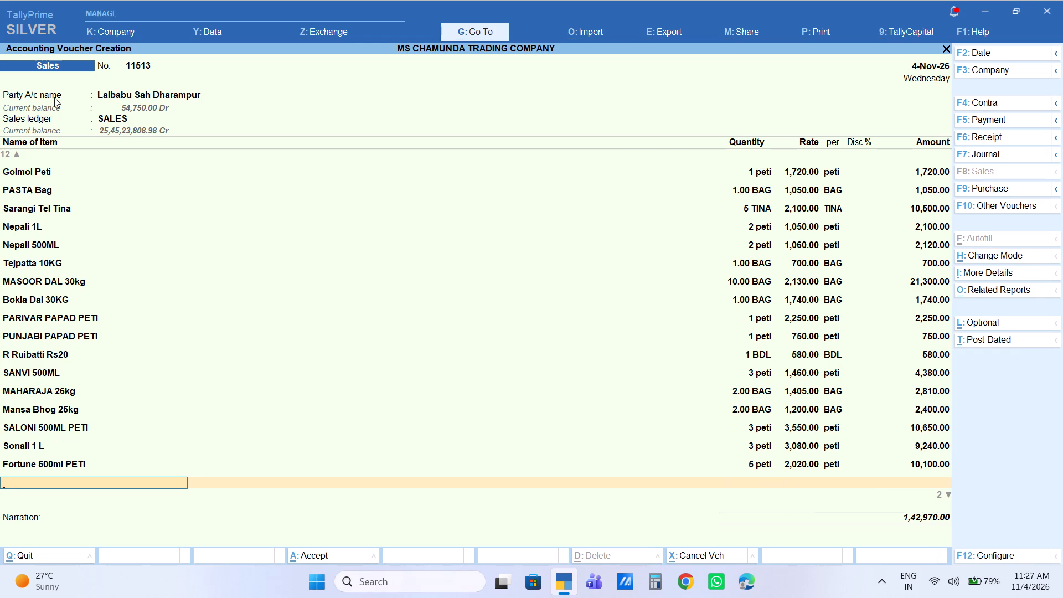
Add 12 peti of FORTUNE 1L PETI to the voucher at the default rate of 2,630 per peti.
{"action": "type", "text": "FORT"}
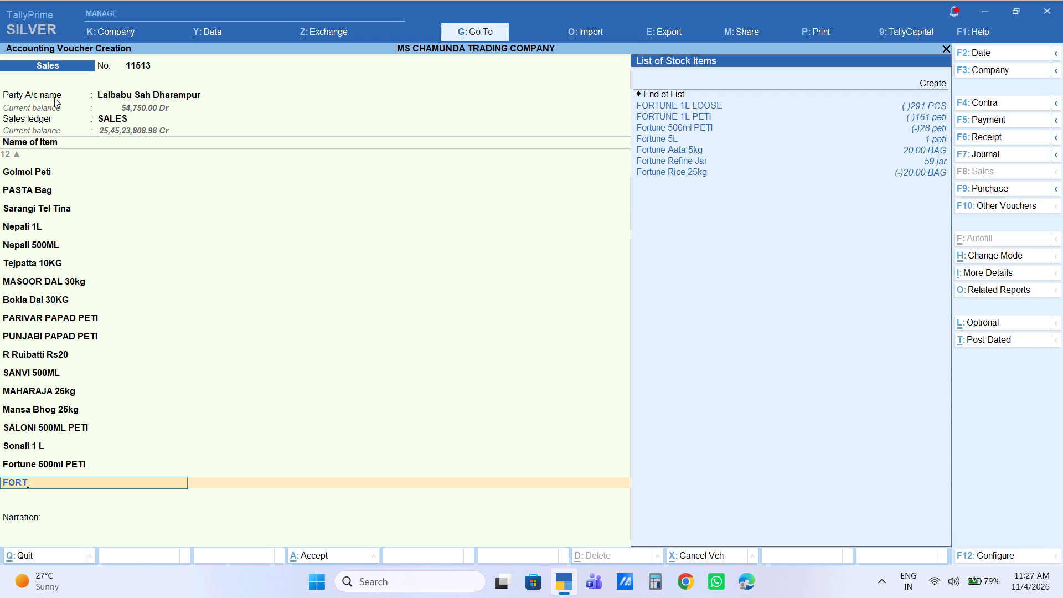
{"action": "key", "text": "Down"}
{"action": "key", "text": "Down"}
{"action": "key", "text": "Return"}
{"action": "type", "text": "12"}
{"action": "key", "text": "Return"}
{"action": "key", "text": "Return"}
{"action": "key", "text": "Return"}
{"action": "key", "text": "Return"}
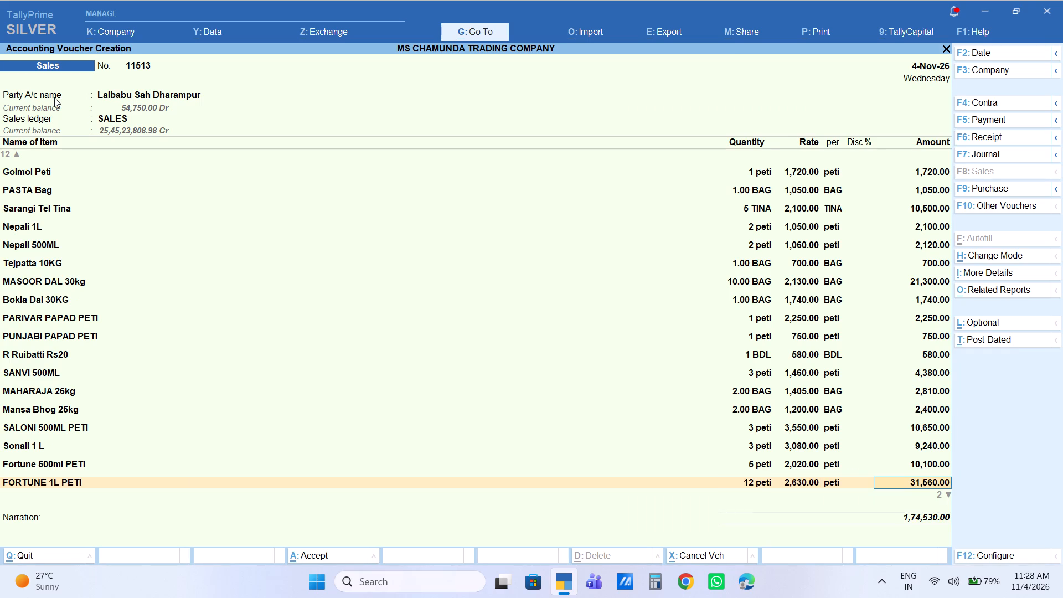
{"action": "key", "text": "Return"}
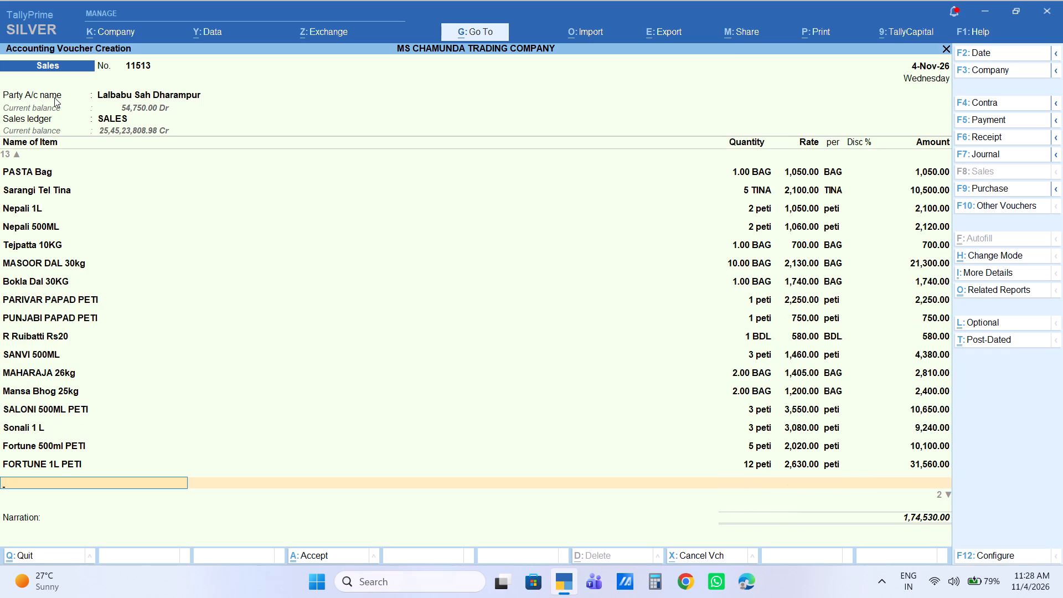
Add 12 peti of SALONI 500ML PETI to the voucher at the default rate of 3,550 per peti.
{"action": "type", "text": "SA"}
{"action": "type", "text": "LONI500"}
{"action": "key", "text": "Down"}
{"action": "key", "text": "Down"}
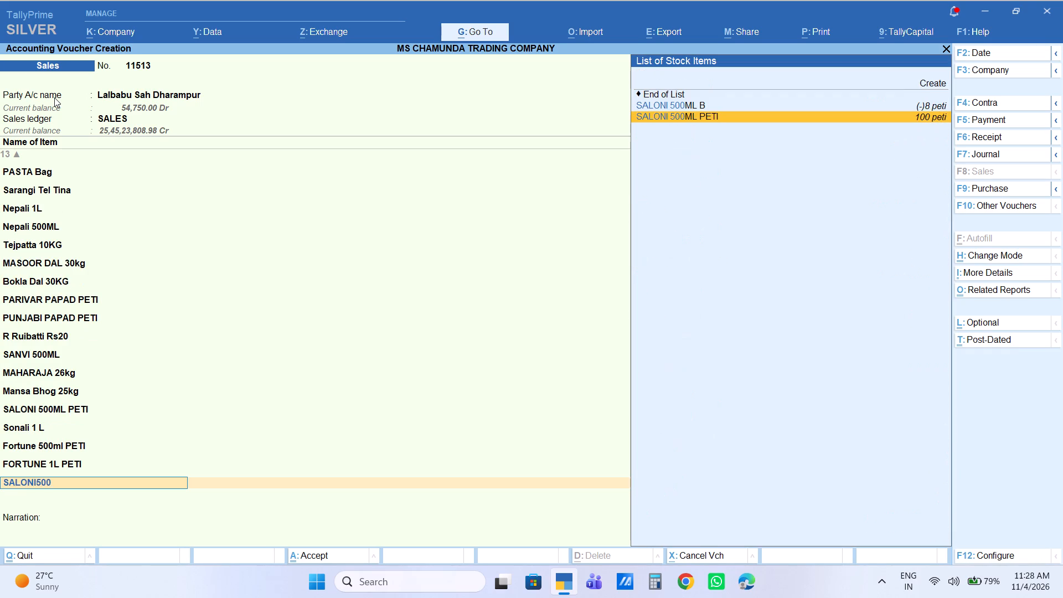
{"action": "key", "text": "Return"}
{"action": "type", "text": "112"}
{"action": "key", "text": "BackSpace"}
{"action": "key", "text": "BackSpace"}
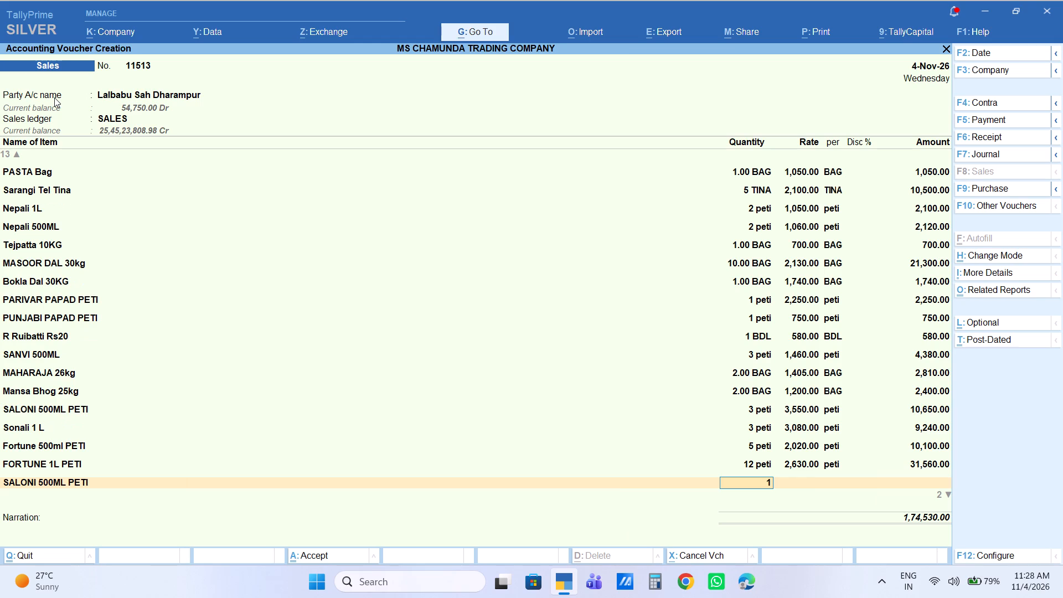
{"action": "key", "text": "2"}
{"action": "key", "text": "Return"}
{"action": "key", "text": "Return"}
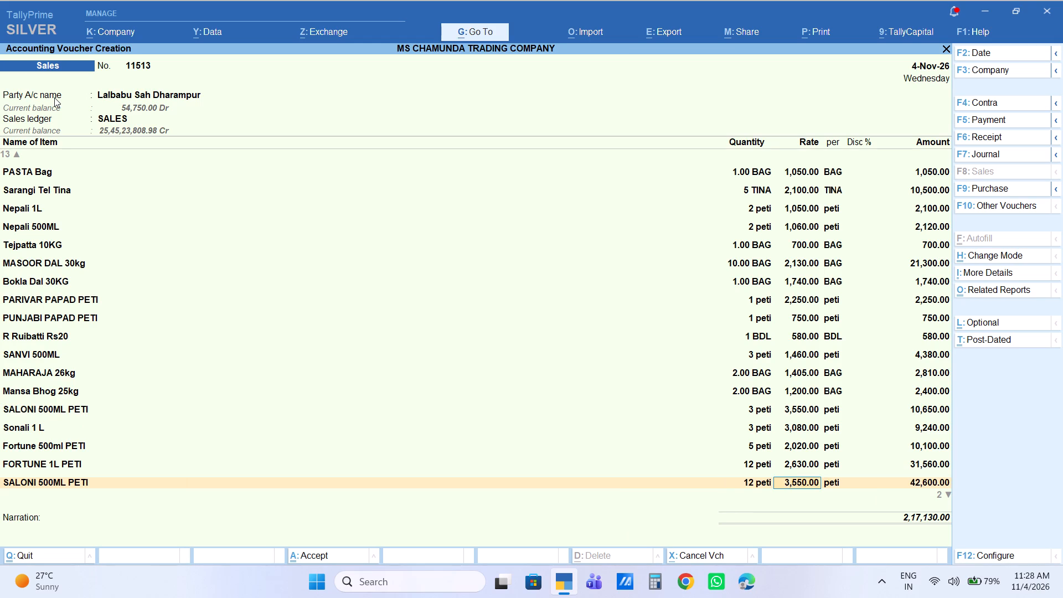
{"action": "key", "text": "Return"}
{"action": "key", "text": "Return"}
{"action": "key", "text": "Return"}
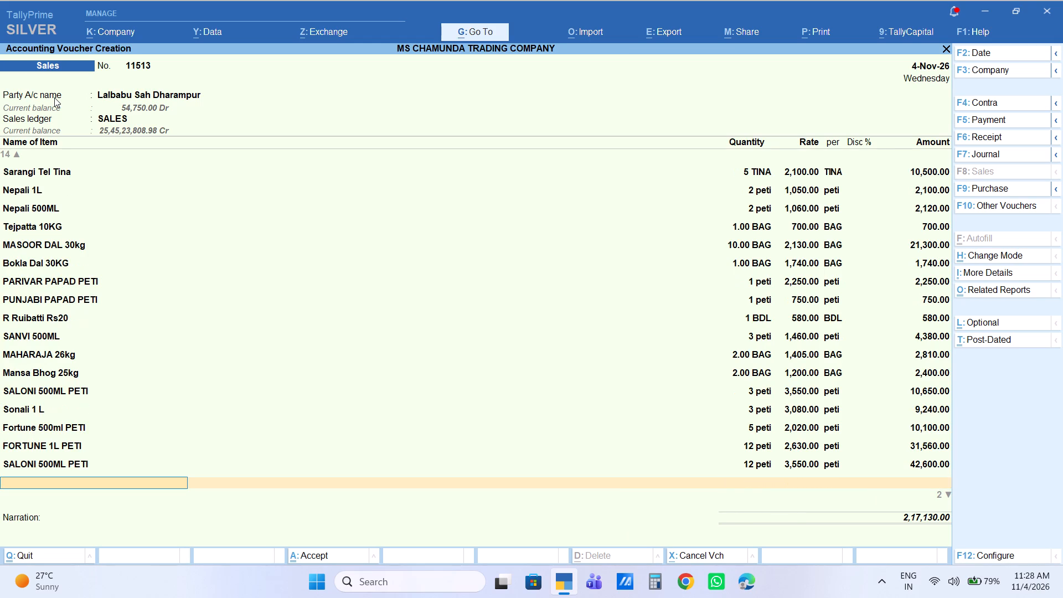
Add 12 peti of SALONI 1L PETI to the voucher at the default rate of 3,140 per peti.
{"action": "type", "text": "SA"}
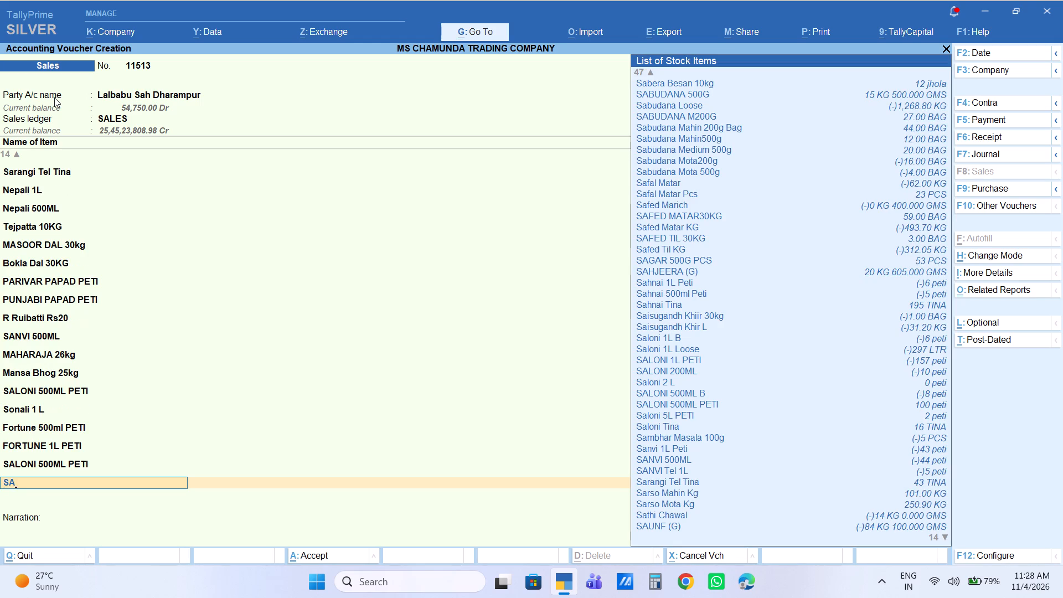
{"action": "type", "text": "LONI1"}
{"action": "key", "text": "Down"}
{"action": "key", "text": "Down"}
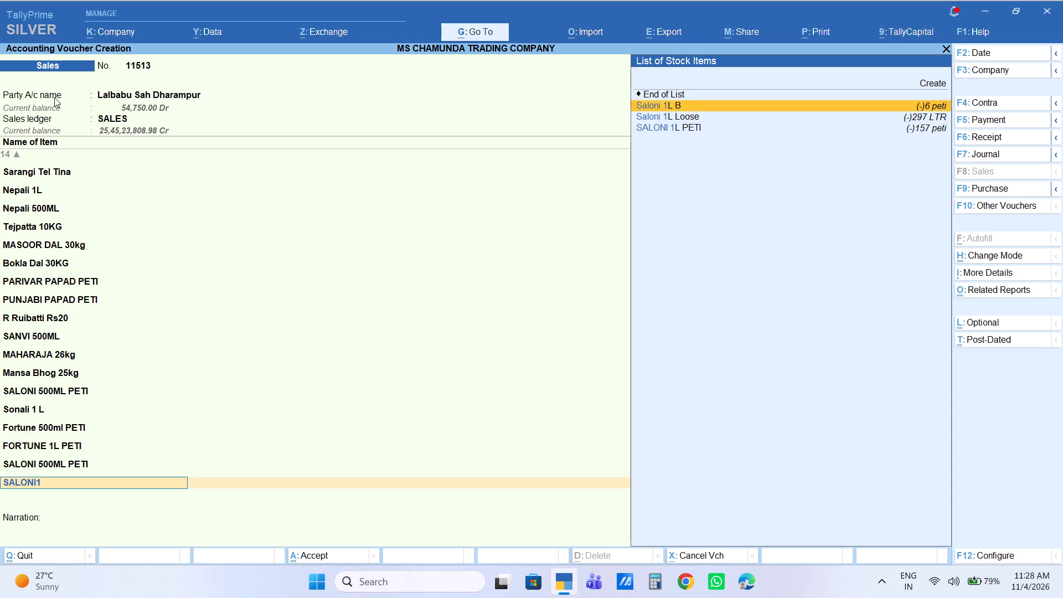
{"action": "key", "text": "Down"}
{"action": "key", "text": "Return"}
{"action": "type", "text": "12"}
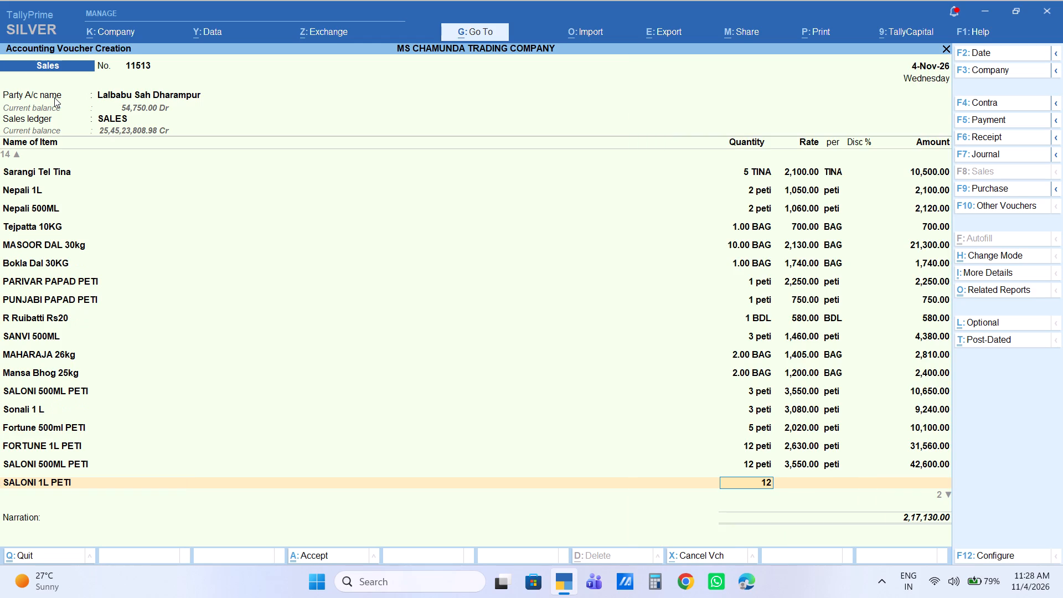
{"action": "key", "text": "Return"}
{"action": "key", "text": "Return"}
{"action": "key", "text": "Return"}
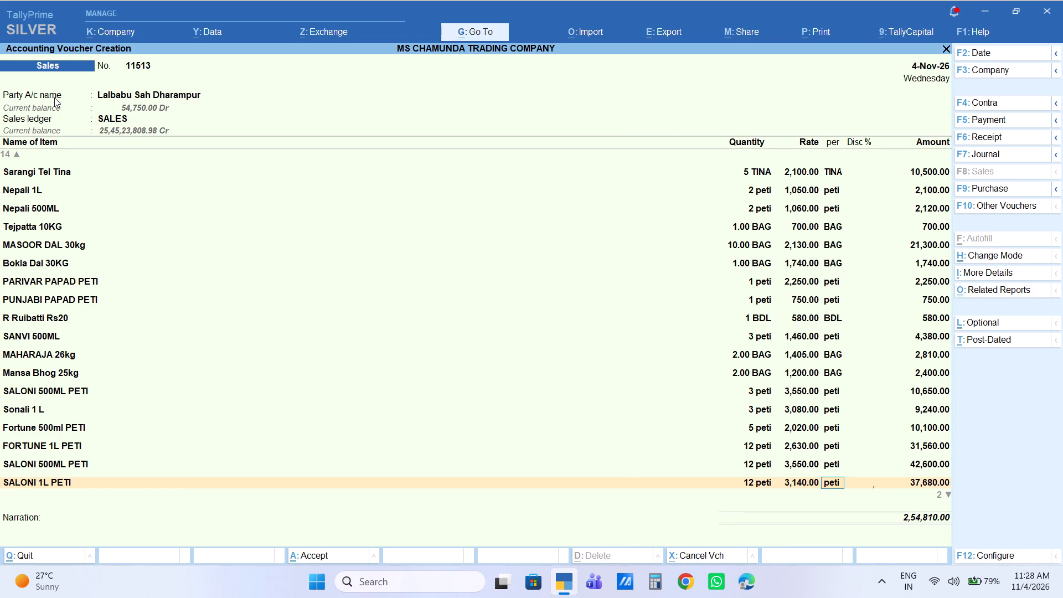
{"action": "key", "text": "Return"}
{"action": "key", "text": "Return"}
Add 5 kg of AADI KG to the voucher at the default rate of 80 per kg.
{"action": "type", "text": "AAD"}
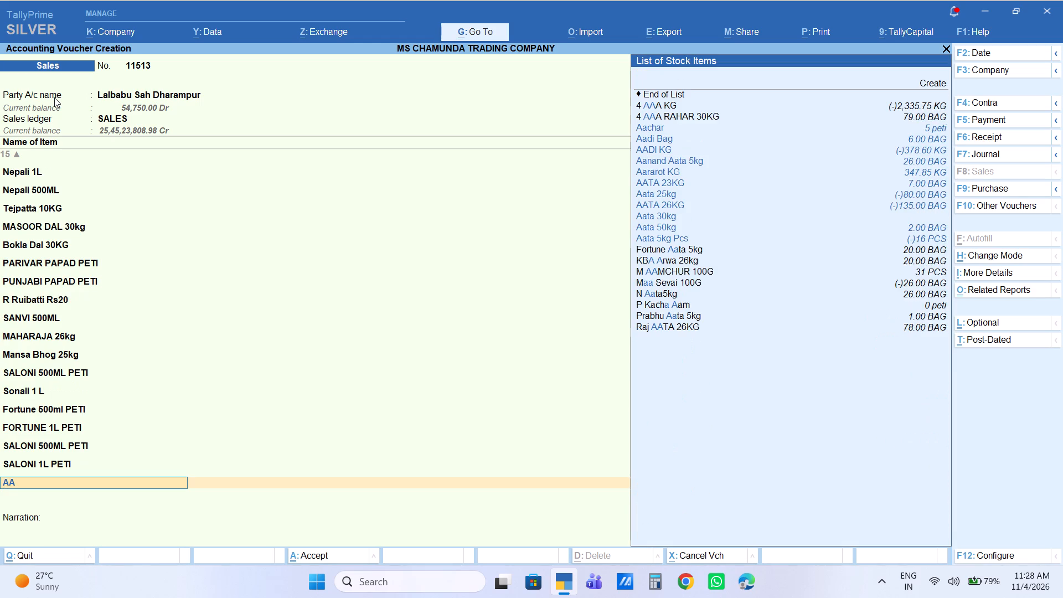
{"action": "key", "text": "i"}
{"action": "key", "text": "Down"}
{"action": "key", "text": "Down"}
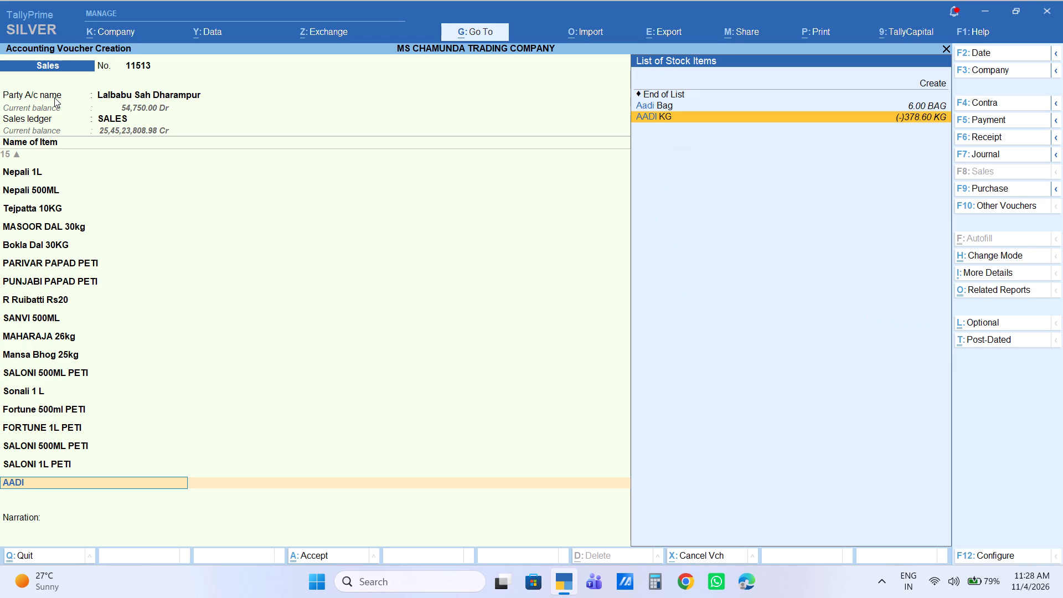
{"action": "key", "text": "Return"}
{"action": "key", "text": "5"}
{"action": "key", "text": "Return"}
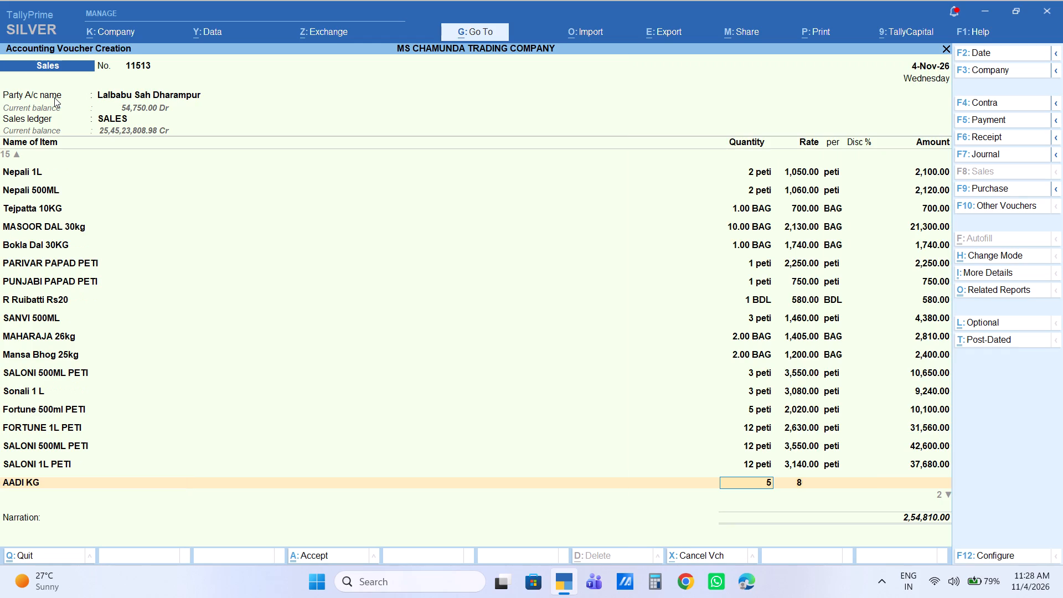
{"action": "key", "text": "Return"}
{"action": "key", "text": "Return"}
{"action": "key", "text": "Return"}
{"action": "key", "text": "Return"}
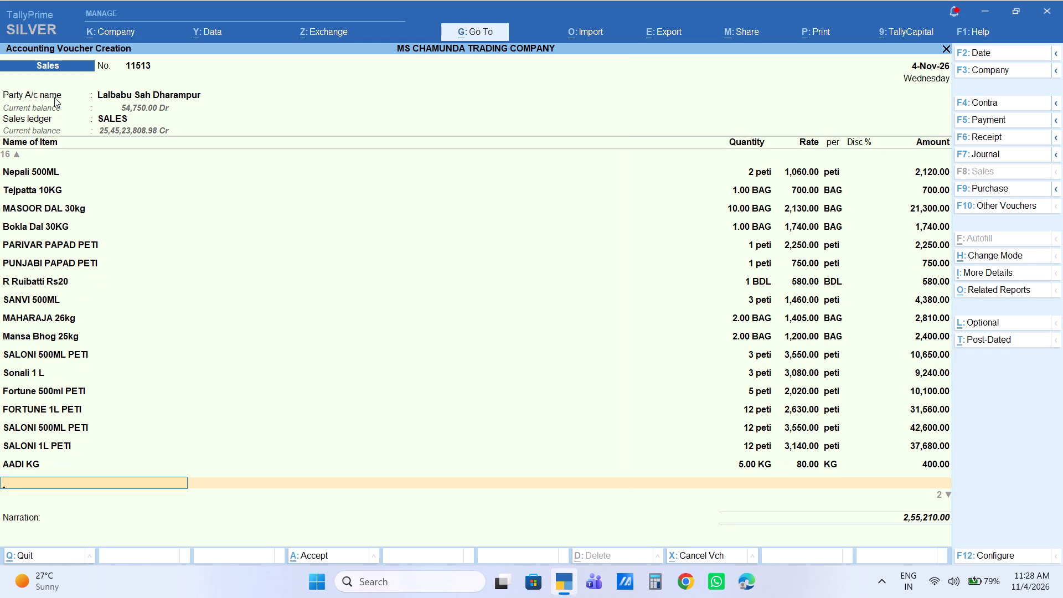
Add 120 kg of LAHSUN BB to the voucher and set its rate to 92 per kg.
{"action": "type", "text": "LAHS"}
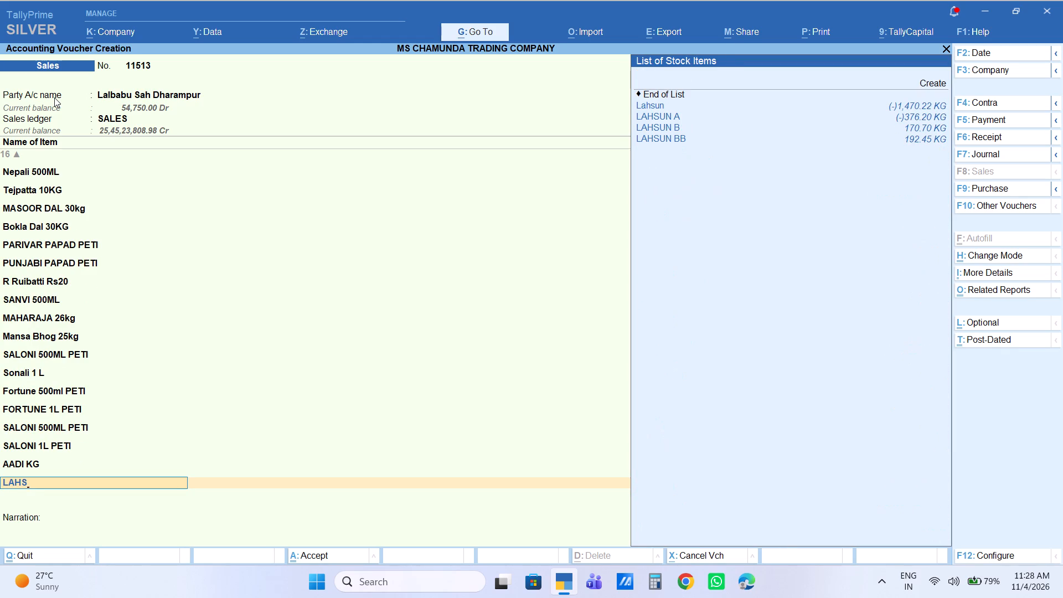
{"action": "key", "text": "Down"}
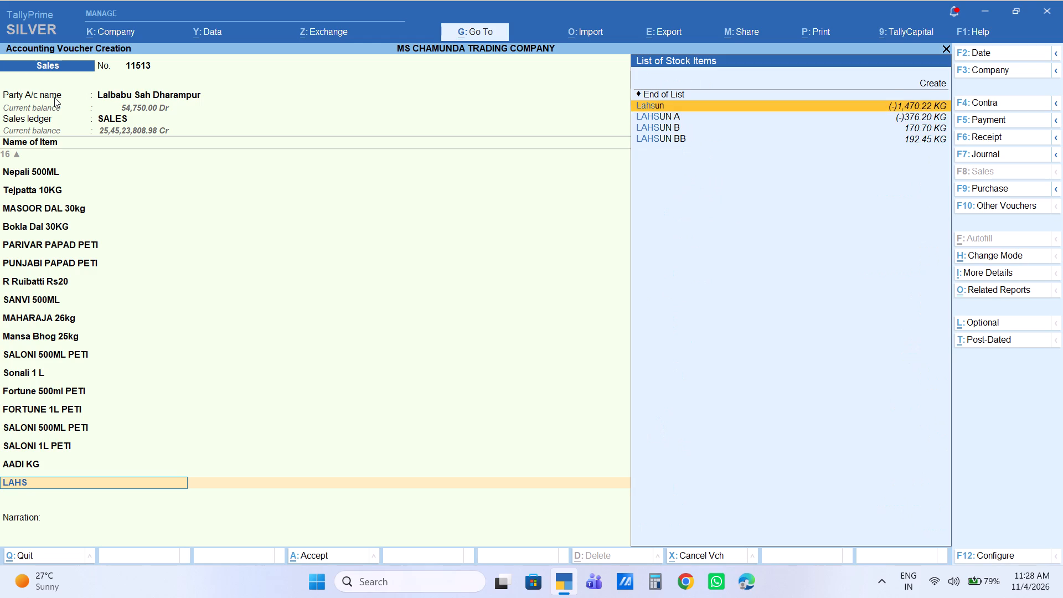
{"action": "key", "text": "Down"}
{"action": "key", "text": "Down"}
{"action": "key", "text": "Down"}
{"action": "key", "text": "Return"}
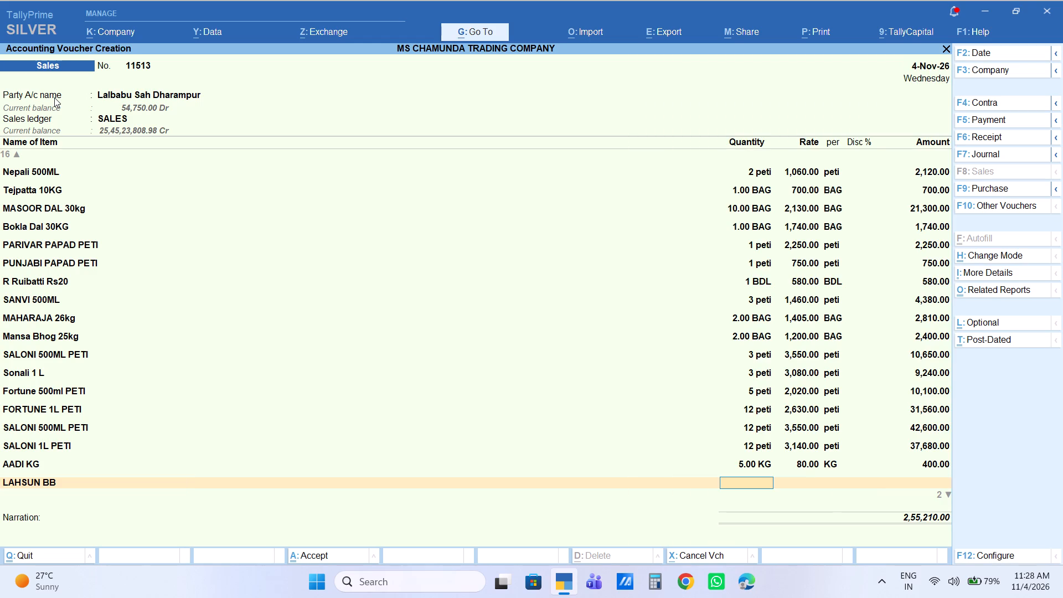
{"action": "type", "text": "120"}
{"action": "key", "text": "Return"}
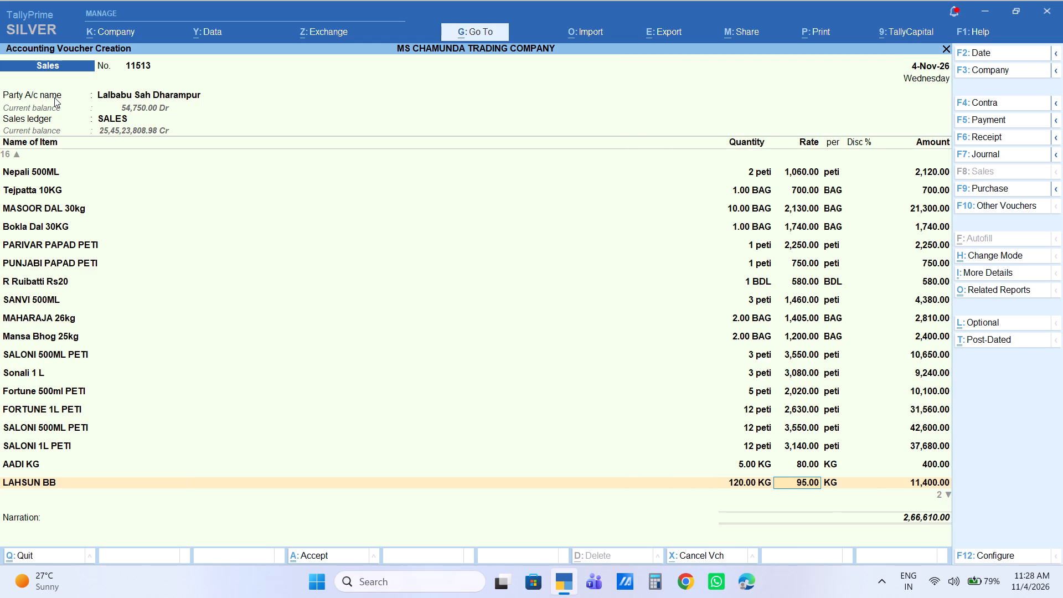
{"action": "type", "text": "92"}
{"action": "key", "text": "Return"}
{"action": "key", "text": "Return"}
{"action": "key", "text": "Return"}
{"action": "key", "text": "Return"}
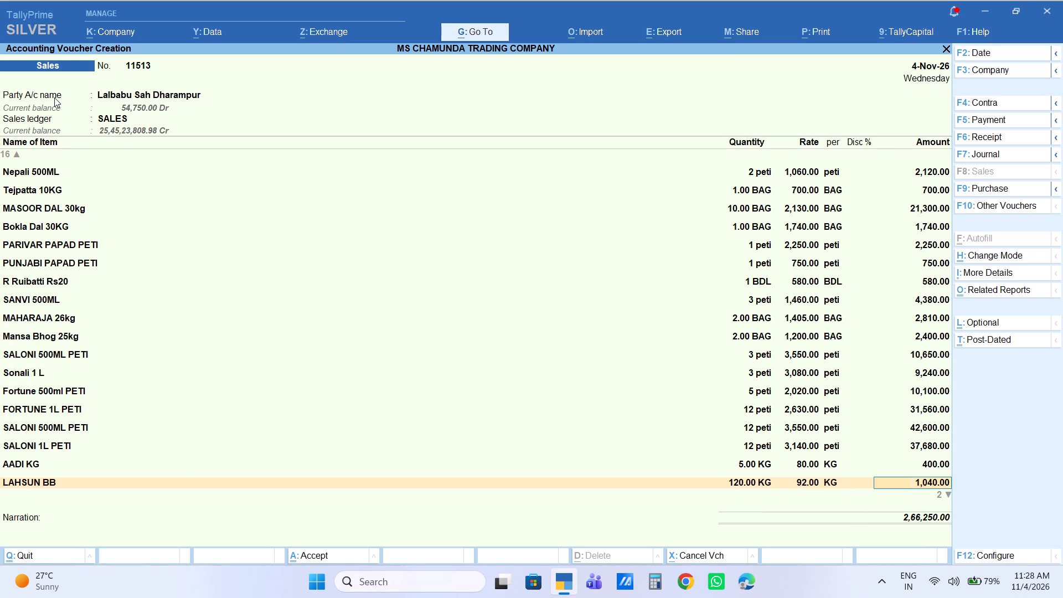
Add 10 kg of Kerao to the voucher at the default rate of 65 per kg.
{"action": "type", "text": "KERA"}
{"action": "key", "text": "Down"}
{"action": "key", "text": "Return"}
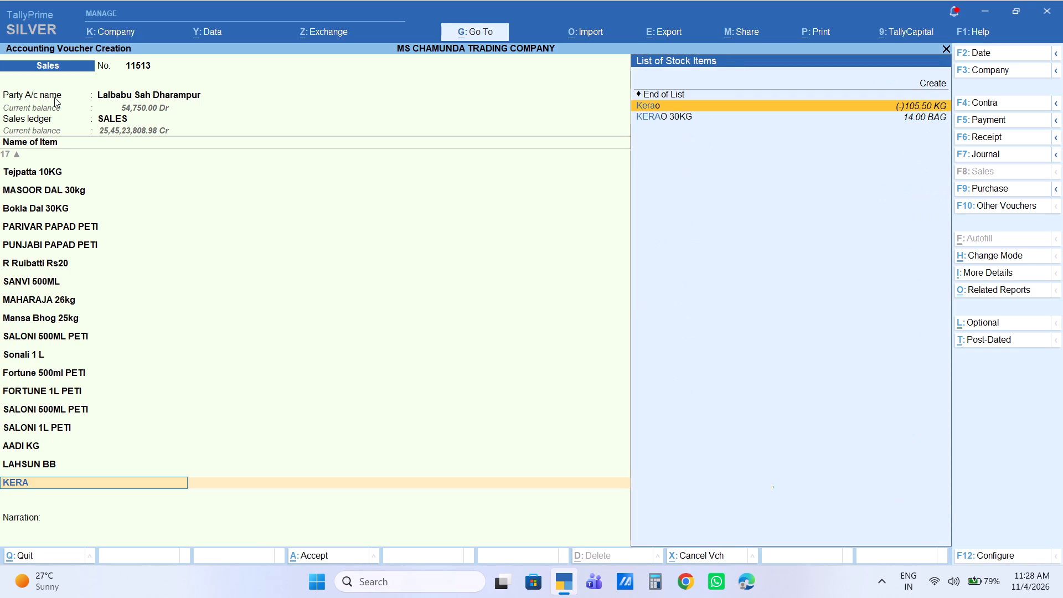
{"action": "type", "text": "10"}
{"action": "key", "text": "Return"}
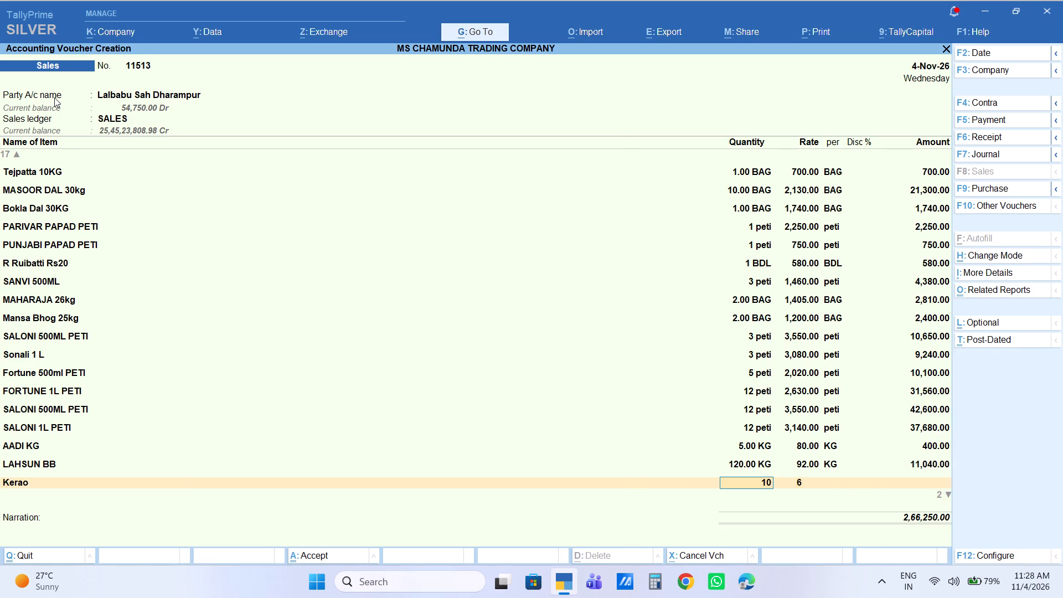
{"action": "key", "text": "Return"}
{"action": "key", "text": "Return"}
{"action": "key", "text": "Return"}
{"action": "key", "text": "Return"}
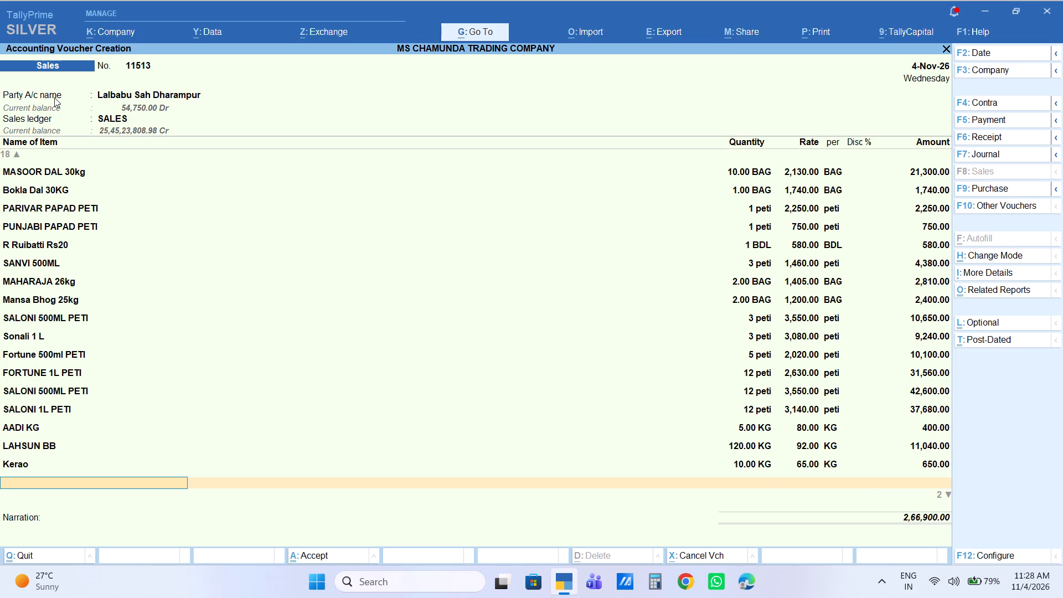
Add 1 BDL of R CHAI ELAICHI RS10 to the voucher at the default rate of 160 per BDL.
{"action": "type", "text": "R CHAI"}
{"action": "key", "text": "Down"}
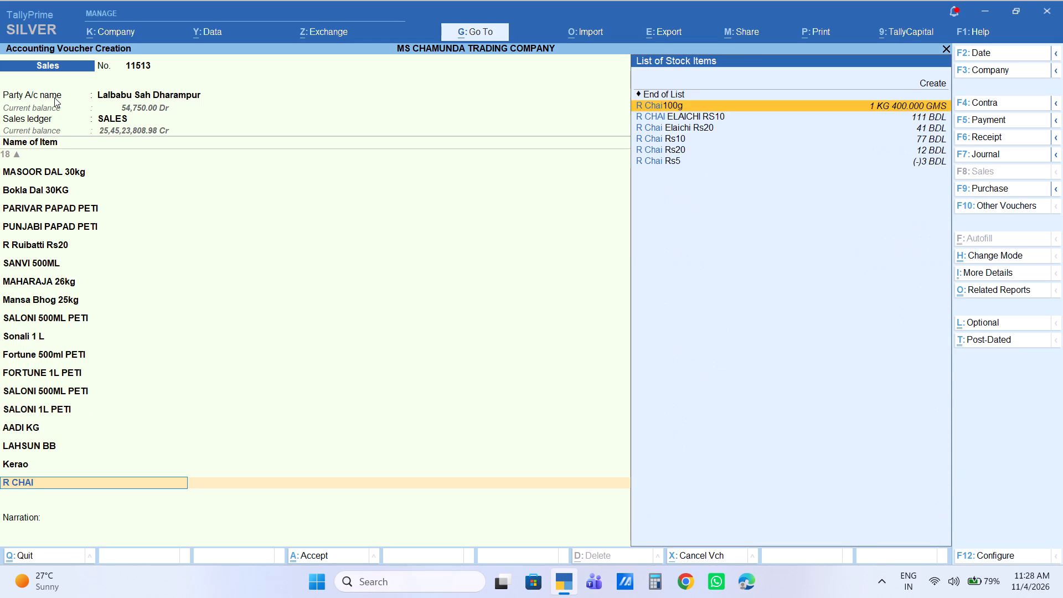
{"action": "key", "text": "Down"}
{"action": "key", "text": "Down"}
{"action": "key", "text": "Up"}
{"action": "key", "text": "Return"}
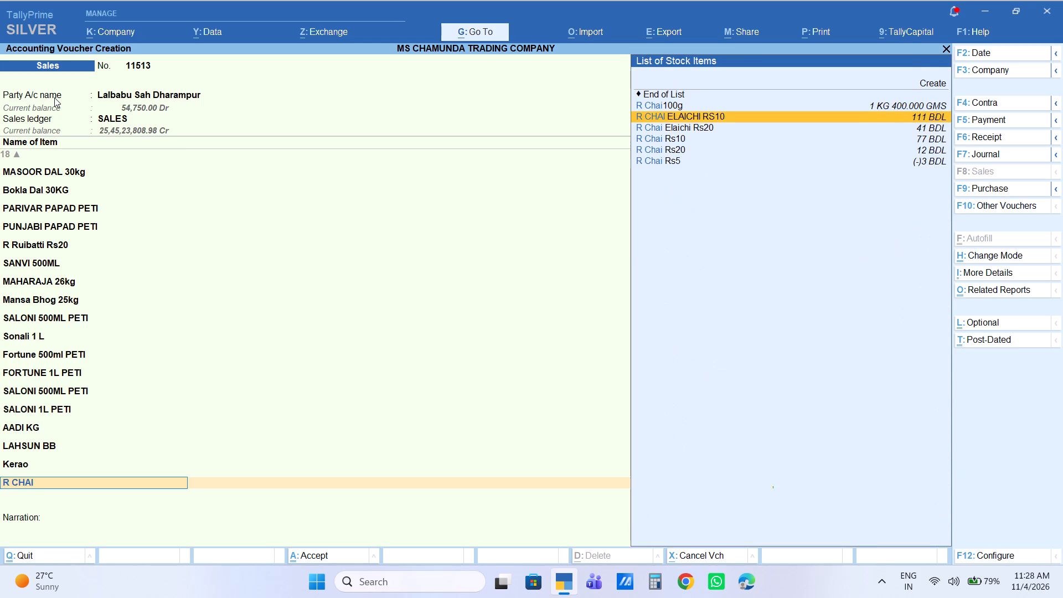
{"action": "key", "text": "1"}
{"action": "key", "text": "Return"}
{"action": "key", "text": "Return"}
{"action": "key", "text": "Return"}
{"action": "key", "text": "Return"}
{"action": "key", "text": "Return"}
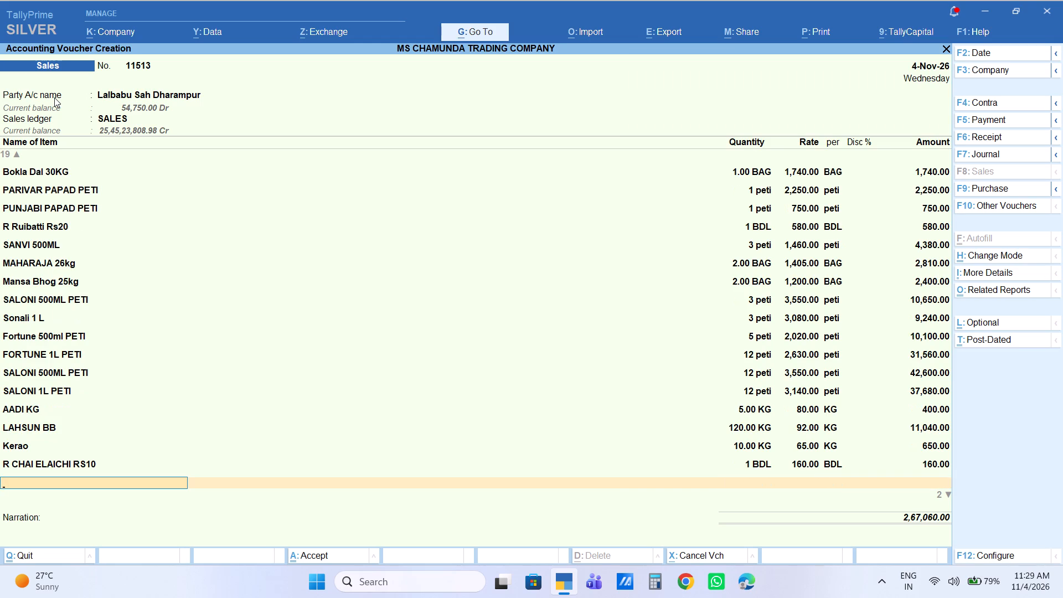
Add 1 BDL of R Chai Elaichi Rs20 to the voucher and set its rate to 350 per BDL.
{"action": "type", "text": "R CHA"}
{"action": "key", "text": "Down"}
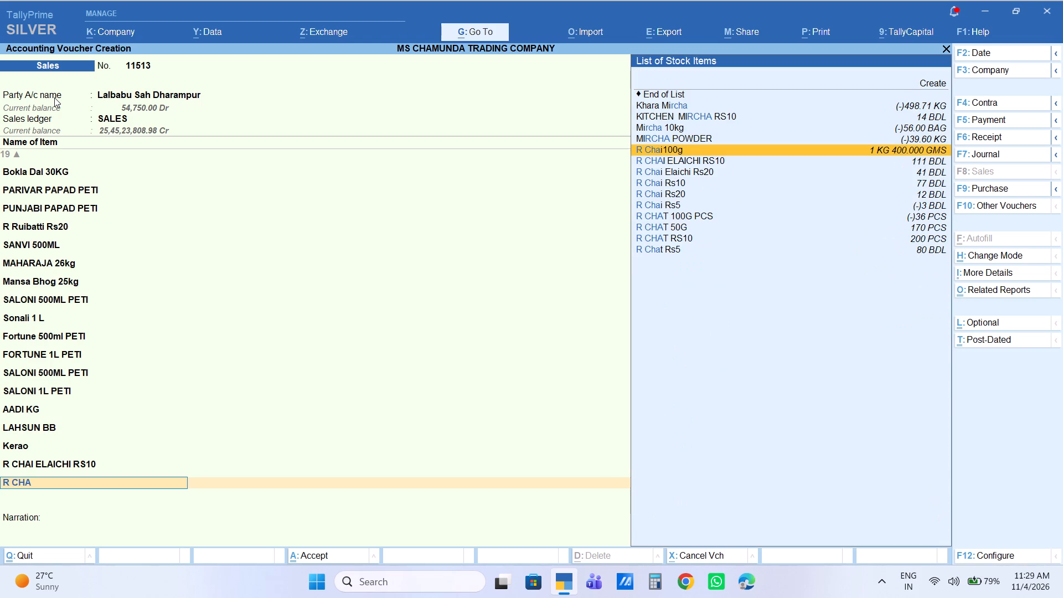
{"action": "key", "text": "Down"}
{"action": "key", "text": "Down"}
{"action": "key", "text": "Return"}
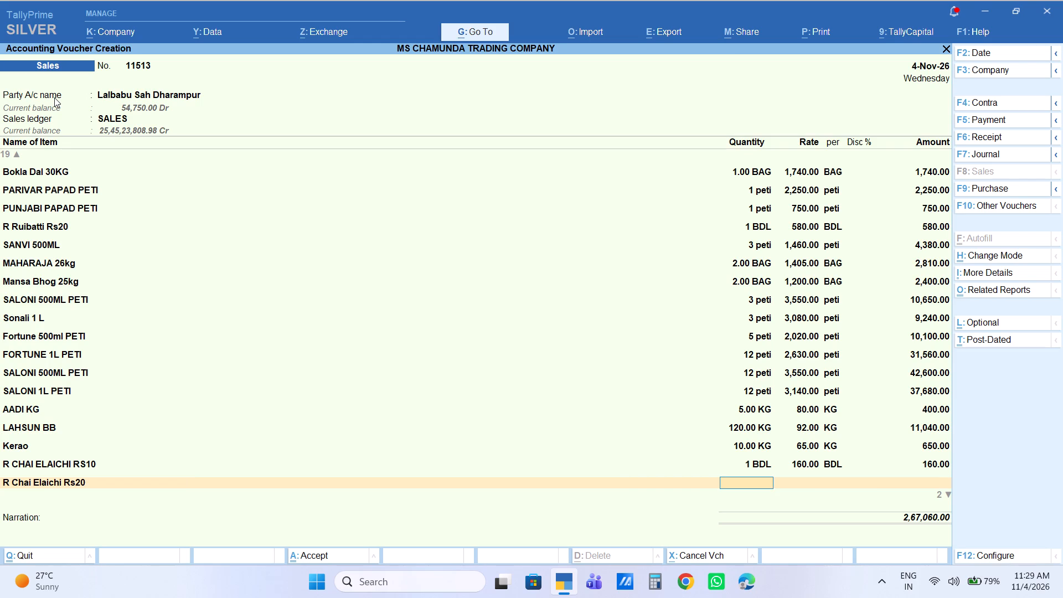
{"action": "key", "text": "1"}
{"action": "key", "text": "Return"}
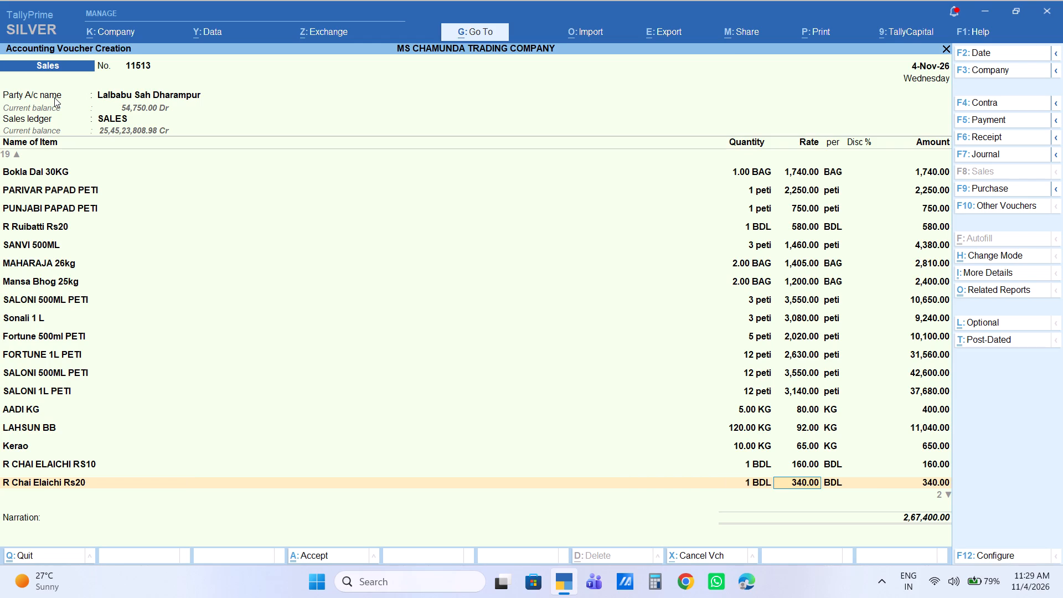
{"action": "type", "text": "350"}
{"action": "key", "text": "Return"}
{"action": "key", "text": "Return"}
{"action": "key", "text": "Return"}
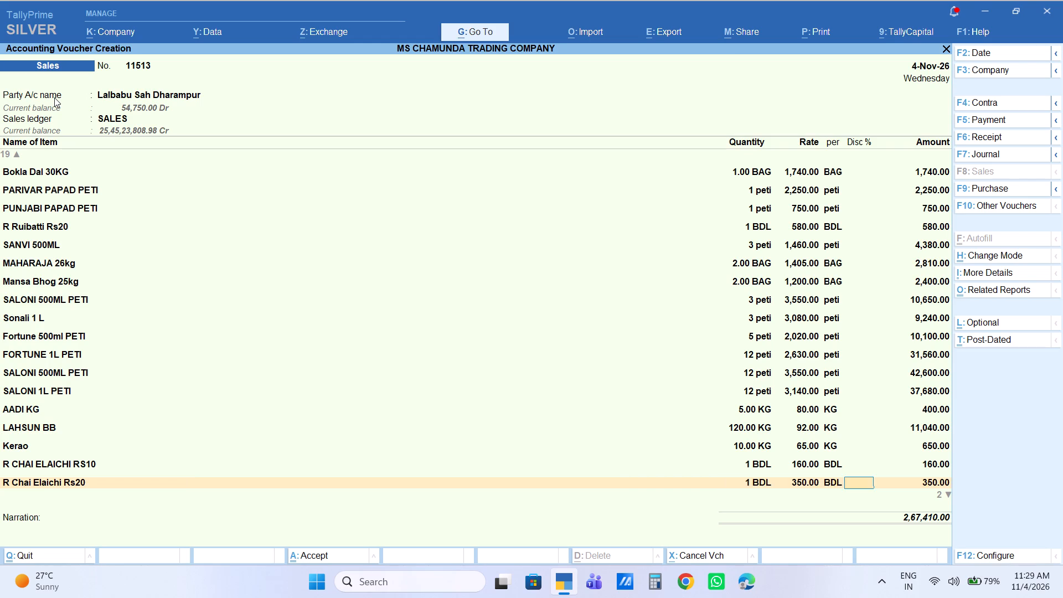
{"action": "key", "text": "Return"}
Add 1 BDL of Taja Rs 10 BDL to the voucher at the default rate of 260 per BDL.
{"action": "type", "text": "TAJA"}
{"action": "key", "text": "Down"}
{"action": "key", "text": "Down"}
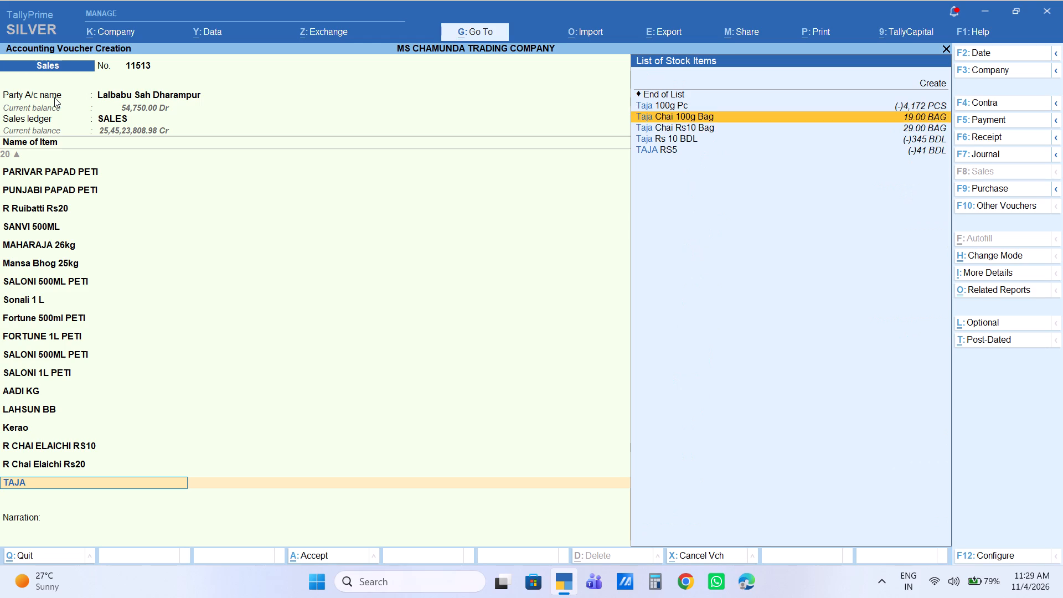
{"action": "key", "text": "Down"}
{"action": "key", "text": "Down"}
{"action": "key", "text": "Return"}
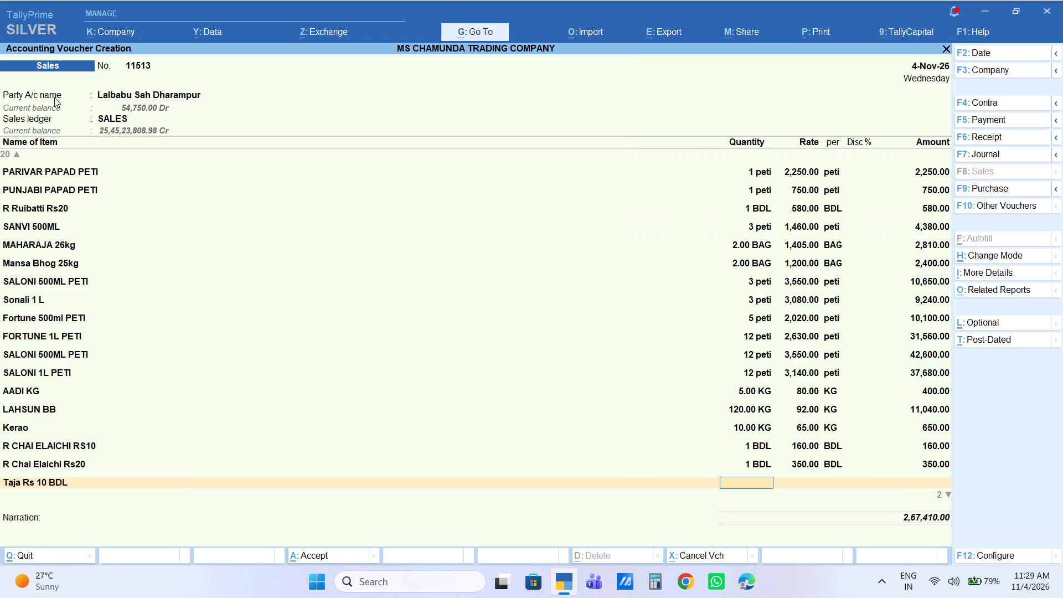
{"action": "key", "text": "1"}
{"action": "key", "text": "Return"}
{"action": "key", "text": "Return"}
{"action": "key", "text": "Return"}
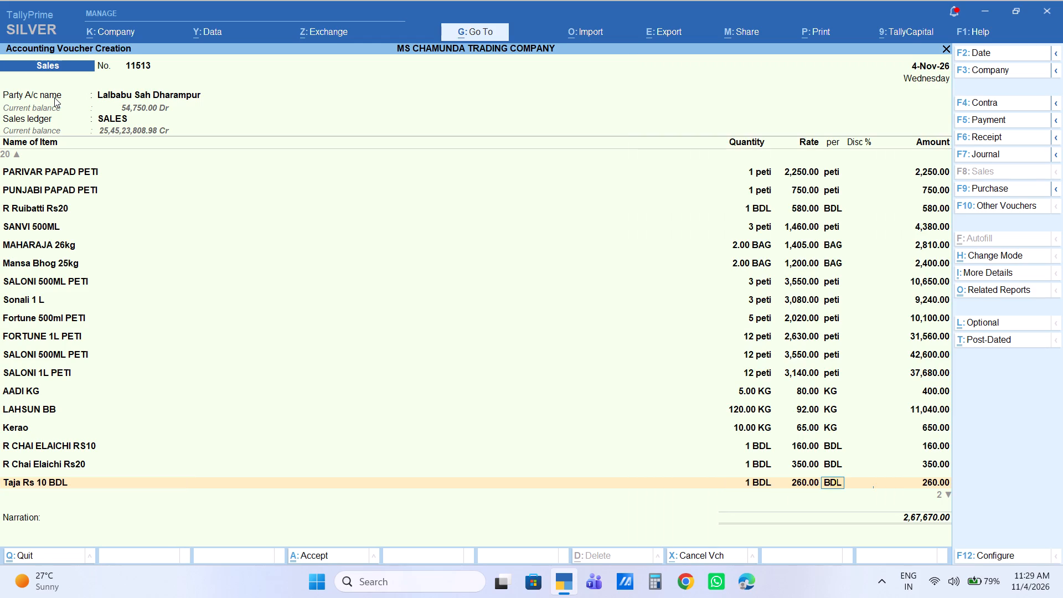
{"action": "key", "text": "Return"}
{"action": "key", "text": "Return"}
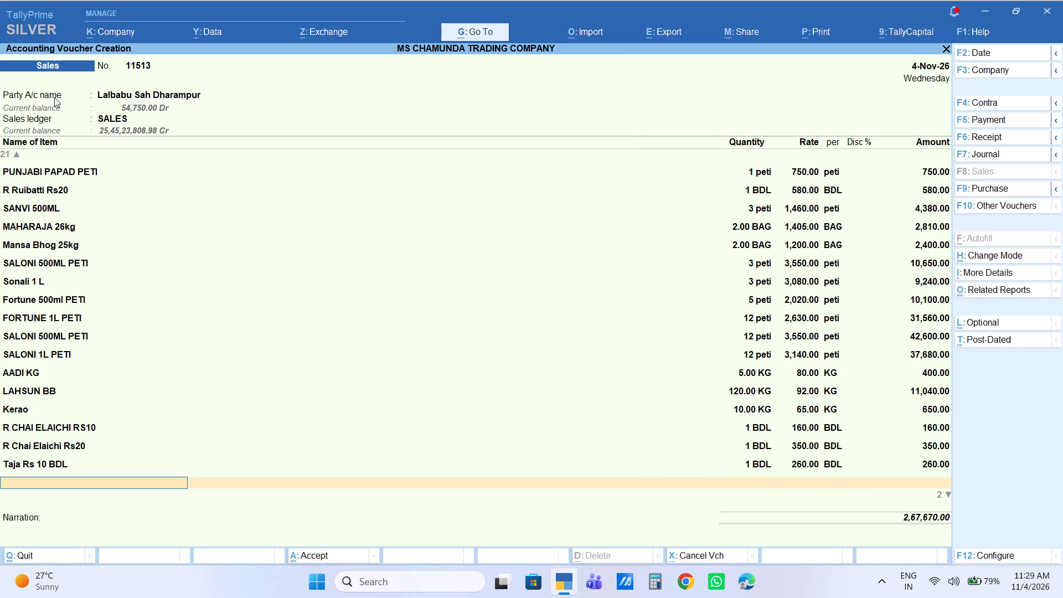
Add 25 PCS of Taja 100g Pc to the voucher at the default rate of 22.50 per piece.
{"action": "type", "text": "TAJA"}
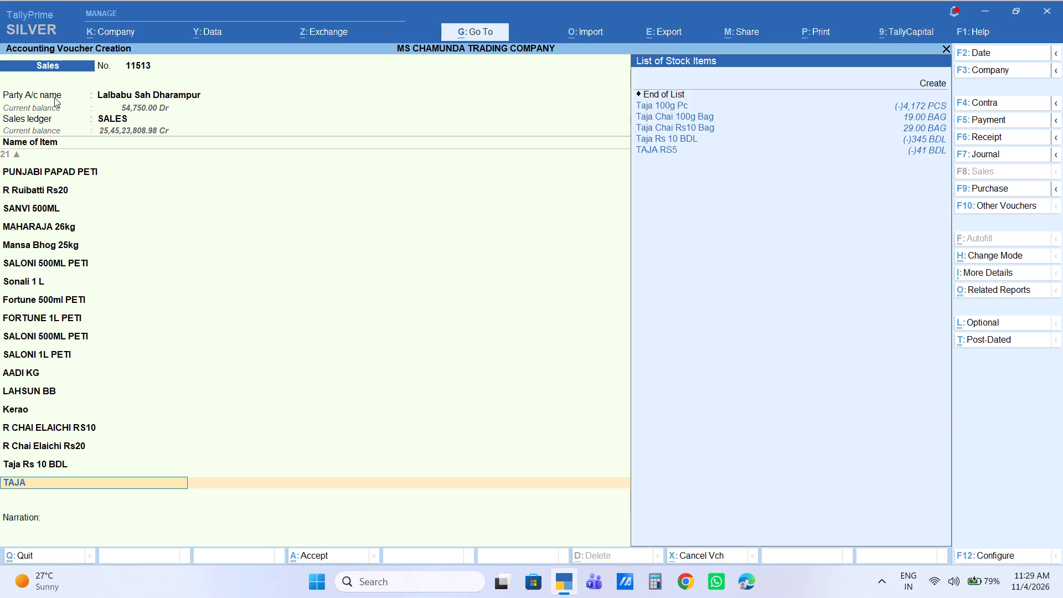
{"action": "key", "text": "Down"}
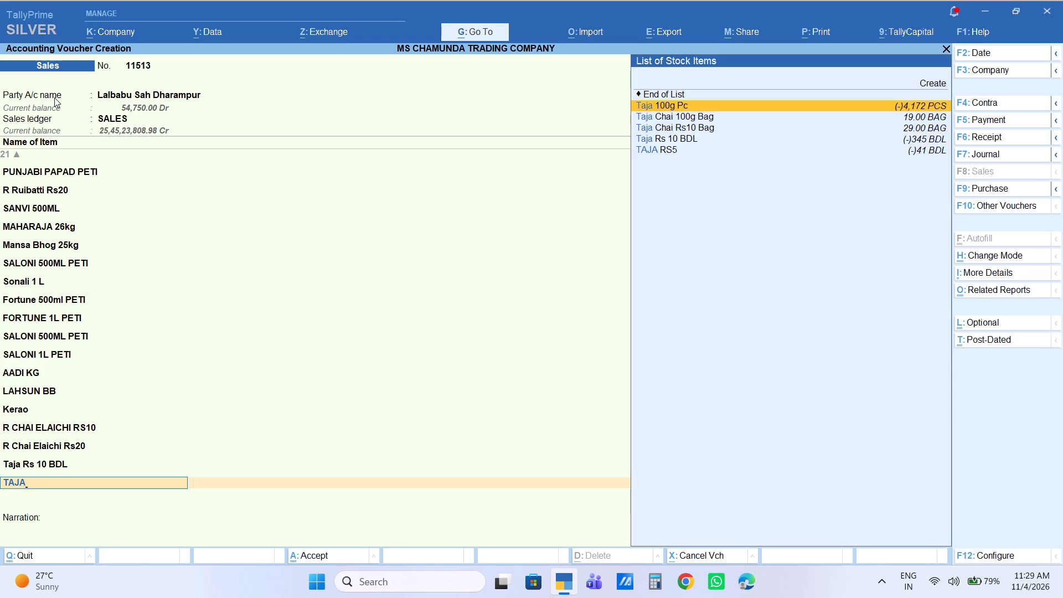
{"action": "key", "text": "Return"}
{"action": "type", "text": "25"}
{"action": "key", "text": "Return"}
{"action": "key", "text": "Return"}
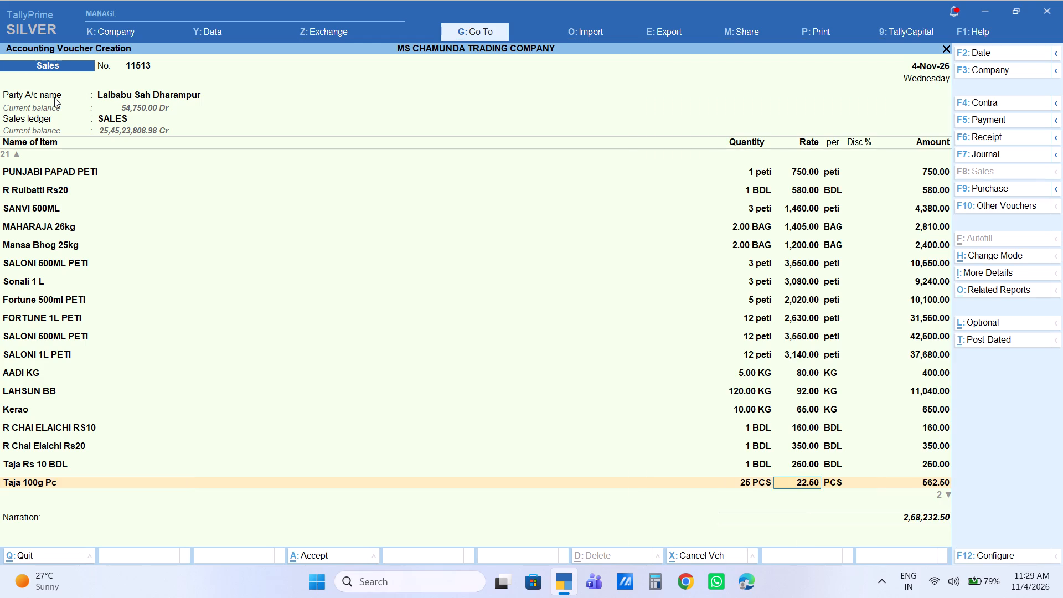
{"action": "key", "text": "Return"}
{"action": "key", "text": "Return"}
{"action": "key", "text": "Return"}
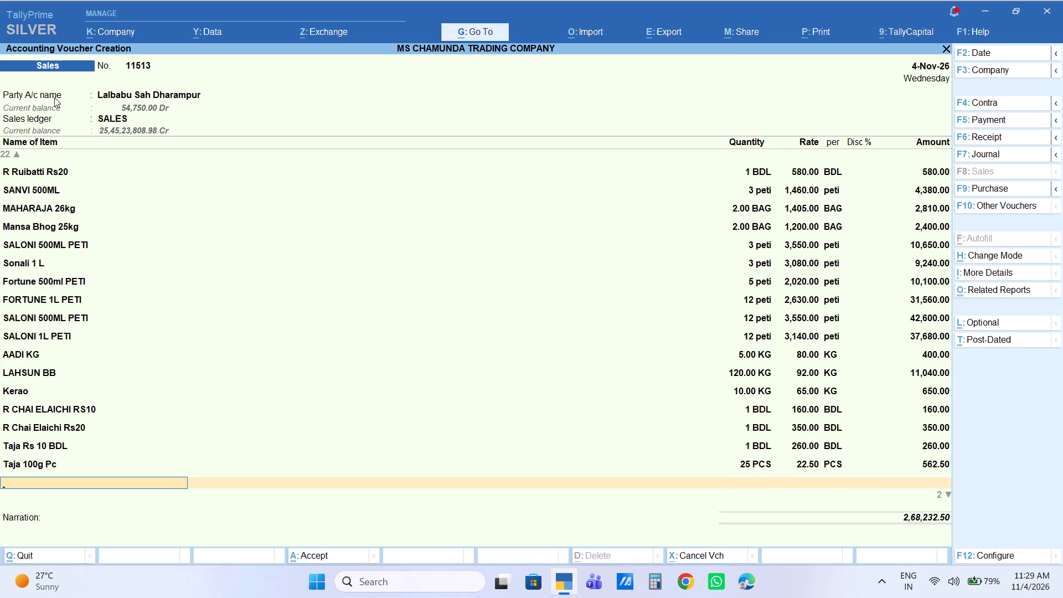
End the item list, leave the additional ledger and narration empty, and accept sales voucher 11513.
{"action": "key", "text": "Return"}
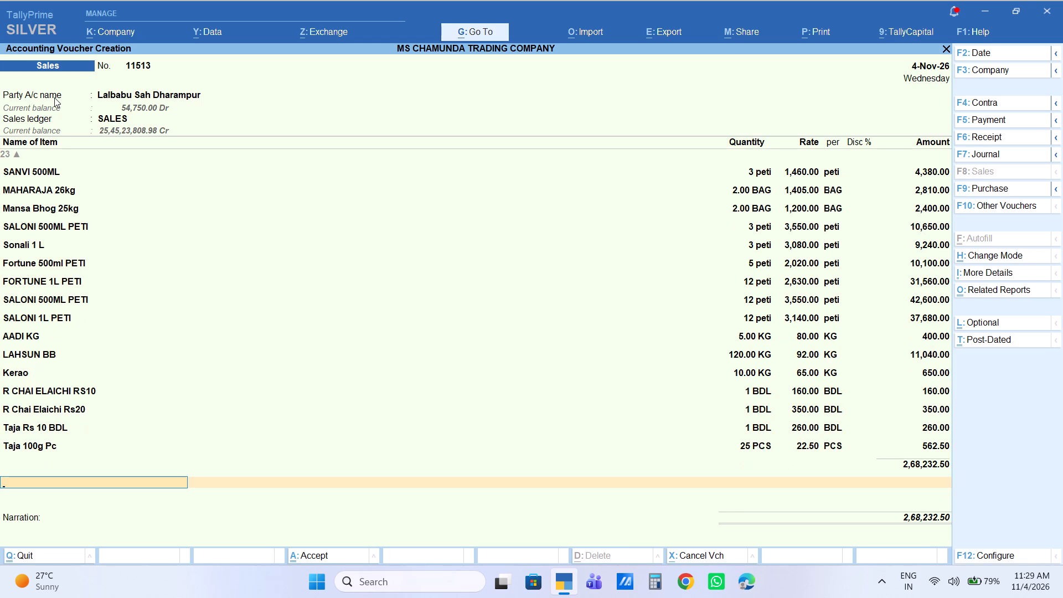
{"action": "key", "text": "Return"}
{"action": "key", "text": "Return"}
{"action": "key", "text": "Return"}
{"action": "key", "text": "Return"}
{"action": "key", "text": "Return"}
{"action": "key", "text": "Return"}
{"action": "key", "text": "Return"}
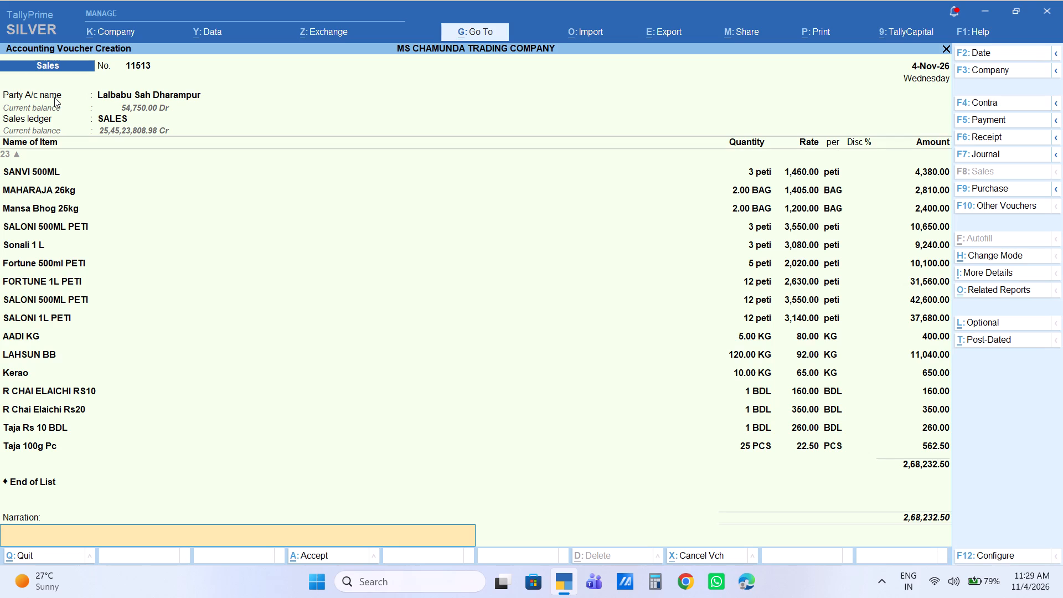
{"action": "key", "text": "Return"}
{"action": "key", "text": "Return"}
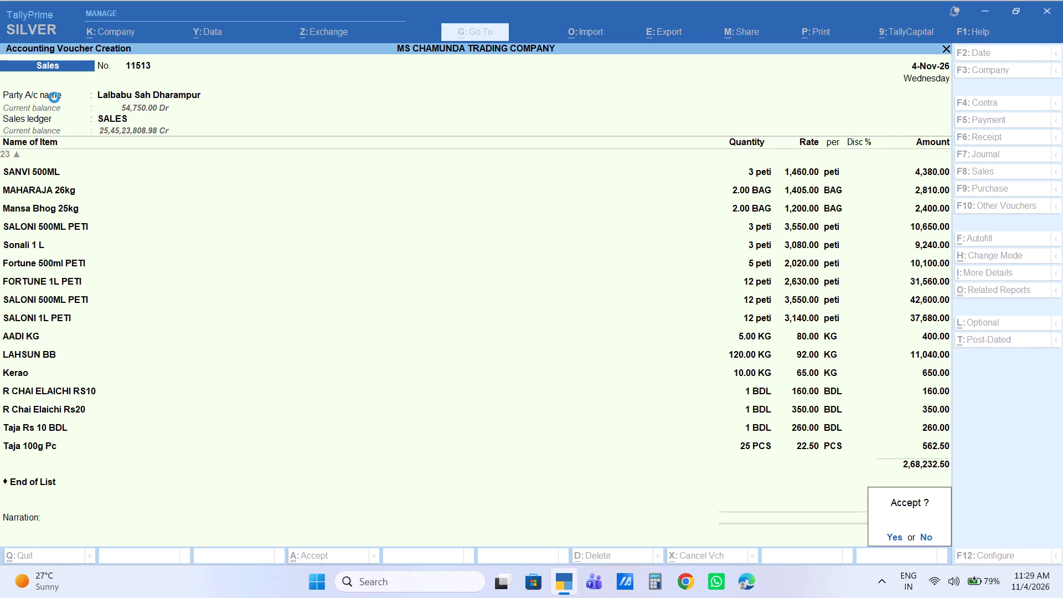
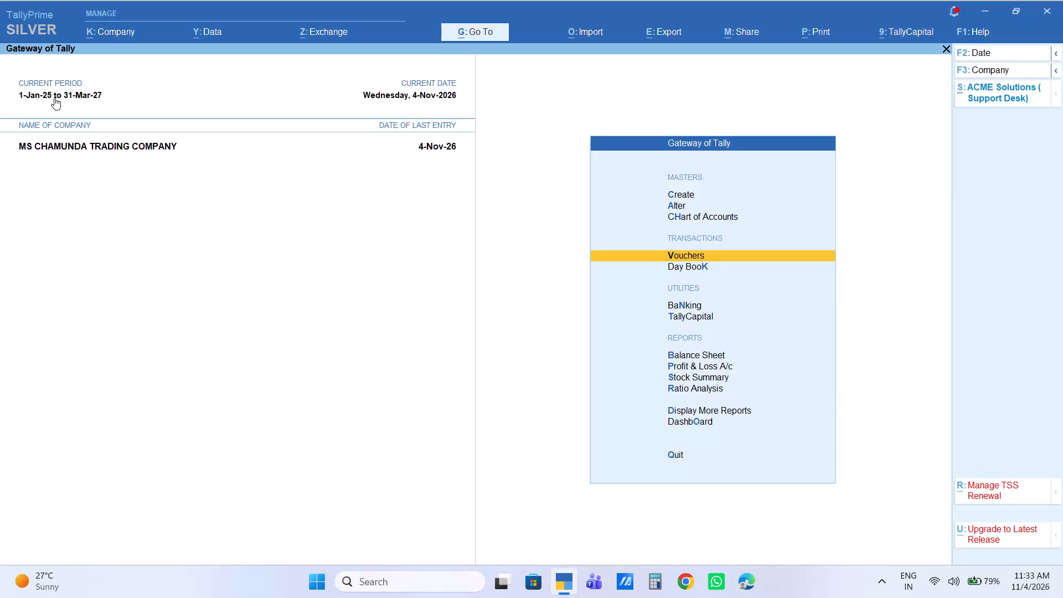
Start a new sales voucher with Cash as the party account and SALES as the sales ledger.
{"action": "key", "text": "Return"}
{"action": "type", "text": "CAS"}
{"action": "key", "text": "Return"}
{"action": "key", "text": "Return"}
{"action": "key", "text": "Return"}
{"action": "key", "text": "Return"}
{"action": "key", "text": "Return"}
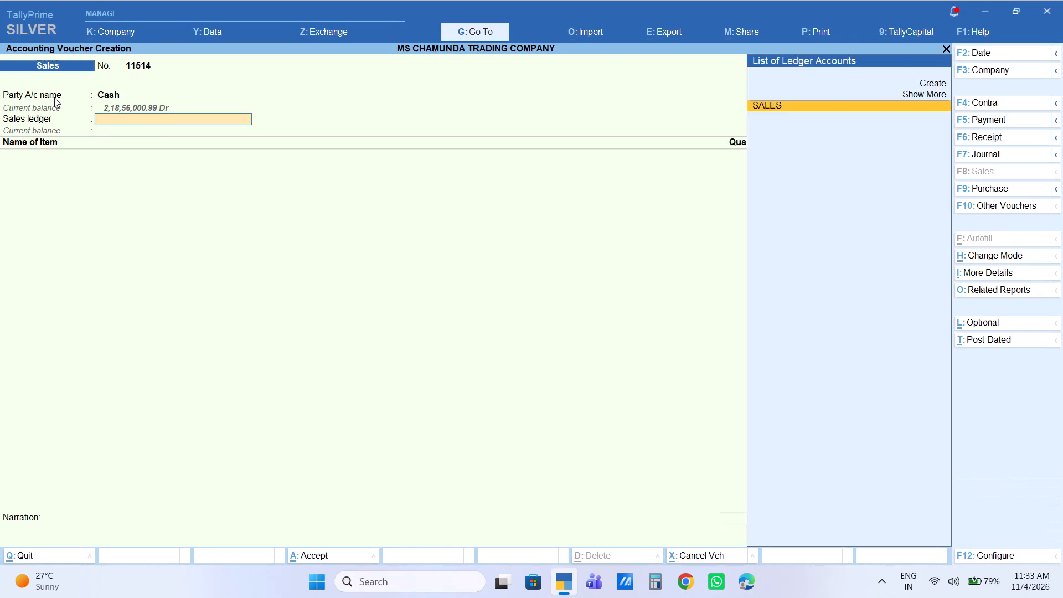
{"action": "key", "text": "Return"}
Add 2 jhola of Sooji 200G to the voucher and set the line amount to 1,100.
{"action": "type", "text": "SOOJI"}
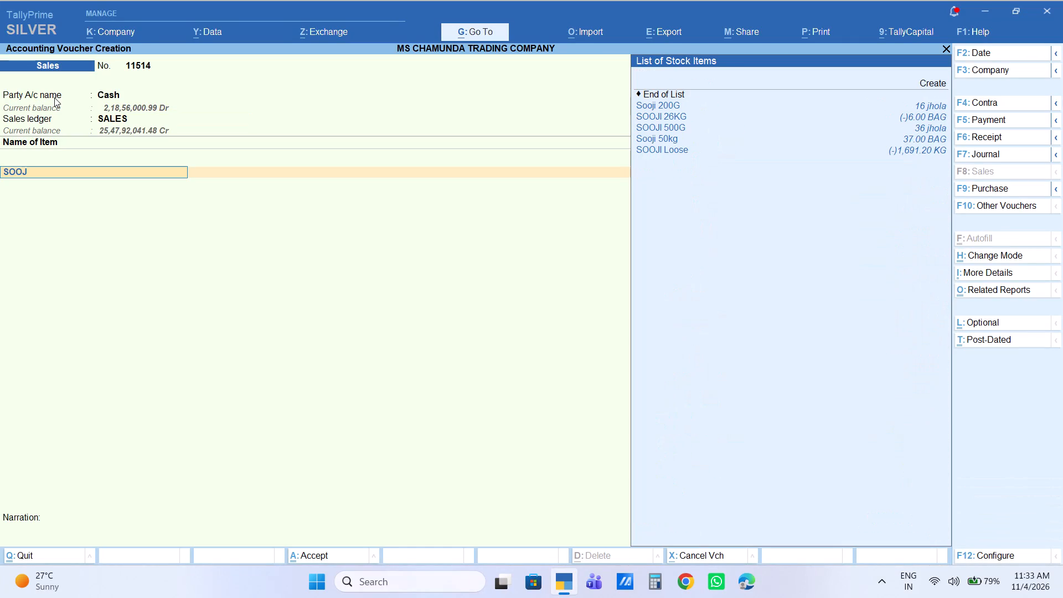
{"action": "key", "text": "Down"}
{"action": "key", "text": "Down"}
{"action": "key", "text": "Down"}
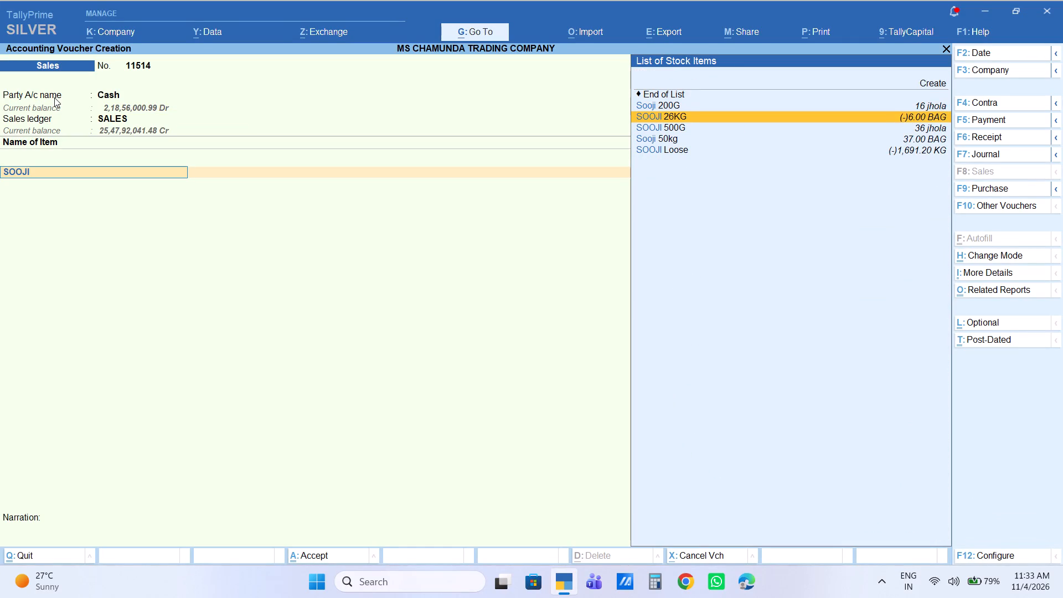
{"action": "key", "text": "Up"}
{"action": "key", "text": "Up"}
{"action": "key", "text": "Return"}
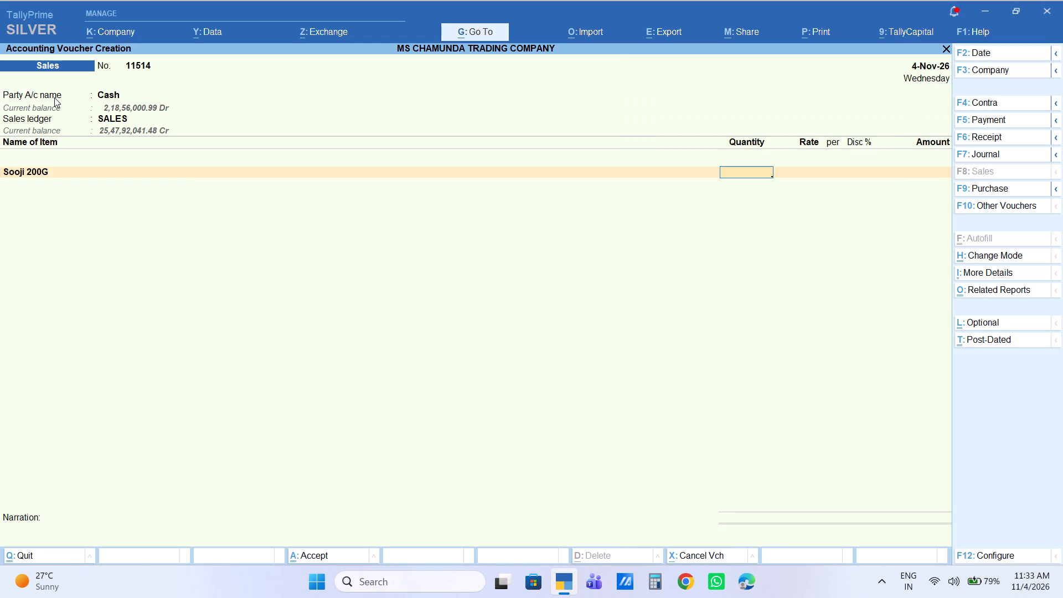
{"action": "key", "text": "2"}
{"action": "key", "text": "Return"}
{"action": "key", "text": "Return"}
{"action": "key", "text": "Return"}
{"action": "key", "text": "Return"}
{"action": "key", "text": "Return"}
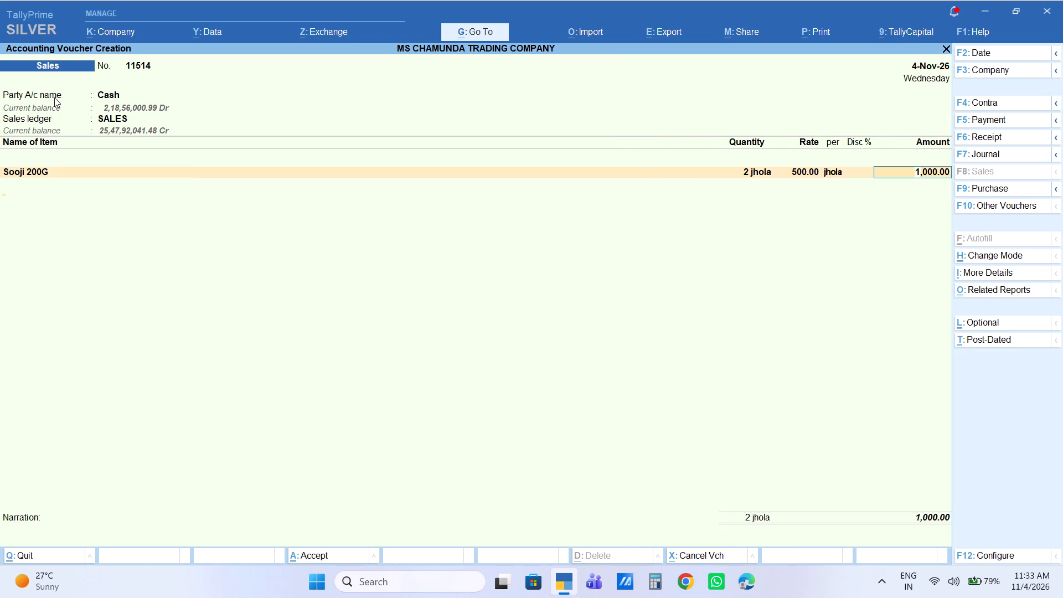
{"action": "key", "text": "BackSpace"}
{"action": "type", "text": "1100"}
{"action": "key", "text": "Return"}
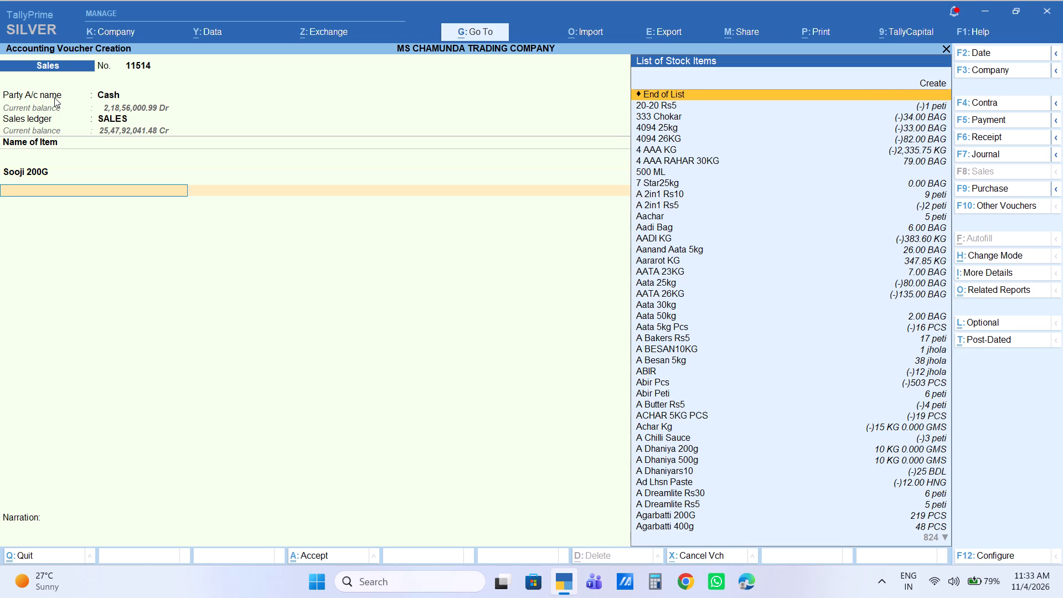
Add 1 jhola of SOOJI 500G to the voucher and set the line amount to 500.
{"action": "type", "text": "SOJI"}
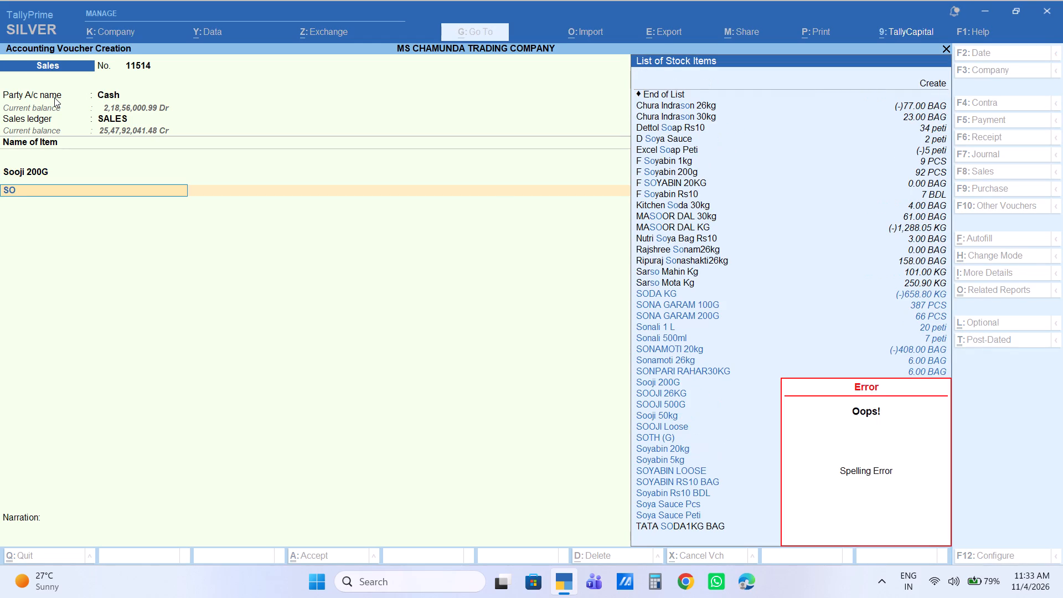
{"action": "key", "text": "equal"}
{"action": "key", "text": "BackSpace"}
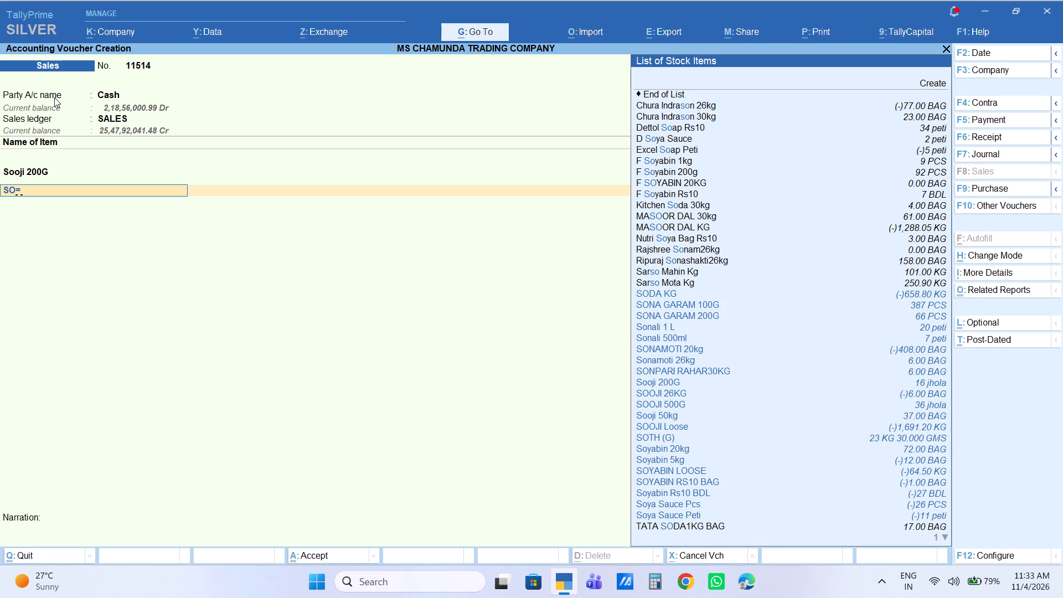
{"action": "type", "text": "OJI"}
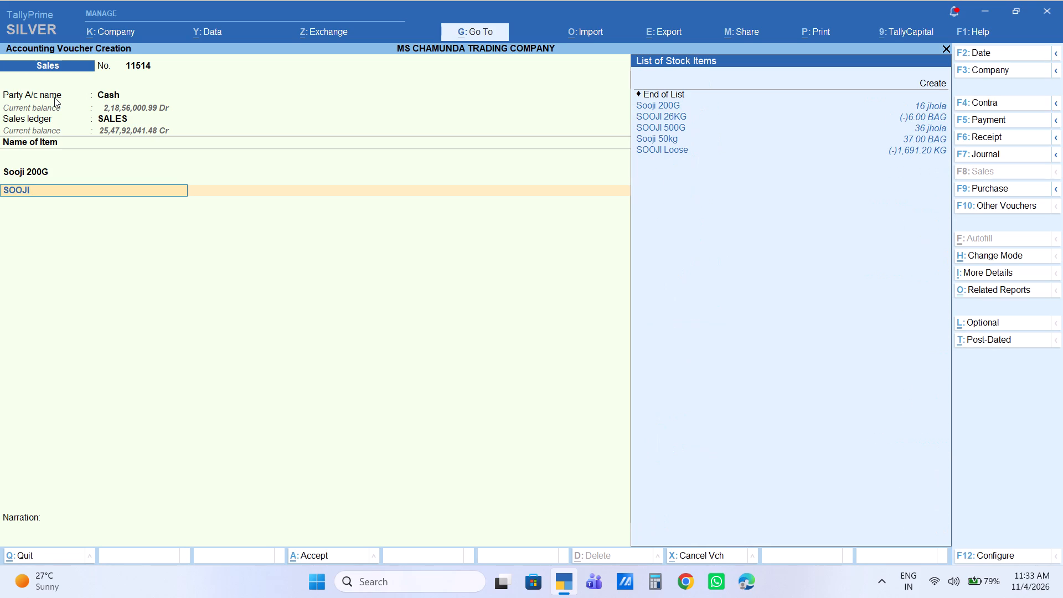
{"action": "type", "text": "50"}
{"action": "key", "text": "Down"}
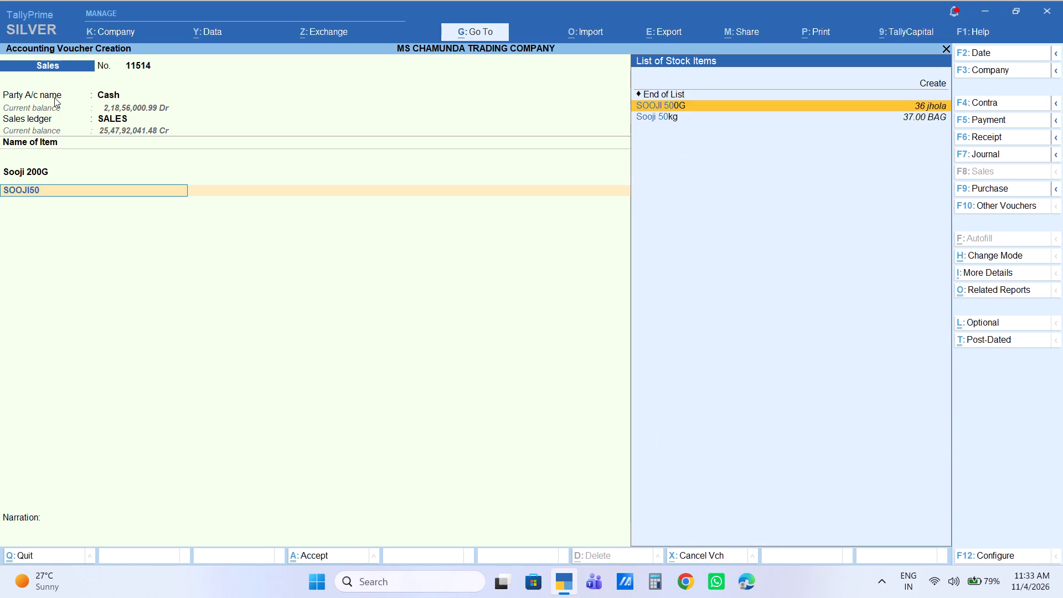
{"action": "key", "text": "Return"}
{"action": "key", "text": "1"}
{"action": "key", "text": "Return"}
{"action": "key", "text": "Return"}
{"action": "key", "text": "Return"}
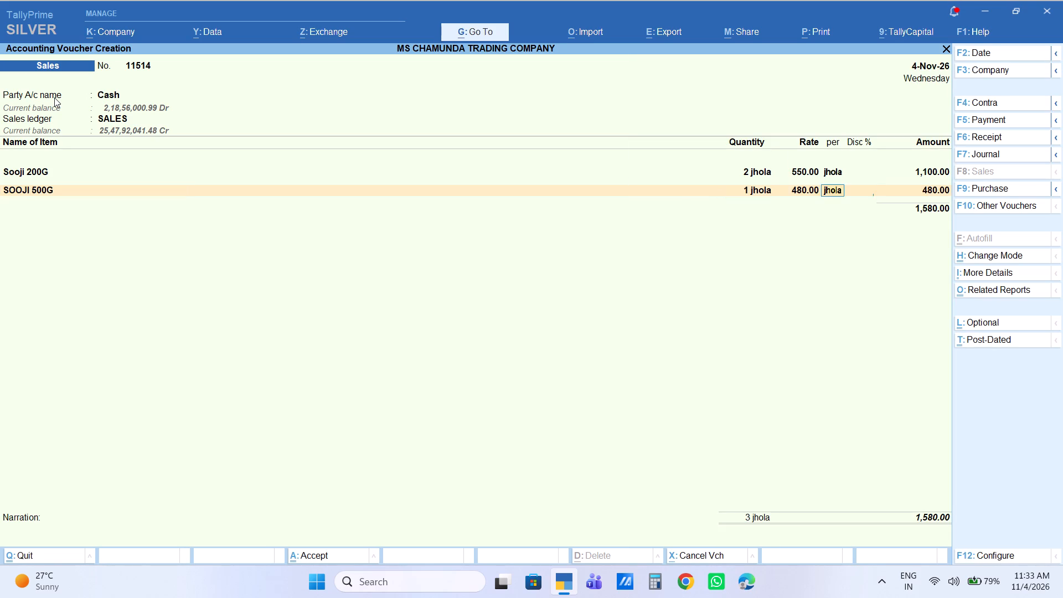
{"action": "key", "text": "Return"}
{"action": "type", "text": "500"}
{"action": "key", "text": "Return"}
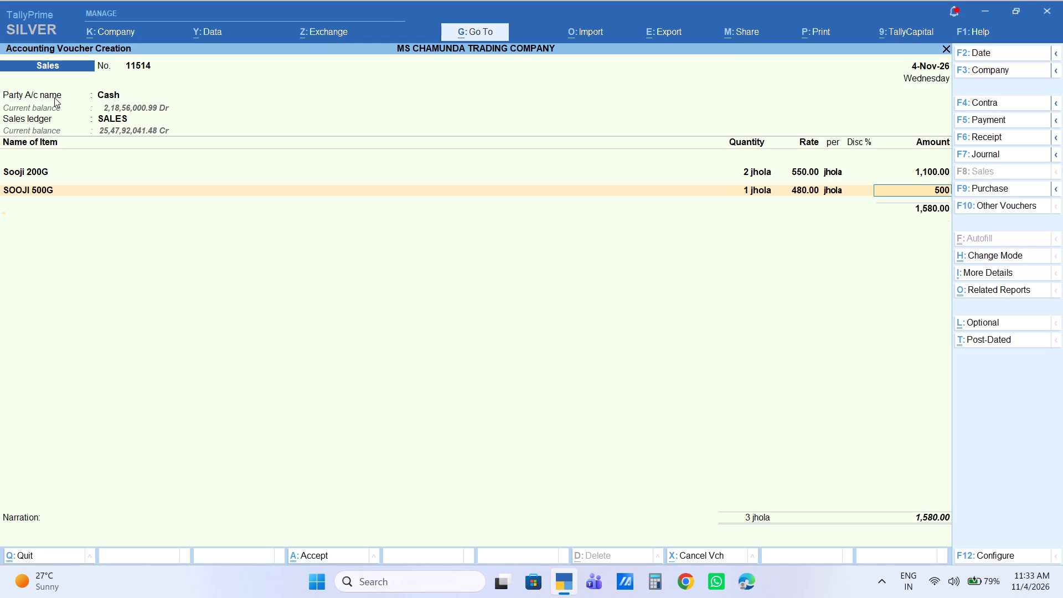
Add 1 BDL of R Meat Rs5 BDL to the voucher at the default rate of 190 per BDL.
{"action": "type", "text": "R MEA"}
{"action": "key", "text": "Down"}
{"action": "key", "text": "Down"}
{"action": "key", "text": "Down"}
{"action": "key", "text": "Down"}
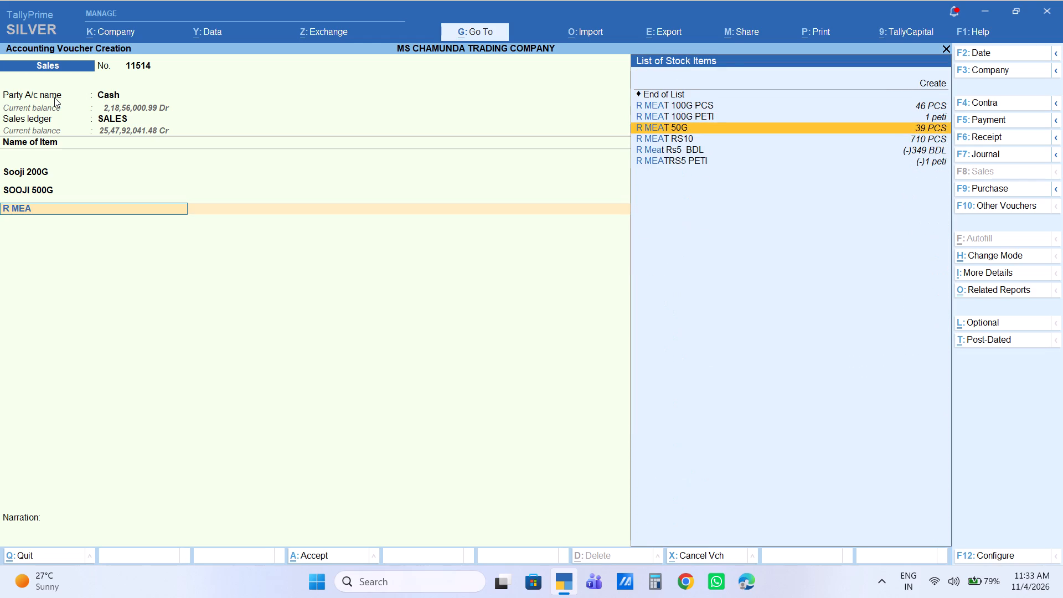
{"action": "key", "text": "Down"}
{"action": "key", "text": "Return"}
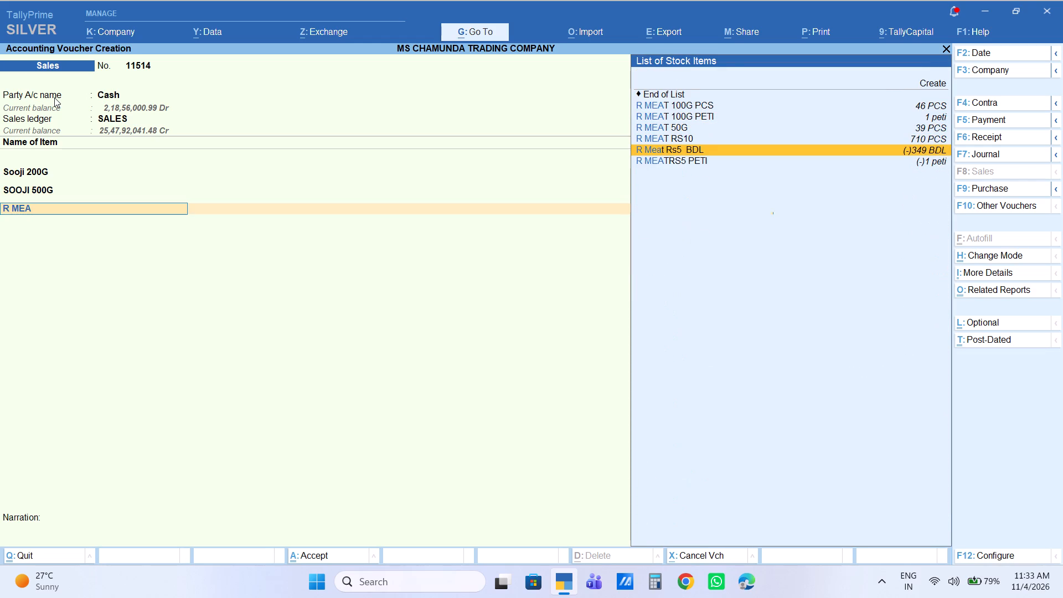
{"action": "key", "text": "1"}
{"action": "key", "text": "Return"}
{"action": "key", "text": "Return"}
{"action": "key", "text": "Return"}
{"action": "key", "text": "Return"}
{"action": "key", "text": "Return"}
End the item list, leave the additional ledger and narration empty, and accept sales voucher 11514.
{"action": "key", "text": "Return"}
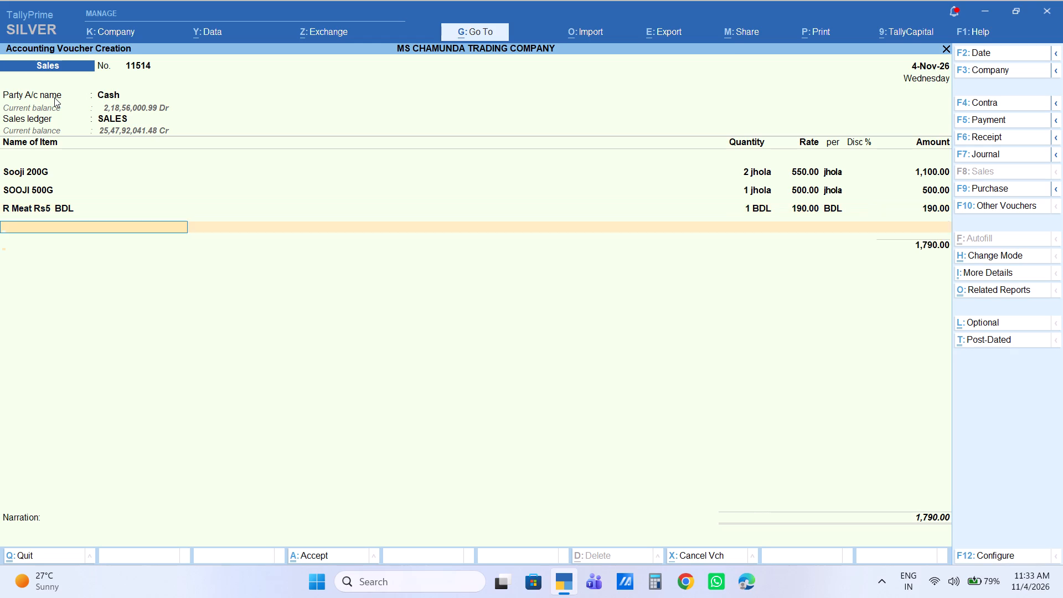
{"action": "key", "text": "Return"}
{"action": "key", "text": "Return"}
{"action": "key", "text": "Return"}
{"action": "key", "text": "Return"}
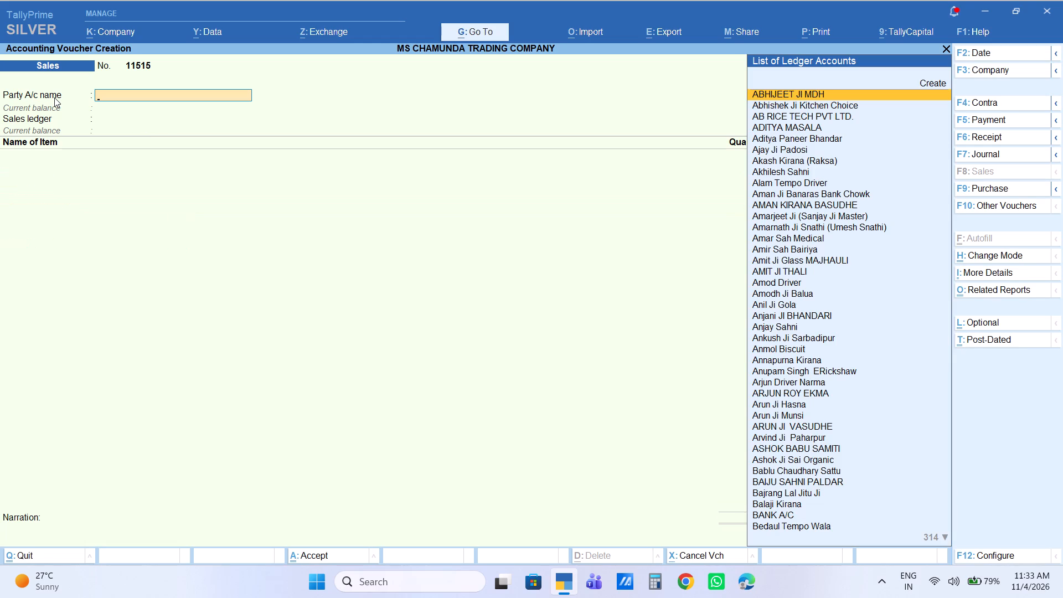
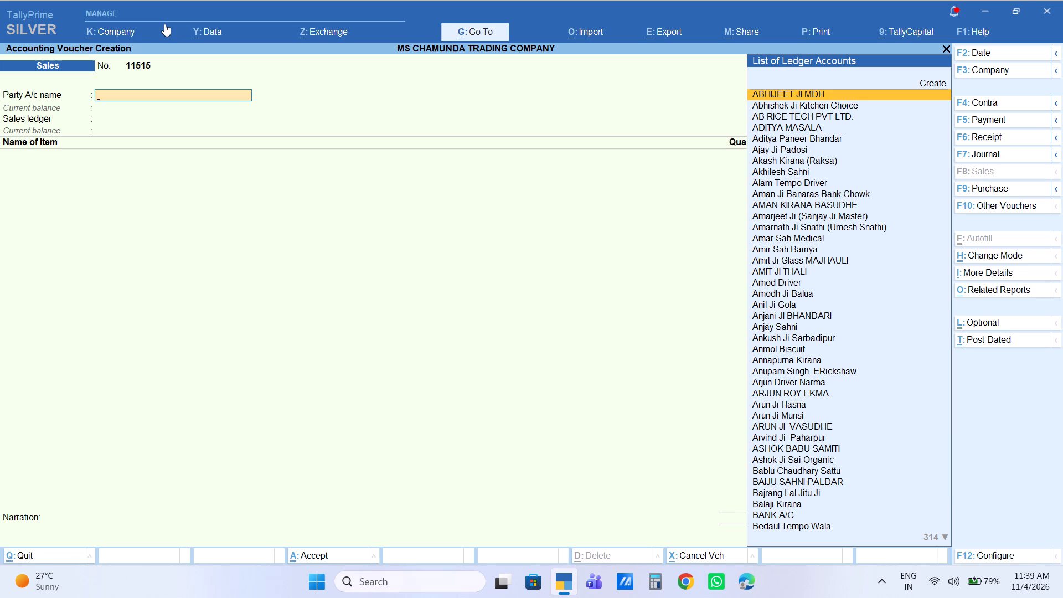
Select the Chandan customer ledger for Bazar Samiti as the party of sales voucher 11515 and keep its default buyer details.
{"action": "key", "text": "c"}
{"action": "type", "text": "HANDA"}
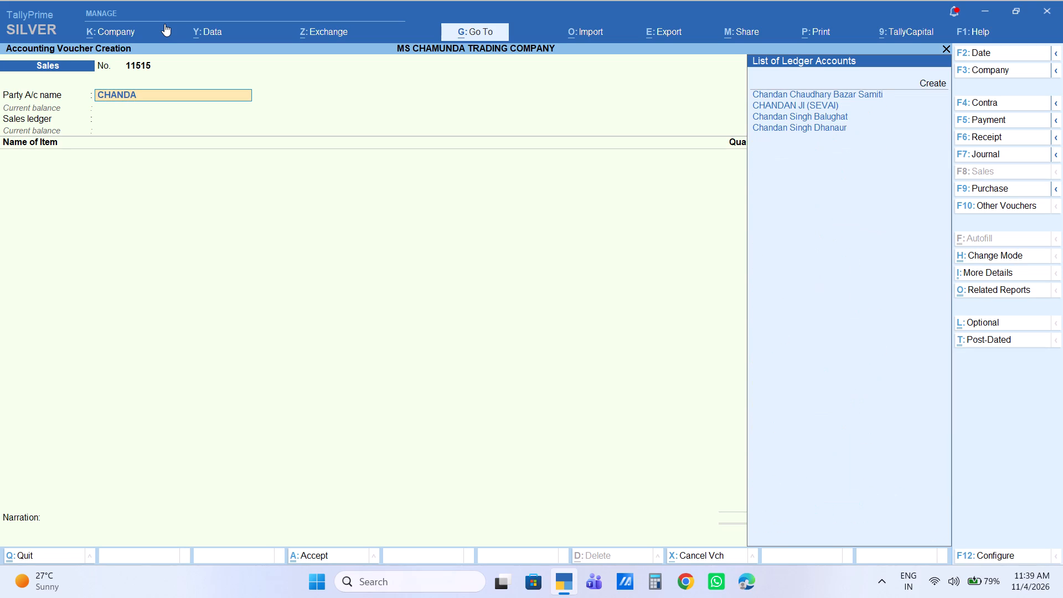
{"action": "key", "text": "Down"}
{"action": "key", "text": "Return"}
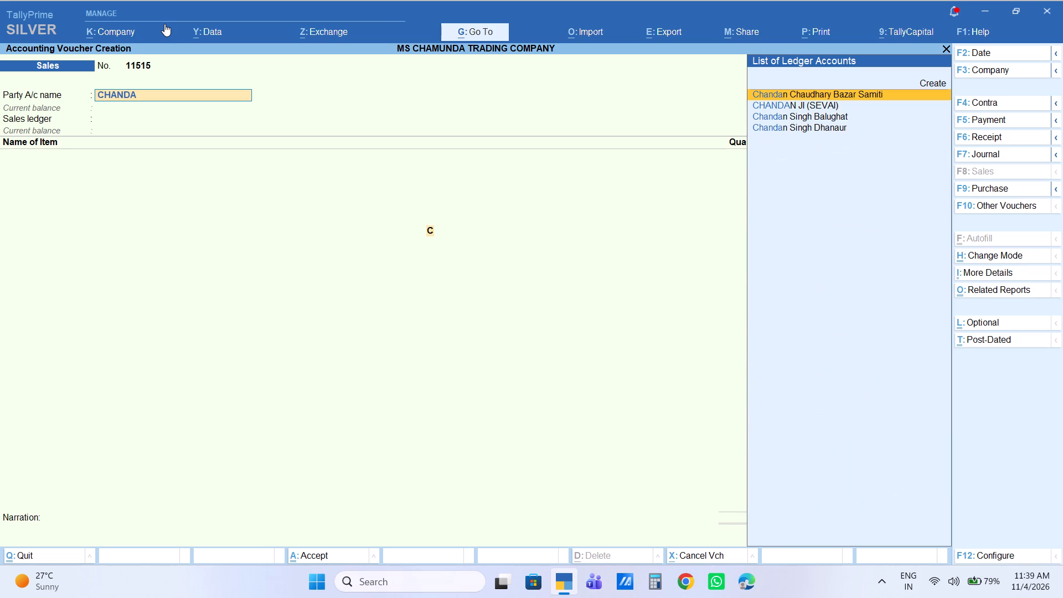
{"action": "key", "text": "Return"}
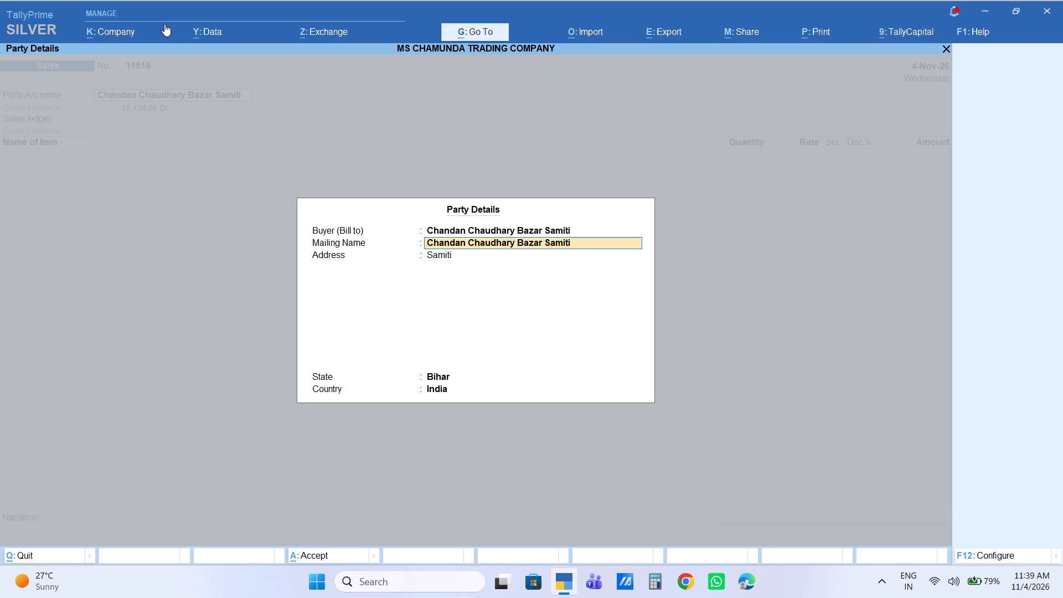
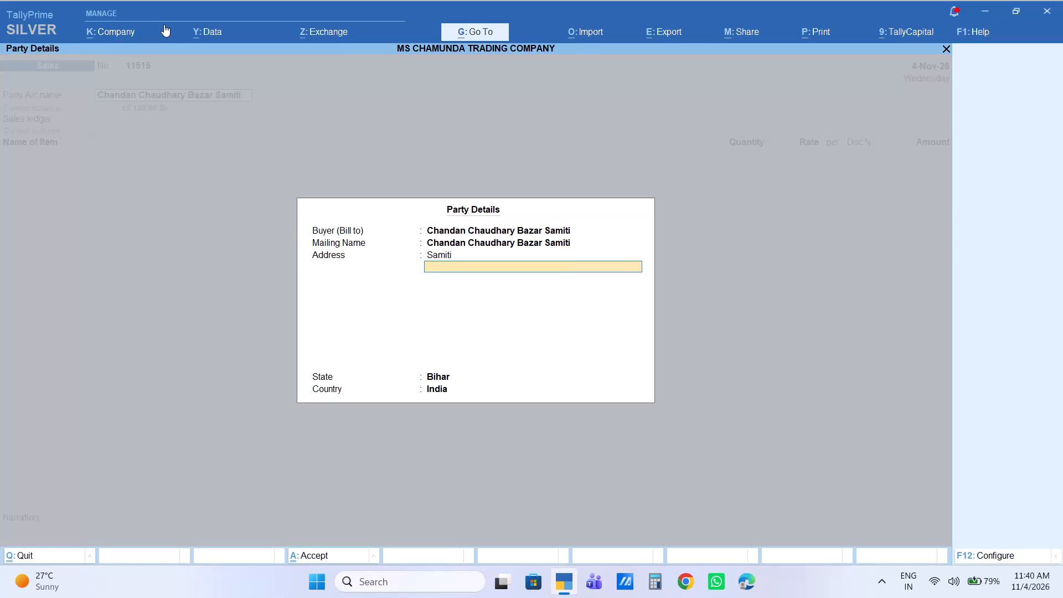
Accept the remaining default buyer details and keep SALES as the sales ledger of voucher 11515.
{"action": "key", "text": "Return"}
{"action": "key", "text": "Return"}
{"action": "key", "text": "Return"}
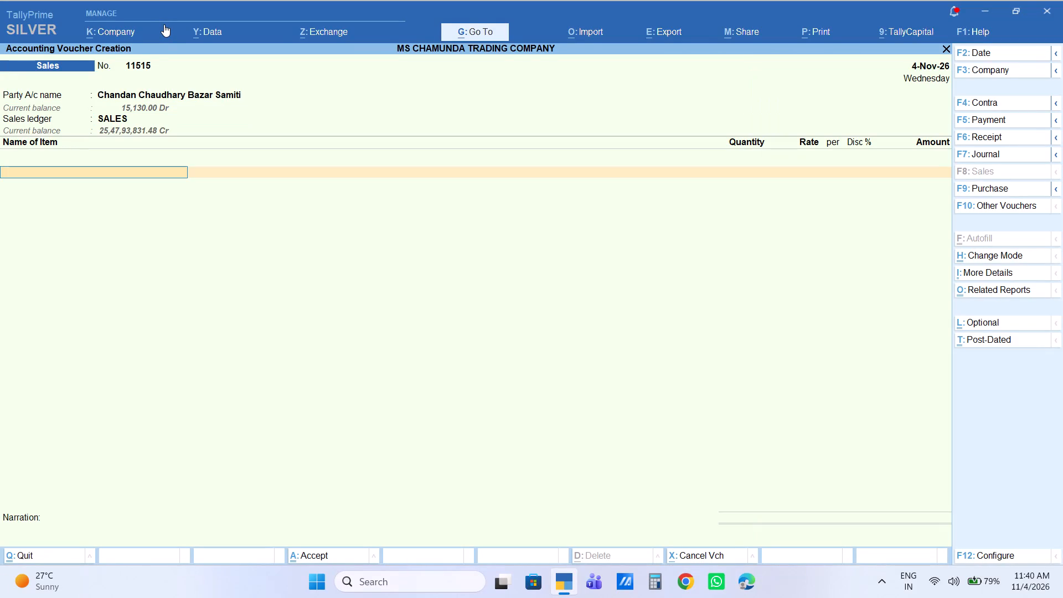
Add 1 bag of CHINI SF 50kg to the sales voucher with an amount of 3,300.
{"action": "type", "text": "SF"}
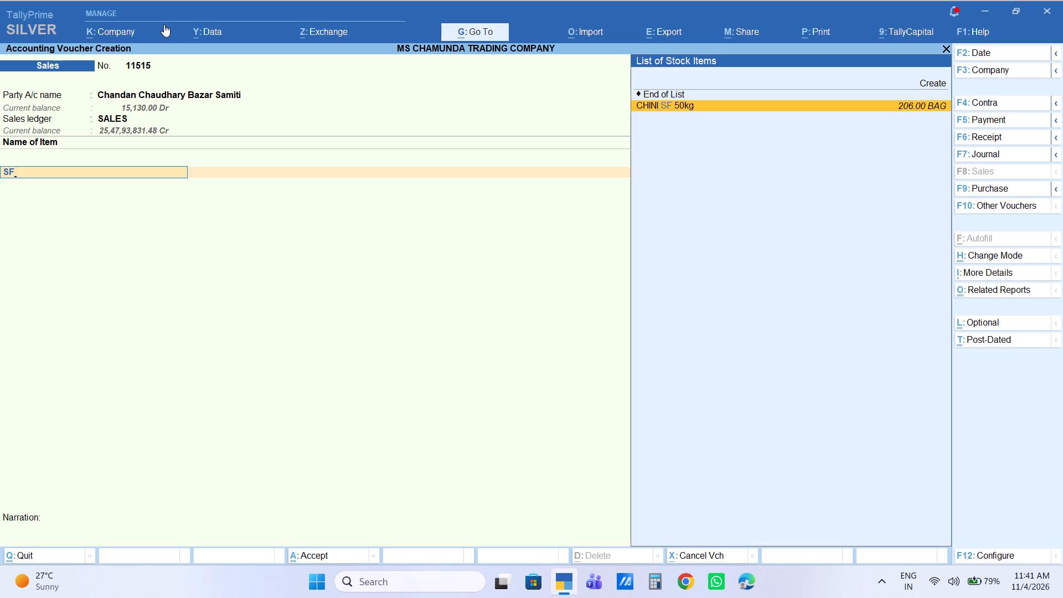
{"action": "key", "text": "Return"}
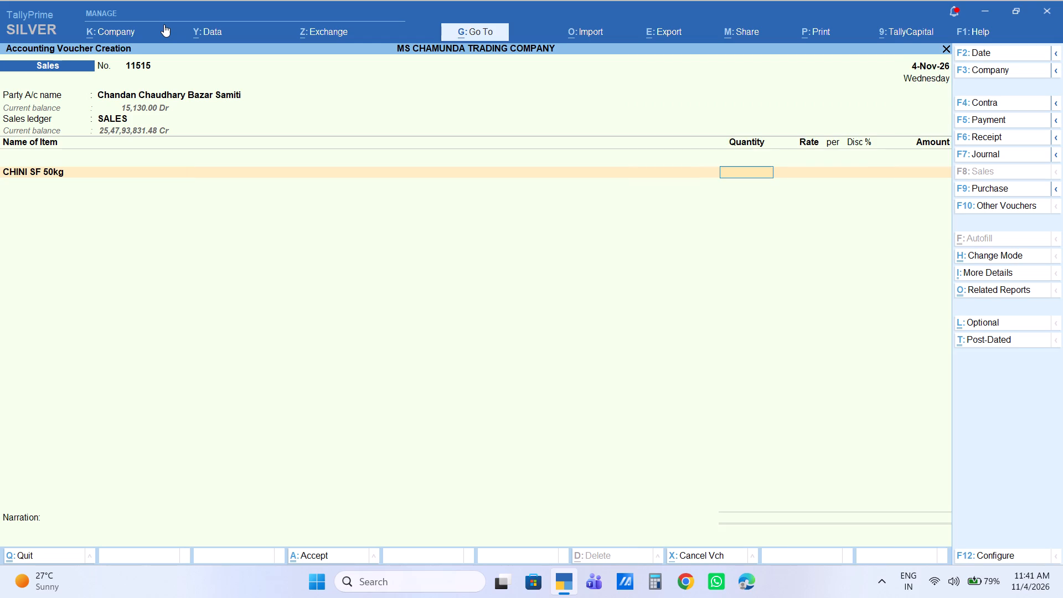
{"action": "key", "text": "1"}
{"action": "key", "text": "Return"}
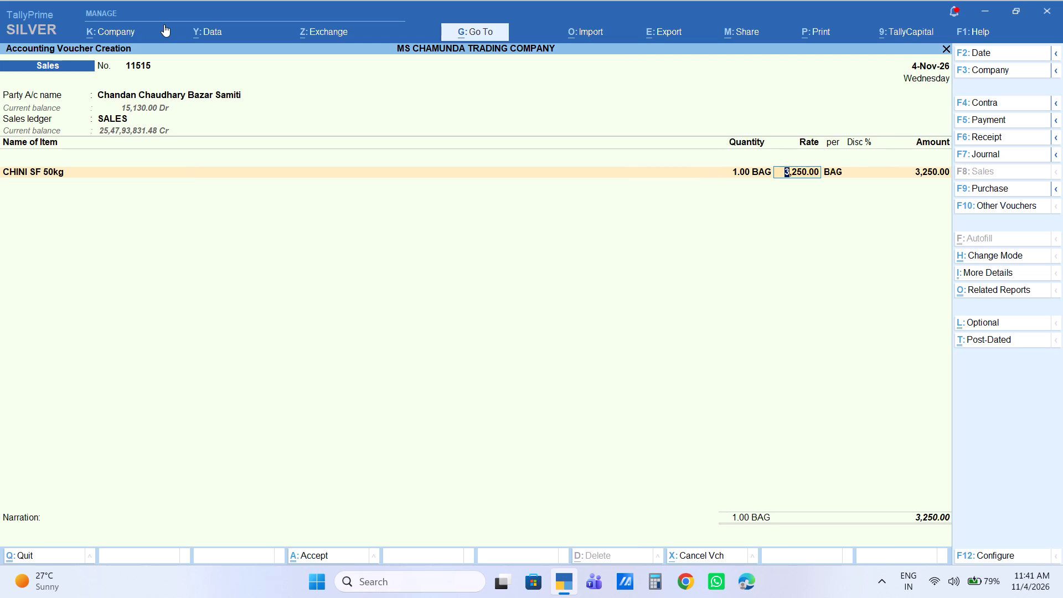
{"action": "key", "text": "Return"}
{"action": "key", "text": "Return"}
{"action": "key", "text": "Return"}
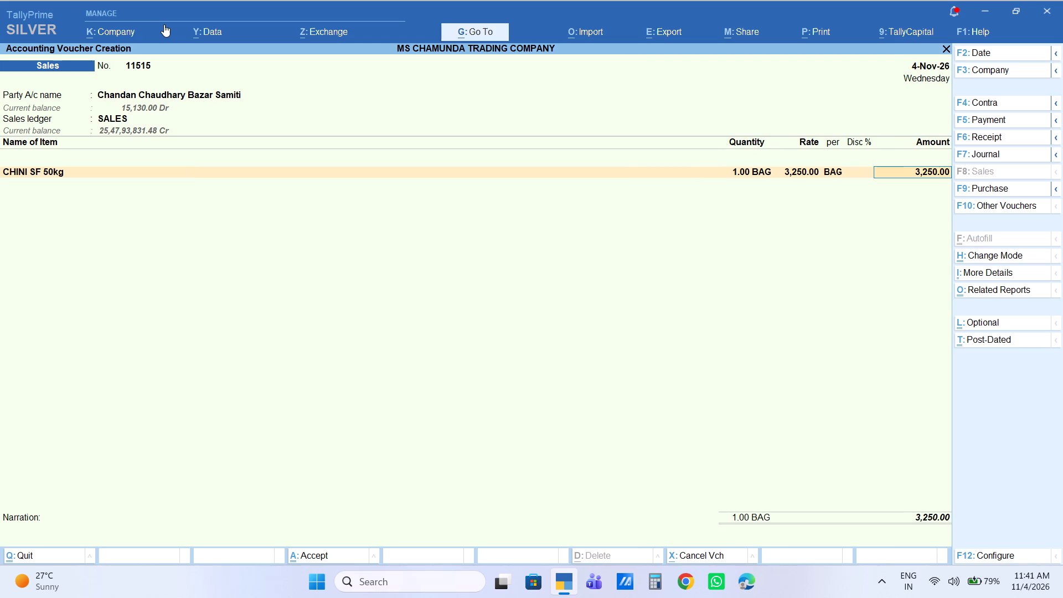
{"action": "type", "text": "3300"}
{"action": "key", "text": "Return"}
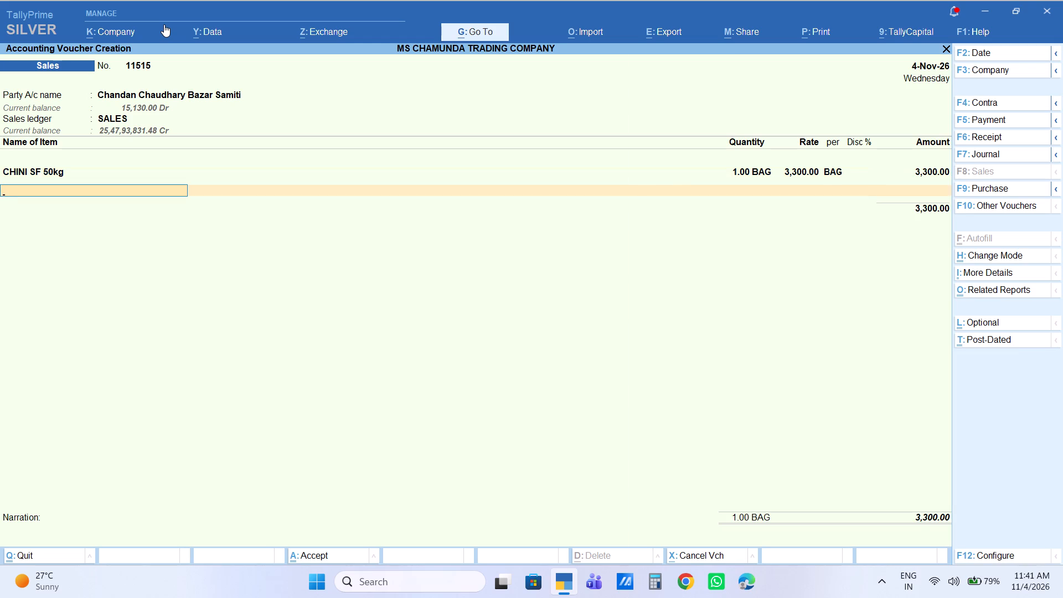
Add 2 bags of Aata 25kg to the voucher with an amount of 1,630.
{"action": "type", "text": "AATA25"}
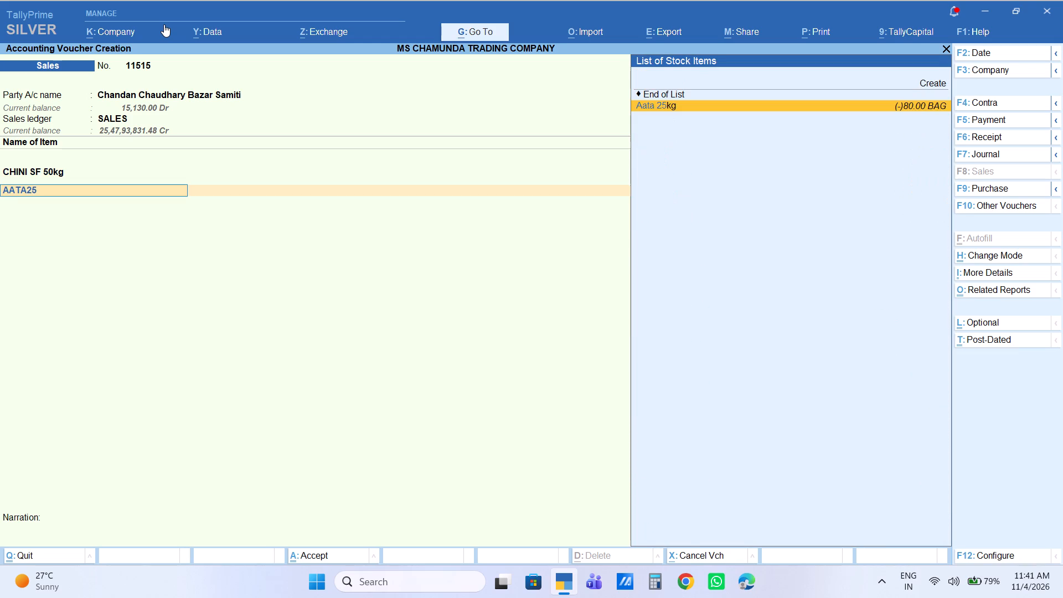
{"action": "key", "text": "Return"}
{"action": "key", "text": "2"}
{"action": "key", "text": "Return"}
{"action": "key", "text": "Return"}
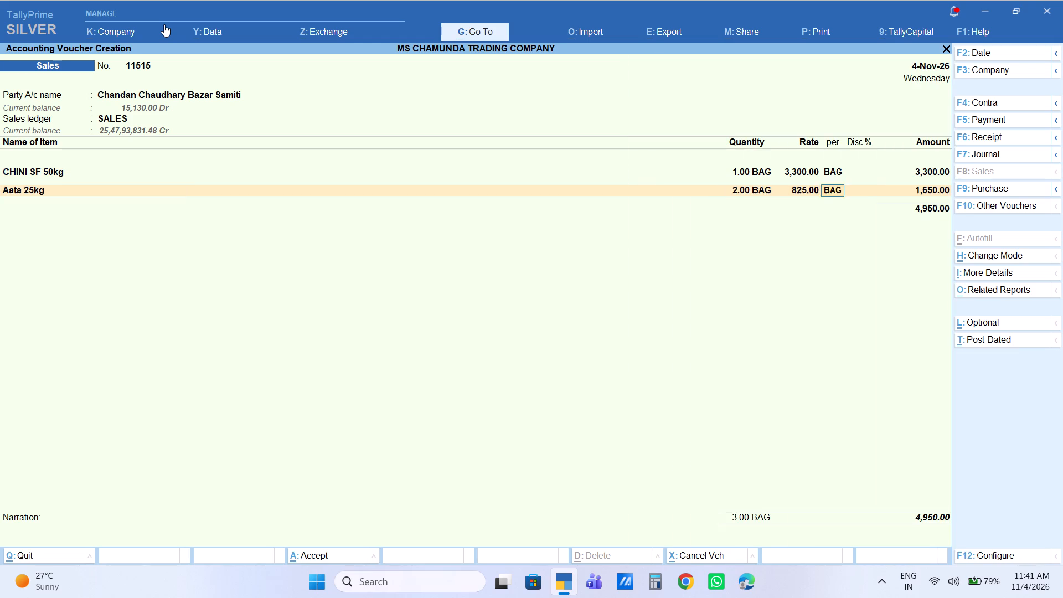
{"action": "key", "text": "Return"}
{"action": "key", "text": "Return"}
{"action": "type", "text": "1630\\"}
{"action": "key", "text": "Return"}
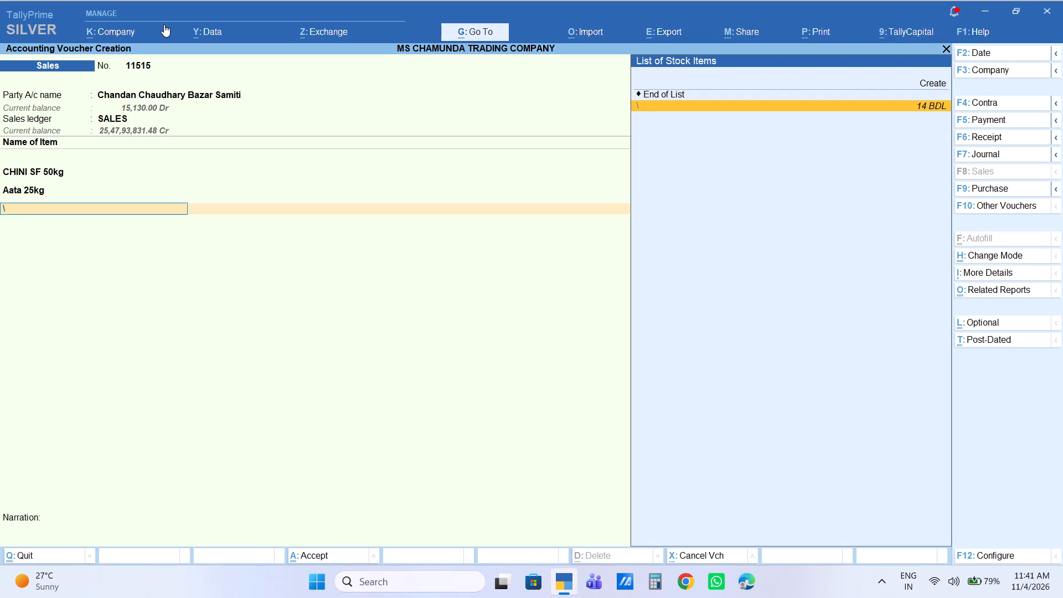
{"action": "key", "text": "BackSpace"}
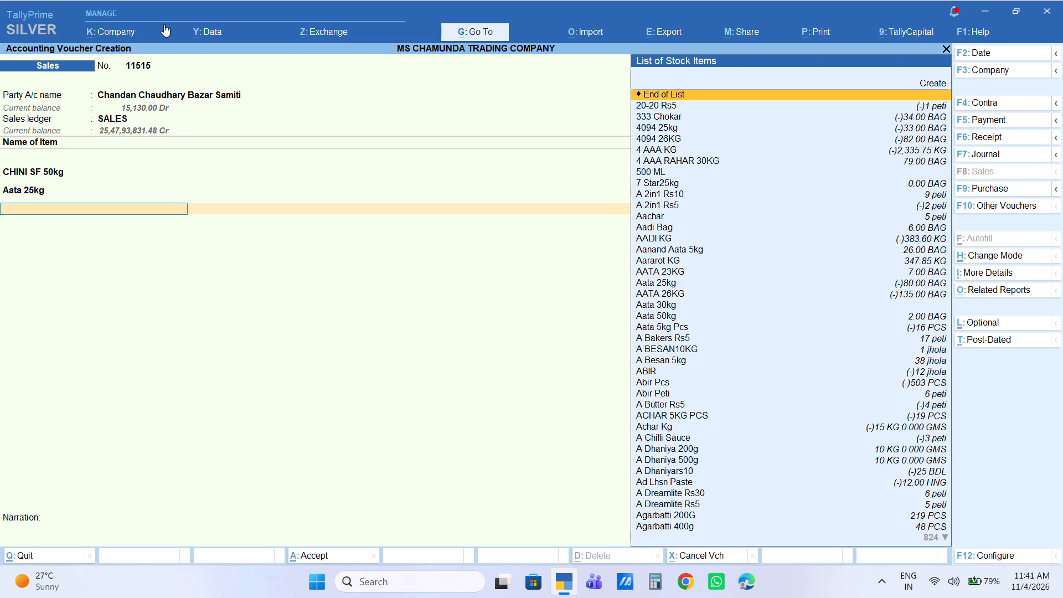
Add 1 peti of DALDA 1kg to the voucher with an amount of 2,280.
{"action": "type", "text": "DALDA"}
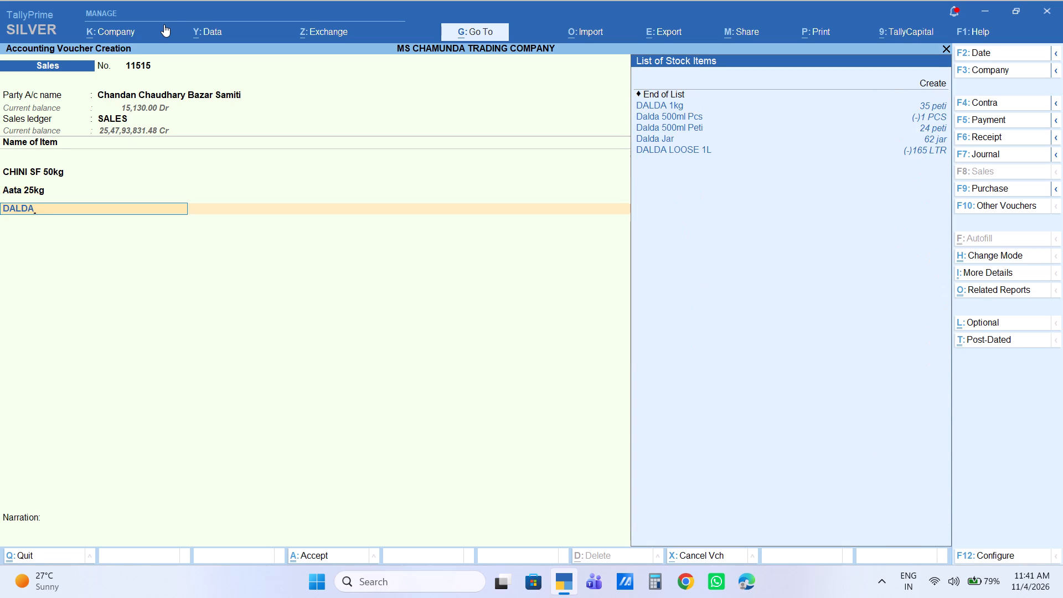
{"action": "key", "text": "Down"}
{"action": "key", "text": "Return"}
{"action": "key", "text": "1"}
{"action": "key", "text": "Return"}
{"action": "key", "text": "Return"}
{"action": "key", "text": "Return"}
{"action": "key", "text": "Return"}
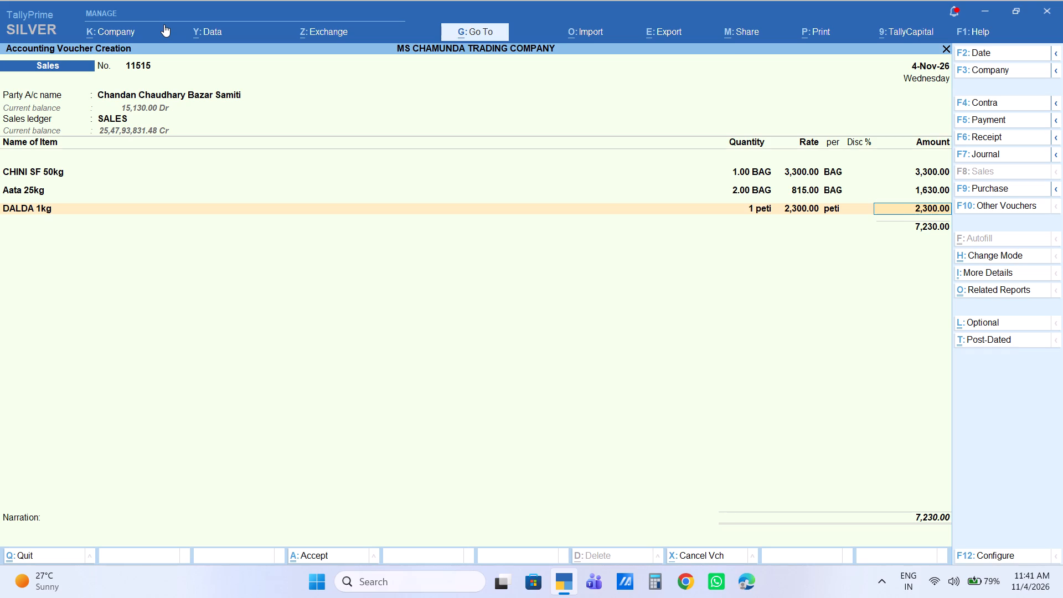
{"action": "type", "text": "2280"}
{"action": "key", "text": "Return"}
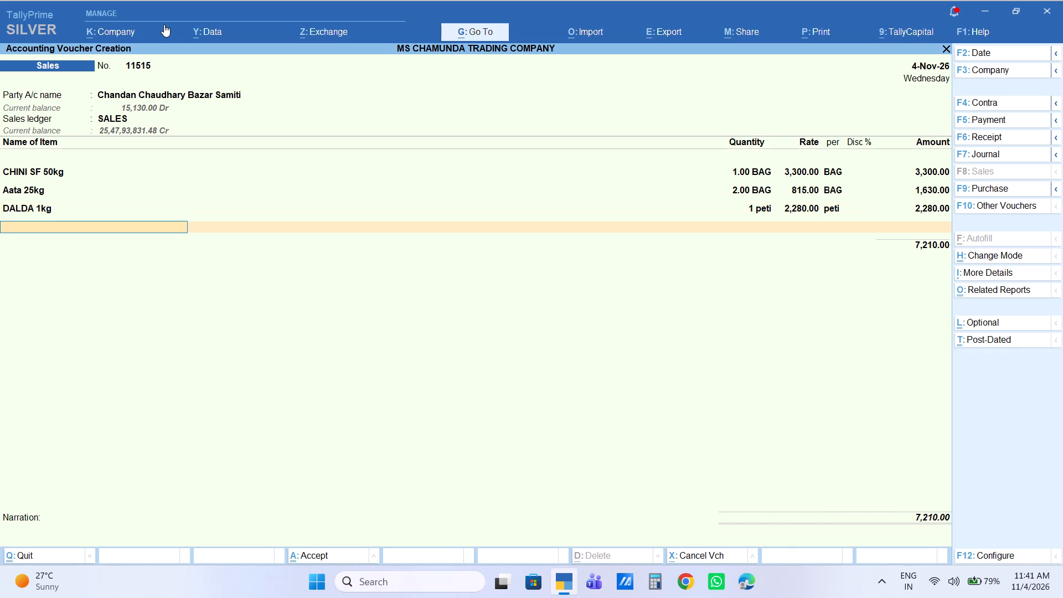
Add 1 peti of FORTUNE 1L PETI to the voucher with an amount of 2,640.
{"action": "type", "text": "FORT"}
{"action": "key", "text": "Down"}
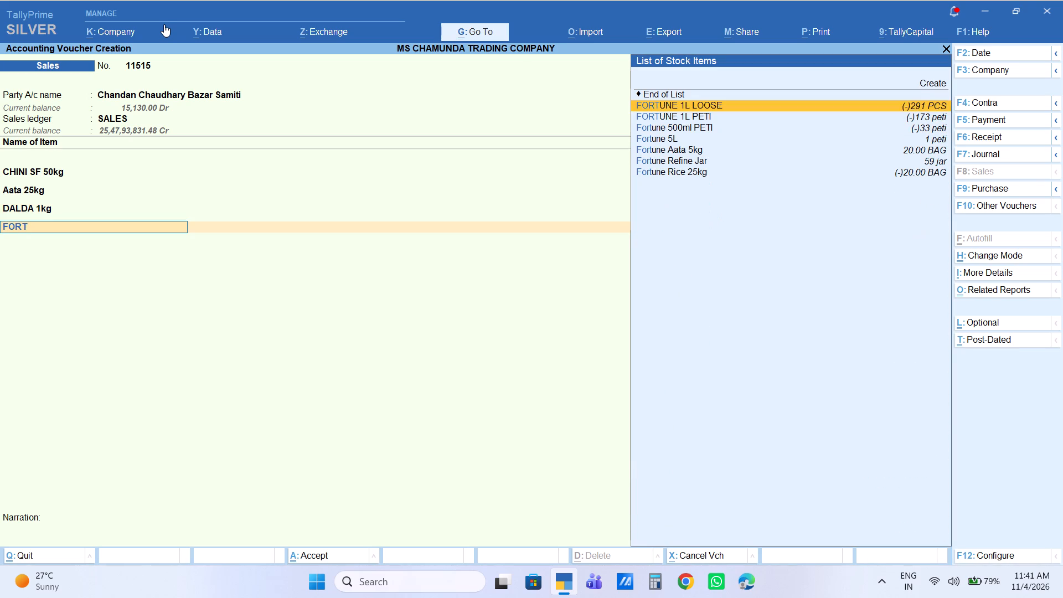
{"action": "key", "text": "Down"}
{"action": "key", "text": "Return"}
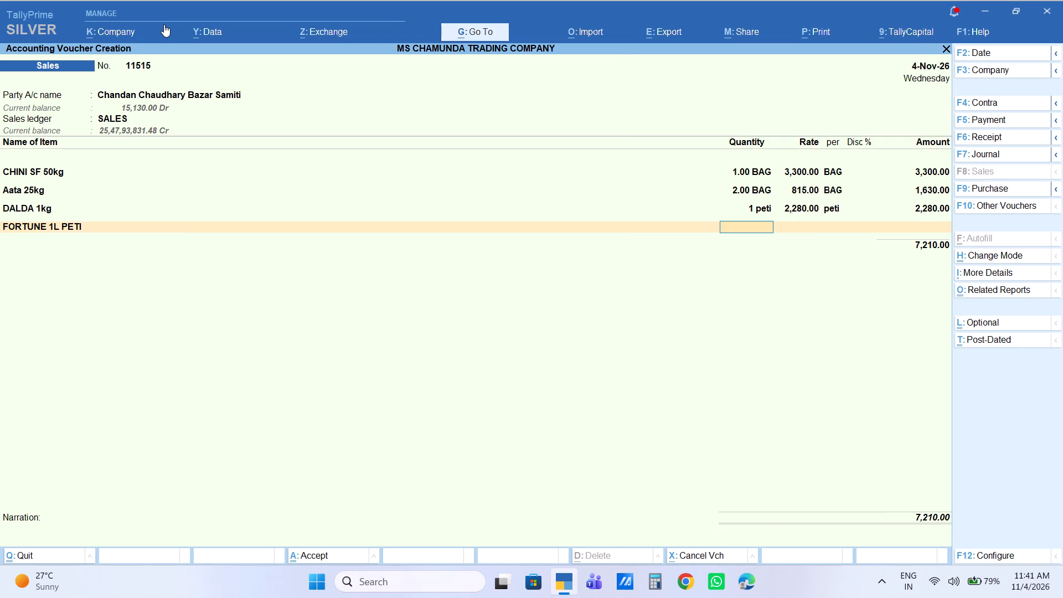
{"action": "key", "text": "1"}
{"action": "key", "text": "Return"}
{"action": "key", "text": "Return"}
{"action": "key", "text": "Return"}
{"action": "key", "text": "Return"}
{"action": "type", "text": "2640"}
{"action": "key", "text": "Return"}
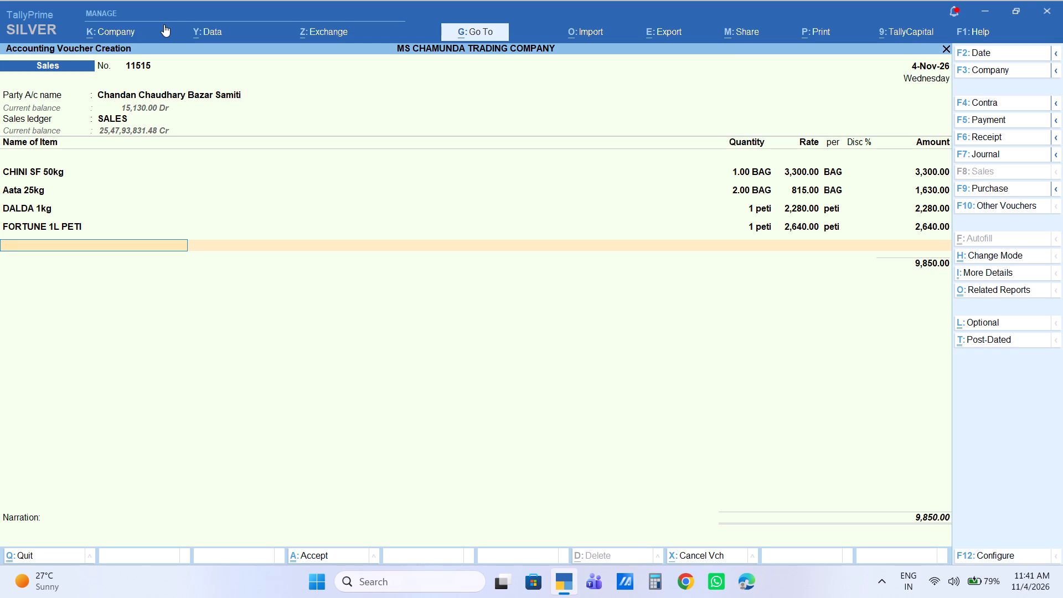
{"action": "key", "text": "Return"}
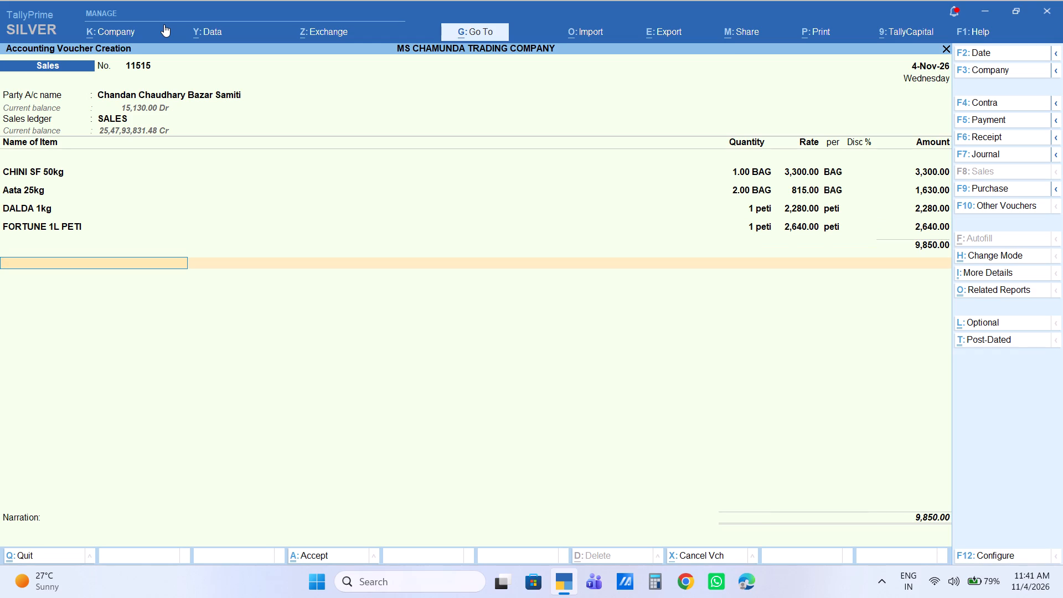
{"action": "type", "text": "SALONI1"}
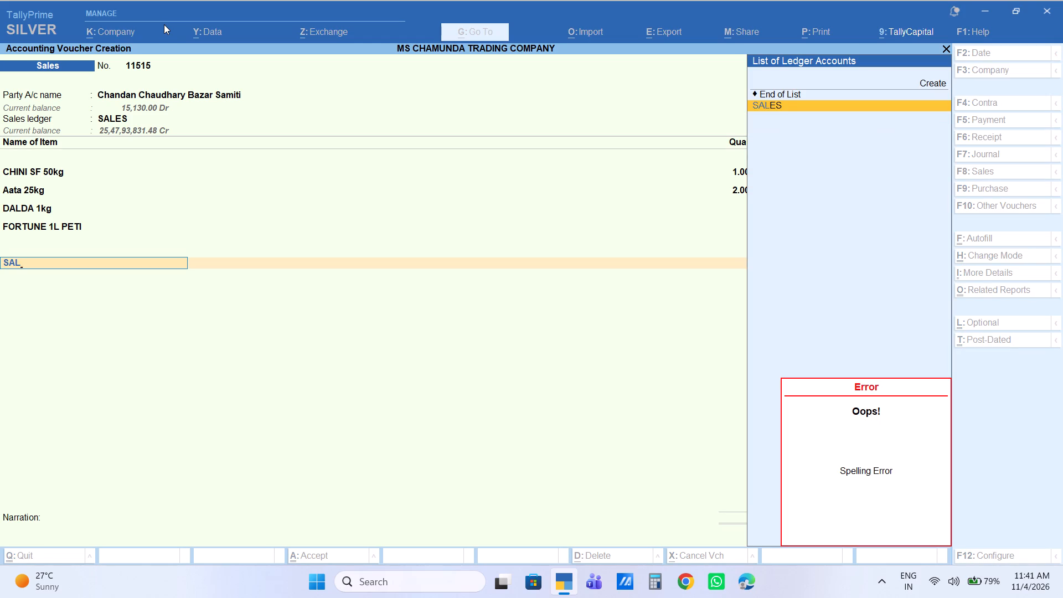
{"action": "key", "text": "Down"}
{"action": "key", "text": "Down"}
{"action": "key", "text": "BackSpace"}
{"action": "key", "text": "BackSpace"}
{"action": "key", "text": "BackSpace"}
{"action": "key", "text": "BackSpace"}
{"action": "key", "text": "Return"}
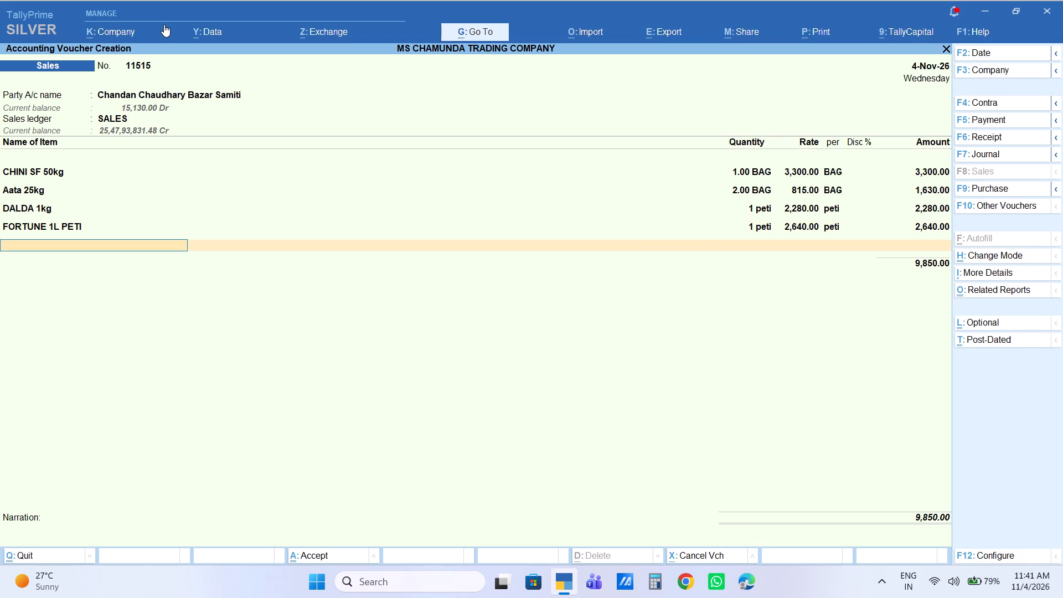
Add 1 peti of SALONI 1L PETI to the voucher at its default rate of 3,140.
{"action": "type", "text": "SALONI1"}
{"action": "key", "text": "Down"}
{"action": "key", "text": "Down"}
{"action": "key", "text": "Down"}
{"action": "key", "text": "Return"}
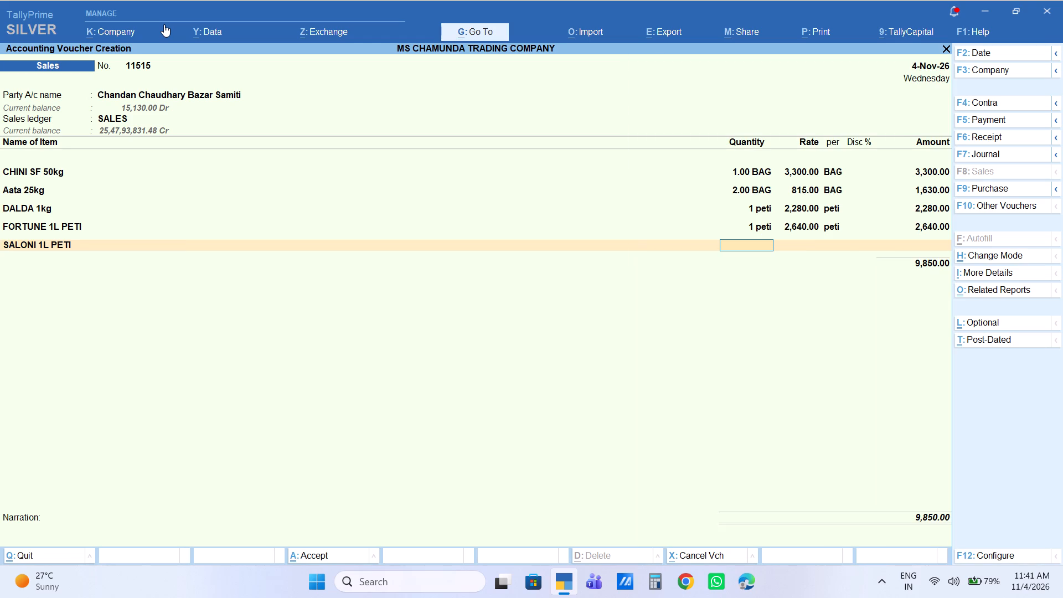
{"action": "key", "text": "1"}
{"action": "key", "text": "Return"}
{"action": "key", "text": "Return"}
{"action": "key", "text": "Return"}
{"action": "key", "text": "Return"}
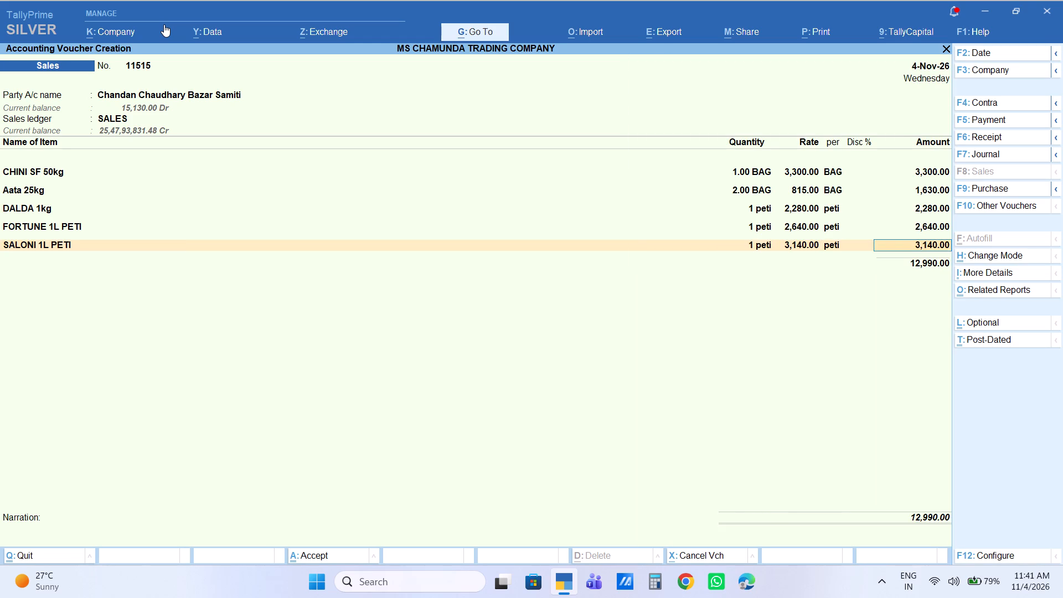
{"action": "key", "text": "Return"}
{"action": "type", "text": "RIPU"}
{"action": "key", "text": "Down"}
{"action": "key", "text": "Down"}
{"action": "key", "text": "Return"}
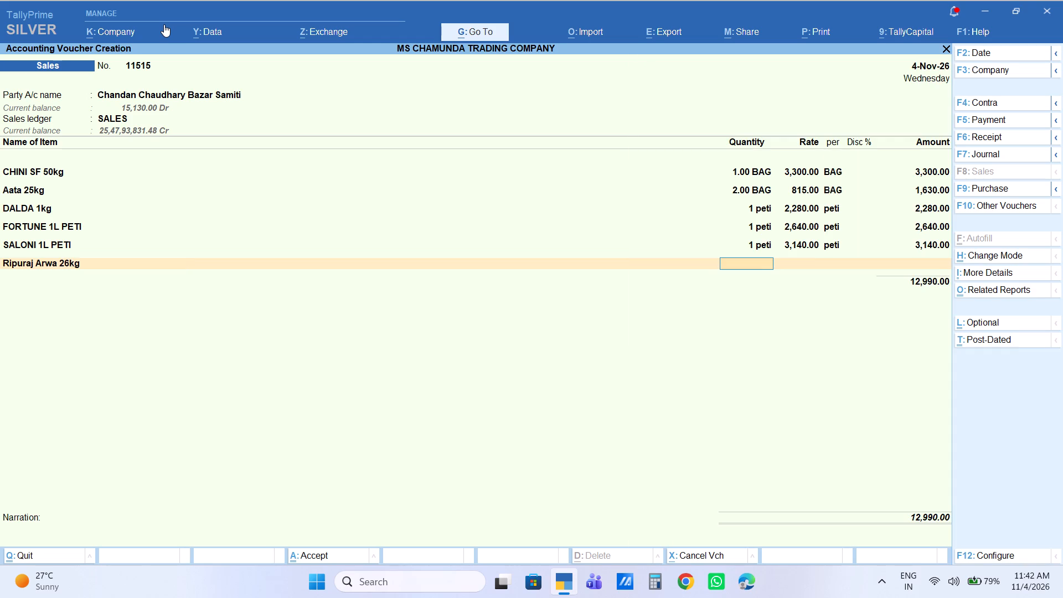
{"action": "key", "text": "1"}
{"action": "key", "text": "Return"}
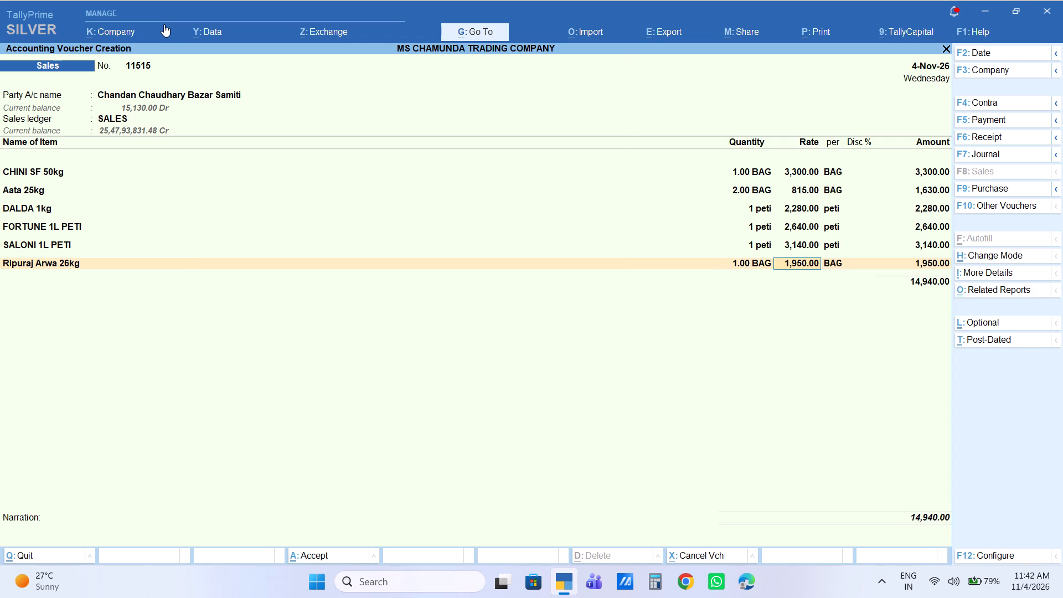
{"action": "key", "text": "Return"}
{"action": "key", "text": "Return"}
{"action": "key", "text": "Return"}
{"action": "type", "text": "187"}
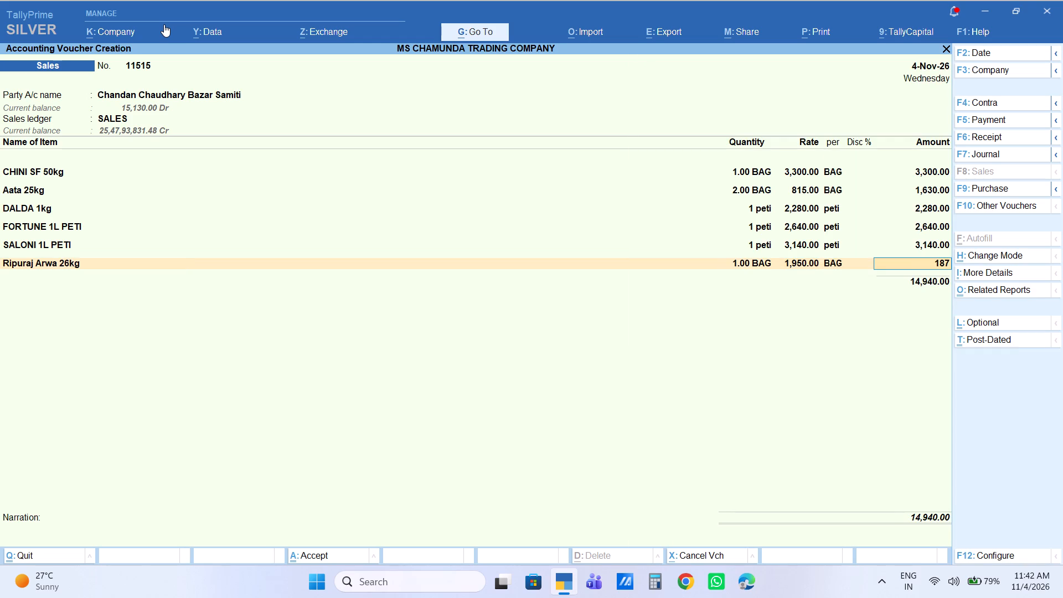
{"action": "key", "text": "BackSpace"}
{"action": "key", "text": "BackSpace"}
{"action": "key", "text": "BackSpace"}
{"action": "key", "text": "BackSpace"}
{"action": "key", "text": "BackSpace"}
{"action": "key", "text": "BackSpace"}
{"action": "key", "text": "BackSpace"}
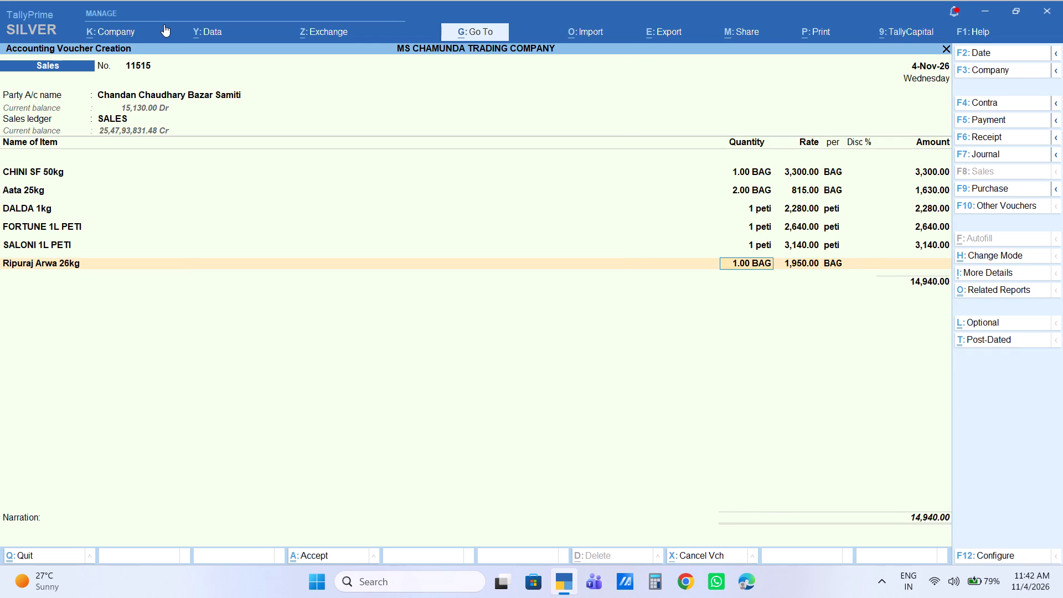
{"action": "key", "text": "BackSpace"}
Add 1 bag of Ripuraj Sonashakti26kg to the voucher at its default rate of 1,872.
{"action": "type", "text": "RIPU"}
{"action": "key", "text": "Down"}
{"action": "key", "text": "Down"}
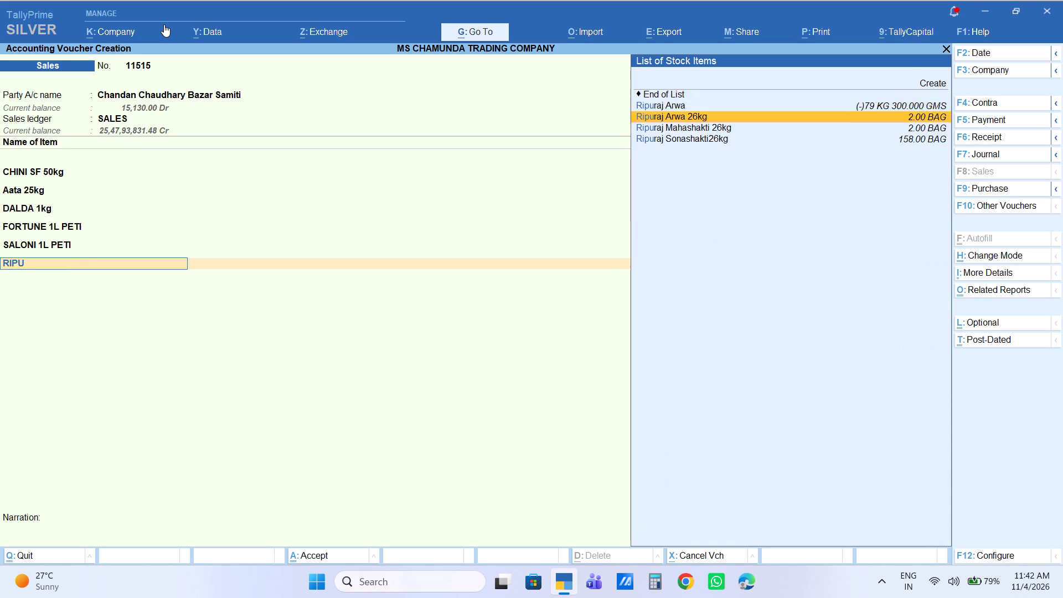
{"action": "key", "text": "Down"}
{"action": "key", "text": "Down"}
{"action": "key", "text": "Return"}
{"action": "key", "text": "1"}
{"action": "key", "text": "Return"}
{"action": "key", "text": "Return"}
{"action": "key", "text": "Return"}
{"action": "key", "text": "Return"}
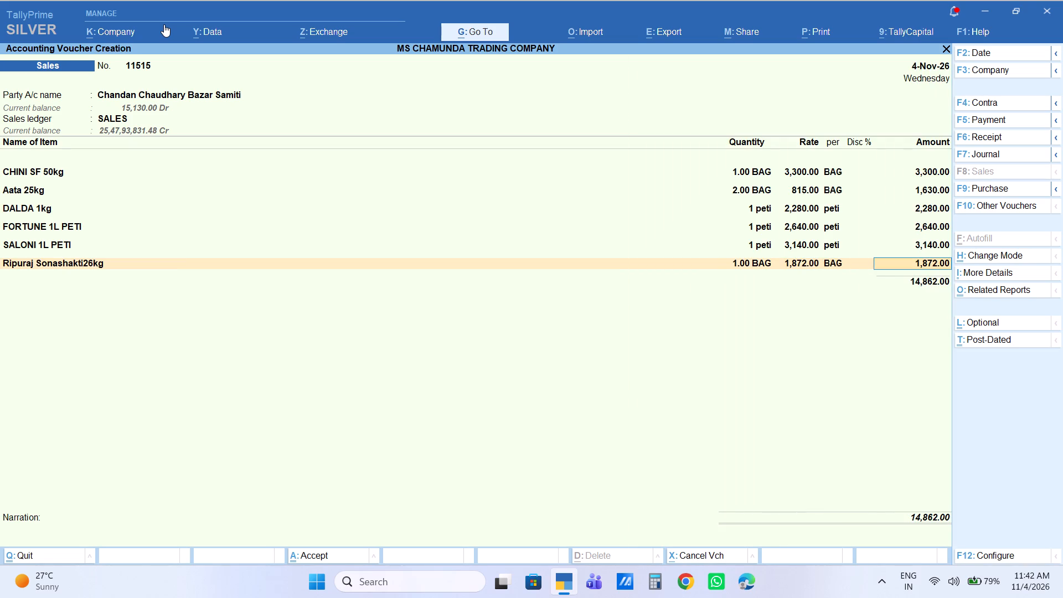
{"action": "key", "text": "Return"}
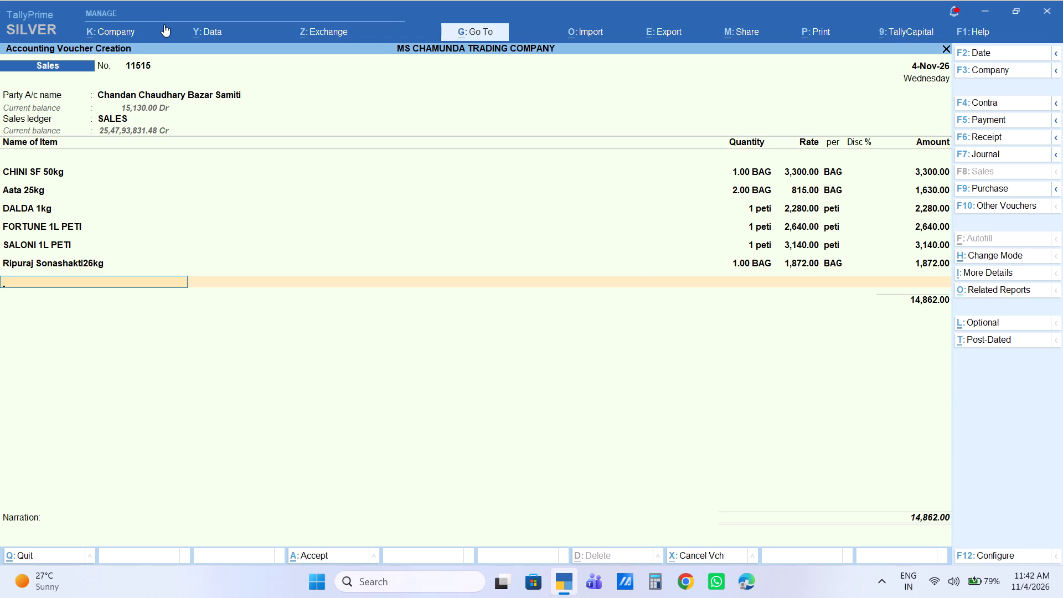
Add 2 packets of R HALDI P 500G to the voucher at a rate of 242 with a 38% discount.
{"action": "type", "text": "R HALDI"}
{"action": "key", "text": "Down"}
{"action": "key", "text": "Down"}
{"action": "key", "text": "Down"}
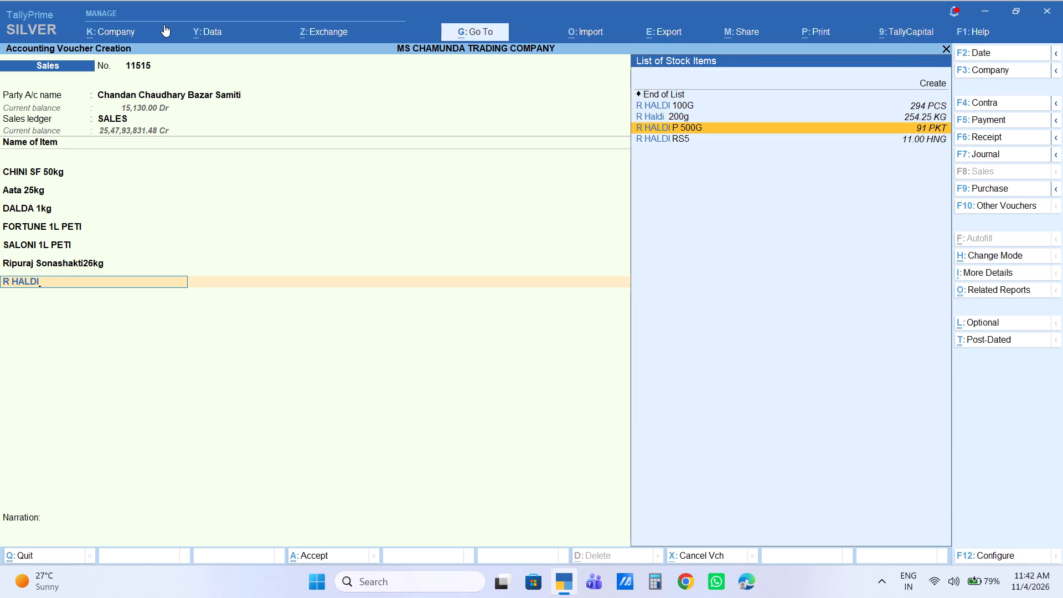
{"action": "key", "text": "Return"}
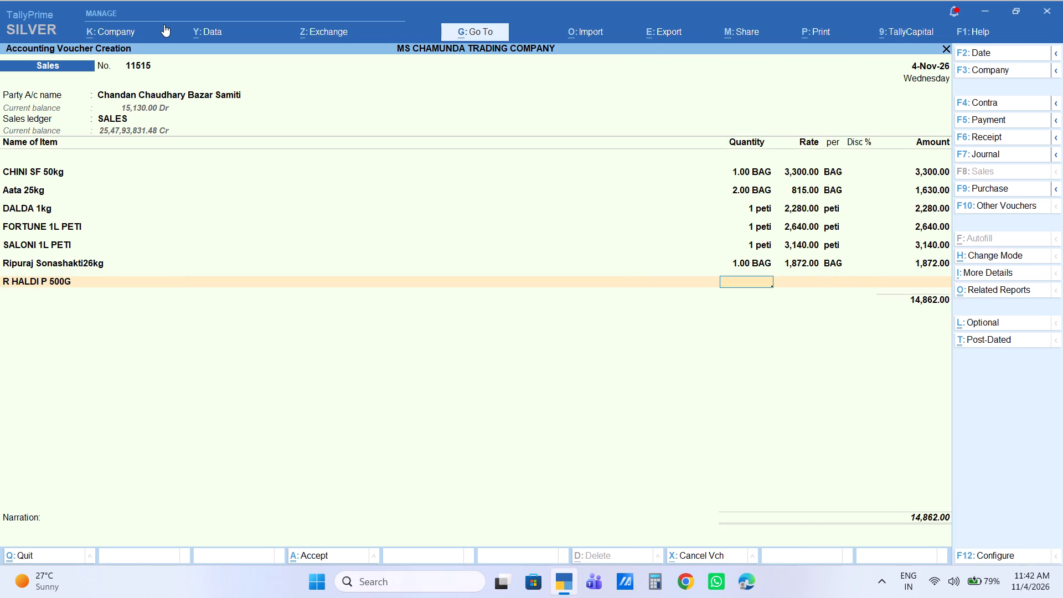
{"action": "key", "text": "1"}
{"action": "key", "text": "BackSpace"}
{"action": "key", "text": "2"}
{"action": "key", "text": "Return"}
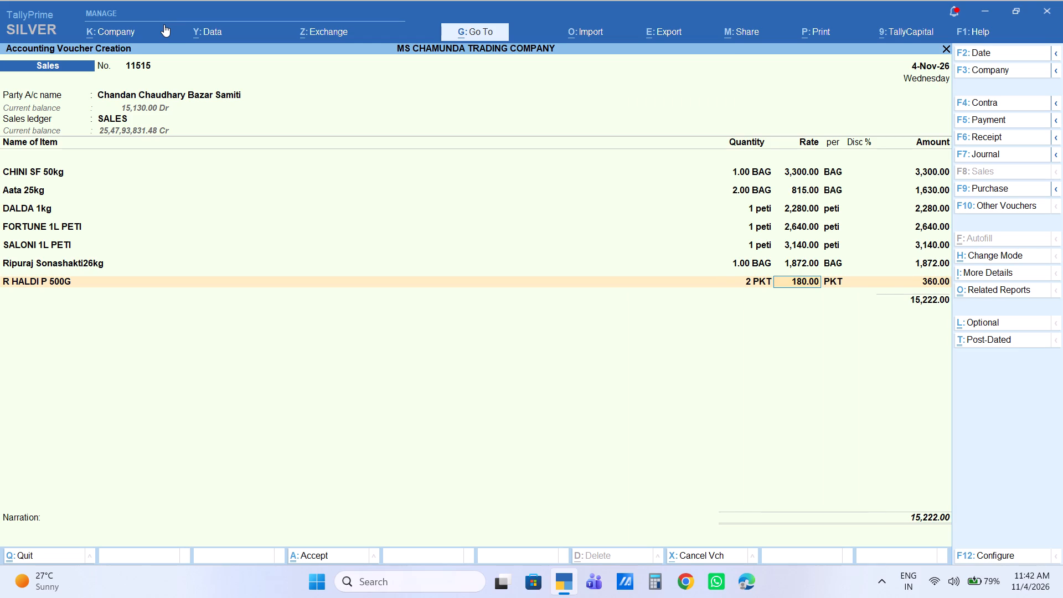
{"action": "type", "text": "242"}
{"action": "key", "text": "Return"}
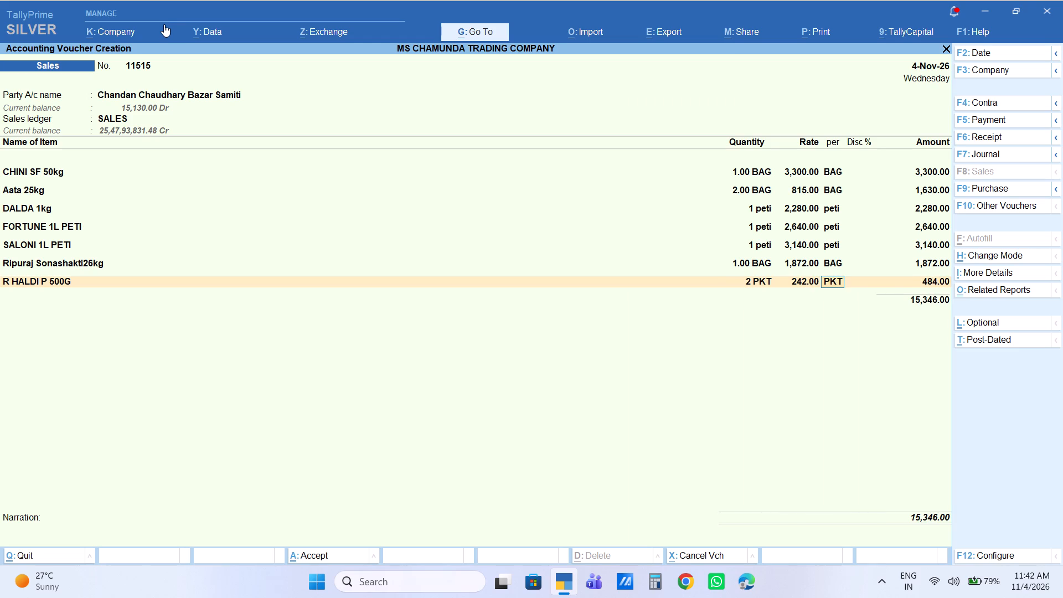
{"action": "key", "text": "Return"}
{"action": "type", "text": "38"}
{"action": "key", "text": "Return"}
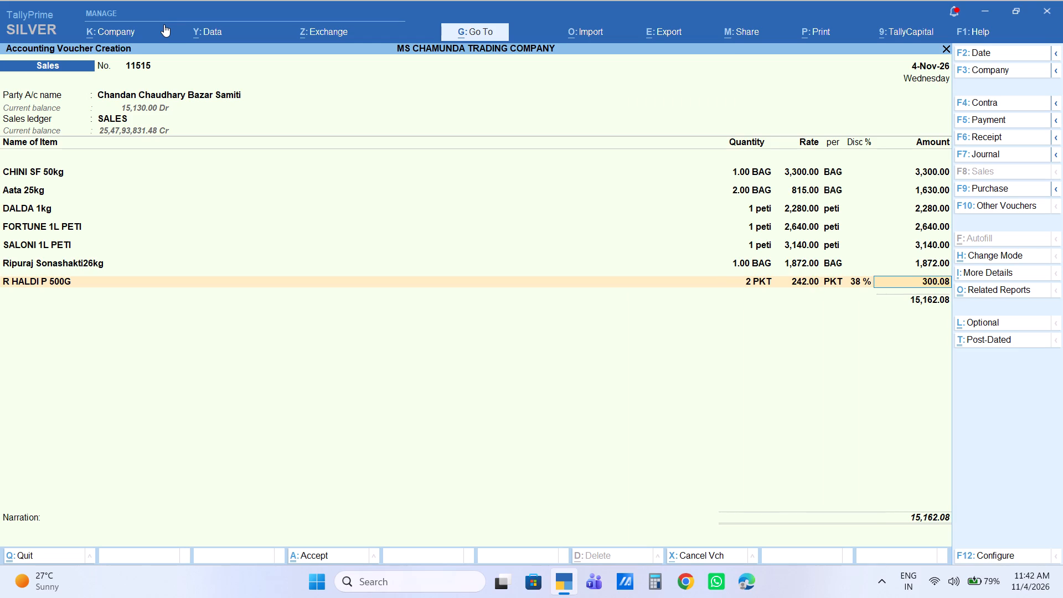
{"action": "key", "text": "Return"}
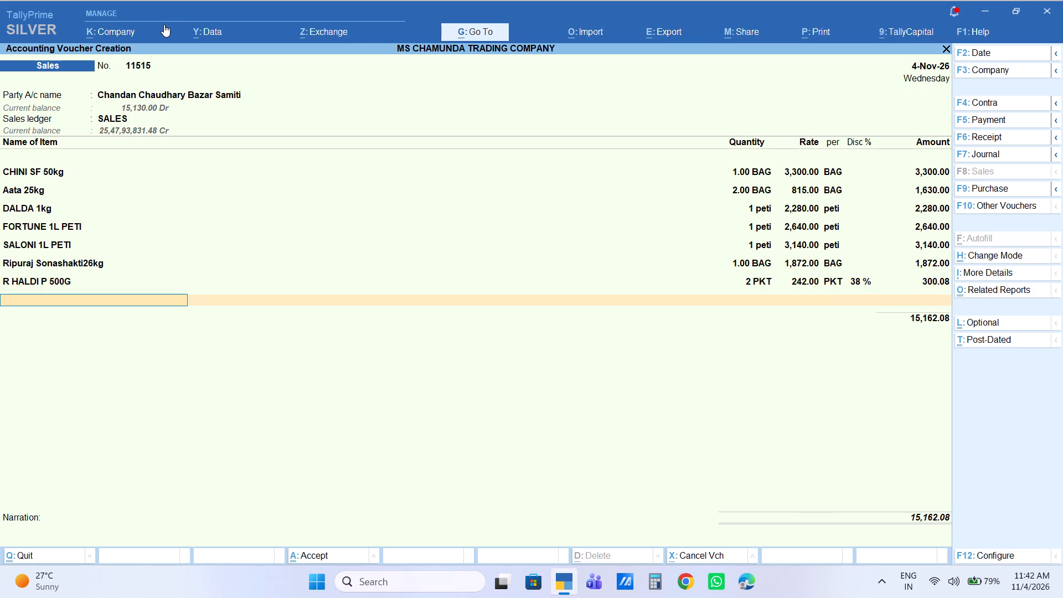
Add 10 pieces of HYDRO 100G PCS to the voucher with an amount of 400.
{"action": "type", "text": "HYDR"}
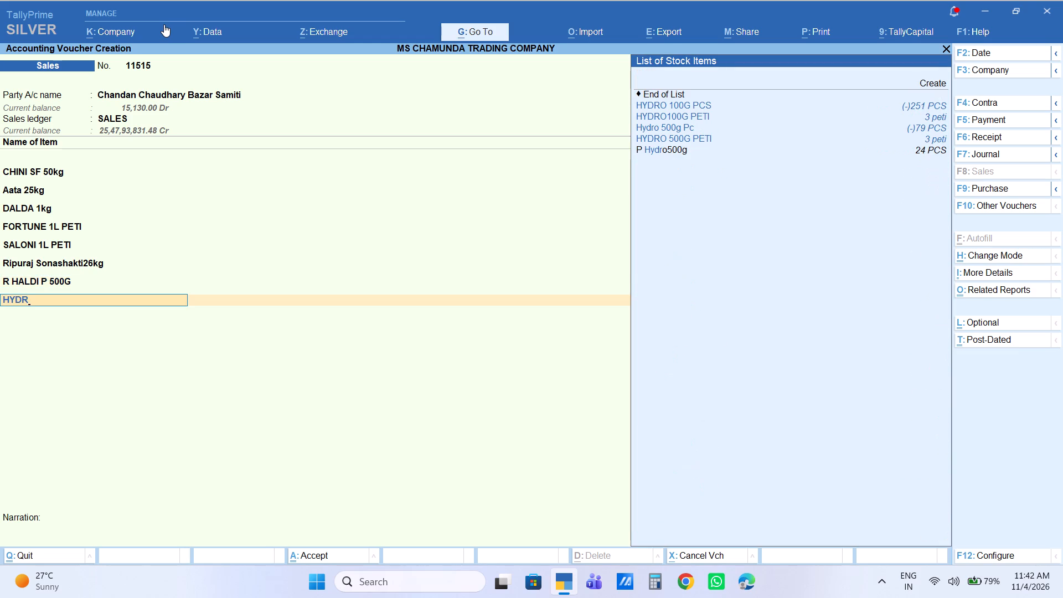
{"action": "key", "text": "Down"}
{"action": "key", "text": "Return"}
{"action": "type", "text": "10"}
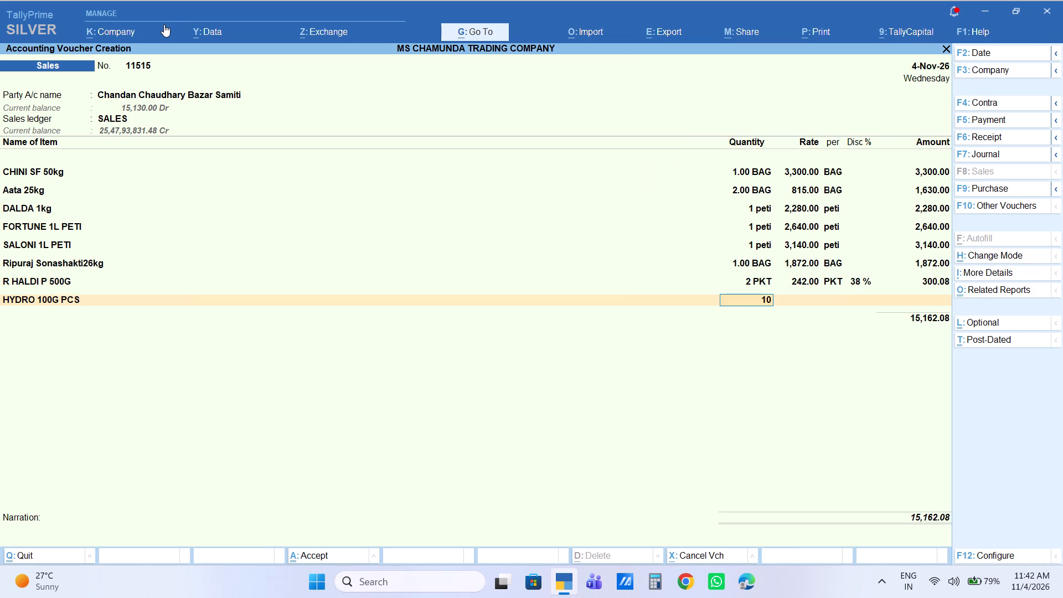
{"action": "key", "text": "Return"}
{"action": "key", "text": "Return"}
{"action": "key", "text": "Return"}
{"action": "key", "text": "Return"}
{"action": "type", "text": "400"}
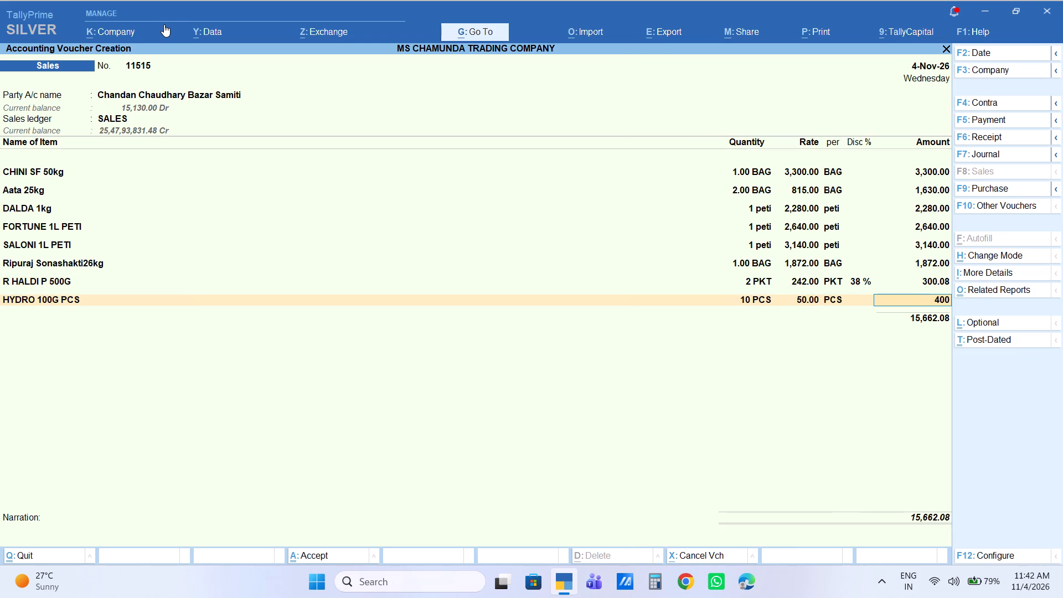
{"action": "key", "text": "Return"}
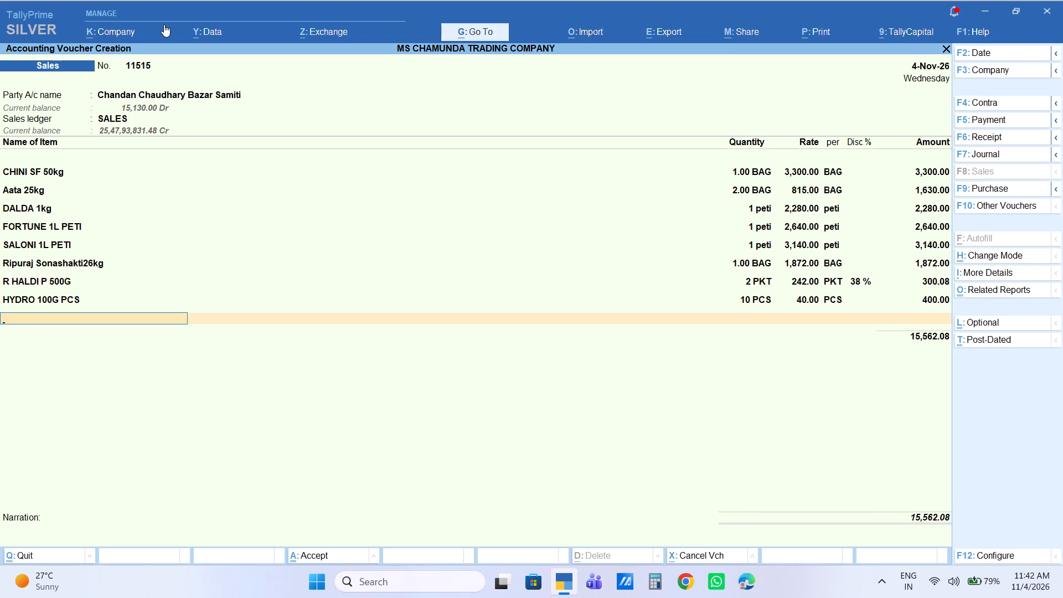
End the item list and add a Labour Charge of 20 to the voucher.
{"action": "key", "text": "Return"}
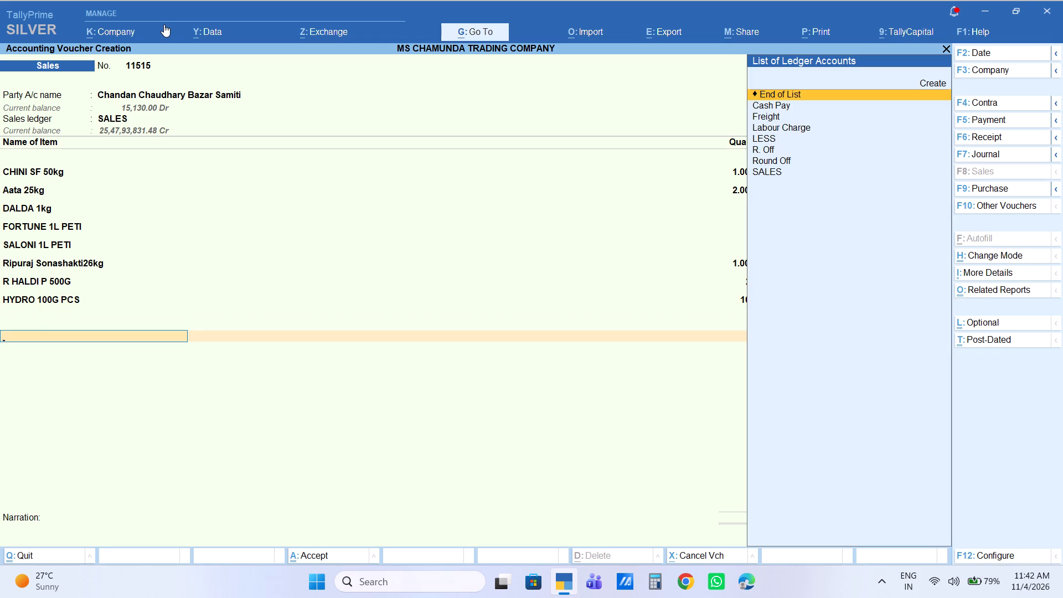
{"action": "key", "text": "Down"}
{"action": "key", "text": "Down"}
{"action": "key", "text": "Down"}
{"action": "key", "text": "Return"}
{"action": "key", "text": "Return"}
{"action": "type", "text": "20"}
{"action": "key", "text": "Return"}
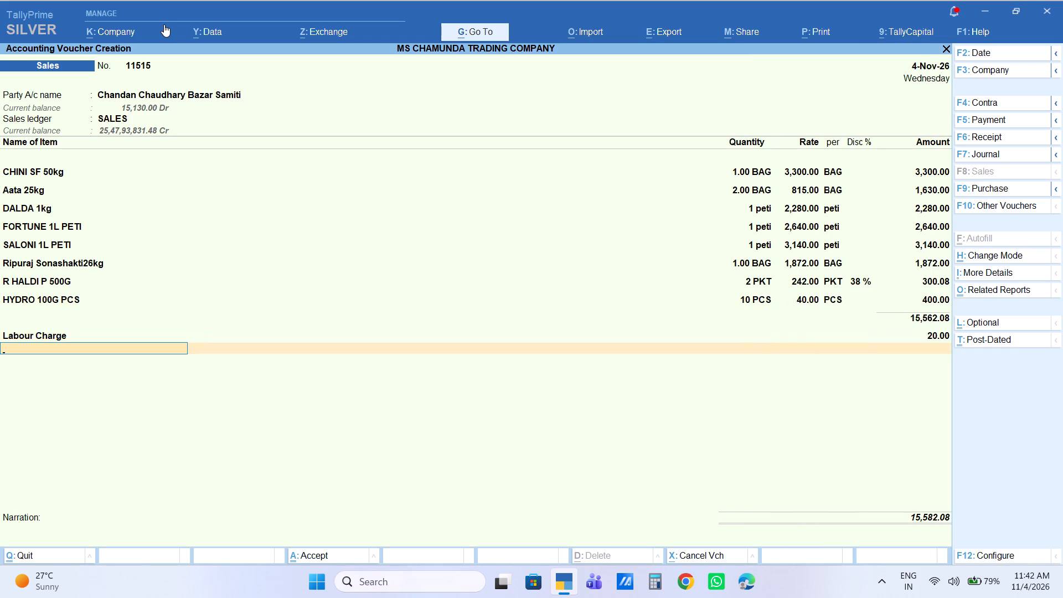
Add the R. Off ledger below Labour Charge with its default rounding amount.
{"action": "key", "text": "r"}
{"action": "key", "text": "Down"}
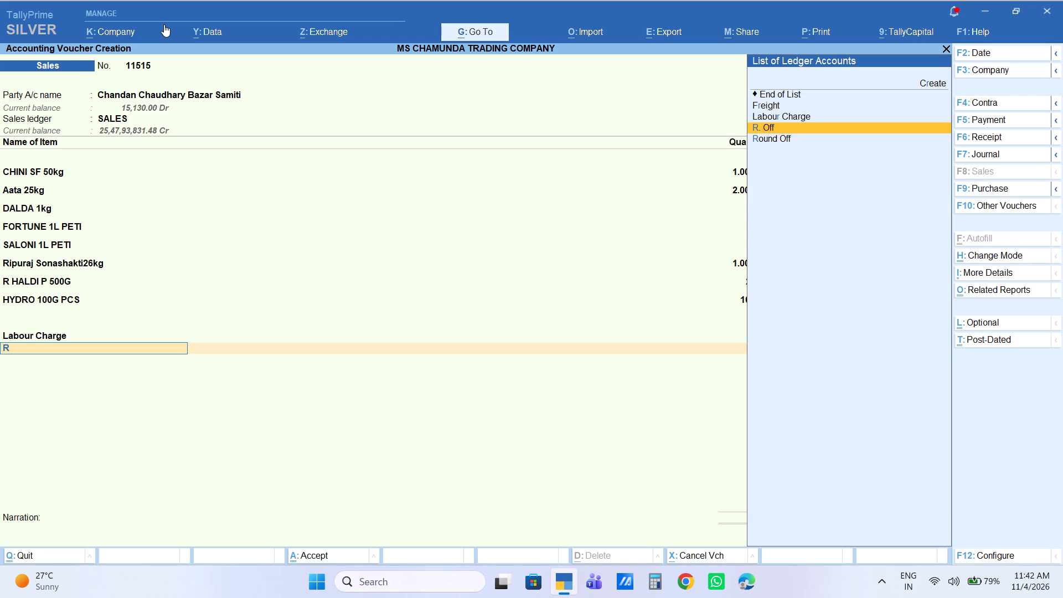
{"action": "key", "text": "Return"}
{"action": "key", "text": "Return"}
Complete the sales voucher with its full amount billed as a New Ref and save it.
{"action": "key", "text": "Return"}
{"action": "key", "text": "Return"}
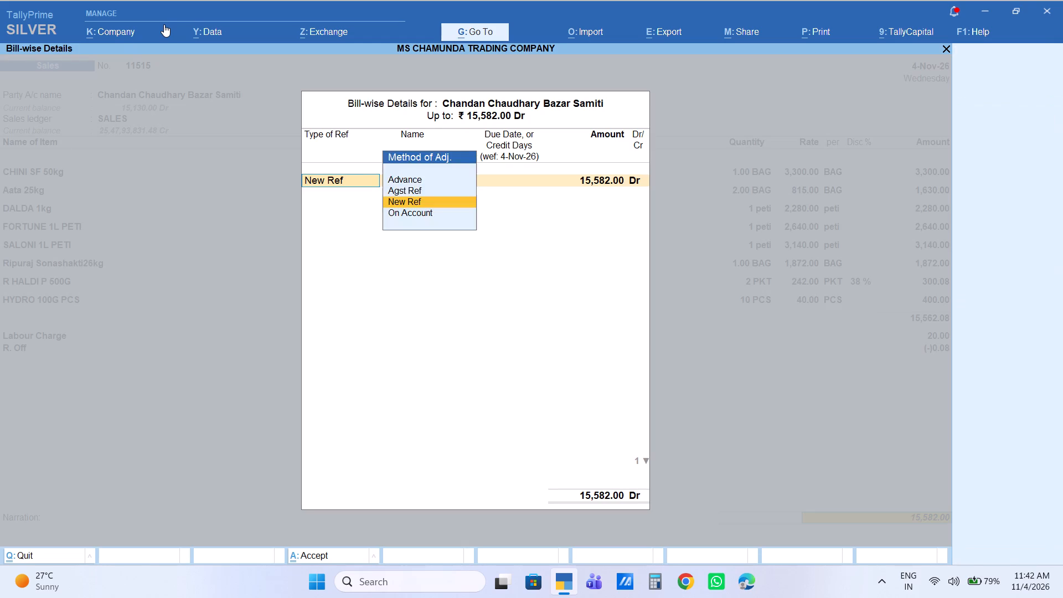
{"action": "key", "text": "Return"}
{"action": "key", "text": "Return"}
{"action": "key", "text": "Return"}
{"action": "key", "text": "Return"}
{"action": "key", "text": "Return"}
{"action": "key", "text": "Return"}
{"action": "key", "text": "Return"}
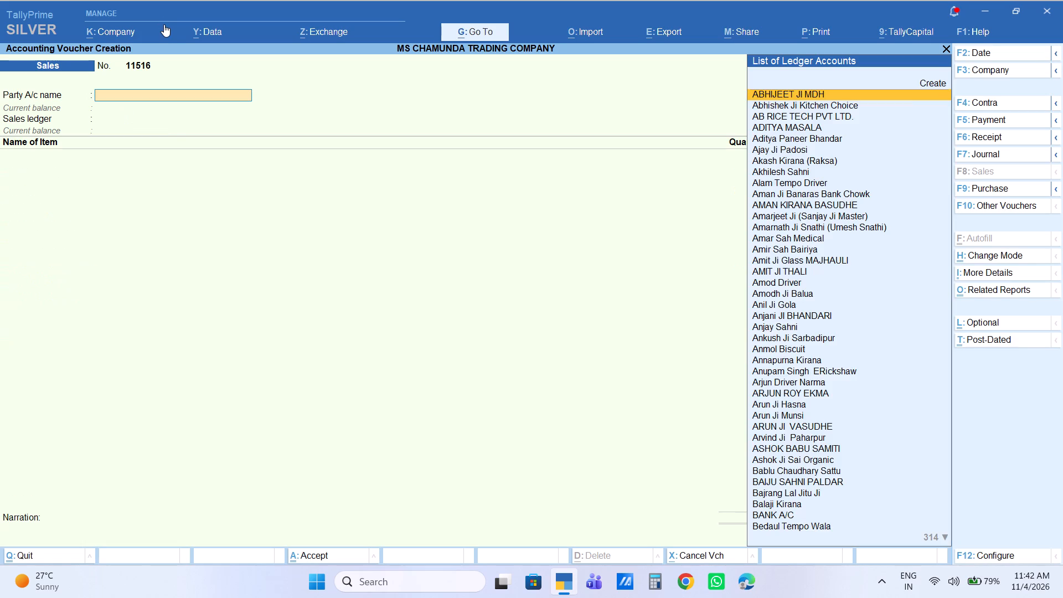
Start a Receipt voucher with Cash as the account and the Bazar Samiti customer from the saved sale as the party.
{"action": "key", "text": "F6"}
{"action": "type", "text": "CAS"}
{"action": "key", "text": "Return"}
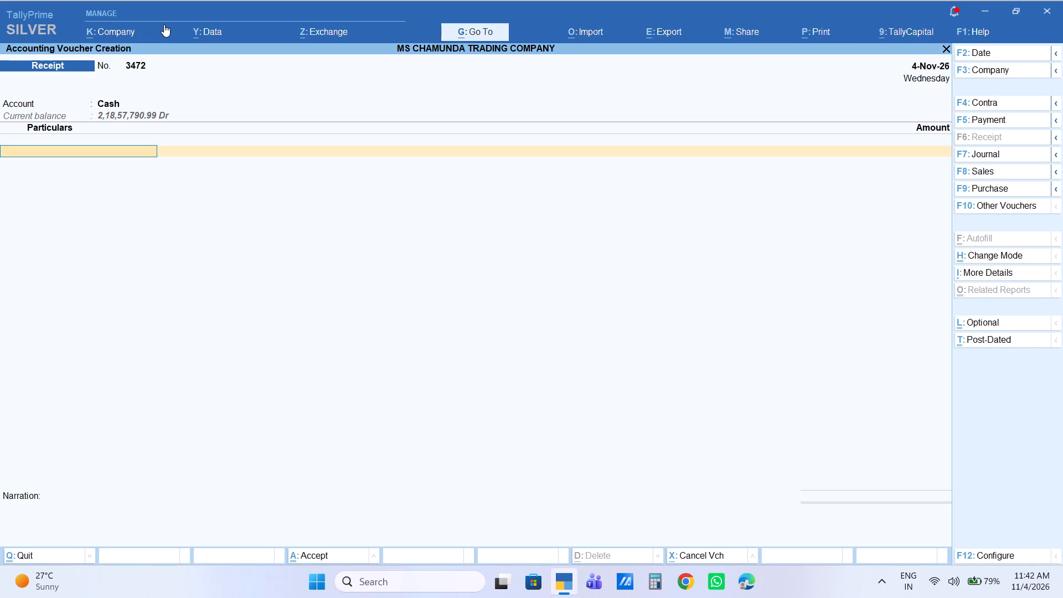
{"action": "type", "text": "CHANDA"}
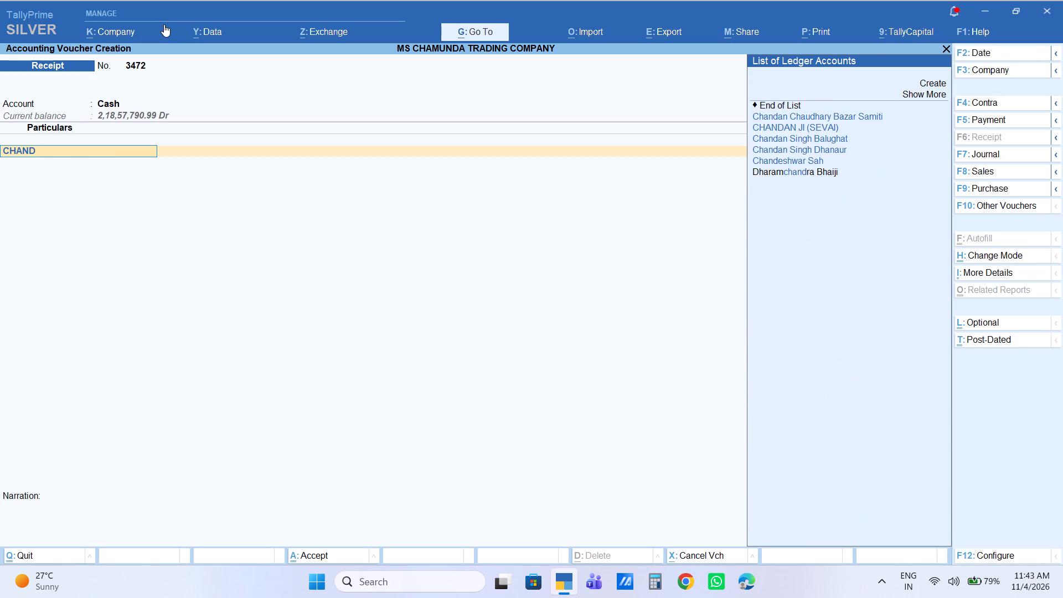
{"action": "key", "text": "Down"}
{"action": "key", "text": "Return"}
Allocate 10,000 of the receipt as Agst Ref to pending bill 11515 and save the voucher.
{"action": "key", "text": "Return"}
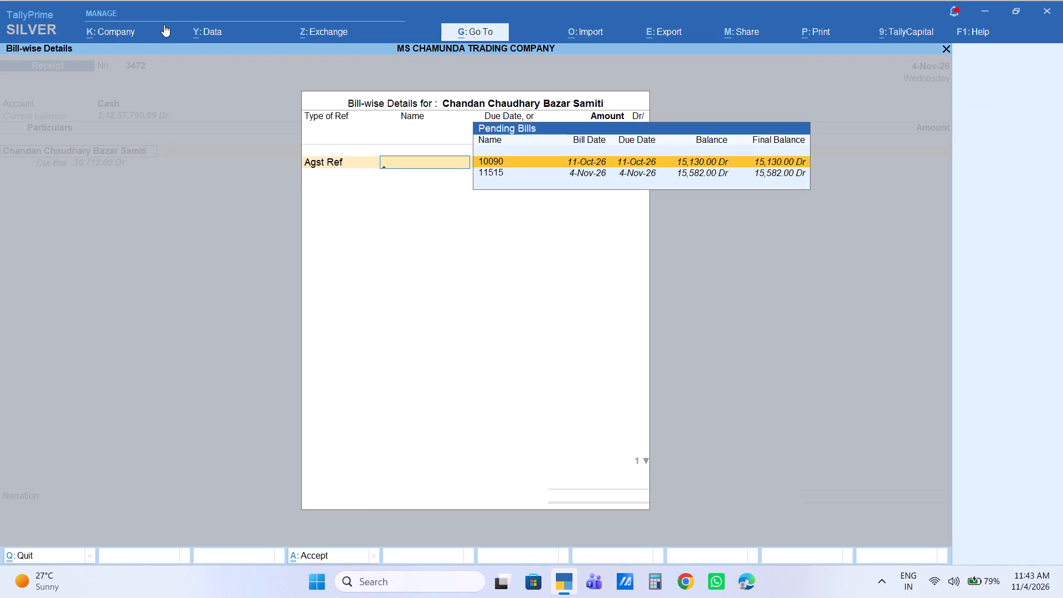
{"action": "key", "text": "Down"}
{"action": "key", "text": "Return"}
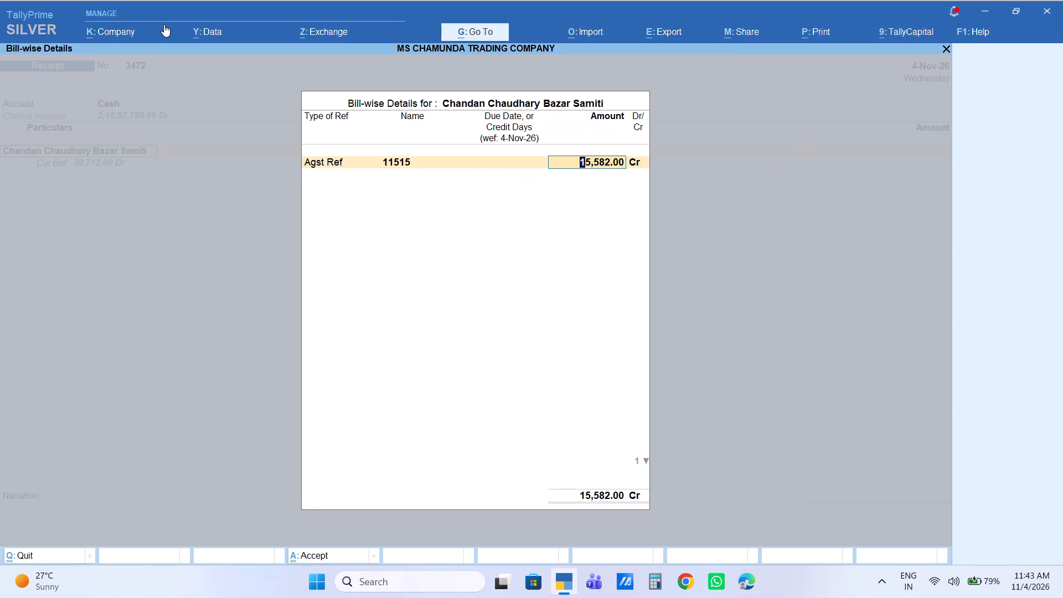
{"action": "type", "text": "10000"}
{"action": "key", "text": "Return"}
{"action": "key", "text": "Return"}
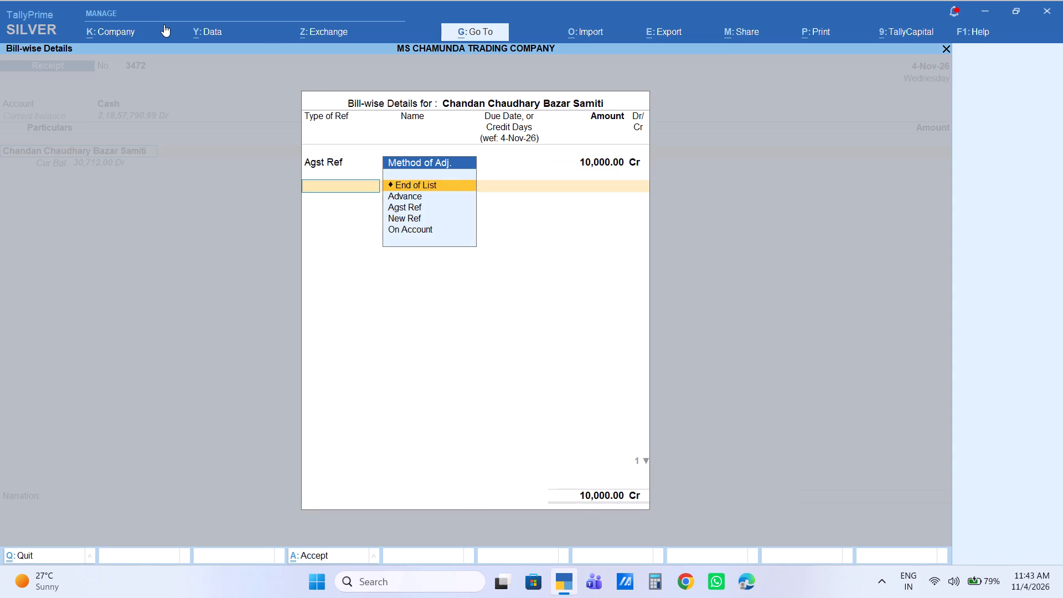
{"action": "key", "text": "Return"}
{"action": "key", "text": "Return"}
{"action": "key", "text": "Return"}
{"action": "key", "text": "Return"}
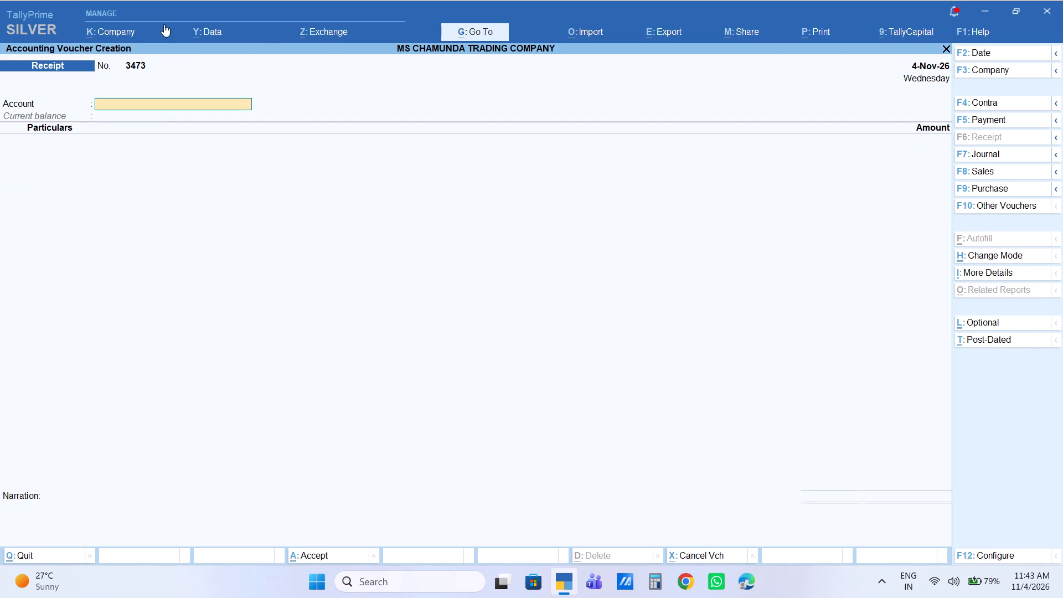
Start another Cash receipt from the same Bazar Samiti customer, with Agst Ref as the adjustment method.
{"action": "type", "text": "CHANDA"}
{"action": "key", "text": "Return"}
{"action": "key", "text": "Return"}
{"action": "type", "text": "CHANDA"}
{"action": "key", "text": "Down"}
{"action": "key", "text": "Return"}
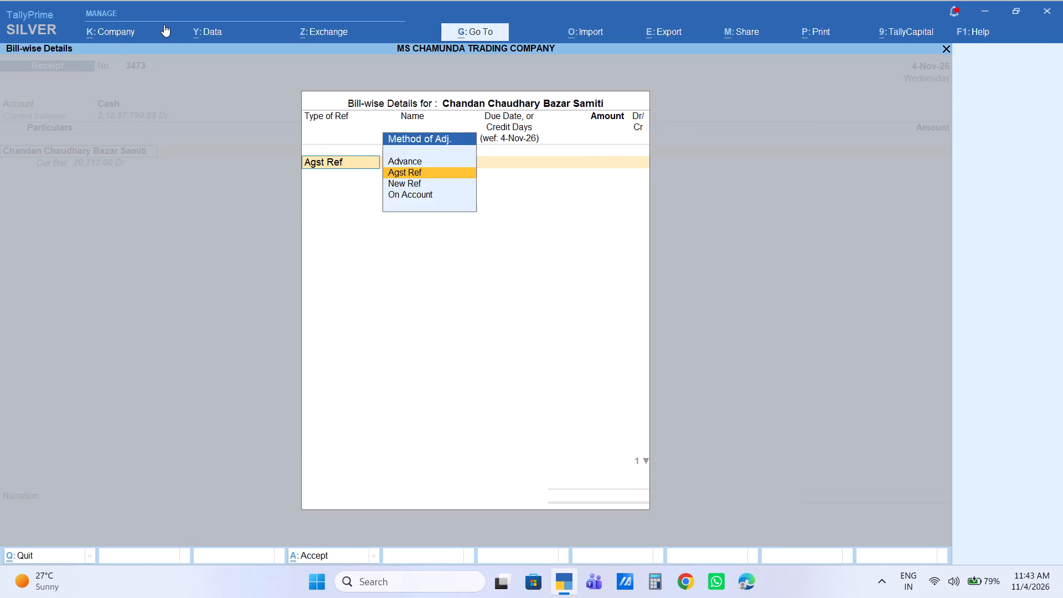
{"action": "key", "text": "Return"}
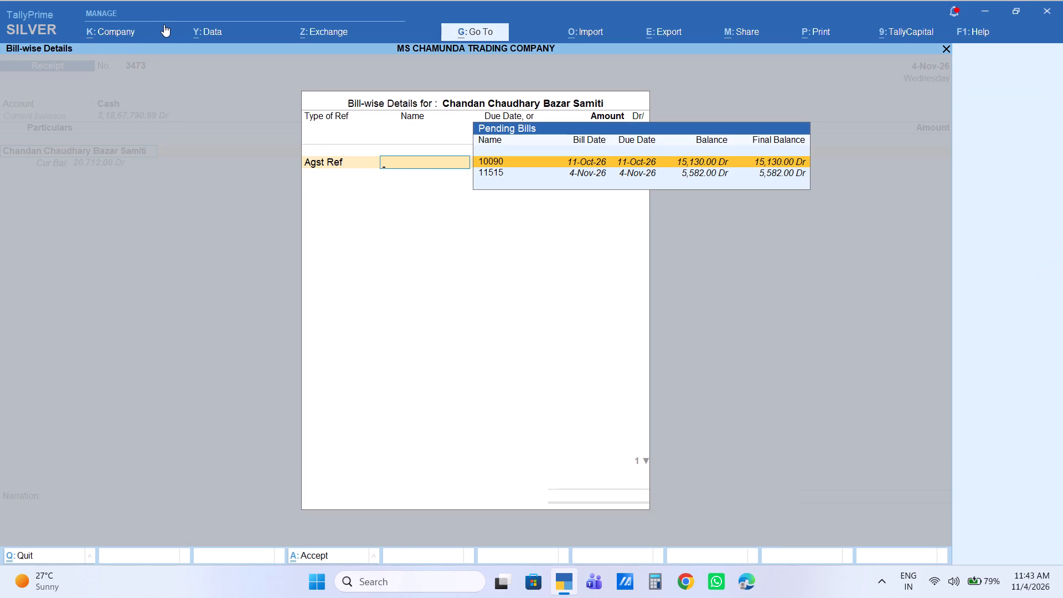
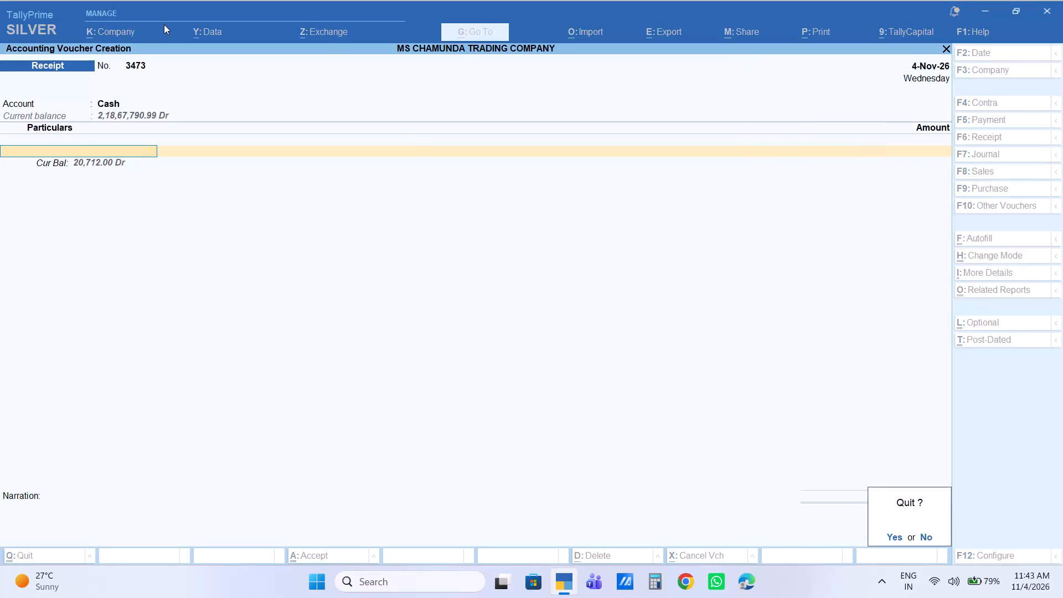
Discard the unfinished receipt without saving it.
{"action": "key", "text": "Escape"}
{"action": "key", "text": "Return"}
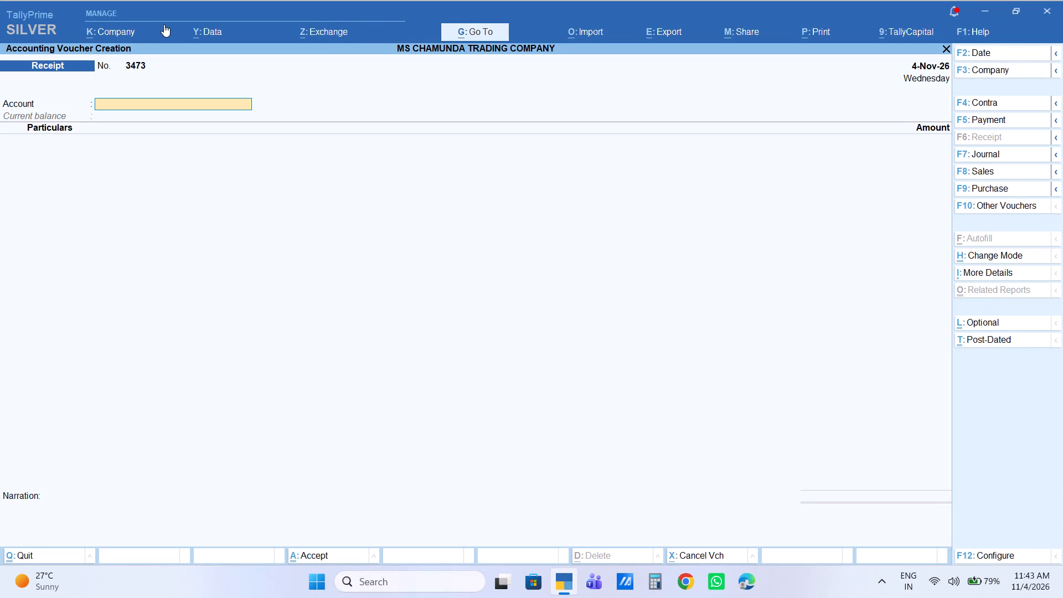
Start a Sales voucher with Cash as the party and buyer, and SALES as the sales ledger.
{"action": "key", "text": "F8"}
{"action": "type", "text": "CAS"}
{"action": "key", "text": "Return"}
{"action": "key", "text": "Return"}
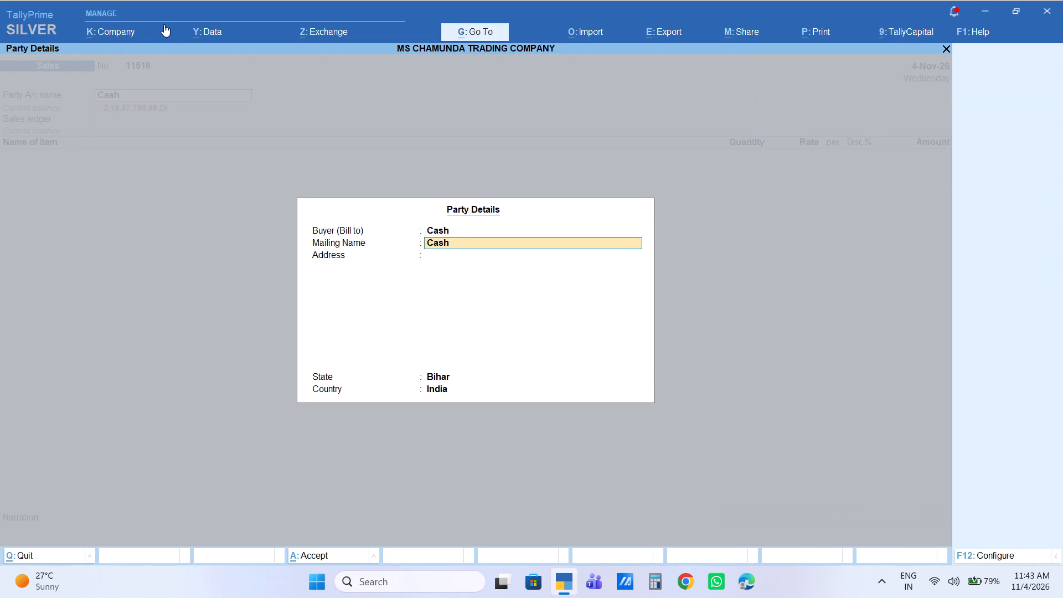
{"action": "key", "text": "Return"}
{"action": "key", "text": "Return"}
{"action": "key", "text": "Return"}
{"action": "key", "text": "Return"}
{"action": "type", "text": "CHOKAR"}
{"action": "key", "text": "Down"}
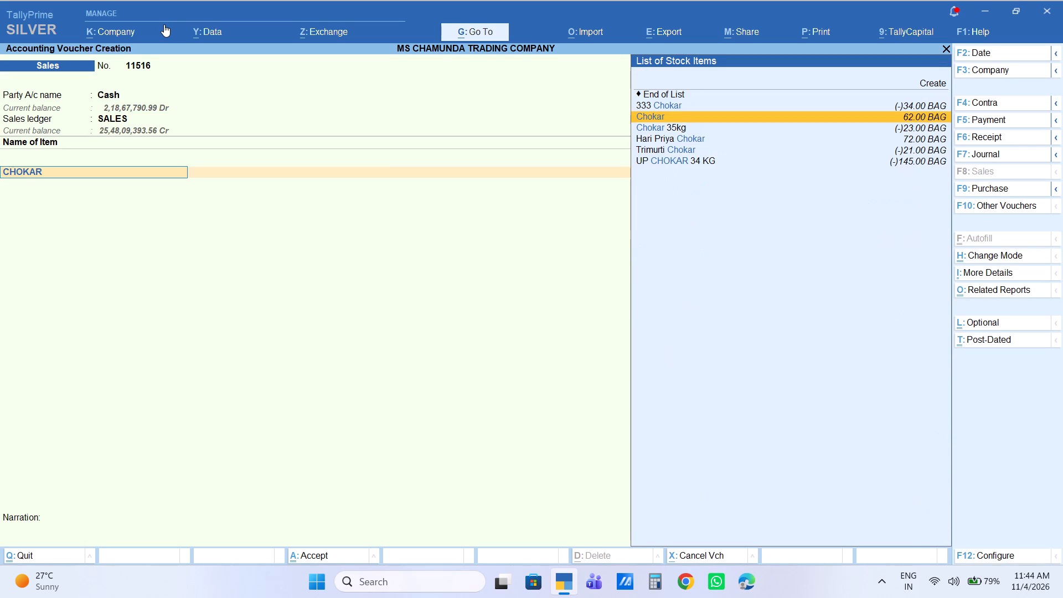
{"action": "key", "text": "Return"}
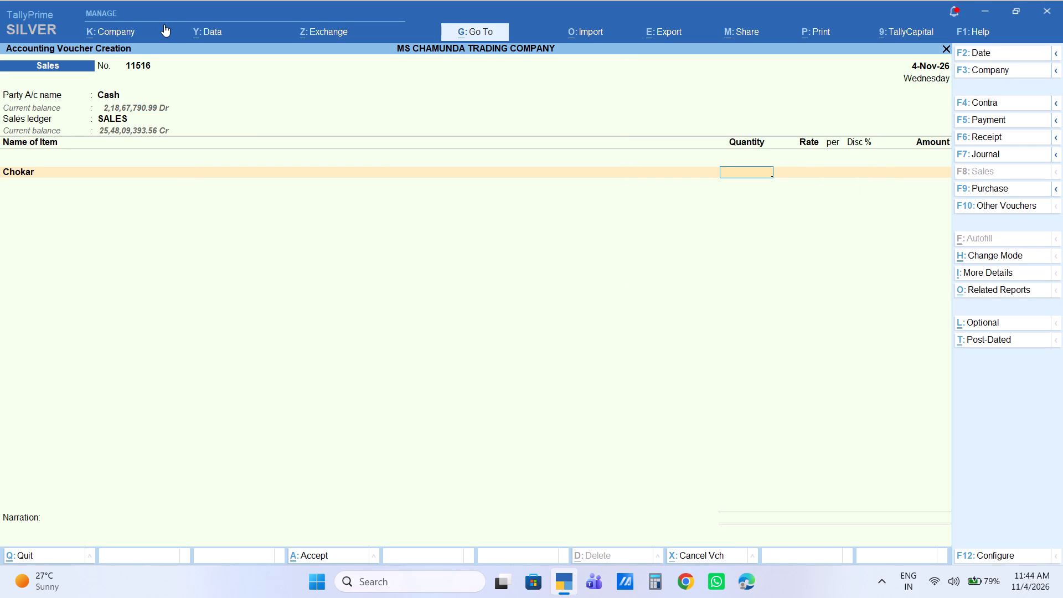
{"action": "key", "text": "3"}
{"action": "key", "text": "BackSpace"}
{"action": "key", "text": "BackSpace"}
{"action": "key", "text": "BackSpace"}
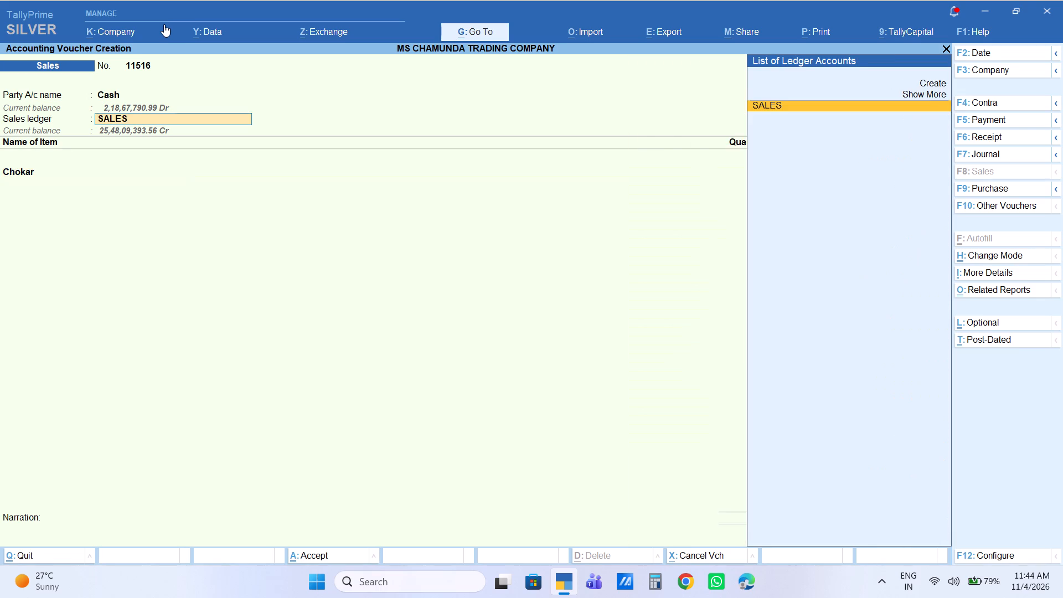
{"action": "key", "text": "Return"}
Add 3 bags of Hari Priya Chokar to the sale with an amount of 3,075.
{"action": "type", "text": "HARI"}
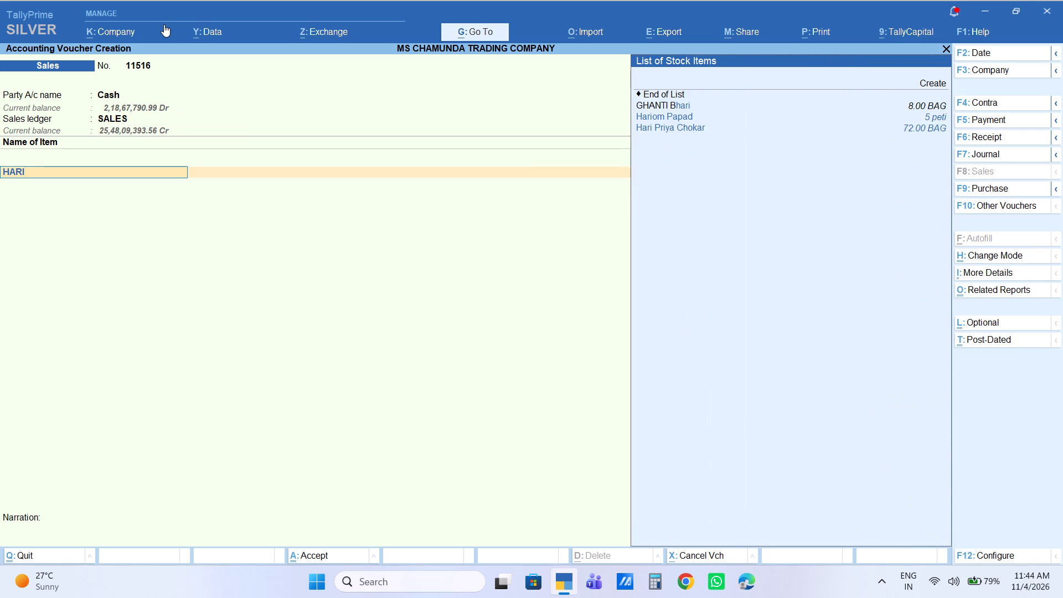
{"action": "key", "text": "Down"}
{"action": "key", "text": "Down"}
{"action": "key", "text": "Return"}
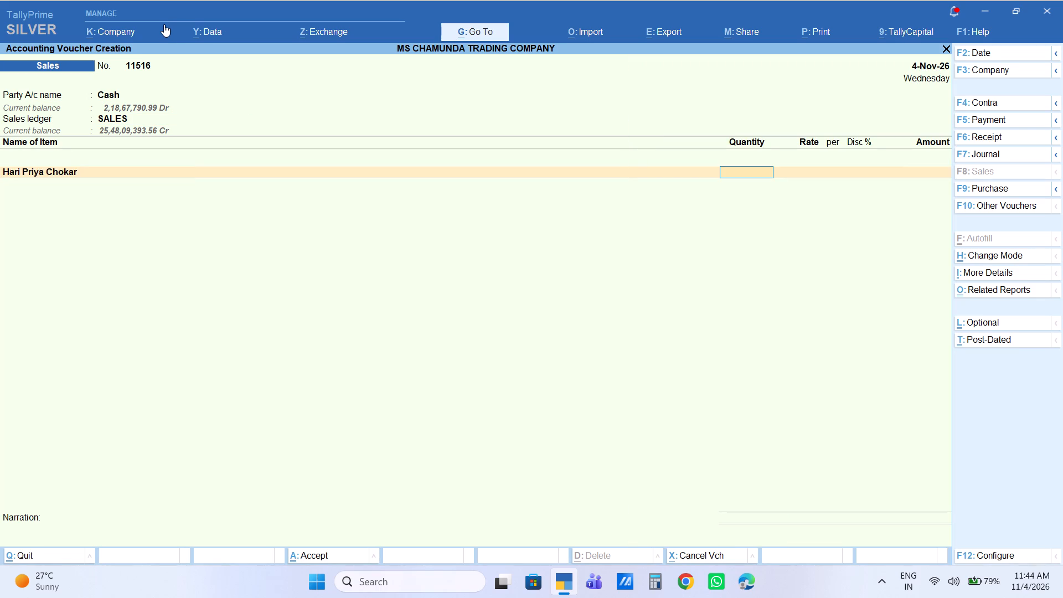
{"action": "key", "text": "3"}
{"action": "key", "text": "Return"}
{"action": "key", "text": "Return"}
{"action": "key", "text": "Return"}
{"action": "key", "text": "Return"}
{"action": "type", "text": "3075"}
{"action": "key", "text": "Return"}
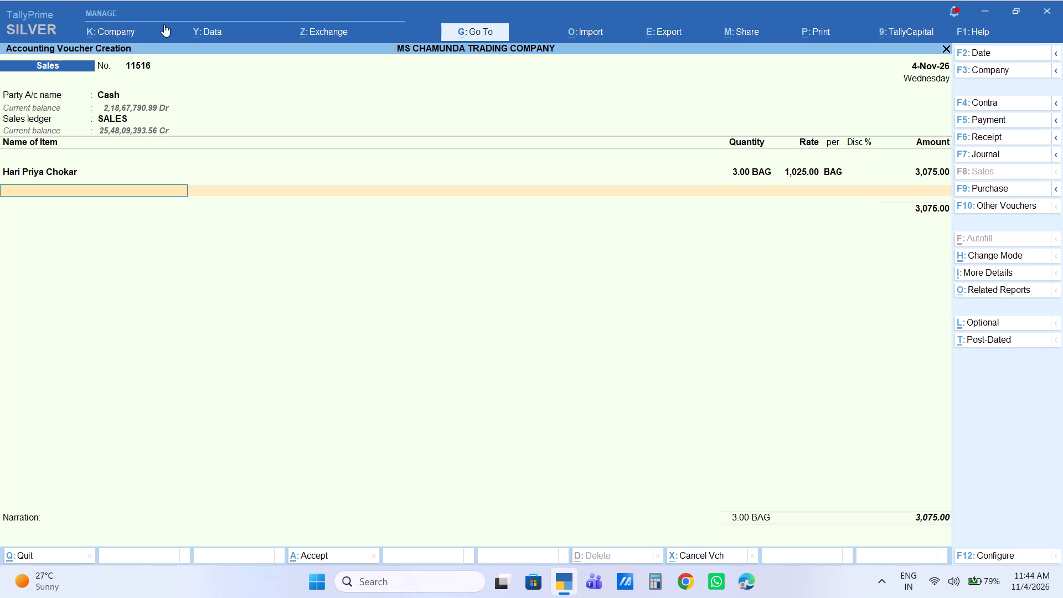
Add 5 BDL of Rangin Mom Stand Rs2 to the sale at a rate of 120.
{"action": "type", "text": "MOM"}
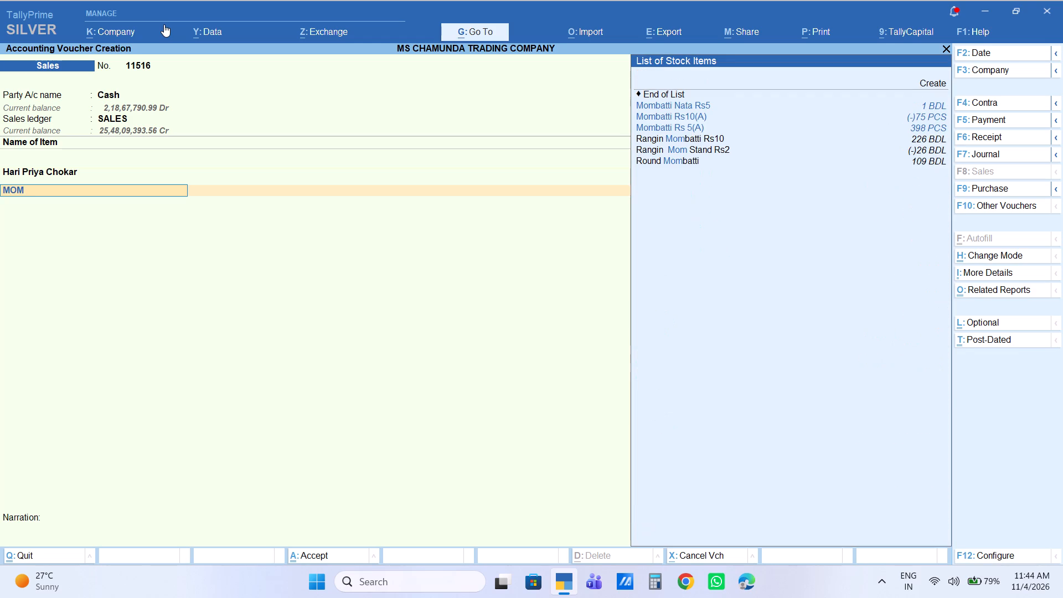
{"action": "key", "text": "Down"}
{"action": "key", "text": "Down"}
{"action": "key", "text": "Down"}
{"action": "key", "text": "Down"}
{"action": "key", "text": "Down"}
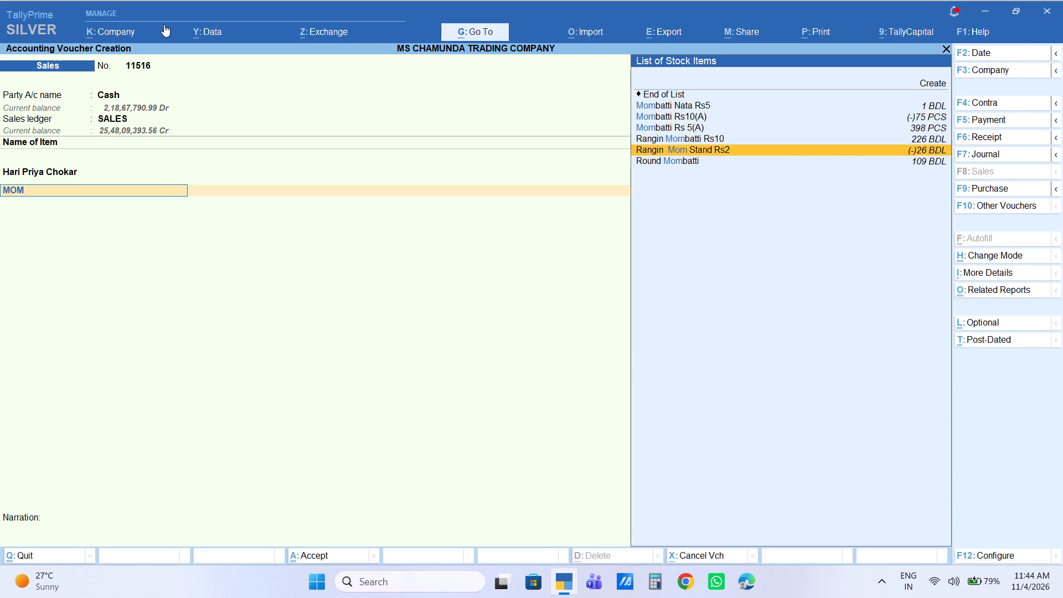
{"action": "key", "text": "Return"}
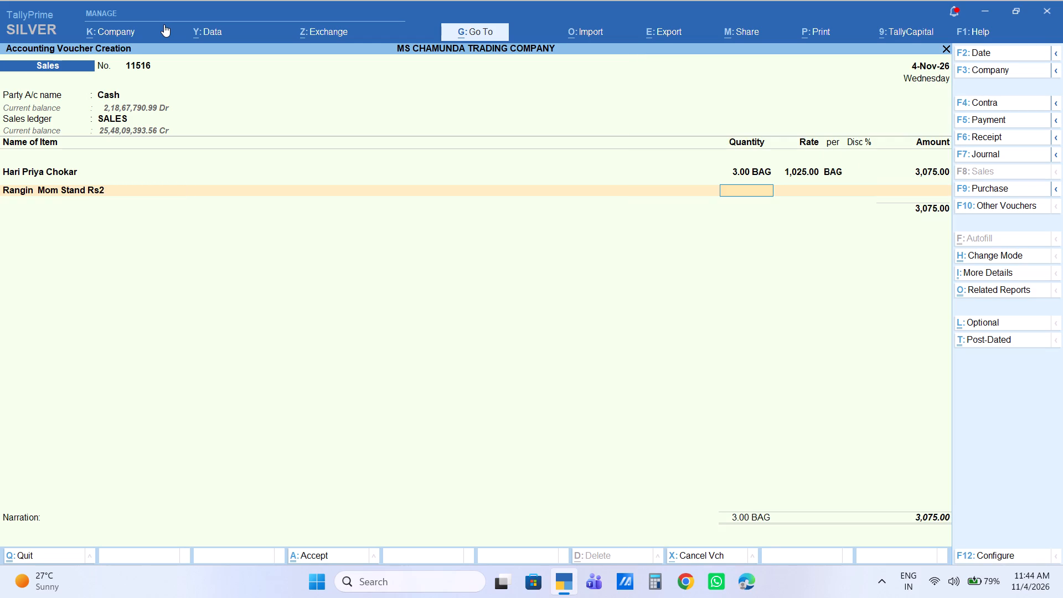
{"action": "key", "text": "5"}
{"action": "key", "text": "Return"}
{"action": "key", "text": "Return"}
{"action": "key", "text": "Return"}
{"action": "key", "text": "Return"}
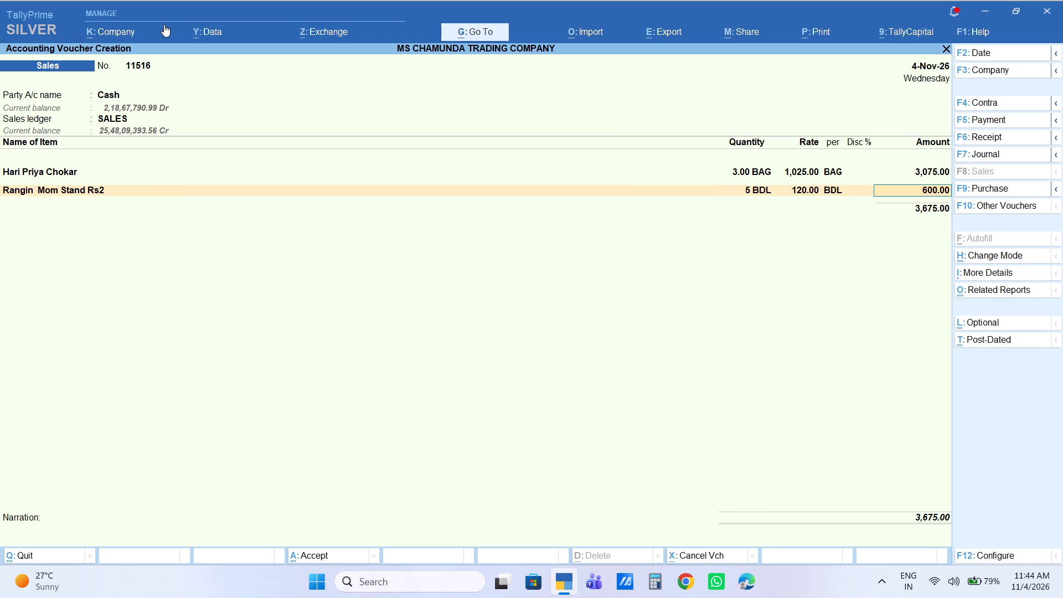
{"action": "key", "text": "Return"}
Add 10 PCS of Mombatti Rs 5(A) to the sale at a rate of 10.
{"action": "type", "text": "MOM"}
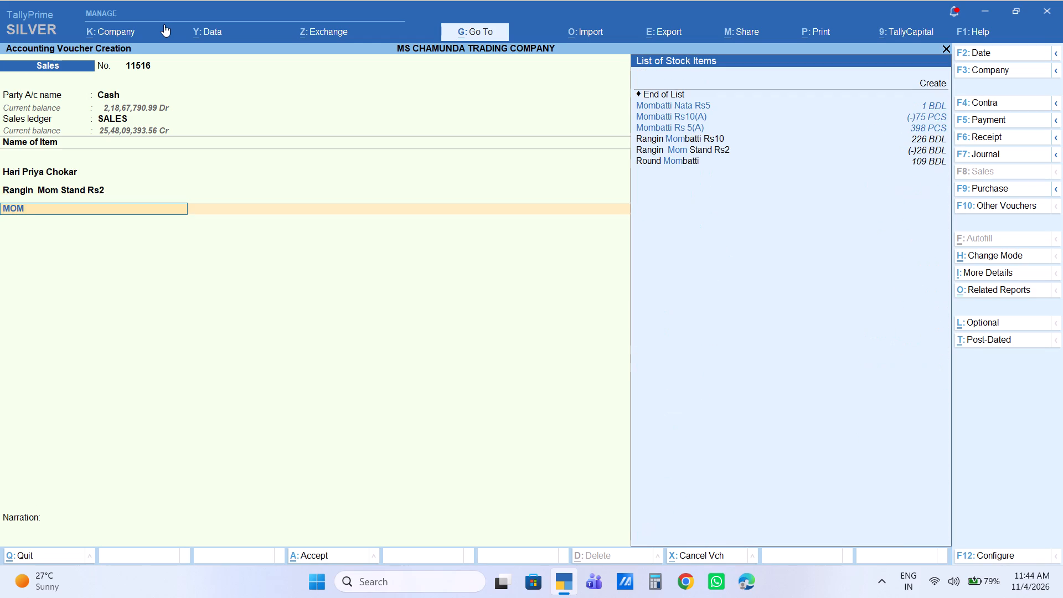
{"action": "key", "text": "Down"}
{"action": "key", "text": "Down"}
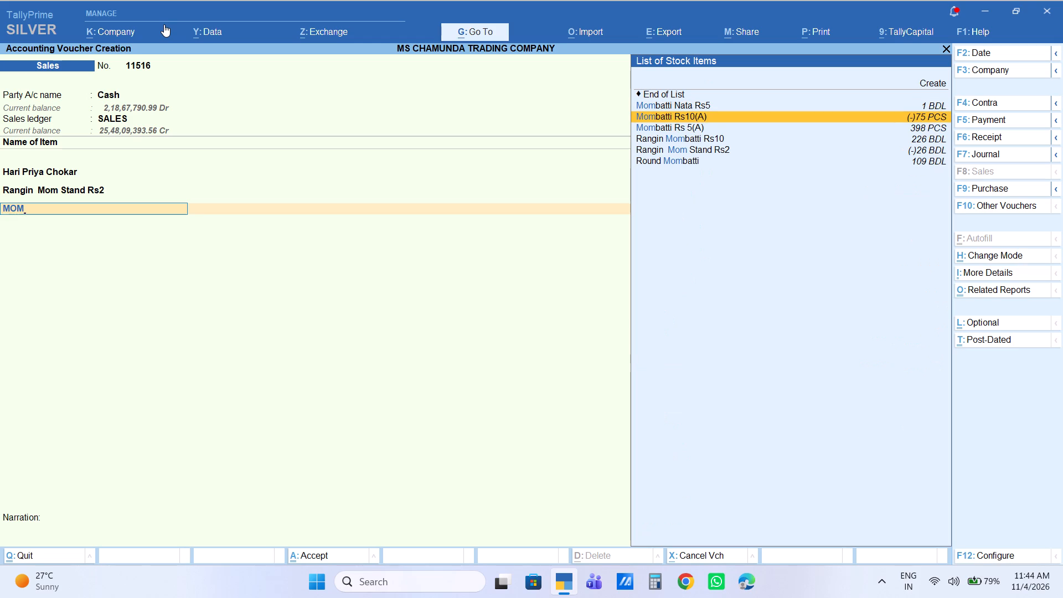
{"action": "key", "text": "Down"}
{"action": "key", "text": "Return"}
{"action": "type", "text": "10"}
{"action": "key", "text": "Return"}
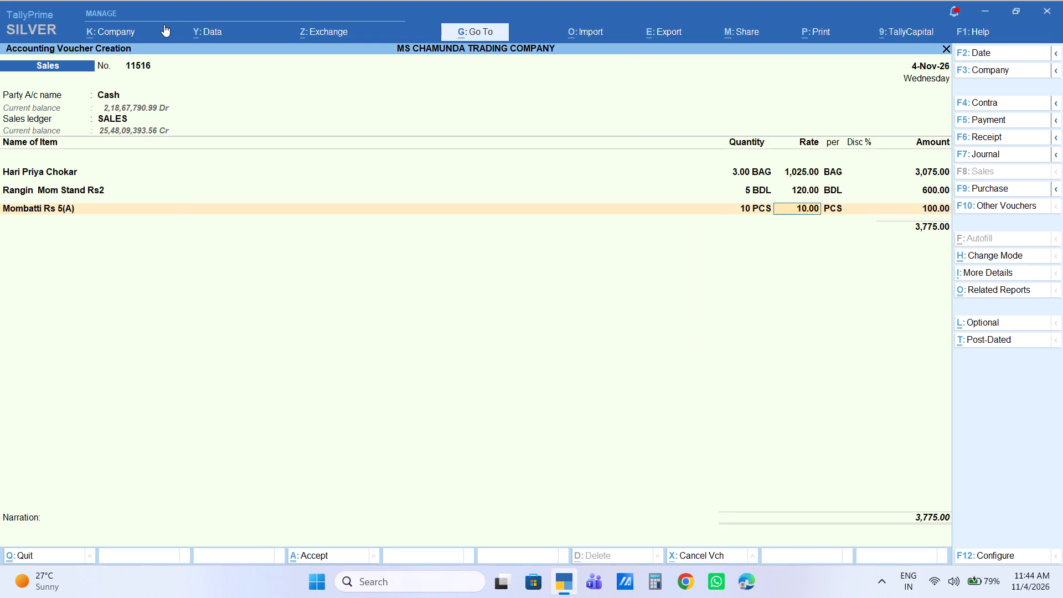
{"action": "key", "text": "Return"}
{"action": "key", "text": "Return"}
{"action": "key", "text": "Return"}
{"action": "key", "text": "Return"}
End the item list and add a Labour Charge of 15.
{"action": "key", "text": "Return"}
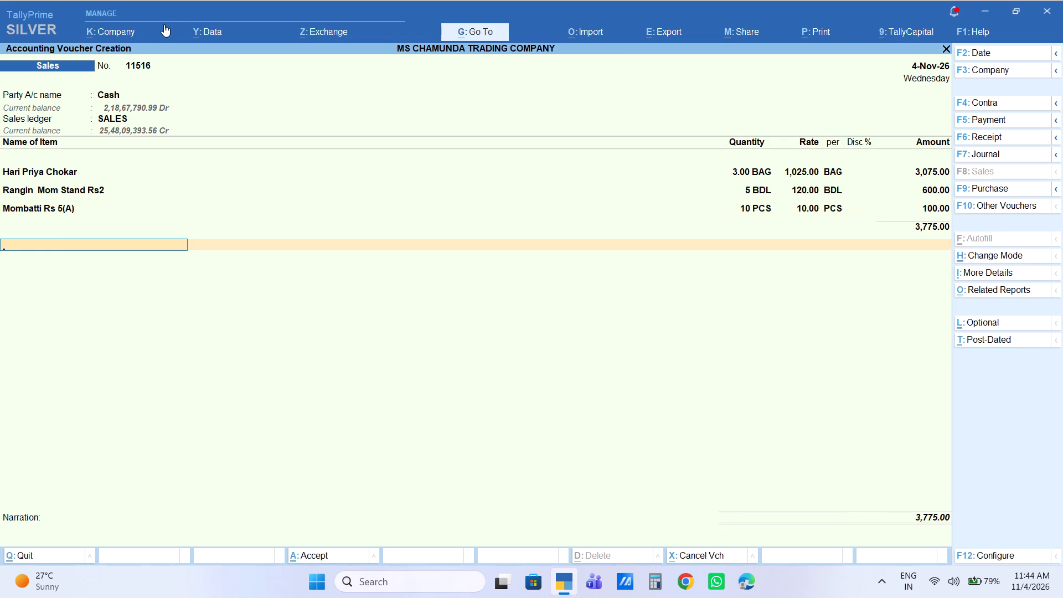
{"action": "type", "text": "LA"}
{"action": "key", "text": "Return"}
{"action": "key", "text": "Return"}
{"action": "type", "text": "15"}
{"action": "key", "text": "Return"}
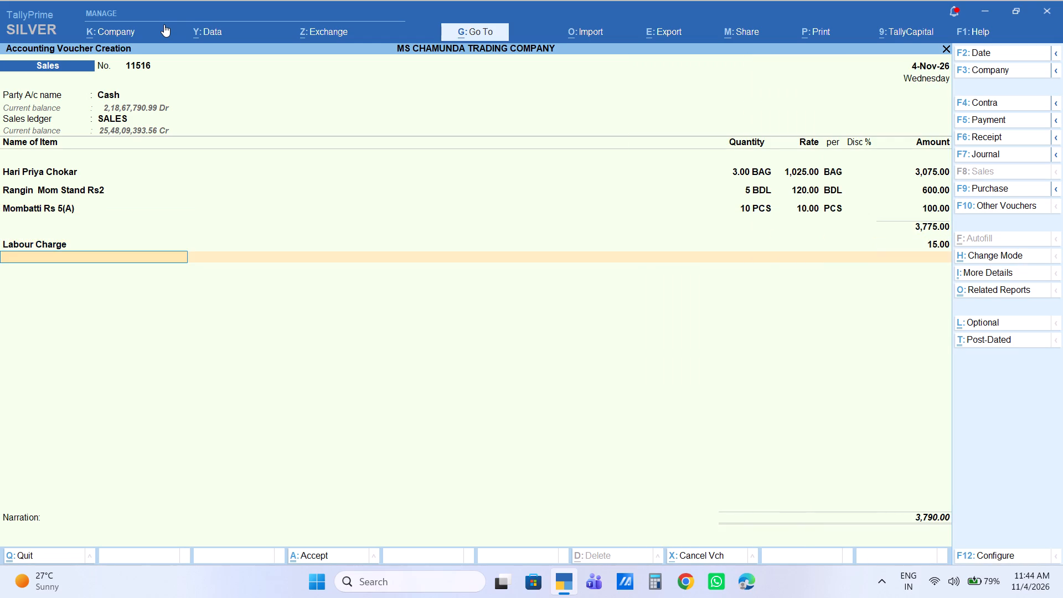
Return to the item lines and add 10 HNG of Horlicks Rs 5 at a rate of 55.
{"action": "key", "text": "BackSpace"}
{"action": "key", "text": "BackSpace"}
{"action": "key", "text": "BackSpace"}
{"action": "key", "text": "BackSpace"}
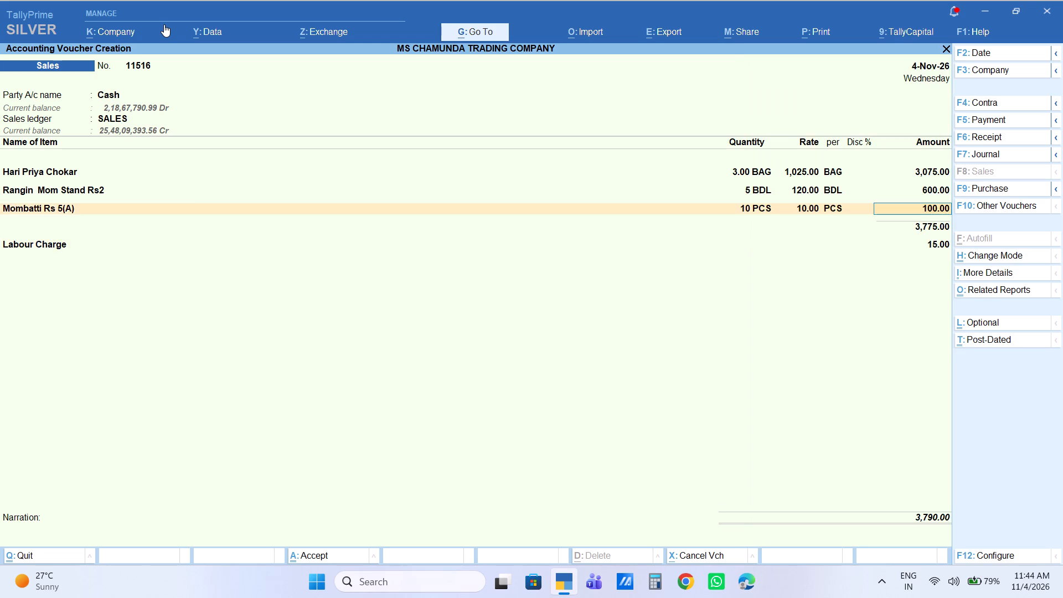
{"action": "key", "text": "Return"}
{"action": "type", "text": "HORL"}
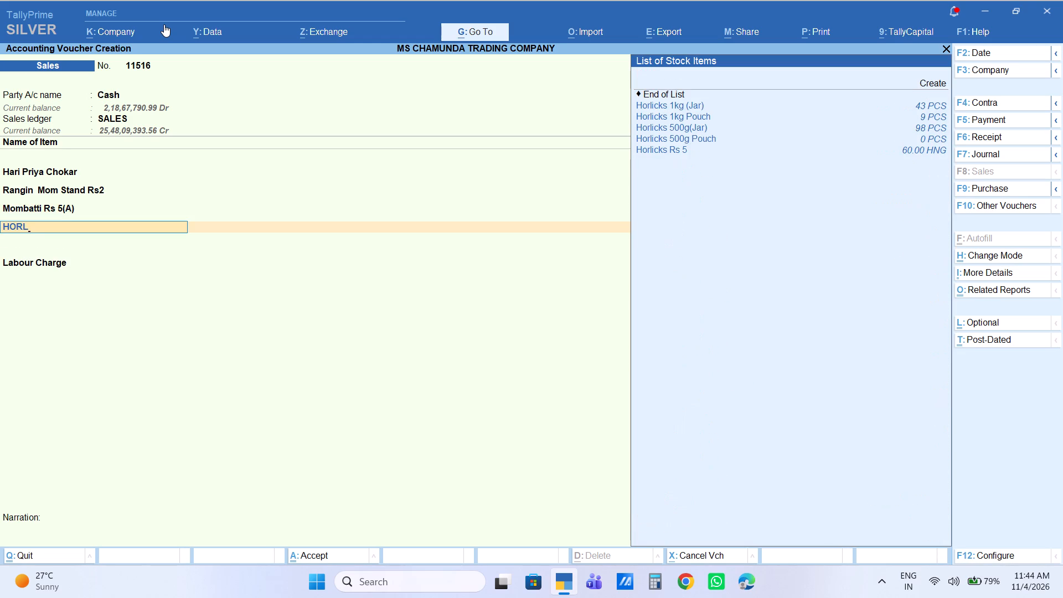
{"action": "key", "text": "Down"}
{"action": "key", "text": "Down"}
{"action": "key", "text": "Down"}
{"action": "key", "text": "Down"}
{"action": "key", "text": "Down"}
{"action": "key", "text": "Return"}
{"action": "type", "text": "10"}
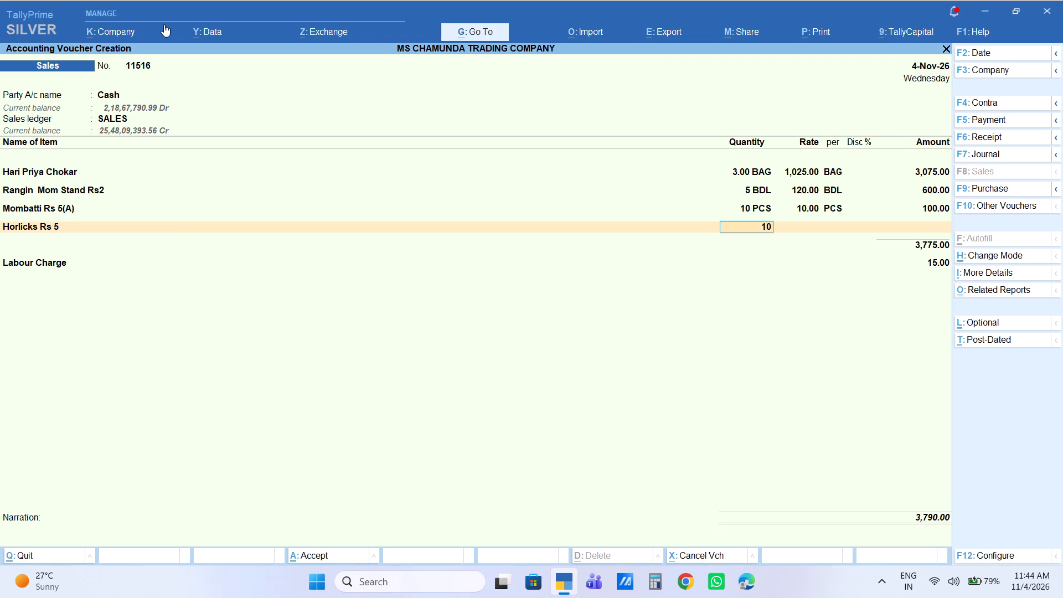
{"action": "key", "text": "Return"}
{"action": "key", "text": "Return"}
{"action": "key", "text": "Return"}
{"action": "key", "text": "Return"}
{"action": "key", "text": "Return"}
{"action": "key", "text": "Return"}
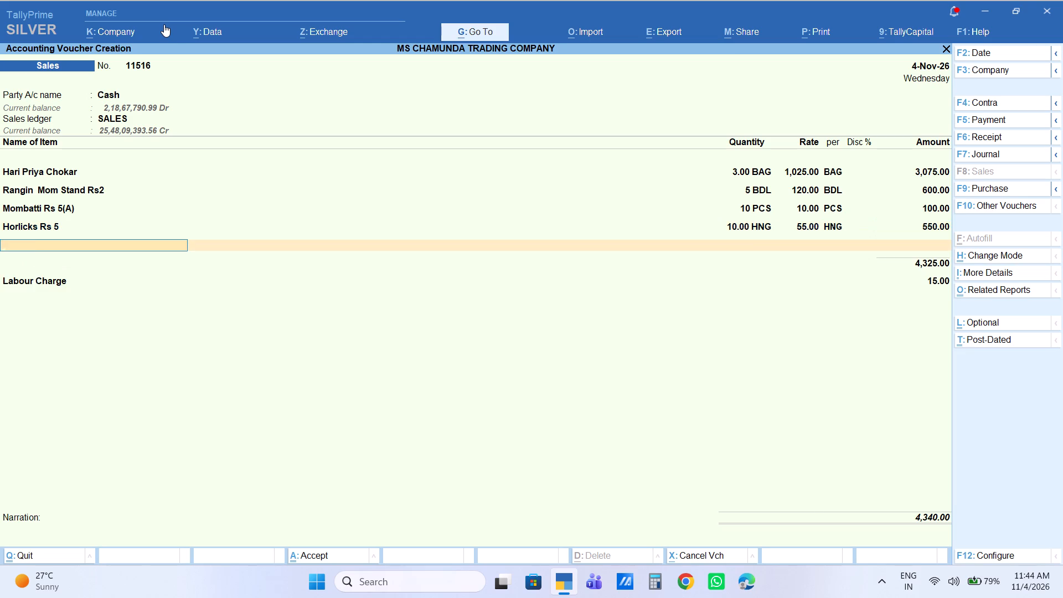
Set the Cash sale's voucher date to 3-11-2026 and save the voucher.
{"action": "key", "text": "Return"}
{"action": "key", "text": "Return"}
{"action": "key", "text": "Return"}
{"action": "key", "text": "Return"}
{"action": "key", "text": "Return"}
{"action": "key", "text": "Return"}
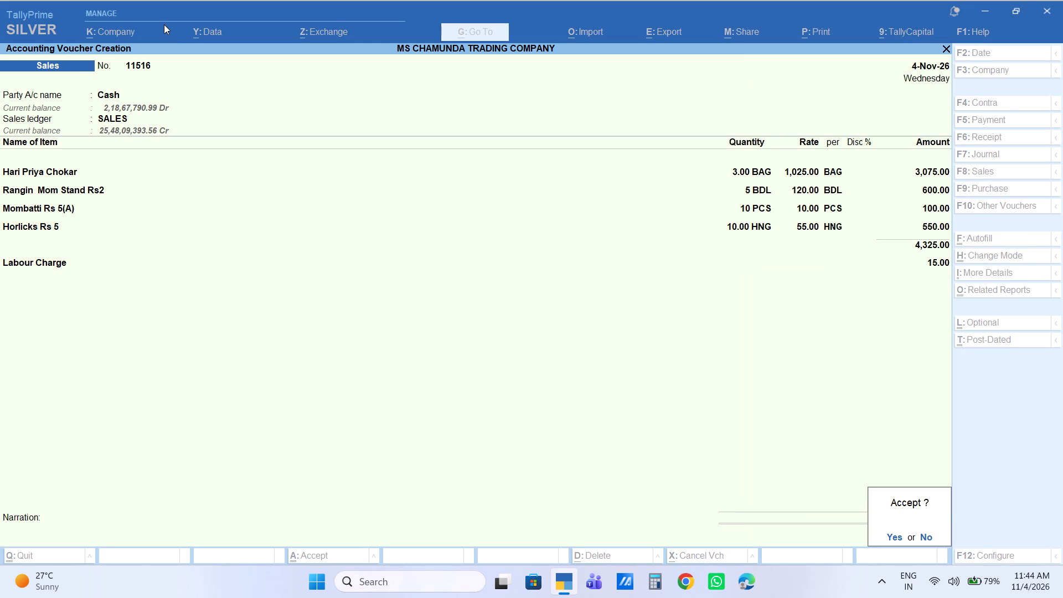
{"action": "key", "text": "BackSpace"}
{"action": "key", "text": "F2"}
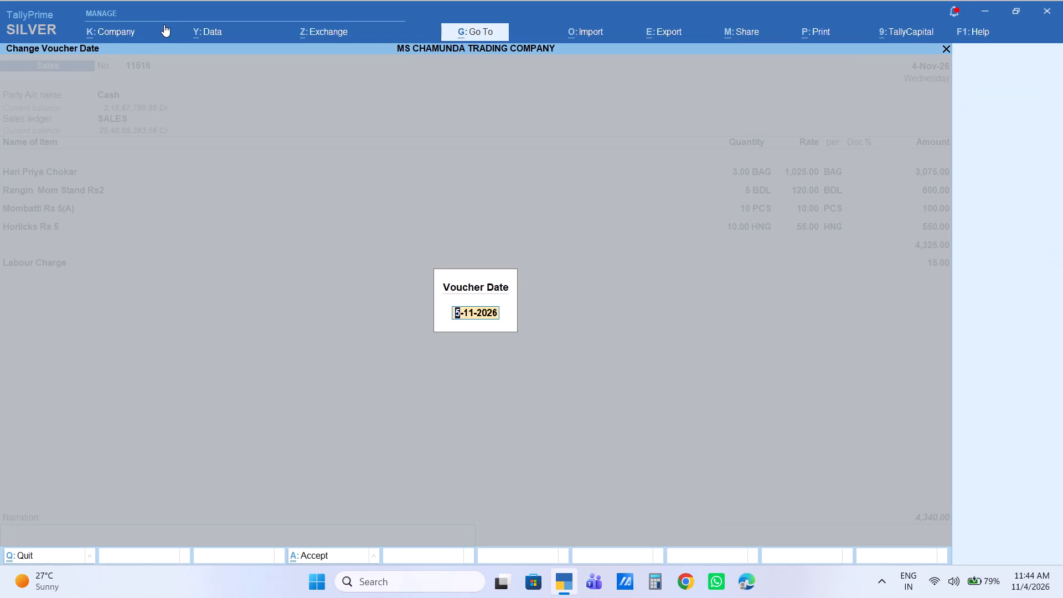
{"action": "key", "text": "2"}
{"action": "key", "text": "BackSpace"}
{"action": "key", "text": "3"}
{"action": "key", "text": "Return"}
{"action": "key", "text": "Return"}
{"action": "key", "text": "Return"}
{"action": "key", "text": "Return"}
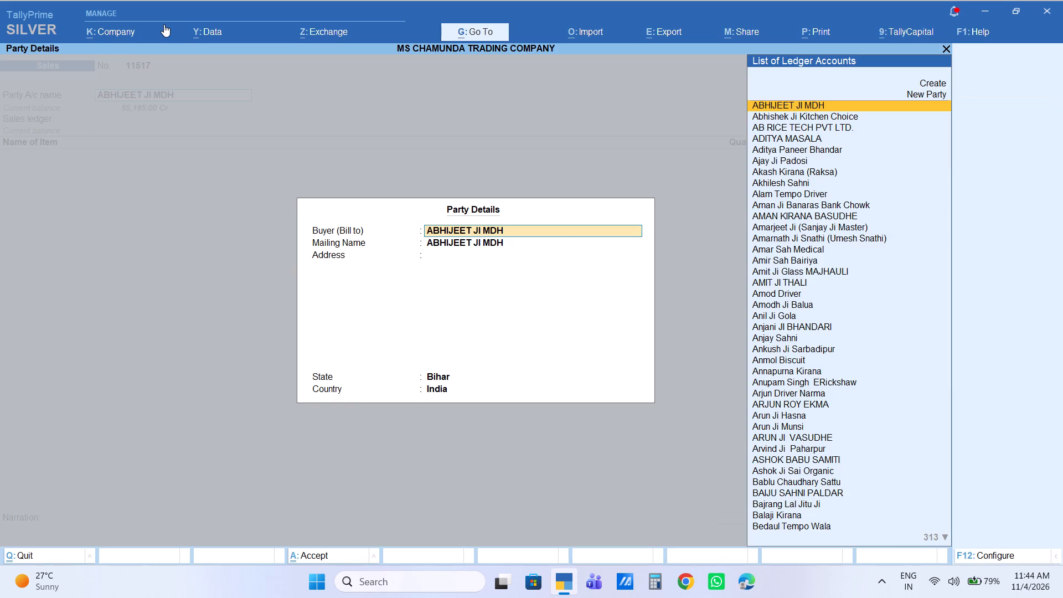
Leave voucher entry and open the Day Book with its date set to 4-11-2026.
{"action": "key", "text": "Escape"}
{"action": "key", "text": "Escape"}
{"action": "key", "text": "Escape"}
{"action": "key", "text": "Escape"}
{"action": "key", "text": "Escape"}
{"action": "key", "text": "Escape"}
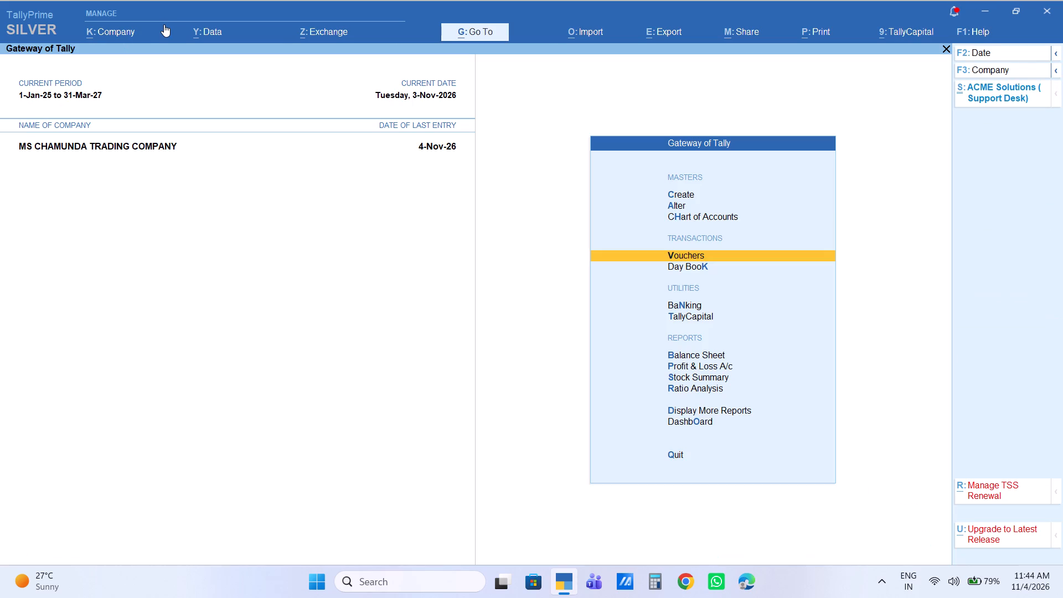
{"action": "key", "text": "Down"}
{"action": "key", "text": "Return"}
{"action": "key", "text": "Down"}
{"action": "key", "text": "Down"}
{"action": "key", "text": "Down"}
{"action": "key", "text": "Down"}
{"action": "key", "text": "Down"}
{"action": "key", "text": "Down"}
{"action": "key", "text": "Down"}
{"action": "key", "text": "Down"}
{"action": "key", "text": "Down"}
{"action": "key", "text": "Down"}
{"action": "key", "text": "Down"}
{"action": "key", "text": "Down"}
{"action": "key", "text": "Down"}
{"action": "key", "text": "Down"}
{"action": "key", "text": "Down"}
{"action": "key", "text": "Down"}
{"action": "key", "text": "Down"}
{"action": "key", "text": "Down"}
{"action": "key", "text": "Down"}
{"action": "key", "text": "Down"}
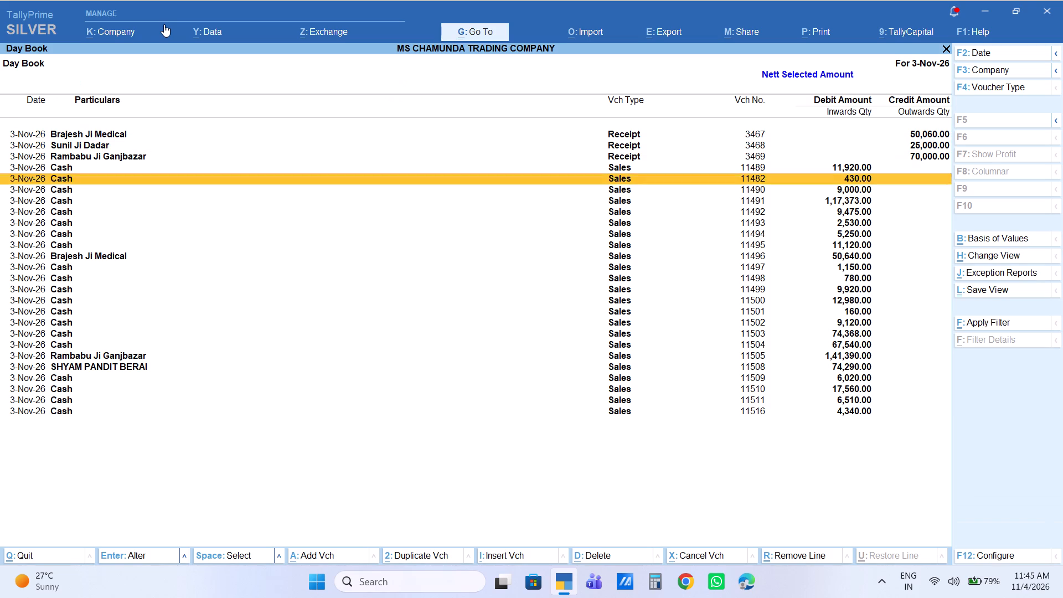
{"action": "key", "text": "F2"}
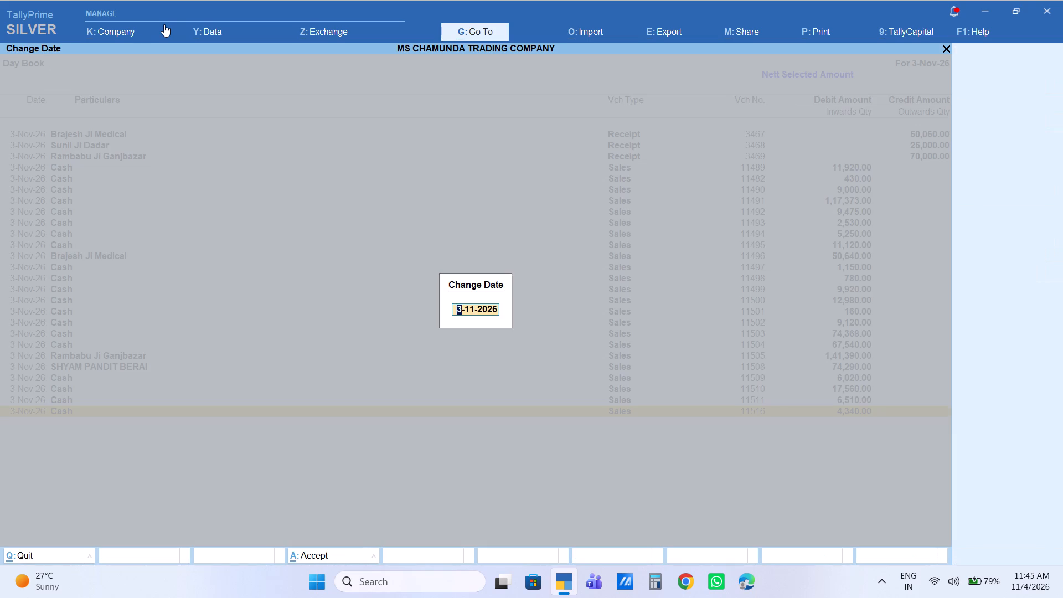
{"action": "key", "text": "4"}
{"action": "key", "text": "Return"}
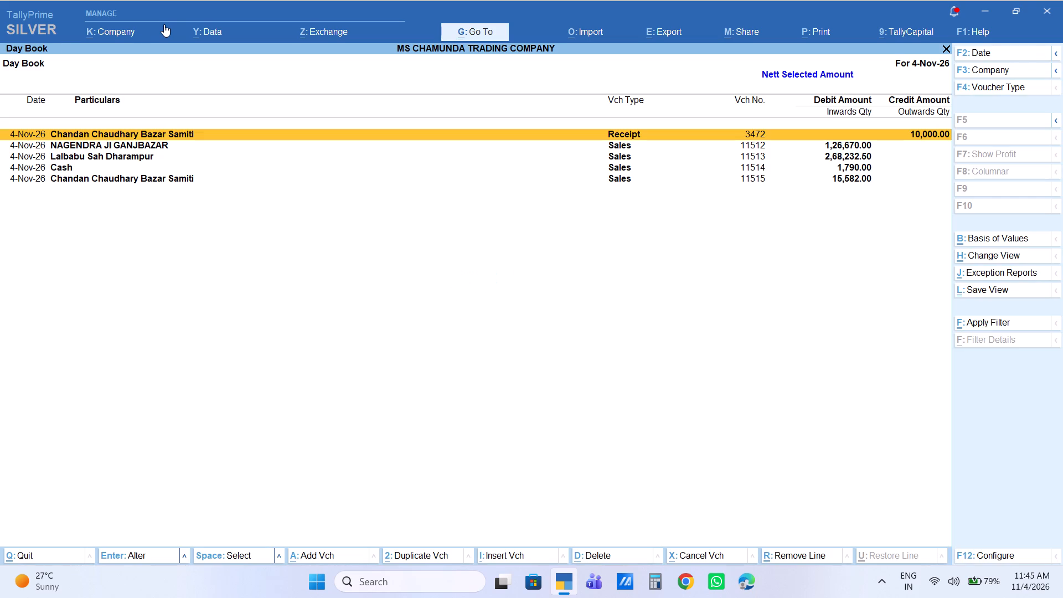
Change the date of the Bazar Samiti customer's sales voucher 11515 to 3-11-2026 and save it.
{"action": "key", "text": "Down"}
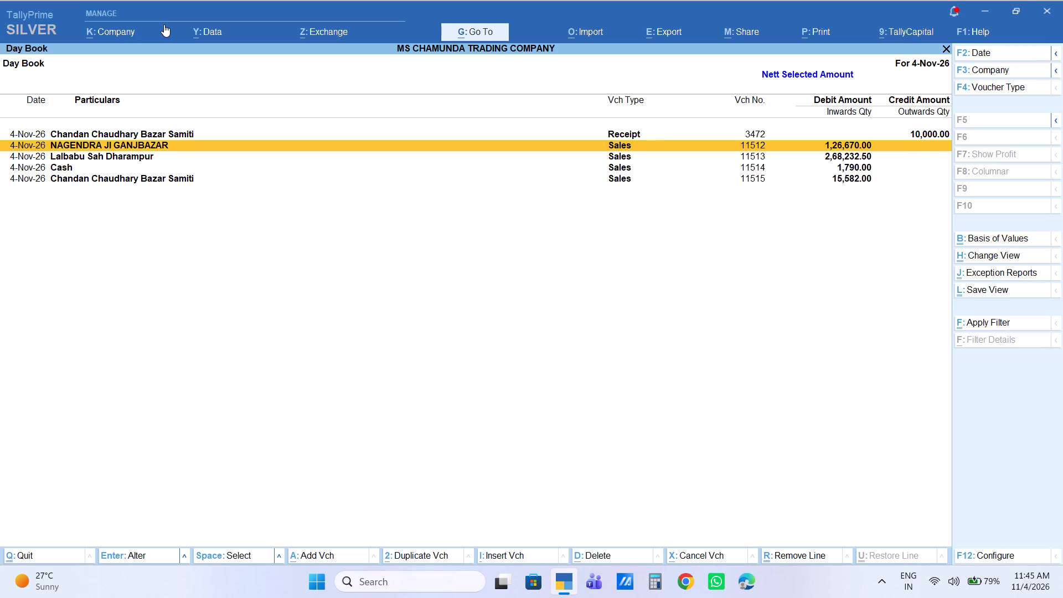
{"action": "key", "text": "Down"}
{"action": "key", "text": "Down"}
{"action": "key", "text": "Down"}
{"action": "key", "text": "Return"}
{"action": "key", "text": "F2"}
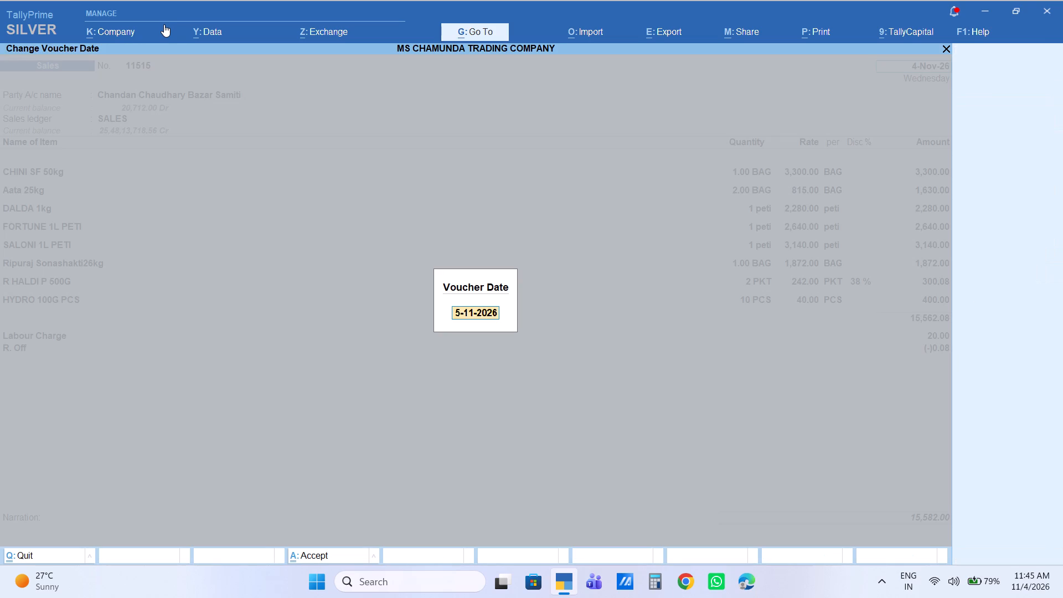
{"action": "type", "text": "03"}
{"action": "key", "text": "Return"}
{"action": "key", "text": "Return"}
{"action": "key", "text": "Return"}
{"action": "key", "text": "Return"}
{"action": "key", "text": "Return"}
{"action": "key", "text": "Return"}
{"action": "key", "text": "Return"}
{"action": "key", "text": "Return"}
{"action": "key", "text": "Return"}
{"action": "key", "text": "Return"}
{"action": "key", "text": "Return"}
{"action": "key", "text": "Return"}
{"action": "key", "text": "Return"}
{"action": "key", "text": "Return"}
{"action": "key", "text": "Return"}
{"action": "key", "text": "Return"}
{"action": "key", "text": "Return"}
{"action": "key", "text": "Return"}
{"action": "key", "text": "Return"}
{"action": "key", "text": "Return"}
{"action": "key", "text": "Return"}
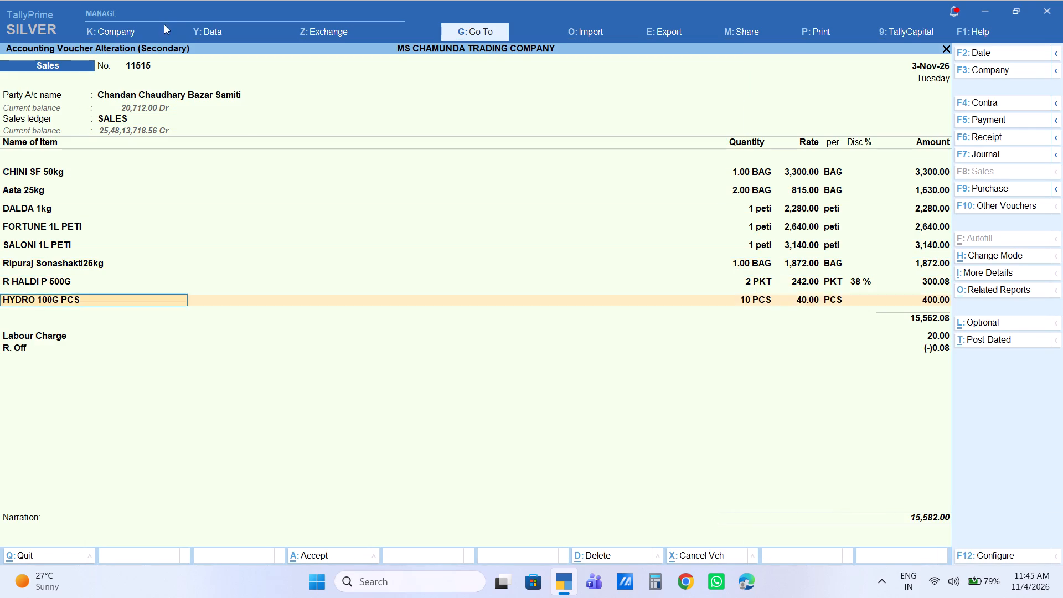
{"action": "key", "text": "Return"}
{"action": "key", "text": "Return"}
Open Cash sales voucher 11514, change its date to 3-11-2026 and save it.
{"action": "key", "text": "Escape"}
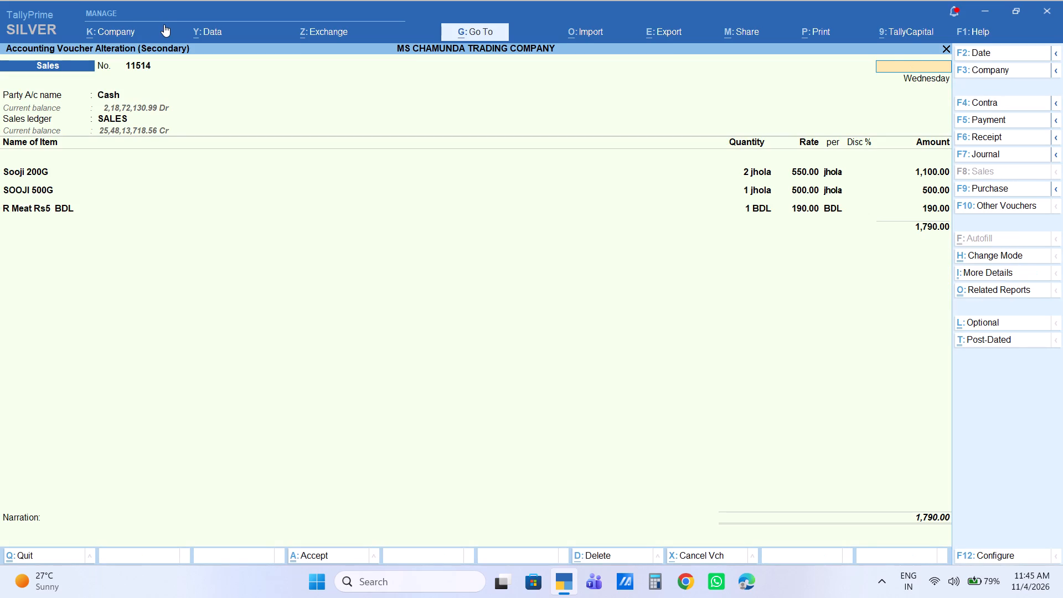
{"action": "key", "text": "Escape"}
{"action": "key", "text": "Escape"}
{"action": "key", "text": "Return"}
{"action": "key", "text": "F2"}
{"action": "type", "text": "03"}
{"action": "key", "text": "Return"}
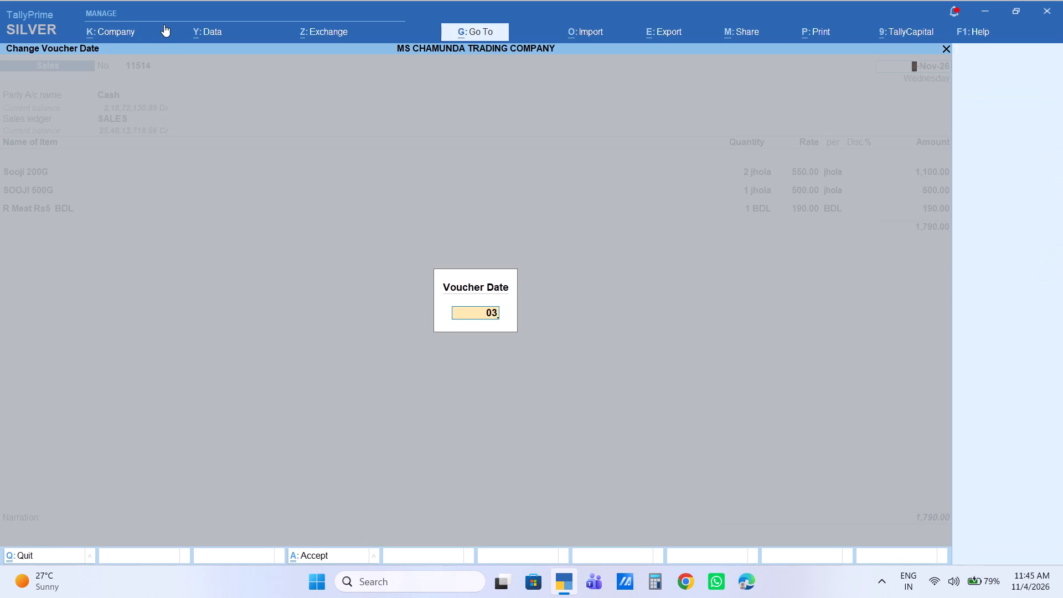
{"action": "key", "text": "ctrl+a"}
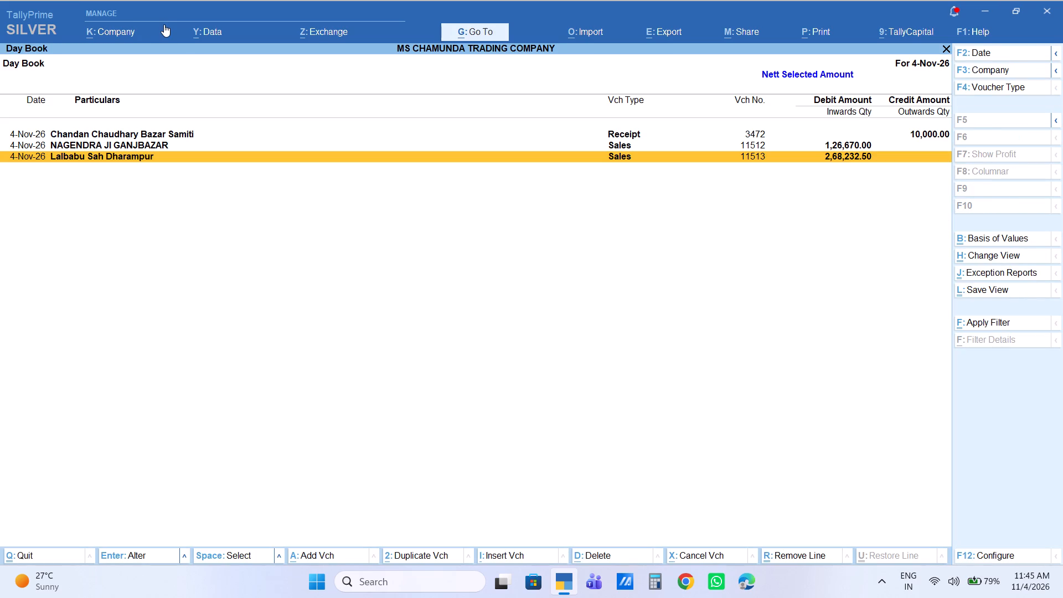
Change the date of the Bazar Samiti customer's receipt voucher 3472 to 3-11-2026, save it and leave the Day Book.
{"action": "key", "text": "Up"}
{"action": "key", "text": "Up"}
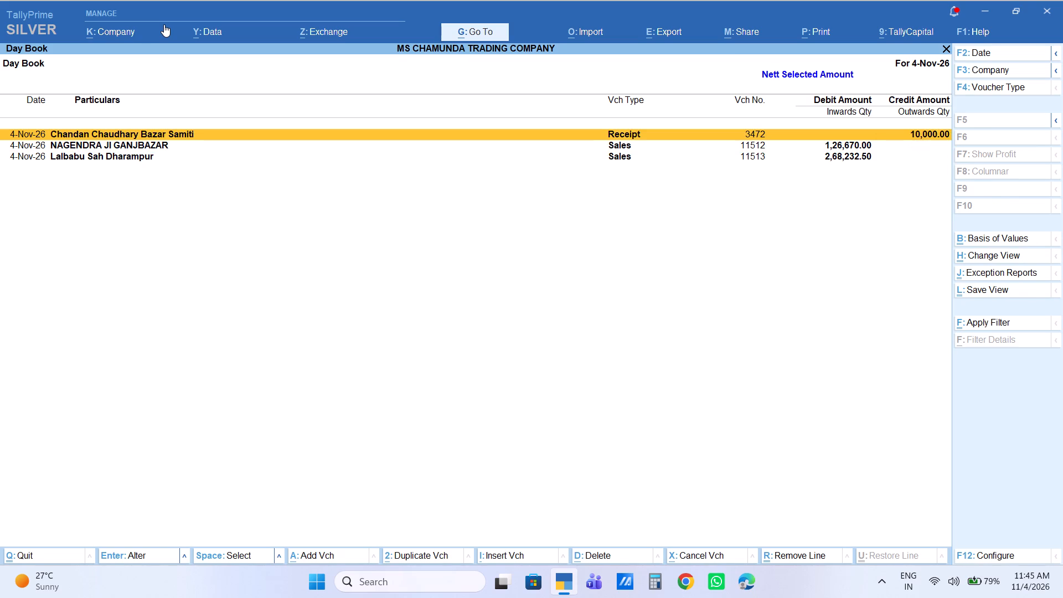
{"action": "key", "text": "Return"}
{"action": "key", "text": "F2"}
{"action": "type", "text": "03"}
{"action": "key", "text": "Return"}
{"action": "key", "text": "Return"}
{"action": "key", "text": "Return"}
{"action": "key", "text": "Return"}
{"action": "key", "text": "Return"}
{"action": "key", "text": "Return"}
{"action": "key", "text": "Return"}
{"action": "key", "text": "Return"}
{"action": "key", "text": "Return"}
{"action": "key", "text": "Return"}
{"action": "key", "text": "Return"}
{"action": "key", "text": "Return"}
{"action": "key", "text": "Return"}
{"action": "key", "text": "Return"}
{"action": "key", "text": "Return"}
{"action": "key", "text": "Return"}
{"action": "key", "text": "Return"}
{"action": "key", "text": "Return"}
{"action": "key", "text": "Return"}
{"action": "key", "text": "Return"}
{"action": "key", "text": "Return"}
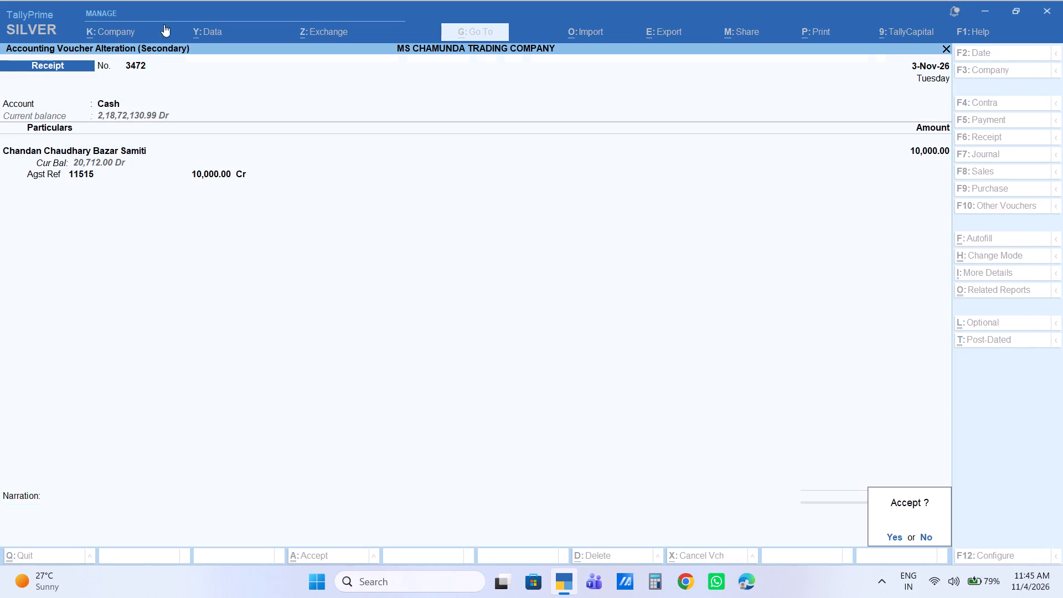
{"action": "key", "text": "Escape"}
{"action": "key", "text": "Escape"}
{"action": "key", "text": "Escape"}
{"action": "key", "text": "Escape"}
{"action": "key", "text": "Up"}
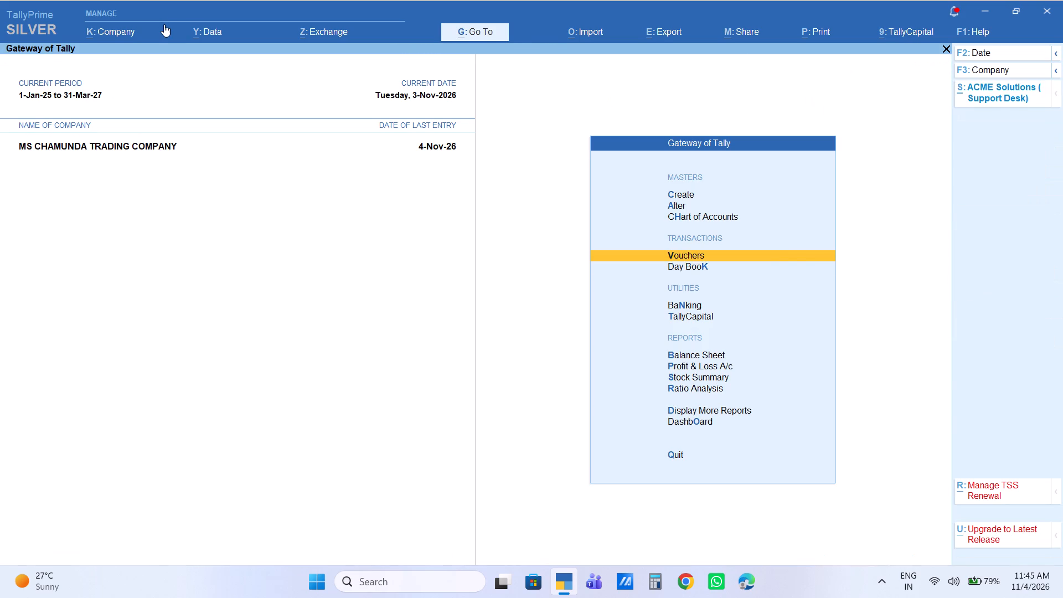
{"action": "key", "text": "Return"}
{"action": "key", "text": "F2"}
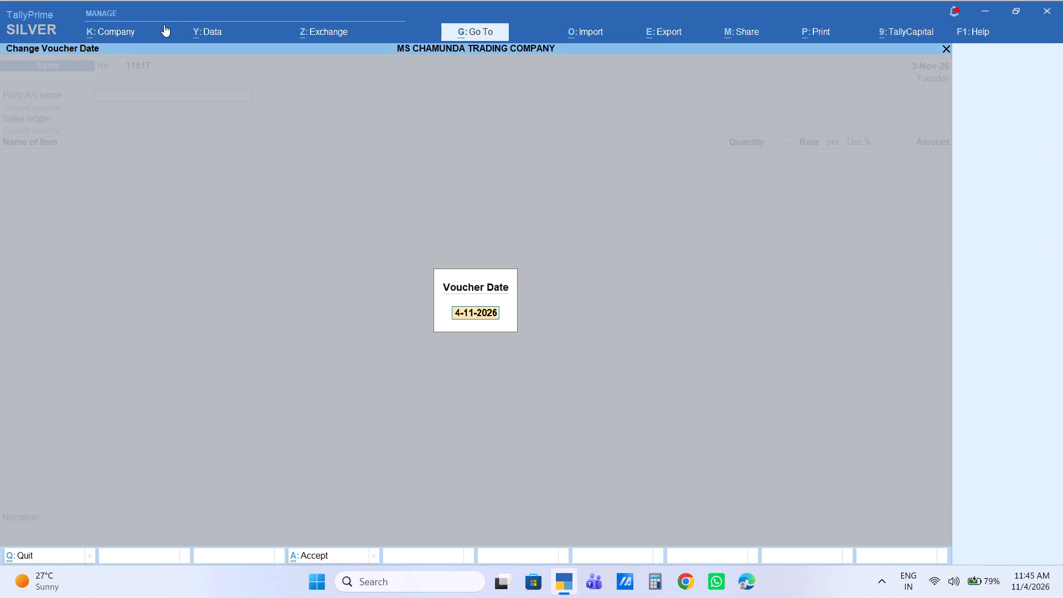
{"action": "key", "text": "Return"}
{"action": "type", "text": "RAJI"}
{"action": "key", "text": "v"}
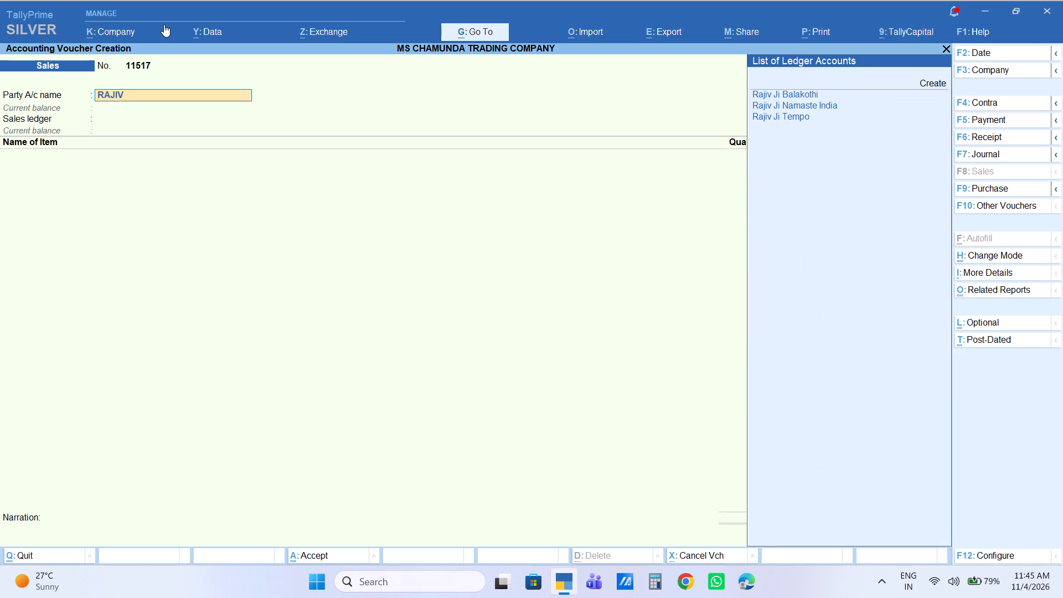
{"action": "key", "text": "Down"}
{"action": "key", "text": "Return"}
{"action": "key", "text": "Return"}
{"action": "key", "text": "Return"}
{"action": "key", "text": "Return"}
{"action": "key", "text": "Return"}
{"action": "key", "text": "Return"}
{"action": "key", "text": "Return"}
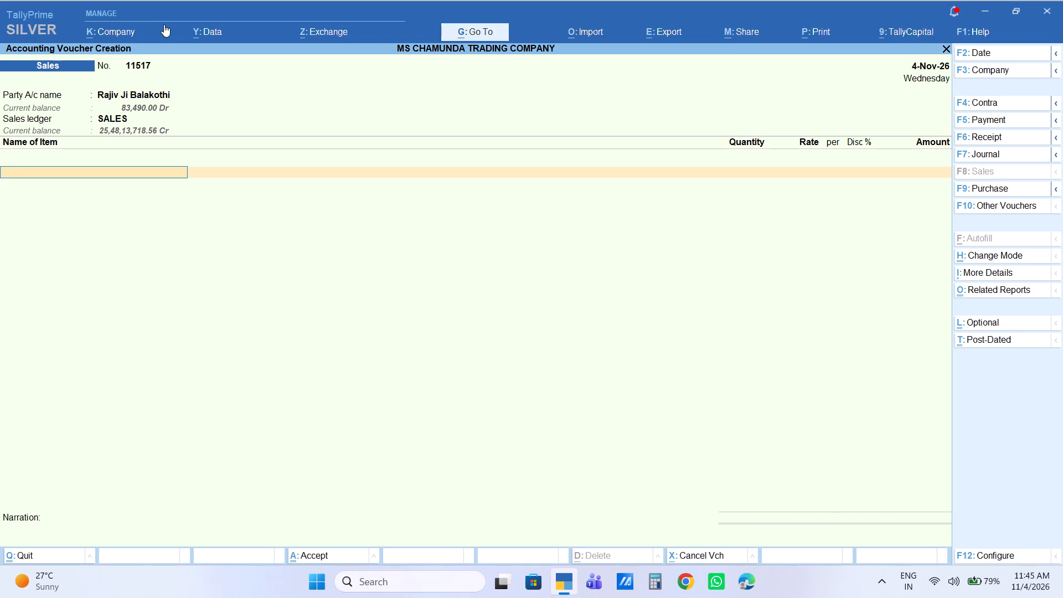
Add 1 peti of Golmol Peti at a rate of 1,720 to the sale.
{"action": "type", "text": "GOLMO"}
{"action": "key", "text": "Down"}
{"action": "key", "text": "Down"}
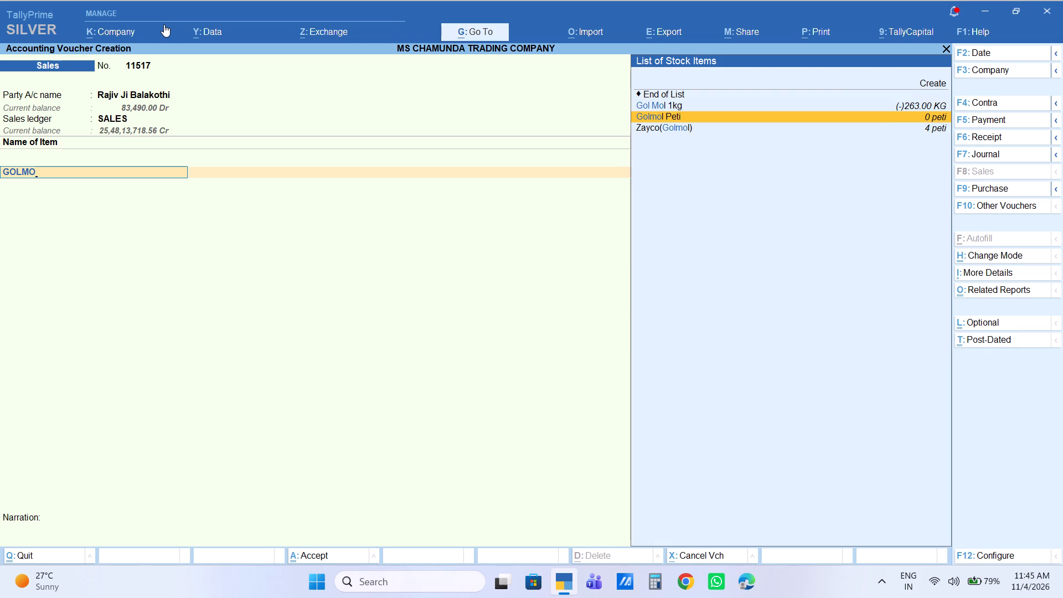
{"action": "key", "text": "Return"}
{"action": "key", "text": "1"}
{"action": "key", "text": "Return"}
{"action": "key", "text": "Return"}
{"action": "key", "text": "Return"}
{"action": "key", "text": "Return"}
{"action": "key", "text": "Return"}
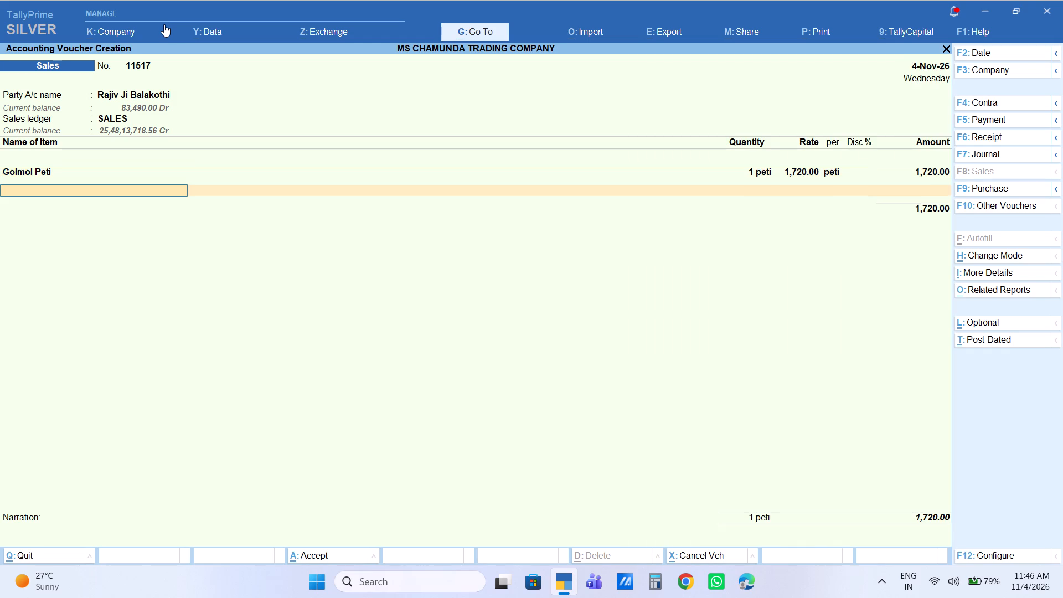
Add 1 peti of R Tomato Sauce with an amount of 320.
{"action": "type", "text": "TOMT"}
{"action": "key", "text": "Up"}
{"action": "key", "text": "Up"}
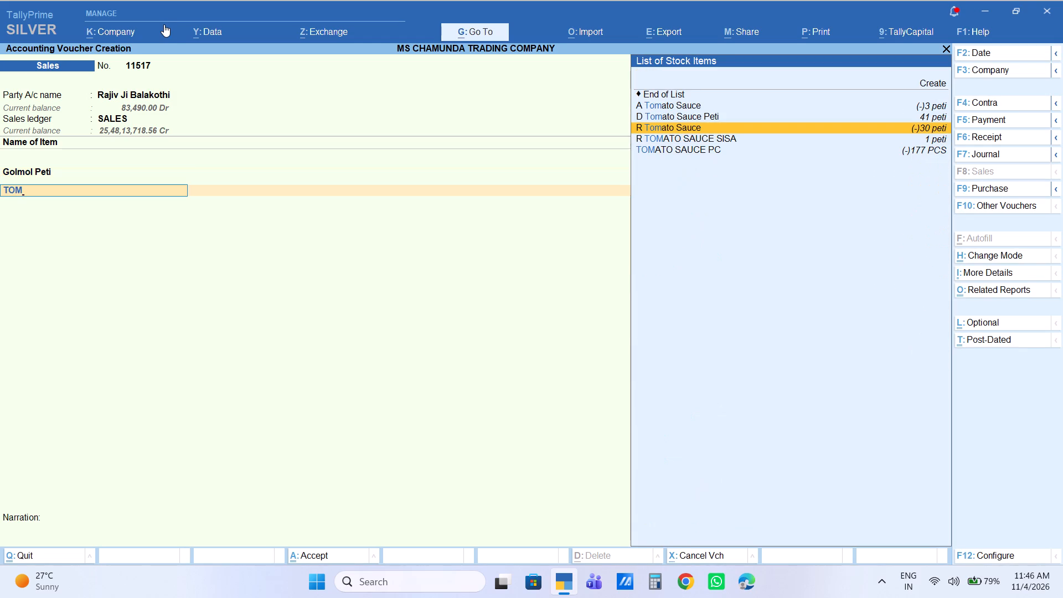
{"action": "key", "text": "Return"}
{"action": "key", "text": "1"}
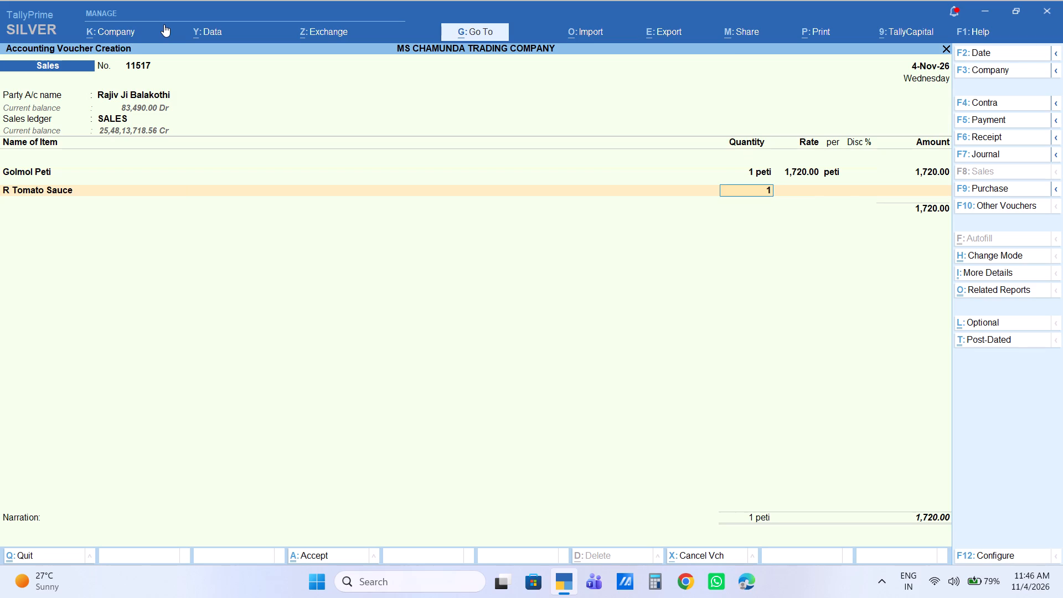
{"action": "key", "text": "Return"}
{"action": "key", "text": "Return"}
{"action": "key", "text": "Return"}
{"action": "key", "text": "Return"}
{"action": "type", "text": "320"}
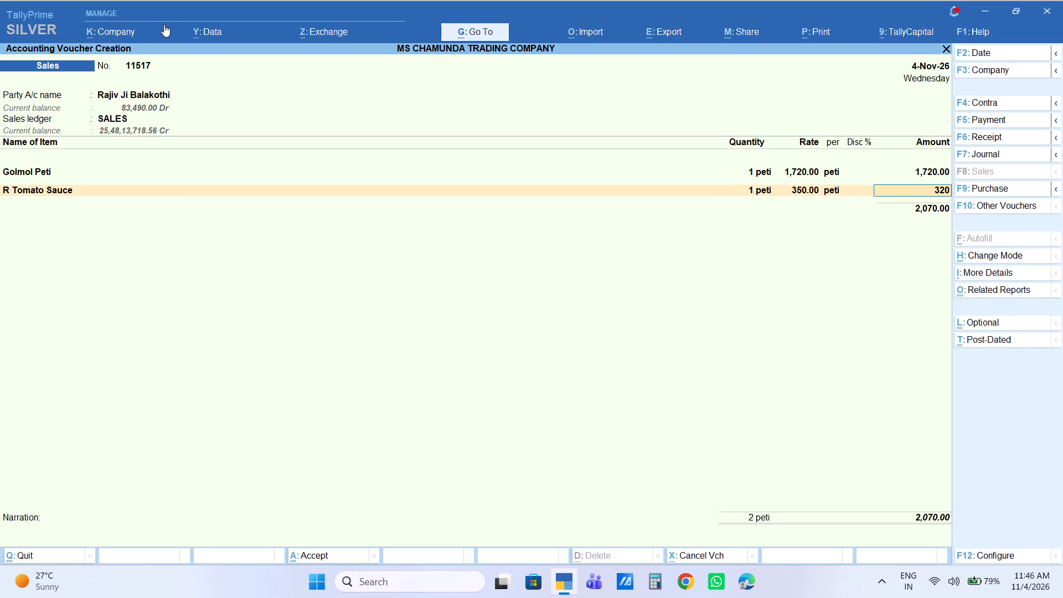
{"action": "key", "text": "Return"}
Add 1 peti of R Chilli Sauce with an amount of 320.
{"action": "type", "text": "CHILLI"}
{"action": "key", "text": "Down"}
{"action": "key", "text": "Down"}
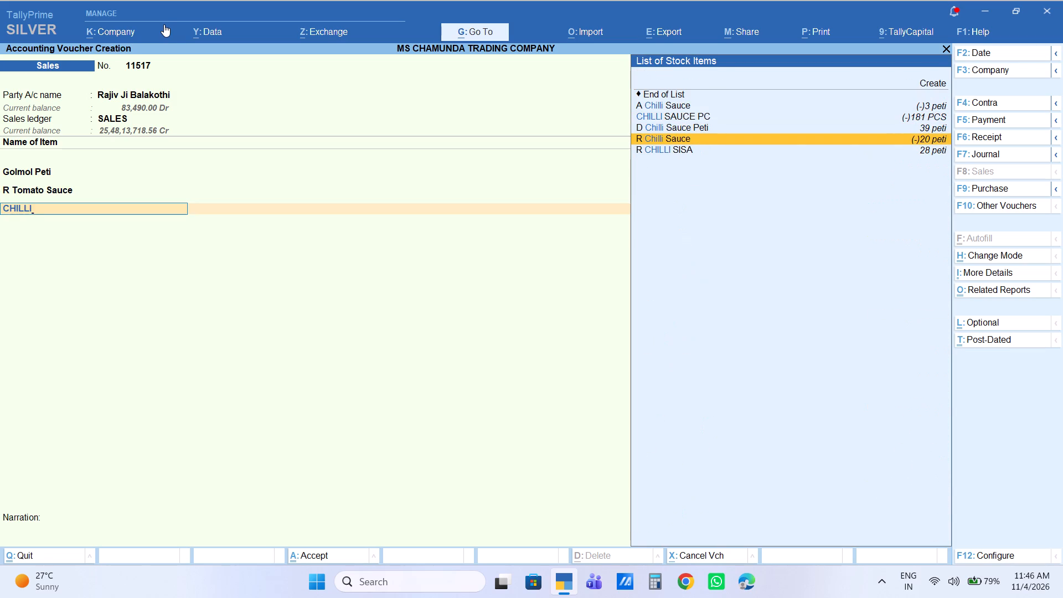
{"action": "key", "text": "Return"}
{"action": "key", "text": "1"}
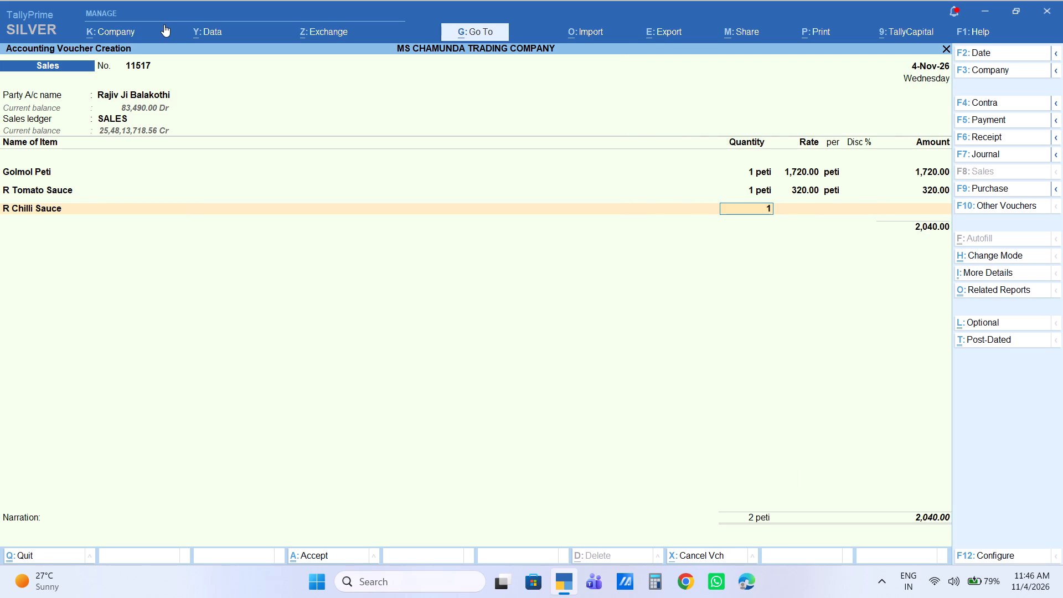
{"action": "key", "text": "Return"}
{"action": "key", "text": "Return"}
{"action": "key", "text": "Return"}
{"action": "key", "text": "Return"}
{"action": "type", "text": "320"}
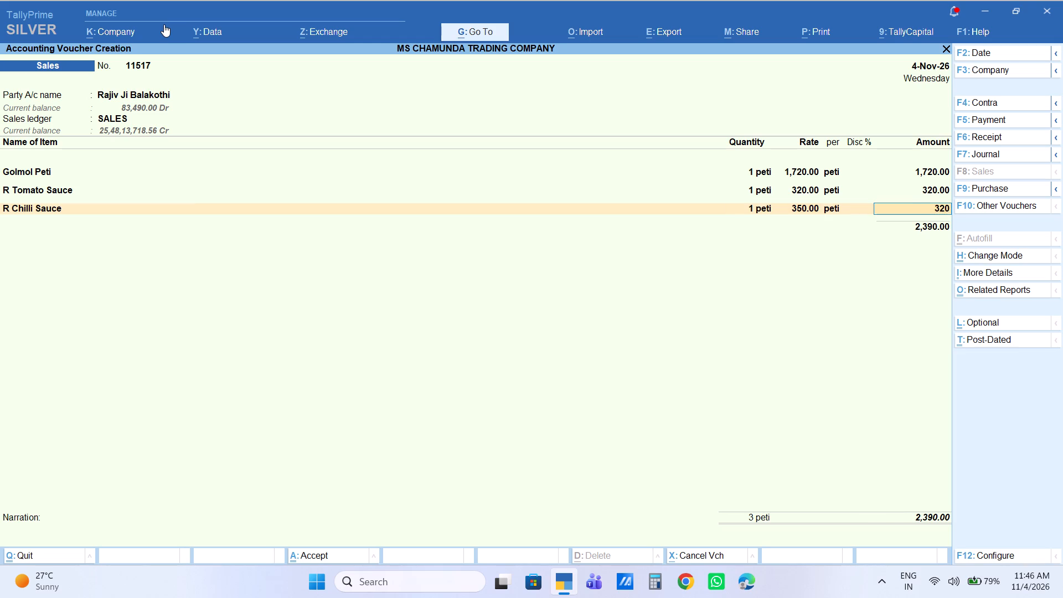
{"action": "key", "text": "Return"}
Add 1 peti of Soya Sauce Peti with an amount of 360.
{"action": "type", "text": "SOYA"}
{"action": "key", "text": "Down"}
{"action": "key", "text": "Down"}
{"action": "key", "text": "Down"}
{"action": "key", "text": "Down"}
{"action": "key", "text": "Down"}
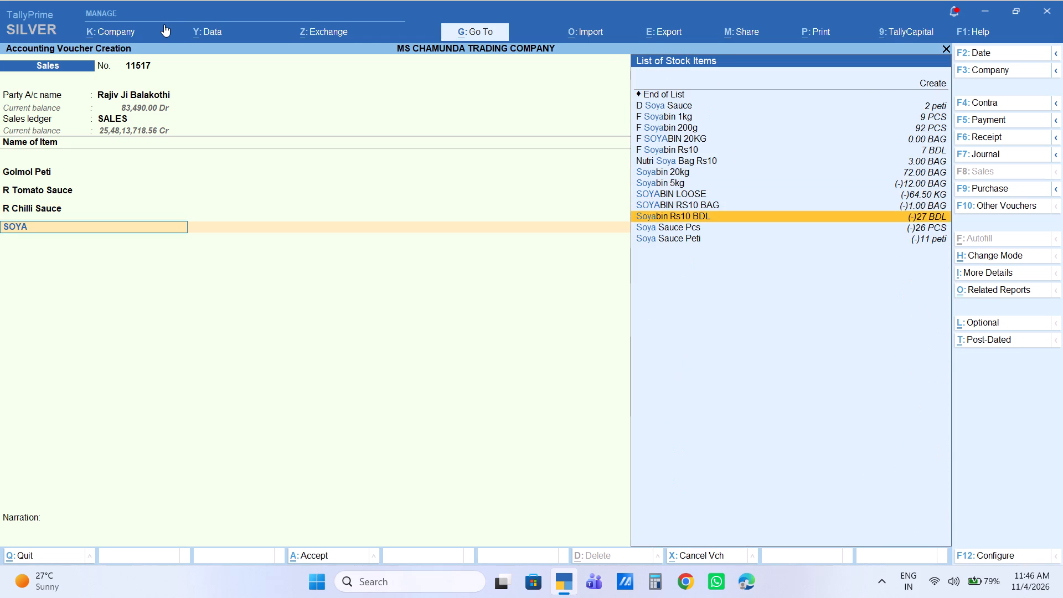
{"action": "key", "text": "Down"}
{"action": "key", "text": "Down"}
{"action": "key", "text": "Return"}
{"action": "key", "text": "1"}
{"action": "key", "text": "Return"}
{"action": "key", "text": "Return"}
{"action": "key", "text": "Return"}
{"action": "key", "text": "Return"}
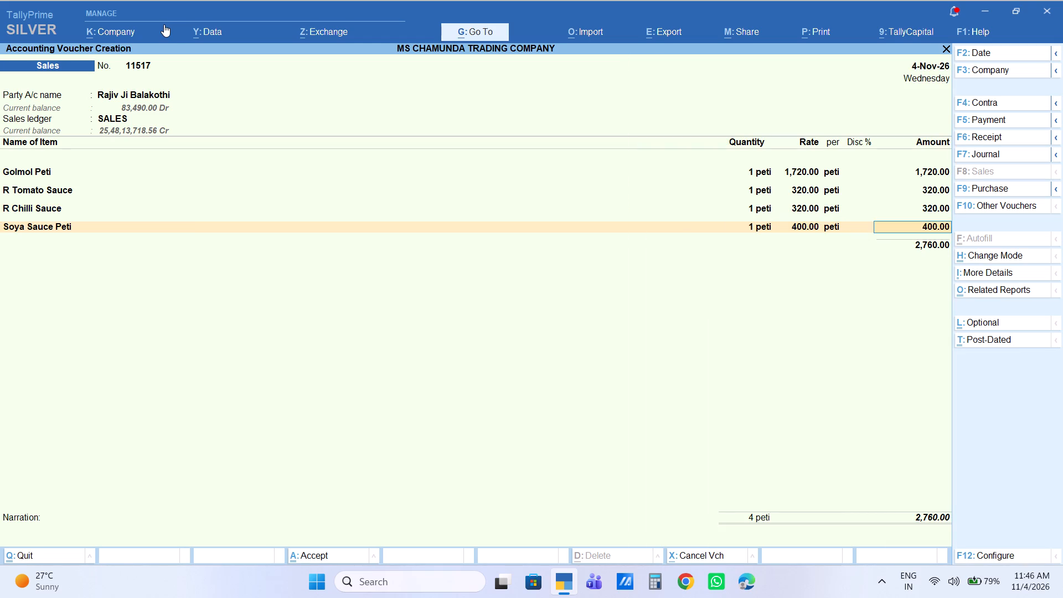
{"action": "type", "text": "360"}
{"action": "key", "text": "Return"}
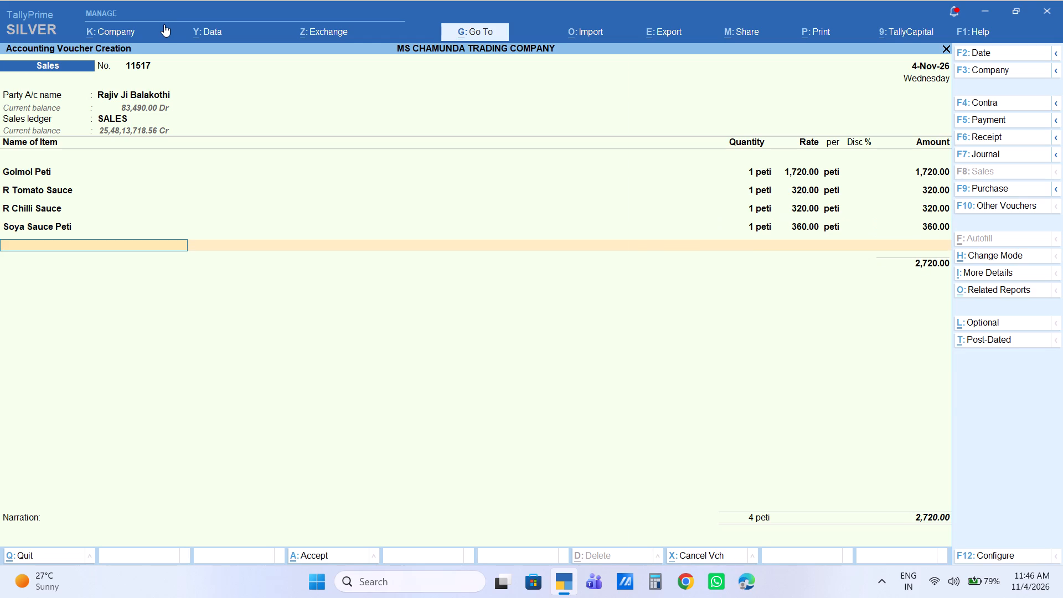
Add 2 peti of DHARA 1L at a rate of 2,350.
{"action": "type", "text": "DHARA"}
{"action": "key", "text": "Down"}
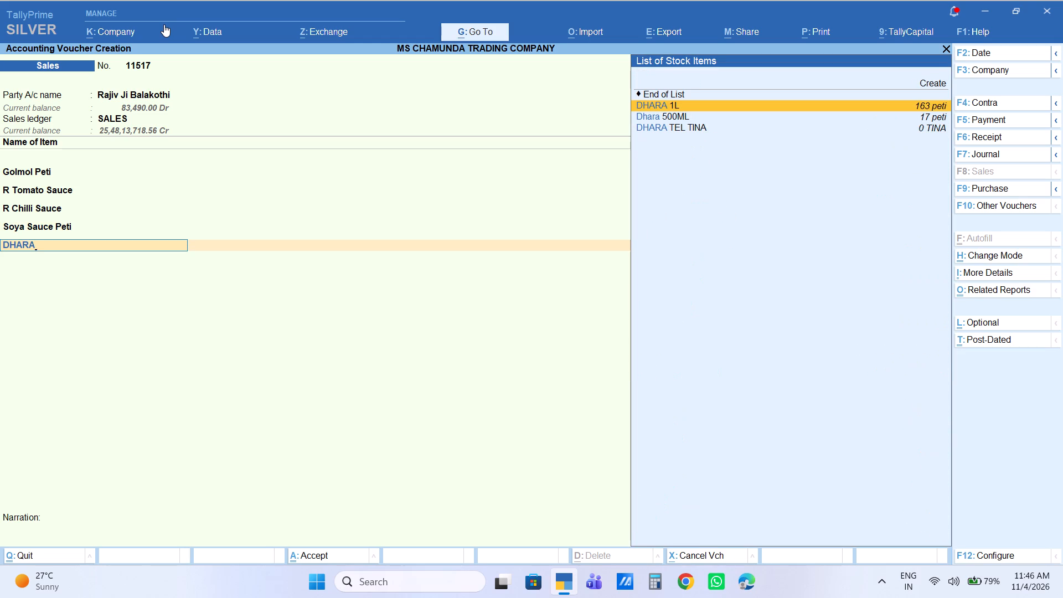
{"action": "key", "text": "Return"}
{"action": "key", "text": "2"}
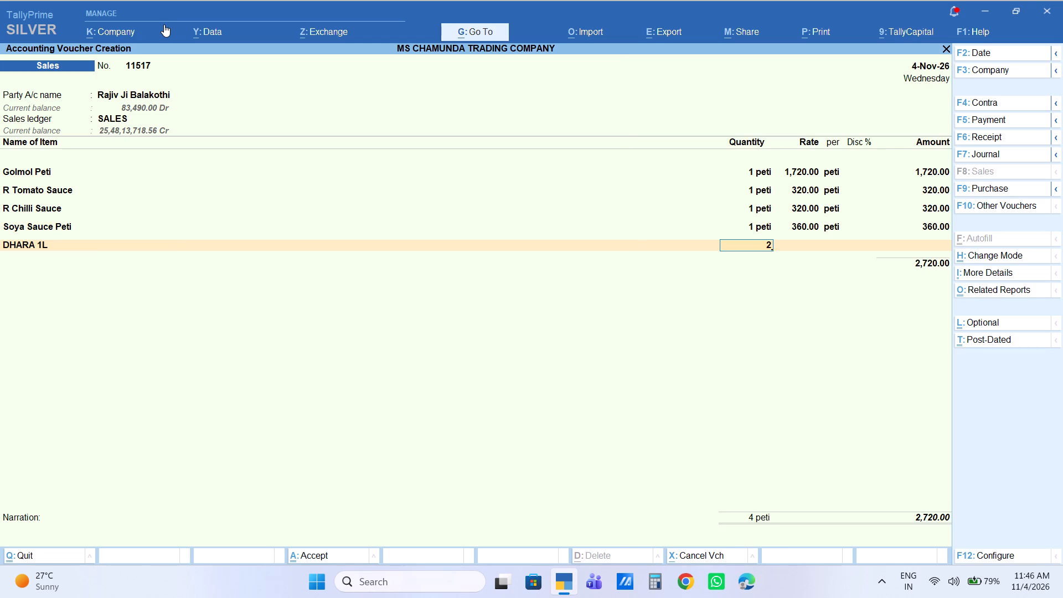
{"action": "key", "text": "Return"}
{"action": "key", "text": "Return"}
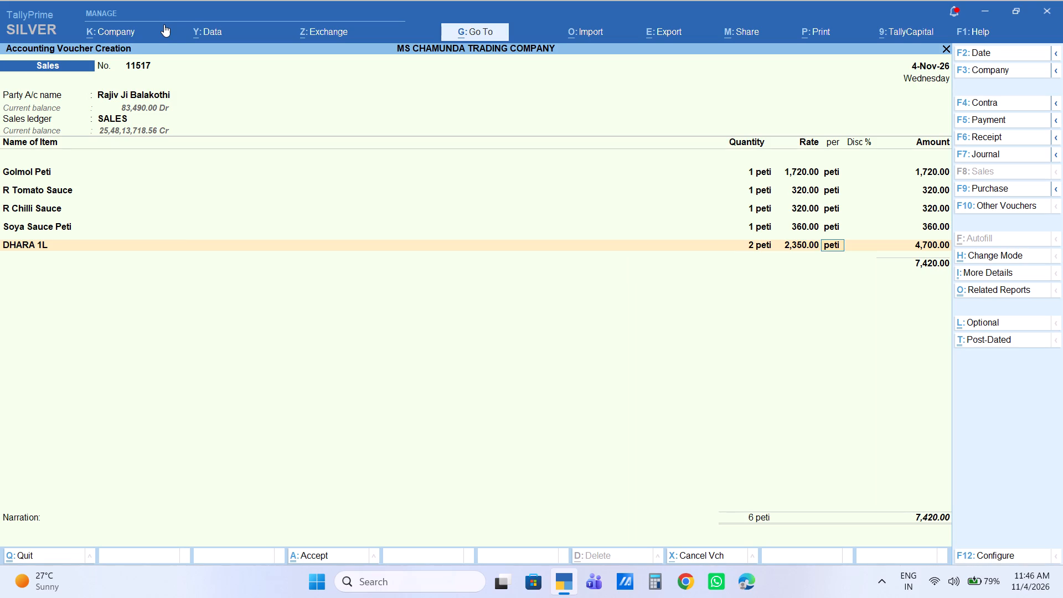
{"action": "key", "text": "Return"}
{"action": "key", "text": "Return"}
{"action": "key", "text": "Return"}
Add 1 peti of Dhara 500ML with an amount of 2,375.
{"action": "type", "text": "DHARA50"}
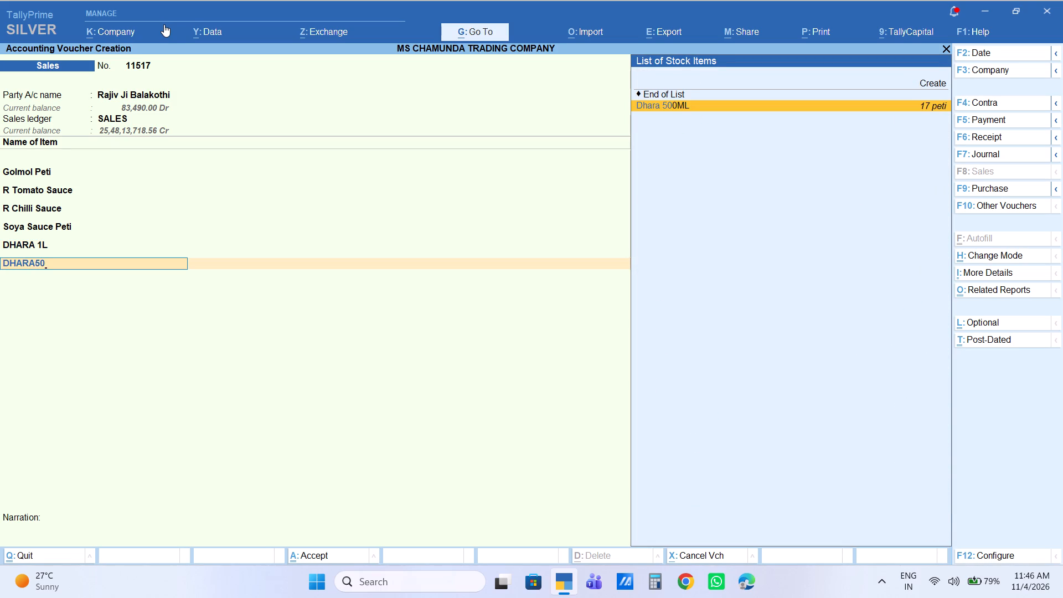
{"action": "key", "text": "Return"}
{"action": "key", "text": "1"}
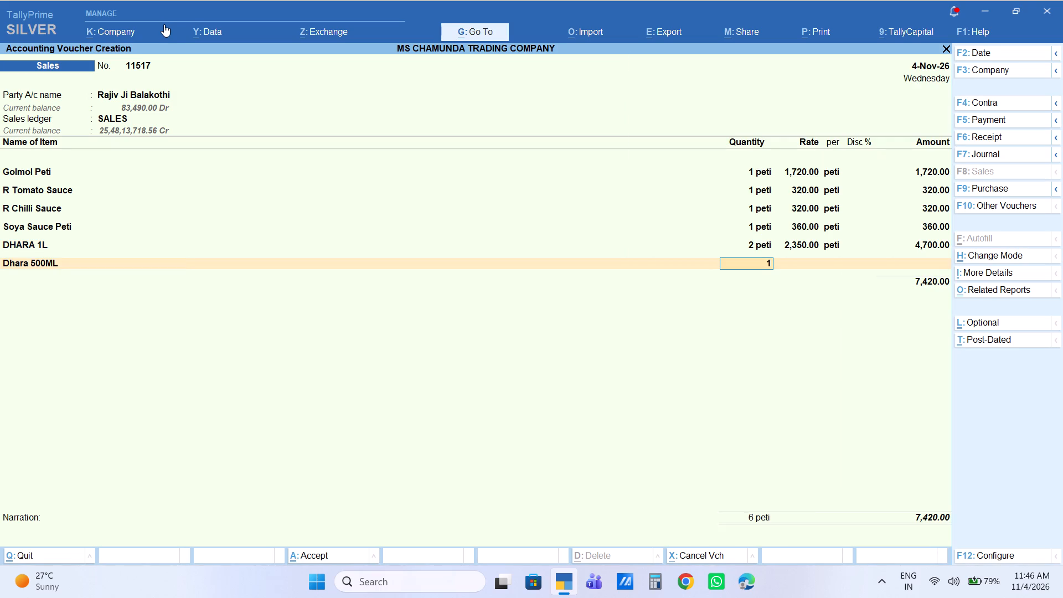
{"action": "key", "text": "Return"}
{"action": "key", "text": "Return"}
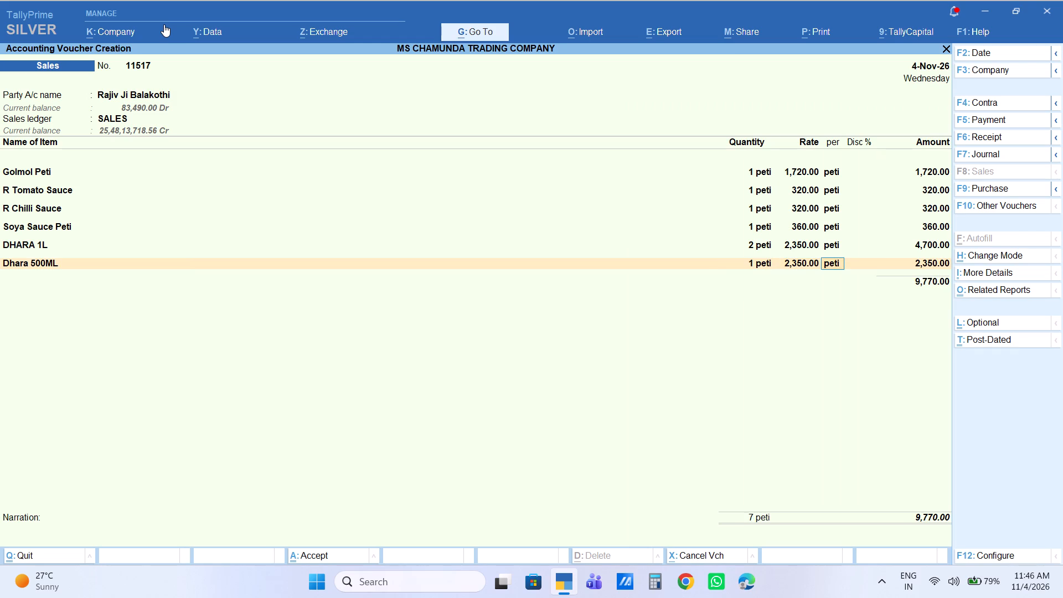
{"action": "key", "text": "Return"}
{"action": "key", "text": "Return"}
{"action": "type", "text": "2375"}
{"action": "key", "text": "Return"}
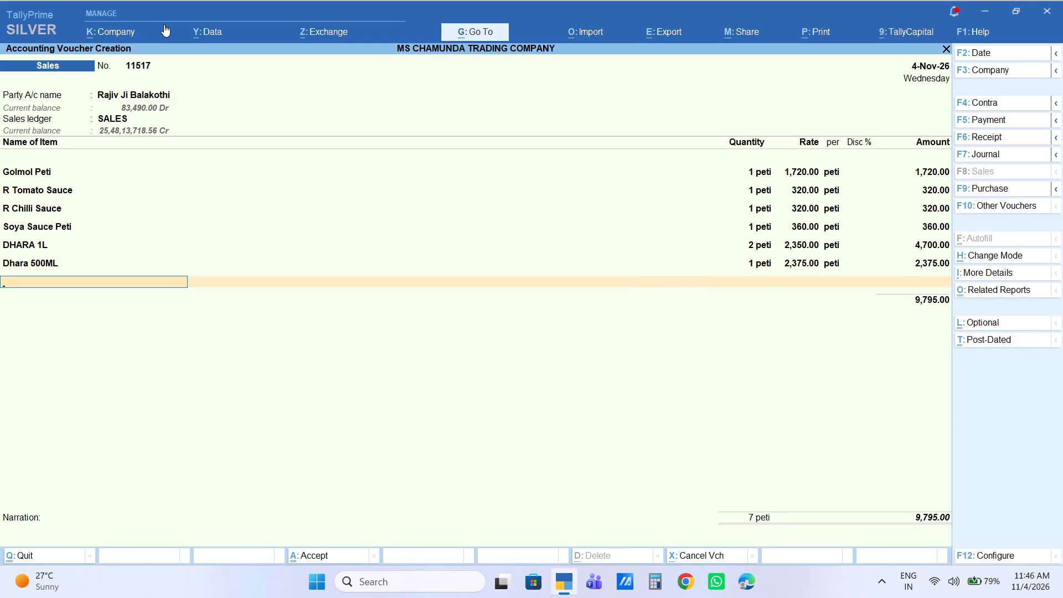
Add 2 peti of HATHI 1L at a rate of 3,170.
{"action": "type", "text": "HATHI"}
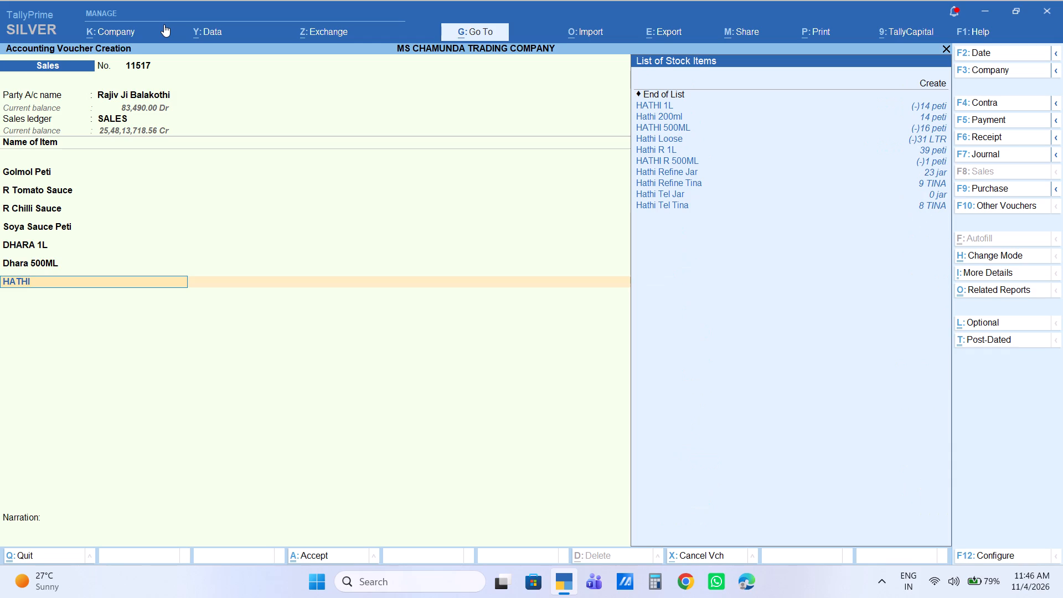
{"action": "key", "text": "Down"}
{"action": "key", "text": "Return"}
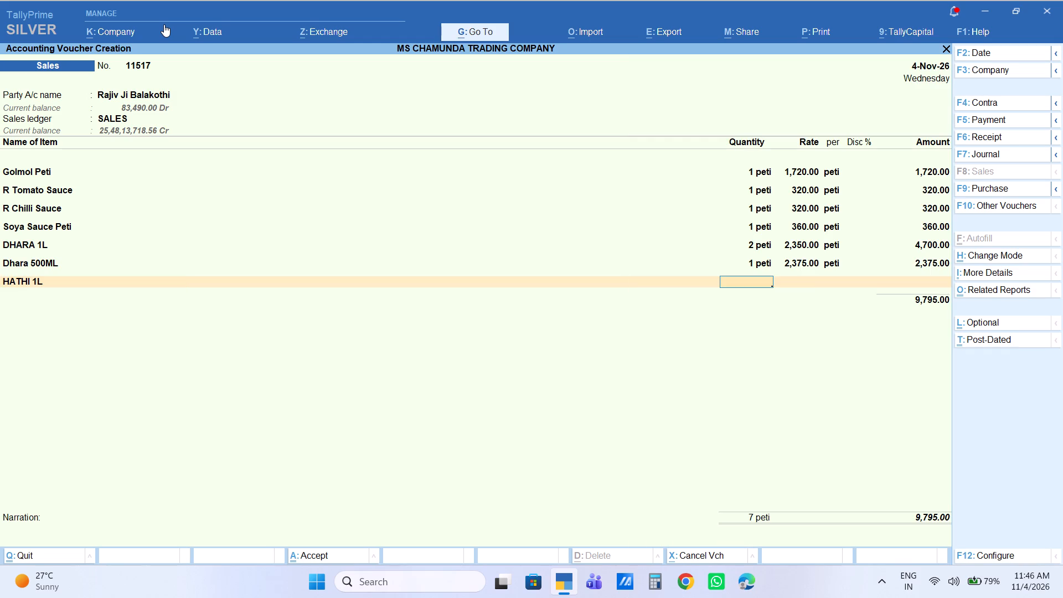
{"action": "key", "text": "2"}
{"action": "key", "text": "Return"}
{"action": "key", "text": "Return"}
{"action": "key", "text": "Return"}
{"action": "key", "text": "Return"}
{"action": "key", "text": "Return"}
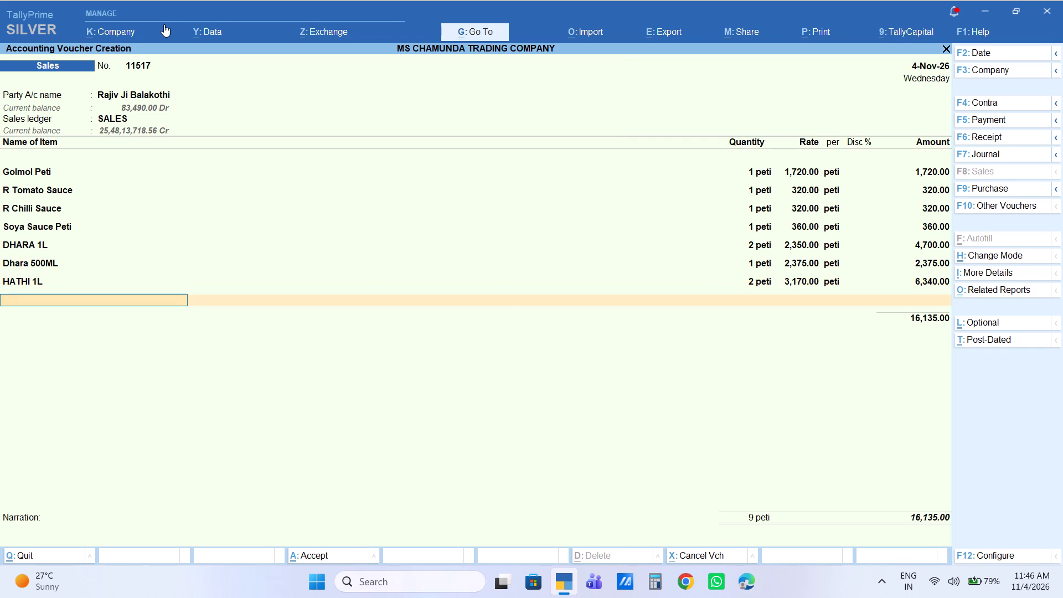
Add 1 peti of HATHI 500ML at a rate of 3,600.
{"action": "type", "text": "HATHI"}
{"action": "type", "text": "50"}
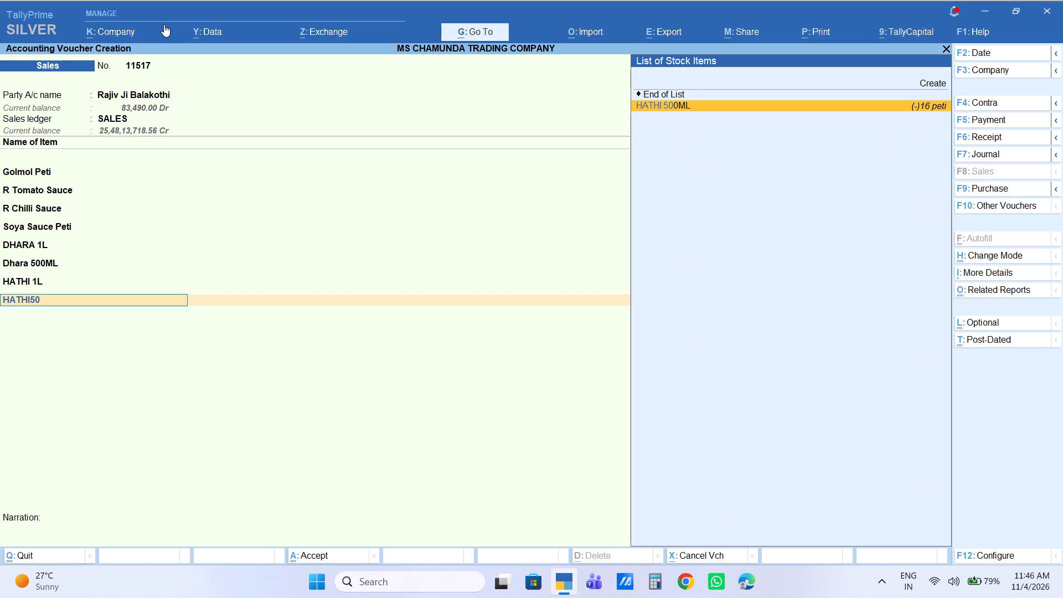
{"action": "key", "text": "Return"}
{"action": "key", "text": "1"}
{"action": "key", "text": "Return"}
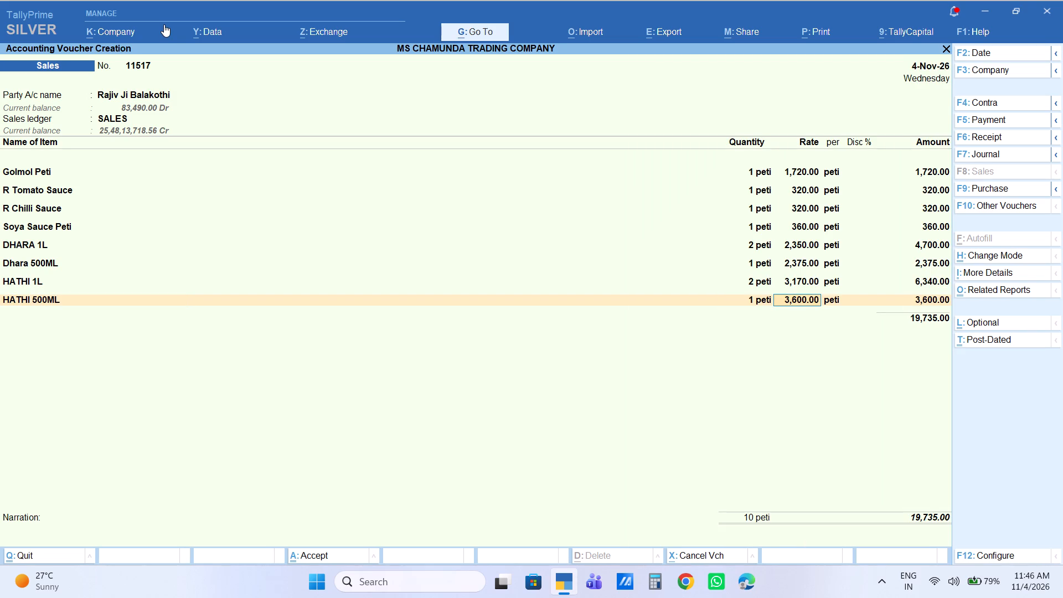
{"action": "key", "text": "Return"}
{"action": "key", "text": "Return"}
{"action": "key", "text": "Return"}
{"action": "key", "text": "Return"}
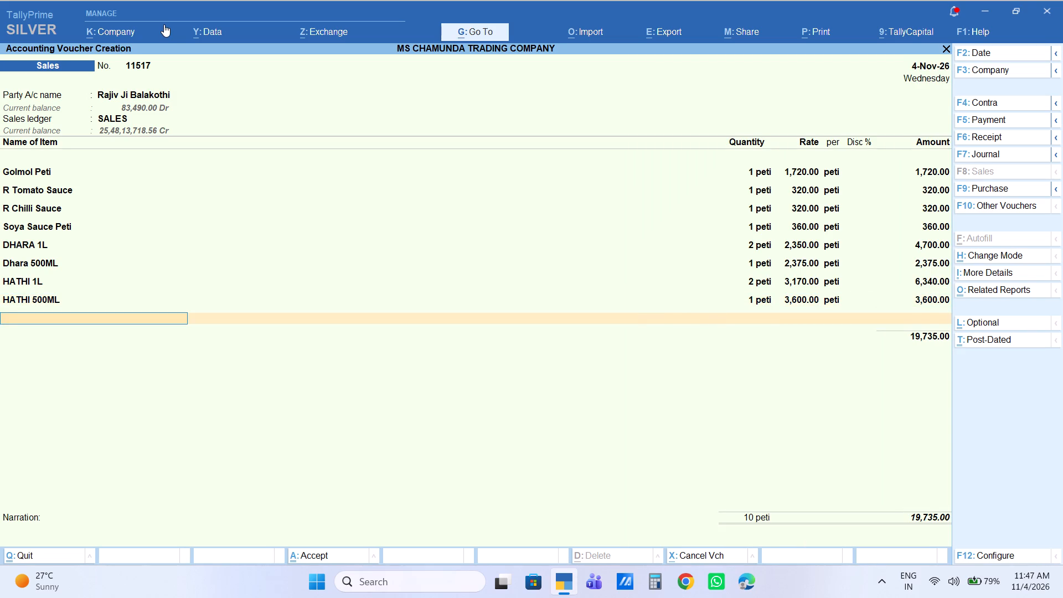
Add 8 peti of SALONI 1L PETI to the sales voucher at a rate of 3,140.
{"action": "type", "text": "SA"}
{"action": "type", "text": "LONI1"}
{"action": "key", "text": "Down"}
{"action": "key", "text": "Down"}
{"action": "key", "text": "Down"}
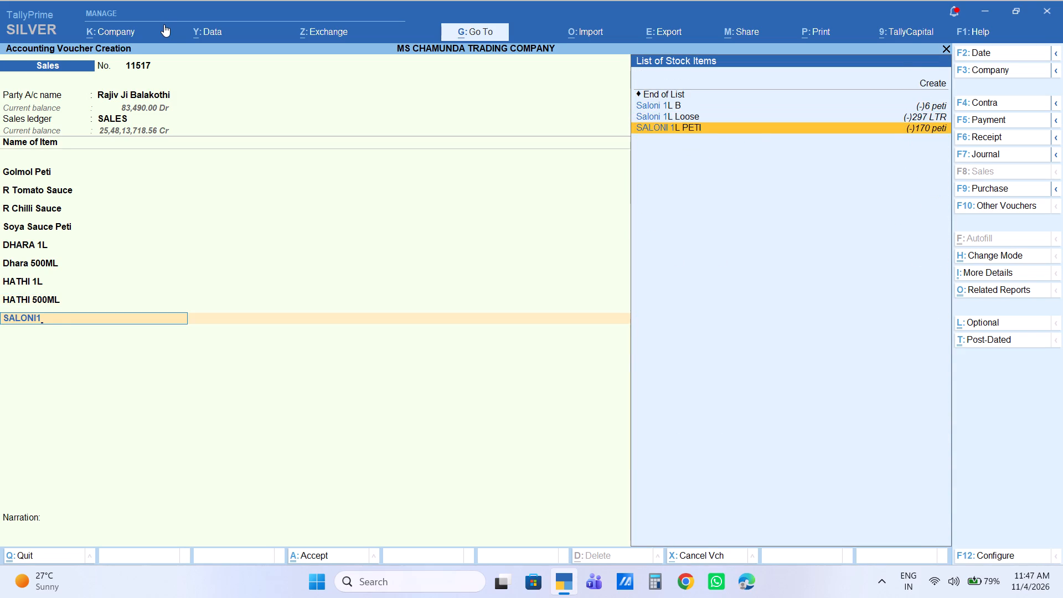
{"action": "key", "text": "Return"}
{"action": "key", "text": "8"}
{"action": "key", "text": "Return"}
{"action": "key", "text": "Return"}
{"action": "key", "text": "Return"}
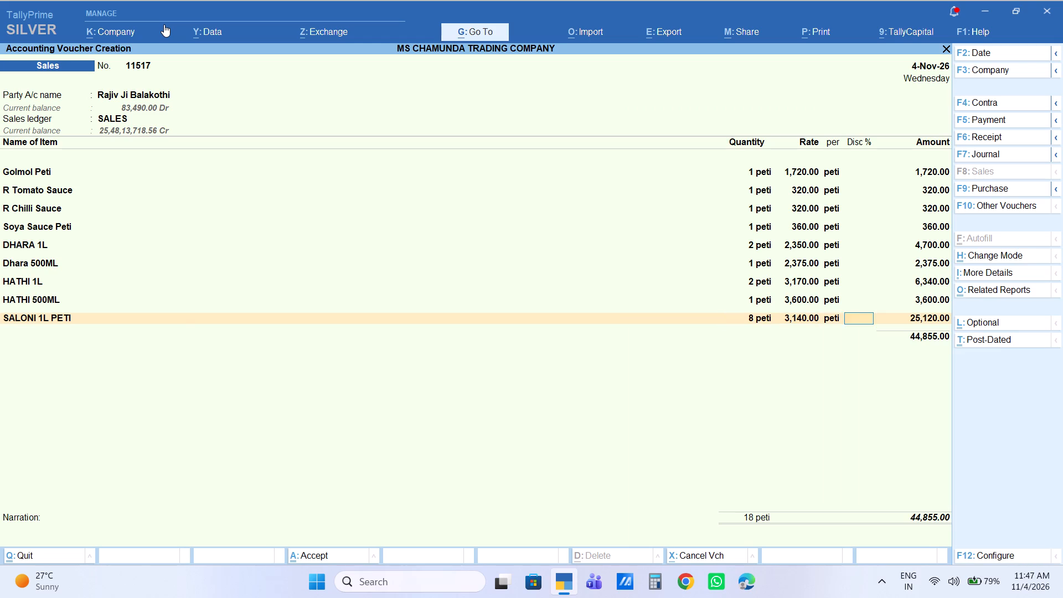
{"action": "key", "text": "Return"}
{"action": "key", "text": "Return"}
Add 3 peti of SALONI 500ML PETI to the sales voucher at a rate of 3,550.
{"action": "type", "text": "SA"}
{"action": "type", "text": "LONI500"}
{"action": "key", "text": "Down"}
{"action": "key", "text": "Down"}
{"action": "key", "text": "Return"}
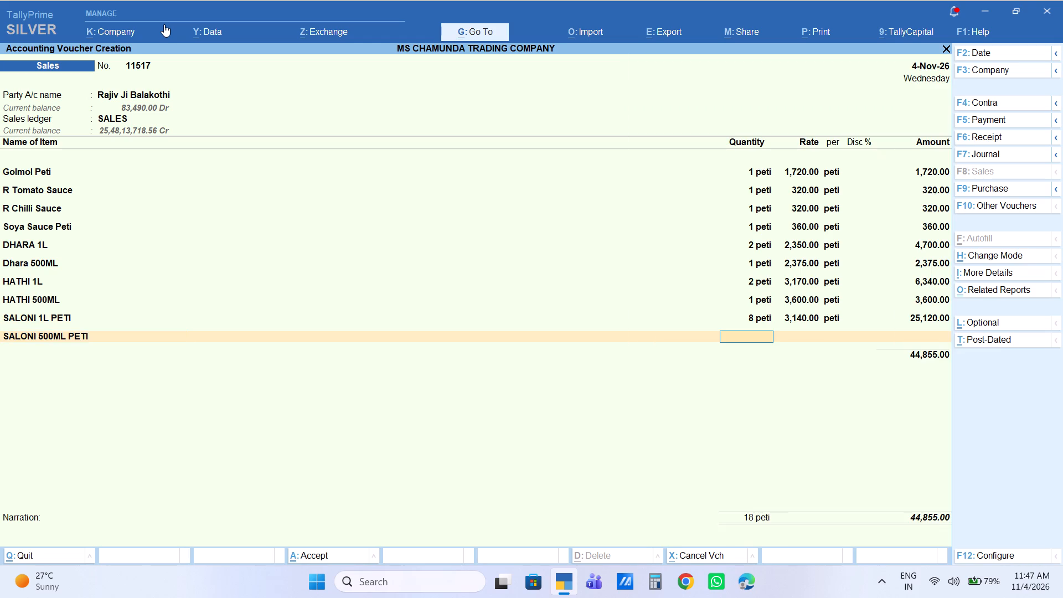
{"action": "key", "text": "3"}
{"action": "key", "text": "Return"}
{"action": "key", "text": "Return"}
{"action": "key", "text": "Return"}
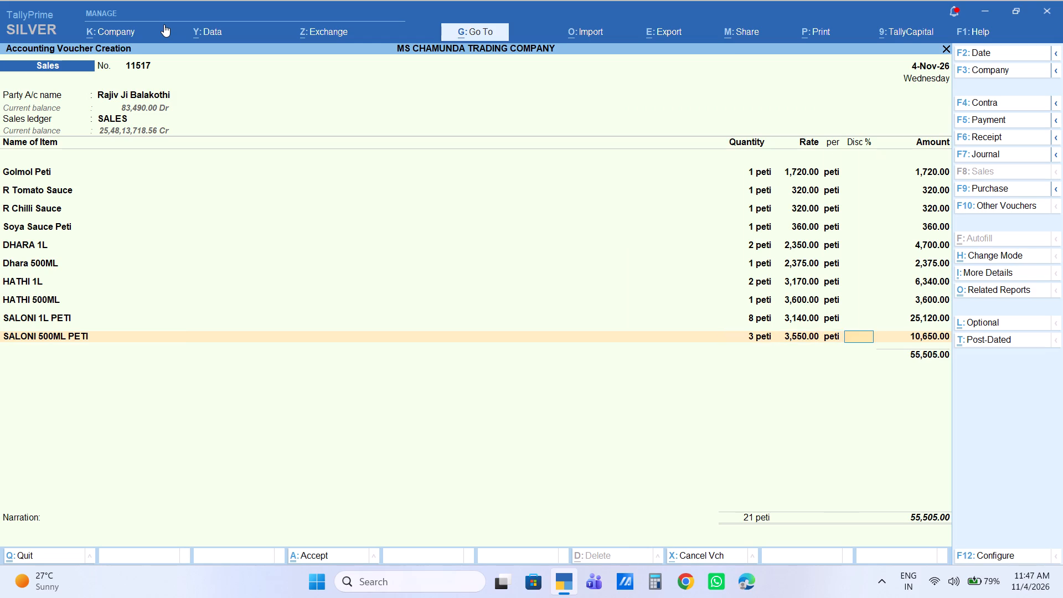
{"action": "key", "text": "Return"}
{"action": "key", "text": "Return"}
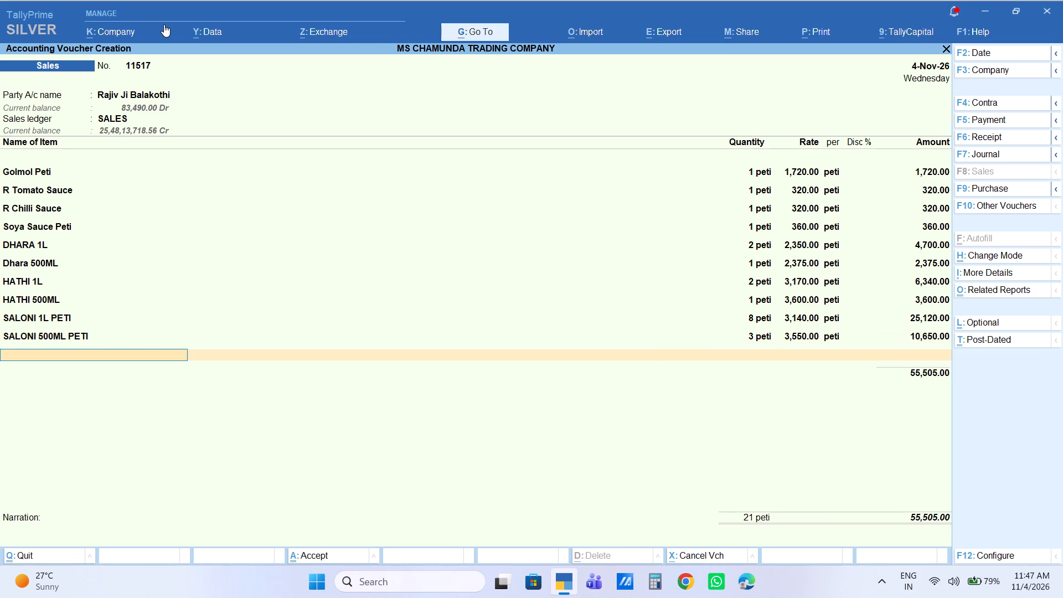
Add 3 peti of FORTUNE 1L PETI to the sales voucher at a rate of 2,630.
{"action": "type", "text": "FORT"}
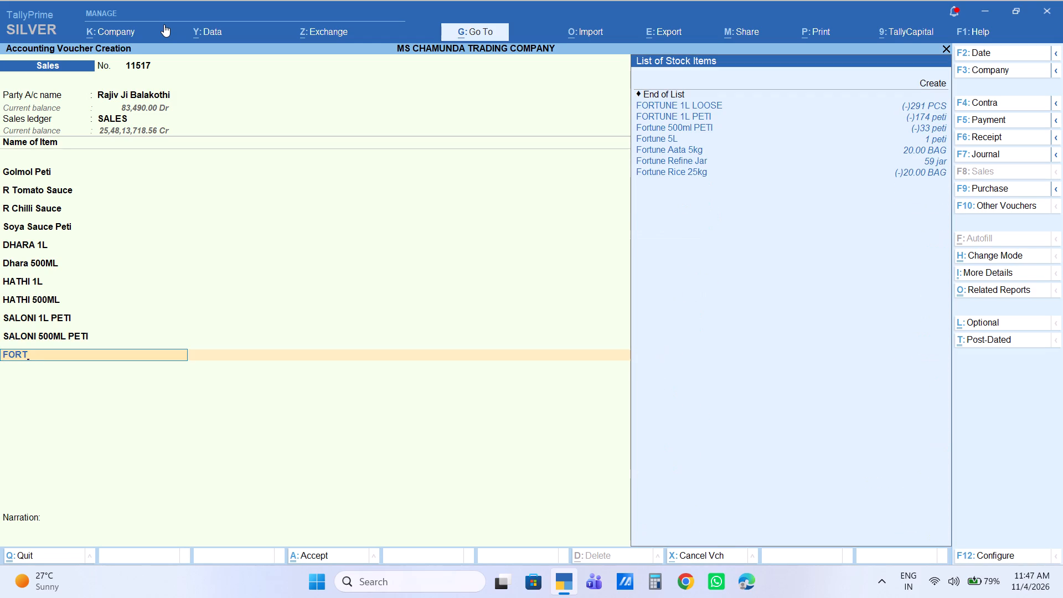
{"action": "key", "text": "Down"}
{"action": "key", "text": "Down"}
{"action": "key", "text": "Return"}
{"action": "key", "text": "3"}
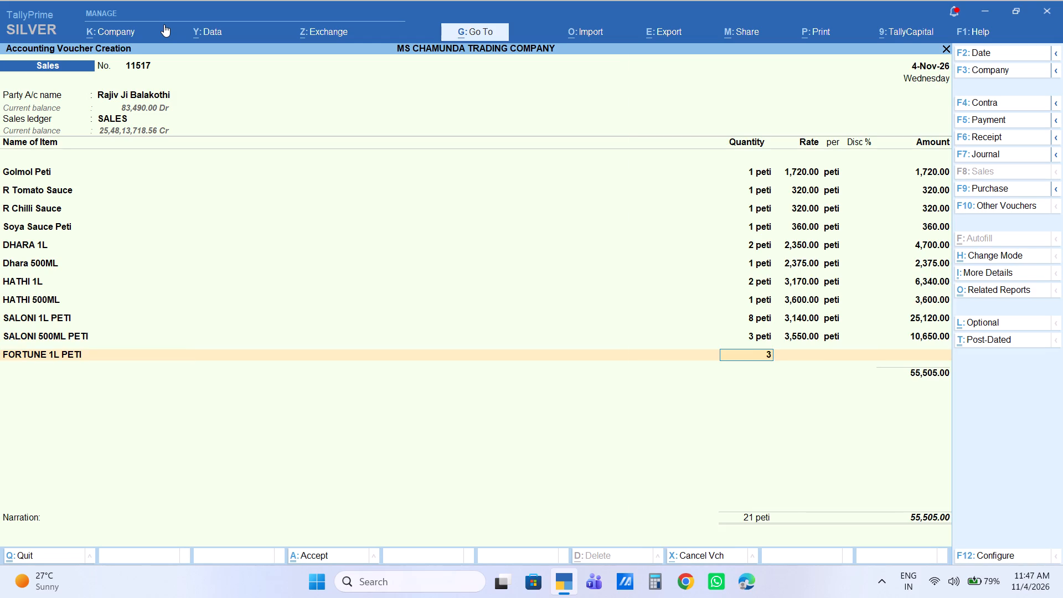
{"action": "key", "text": "Return"}
{"action": "key", "text": "Return"}
{"action": "key", "text": "Return"}
{"action": "key", "text": "Return"}
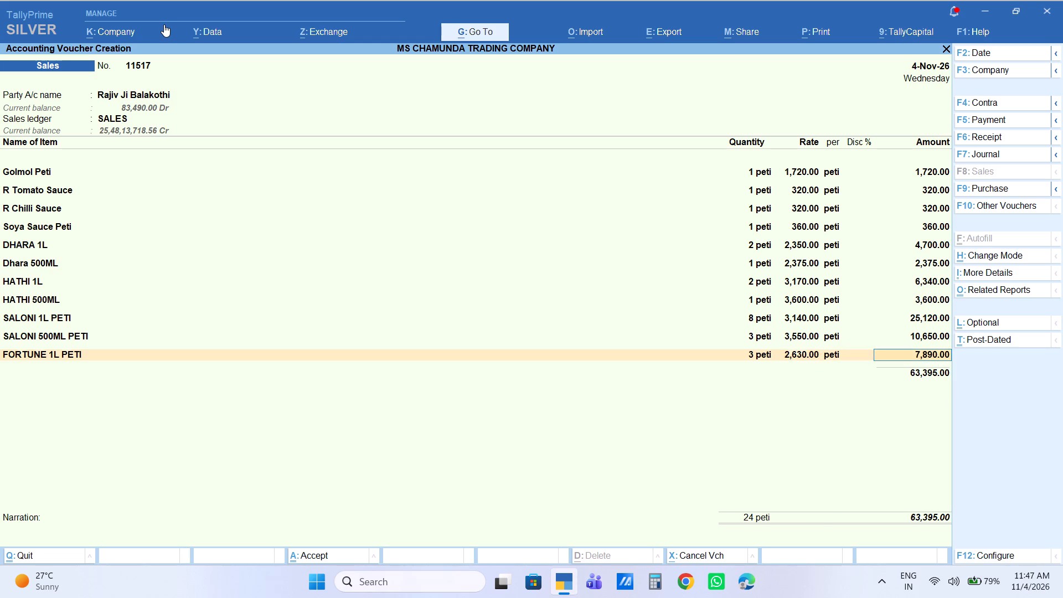
{"action": "key", "text": "Return"}
Add 2 peti of Fortune 500ml PETI to the sales voucher at a rate of 2,020.
{"action": "type", "text": "FORT"}
{"action": "key", "text": "Down"}
{"action": "key", "text": "Down"}
{"action": "key", "text": "Down"}
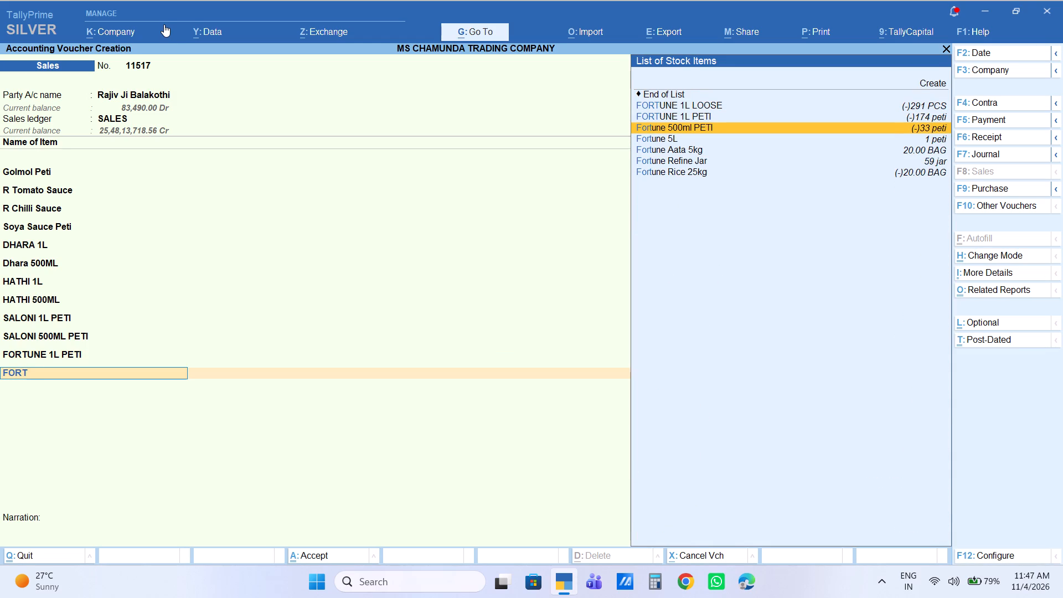
{"action": "key", "text": "Return"}
{"action": "type", "text": "21"}
{"action": "key", "text": "BackSpace"}
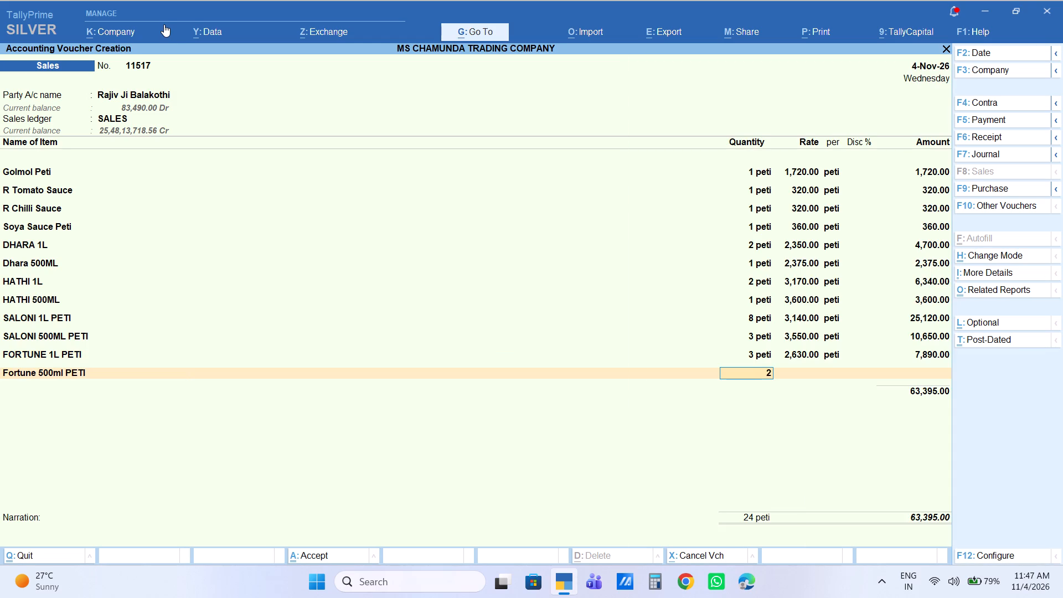
{"action": "key", "text": "Return"}
{"action": "key", "text": "Return"}
{"action": "key", "text": "Return"}
{"action": "key", "text": "Return"}
{"action": "key", "text": "Return"}
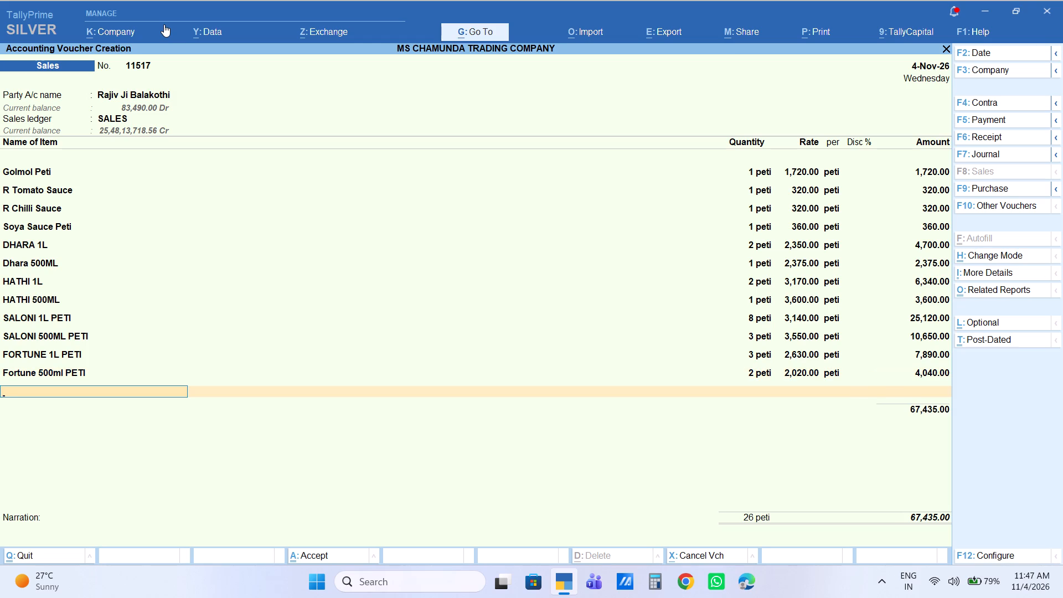
Add 1 peti of Lux to the sales voucher at a rate of 1,860.
{"action": "key", "text": "k"}
{"action": "key", "text": "BackSpace"}
{"action": "type", "text": "LUX"}
{"action": "key", "text": "Return"}
{"action": "key", "text": "1"}
{"action": "key", "text": "Return"}
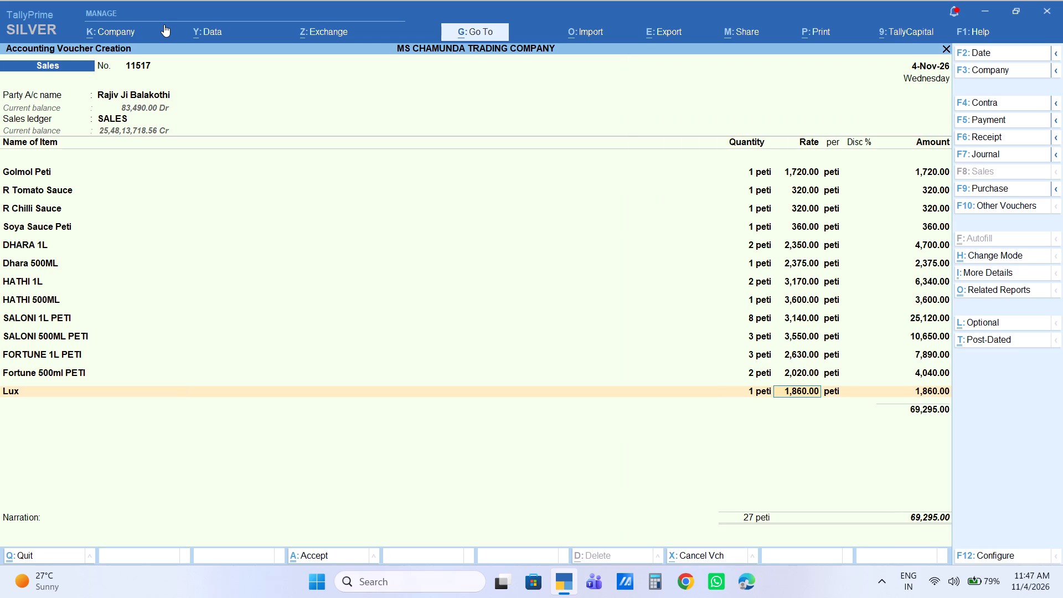
{"action": "key", "text": "Return"}
{"action": "key", "text": "Return"}
{"action": "key", "text": "Return"}
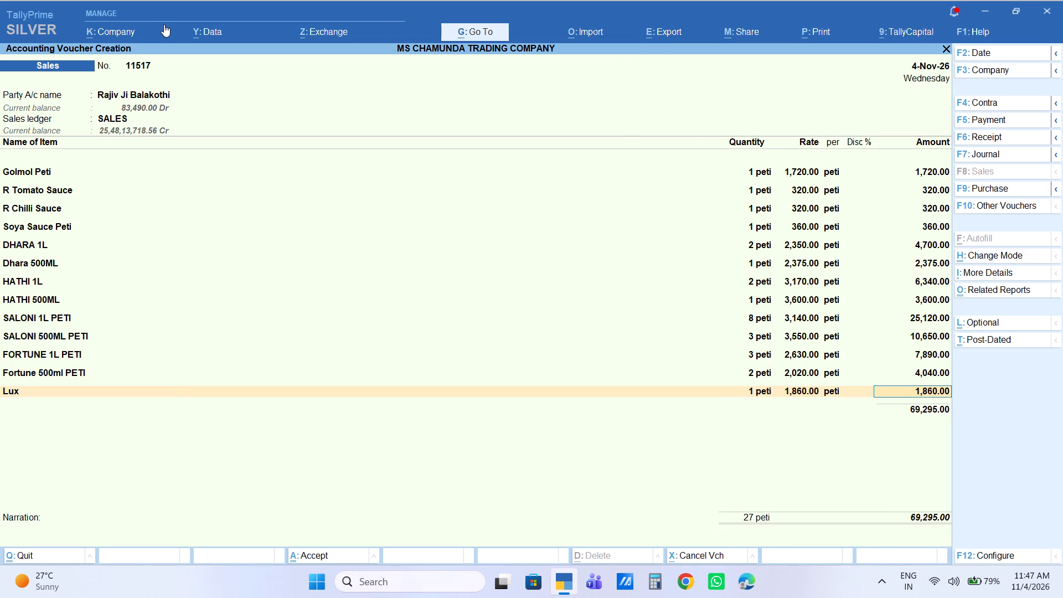
{"action": "key", "text": "Return"}
Add 1 peti of Excel Sabun Rs10 to the sales voucher at a rate of 1,275.
{"action": "type", "text": "EXCE"}
{"action": "key", "text": "Down"}
{"action": "key", "text": "Return"}
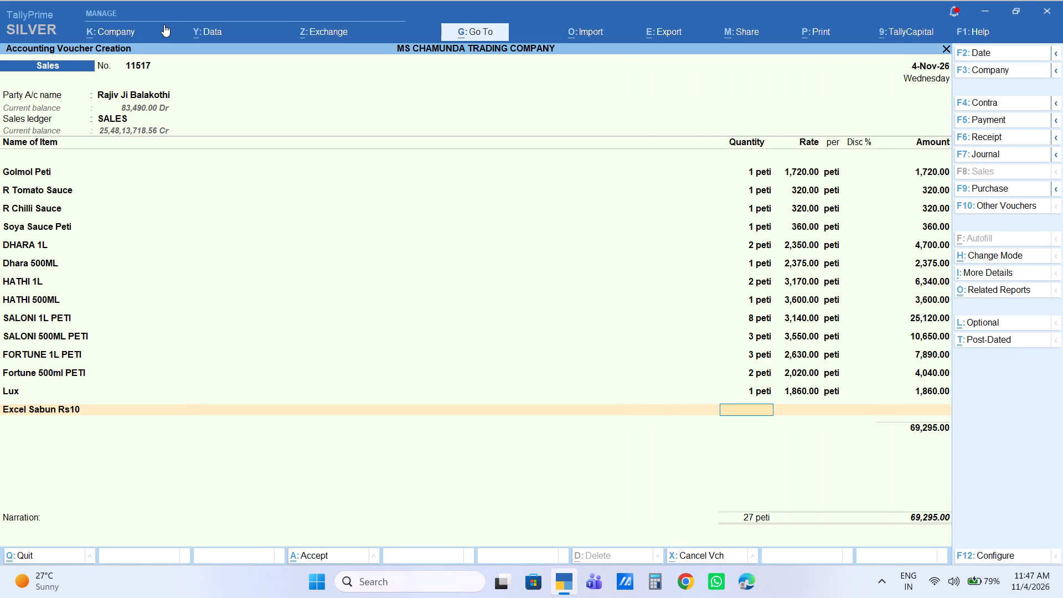
{"action": "key", "text": "1"}
{"action": "key", "text": "Return"}
{"action": "key", "text": "Return"}
{"action": "key", "text": "Return"}
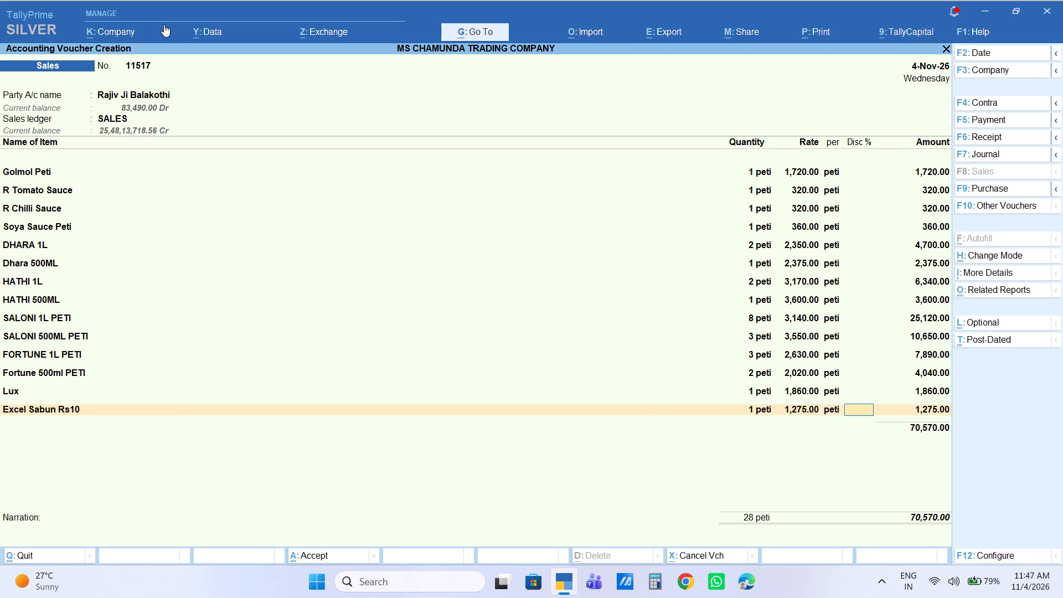
{"action": "key", "text": "Return"}
{"action": "key", "text": "Return"}
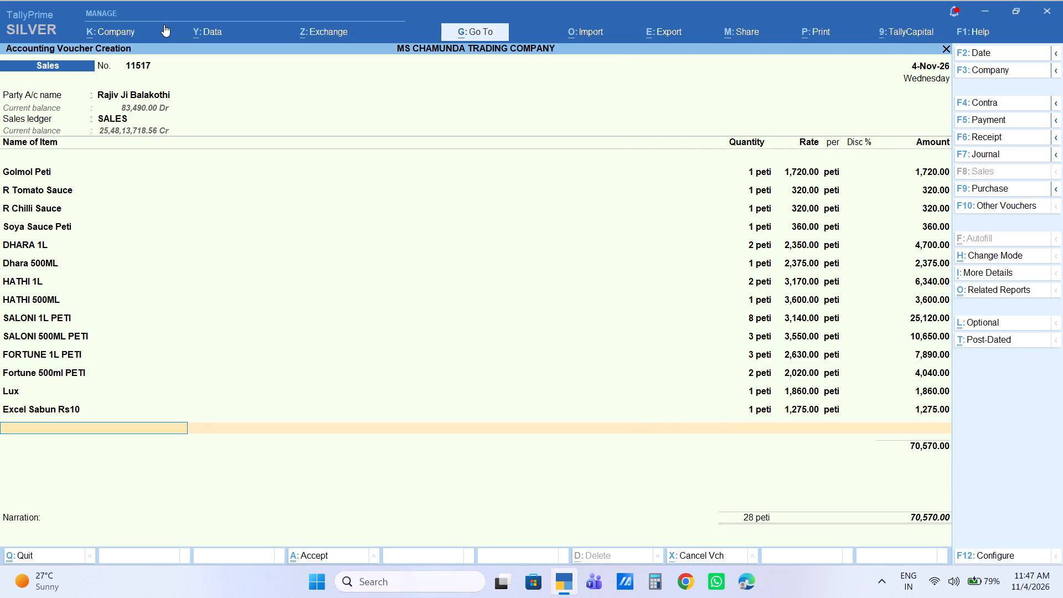
Add 1 bag of Surf Excel 500g to the sales voucher at a rate of 1,580.
{"action": "type", "text": "EXCE"}
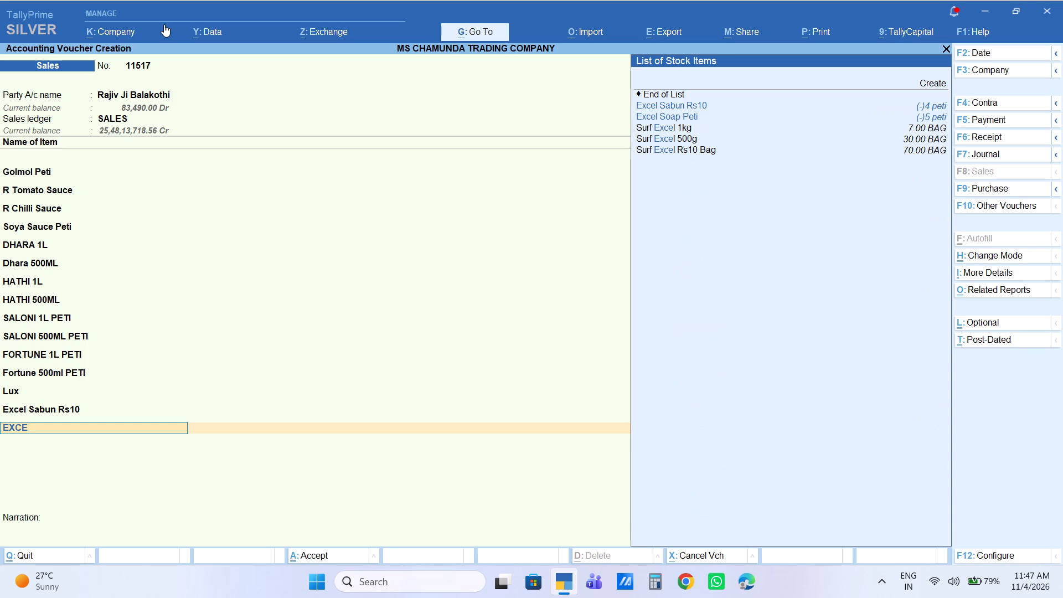
{"action": "key", "text": "Down"}
{"action": "key", "text": "Down"}
{"action": "key", "text": "Down"}
{"action": "key", "text": "Down"}
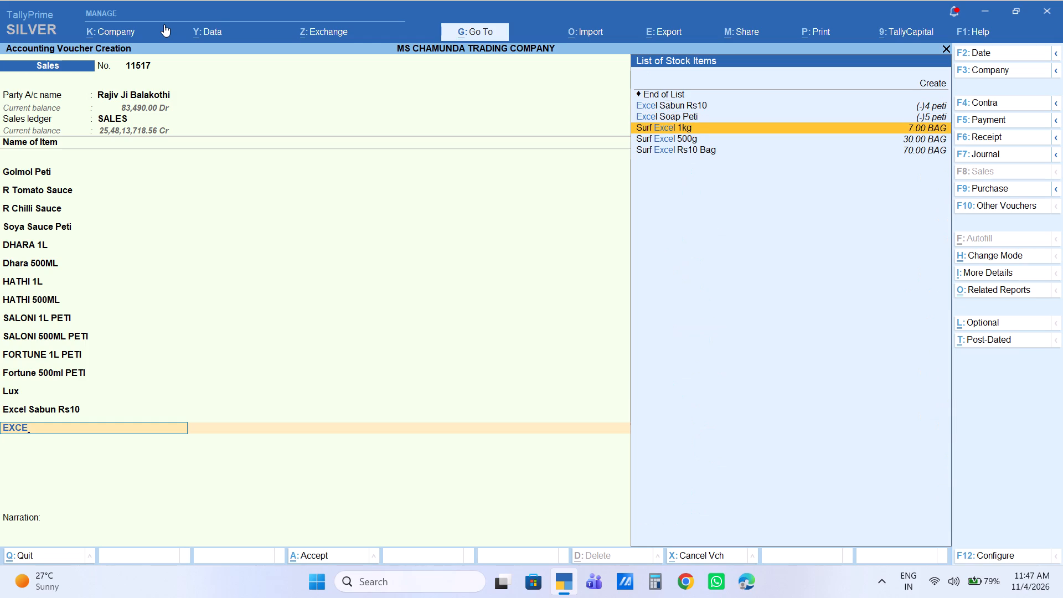
{"action": "key", "text": "Return"}
{"action": "key", "text": "1"}
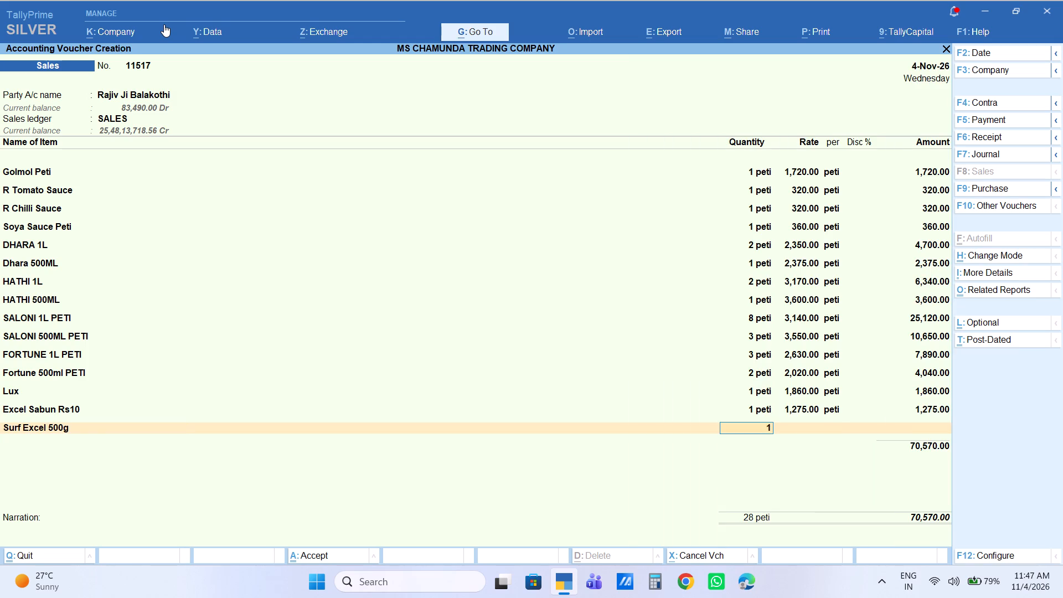
{"action": "key", "text": "Return"}
{"action": "key", "text": "Return"}
{"action": "key", "text": "Return"}
{"action": "key", "text": "Return"}
{"action": "key", "text": "Return"}
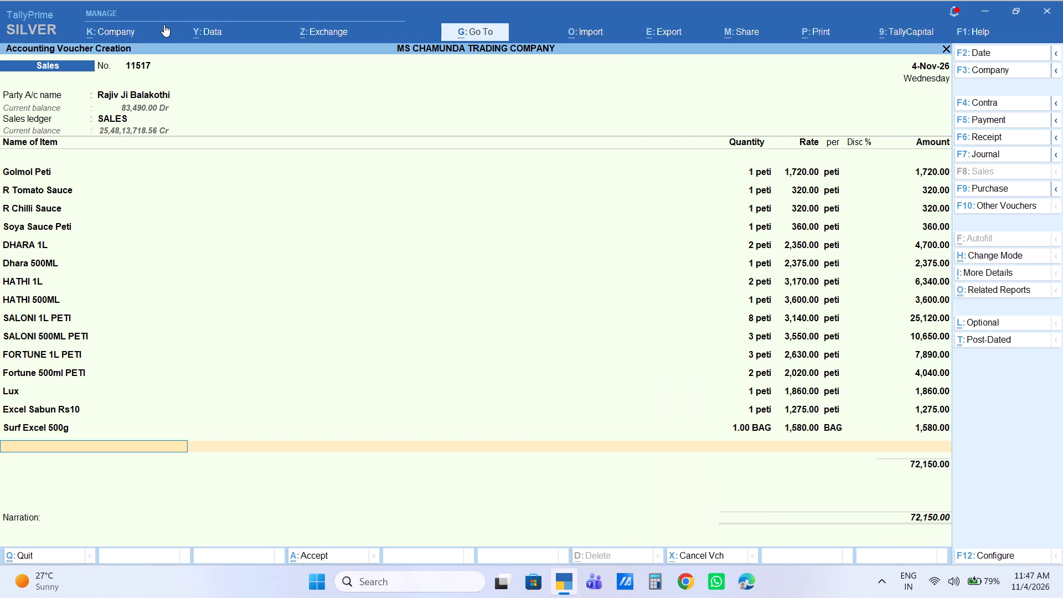
Add 1 bag of Wheel 1Kg to the sales voucher at a rate of 1,920.
{"action": "type", "text": "WHEE"}
{"action": "key", "text": "Down"}
{"action": "key", "text": "Return"}
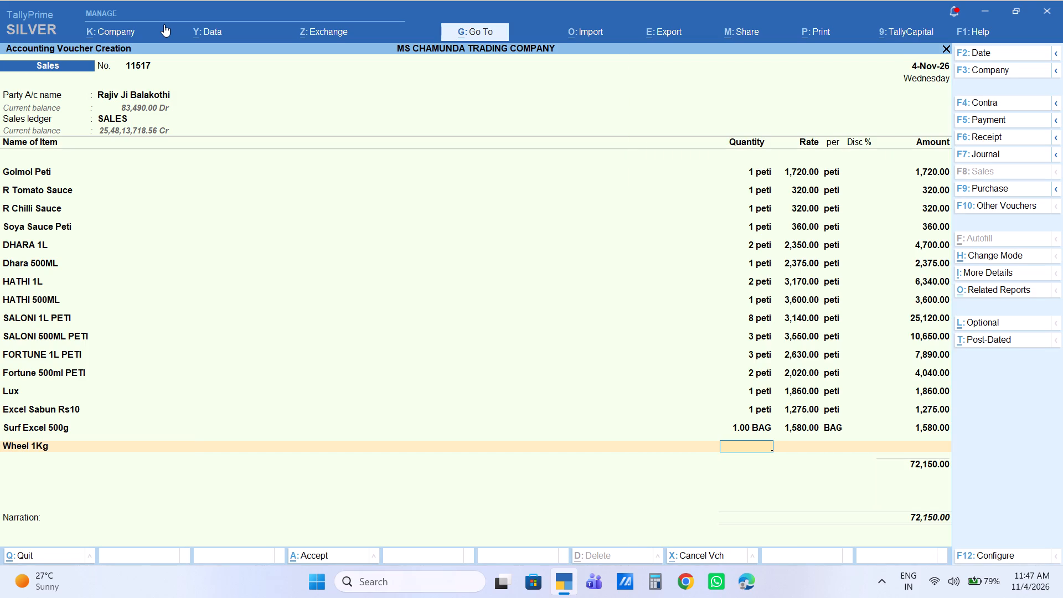
{"action": "key", "text": "1"}
{"action": "key", "text": "Return"}
{"action": "key", "text": "Return"}
{"action": "key", "text": "Return"}
{"action": "key", "text": "Return"}
{"action": "key", "text": "Return"}
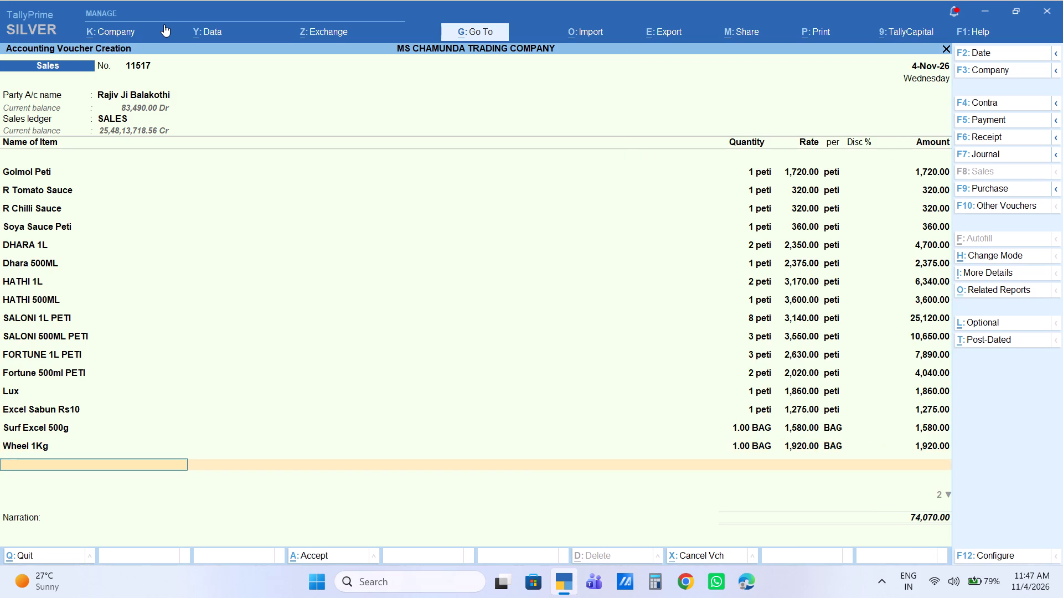
Add 2 bags of MASOOR DAL 30kg to the sales voucher at a rate of 2,130.
{"action": "type", "text": "MASOO"}
{"action": "key", "text": "Down"}
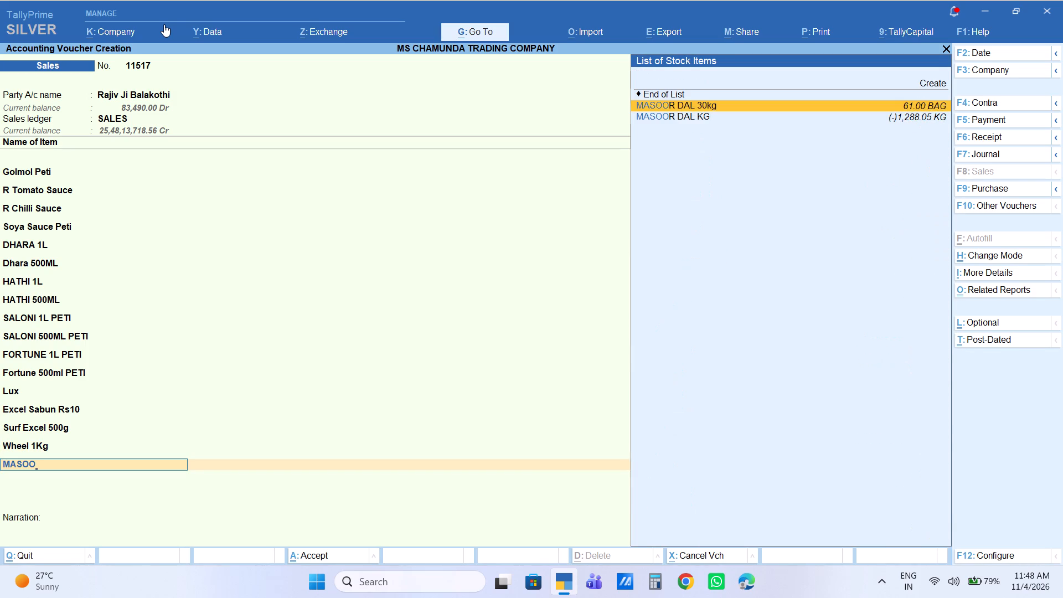
{"action": "key", "text": "Return"}
{"action": "key", "text": "2"}
{"action": "key", "text": "Return"}
{"action": "key", "text": "Return"}
{"action": "key", "text": "Return"}
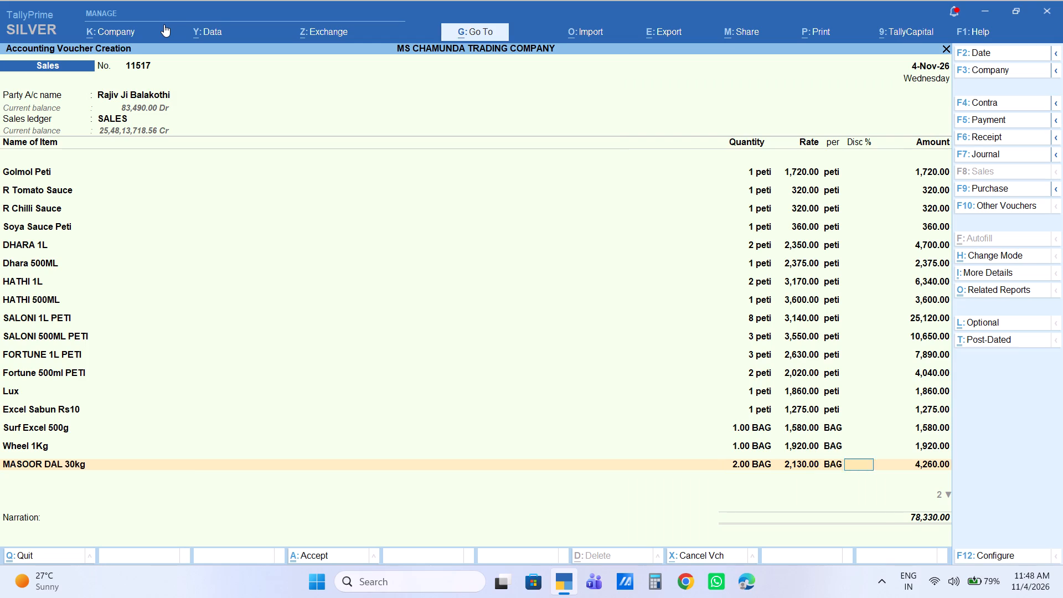
{"action": "key", "text": "Return"}
{"action": "key", "text": "Return"}
Add 4 tina of Sahnai Tina to the sales voucher and set its rate to 2,160.
{"action": "type", "text": "SAHNA"}
{"action": "key", "text": "Down"}
{"action": "key", "text": "Left"}
{"action": "key", "text": "Down"}
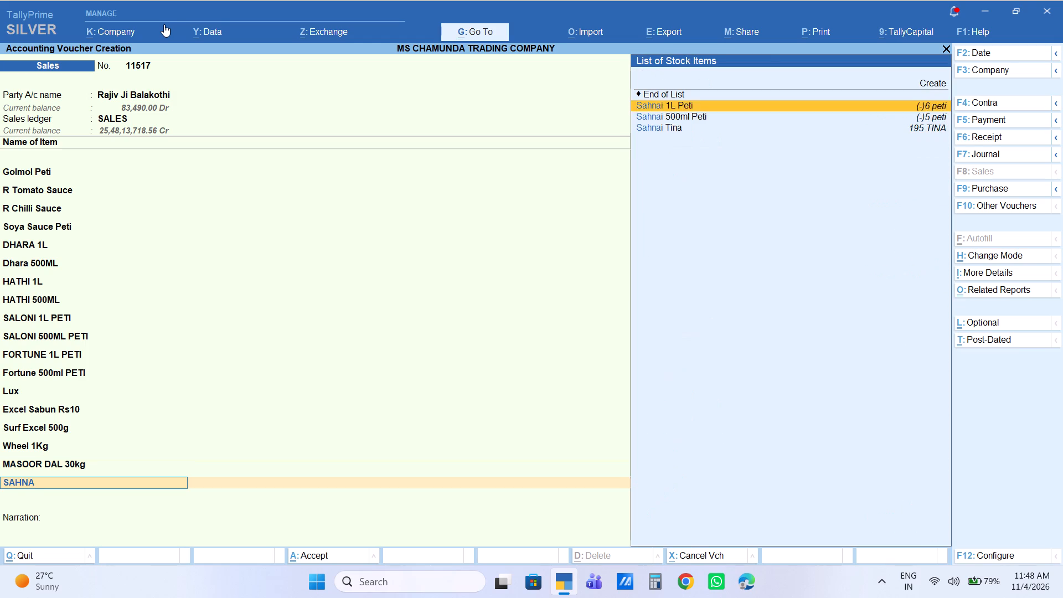
{"action": "key", "text": "Down"}
{"action": "key", "text": "Down"}
{"action": "key", "text": "Return"}
{"action": "key", "text": "4"}
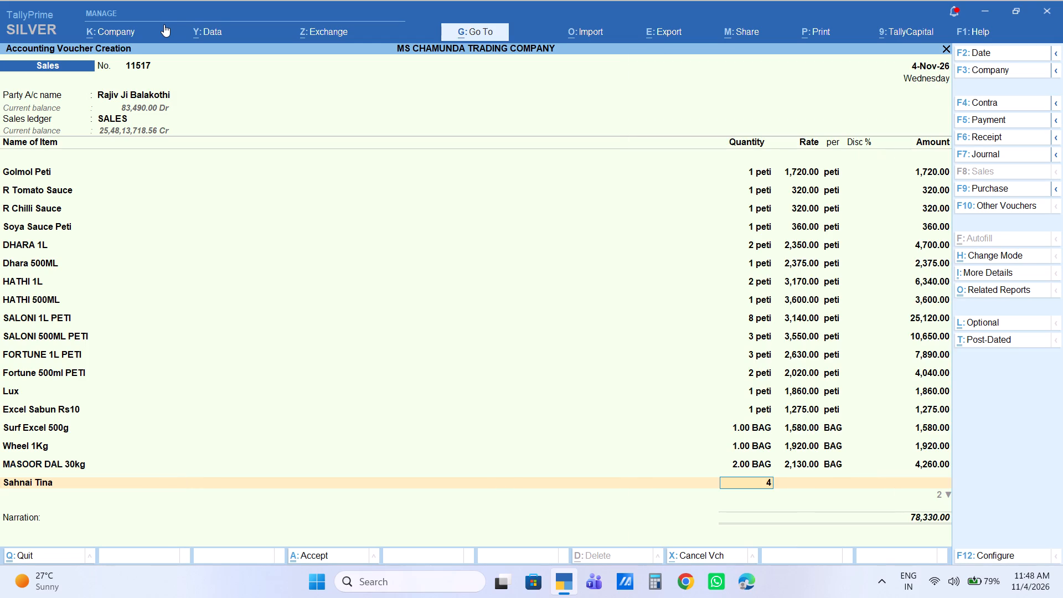
{"action": "key", "text": "Return"}
{"action": "key", "text": "Return"}
{"action": "key", "text": "Return"}
{"action": "key", "text": "BackSpace"}
{"action": "key", "text": "BackSpace"}
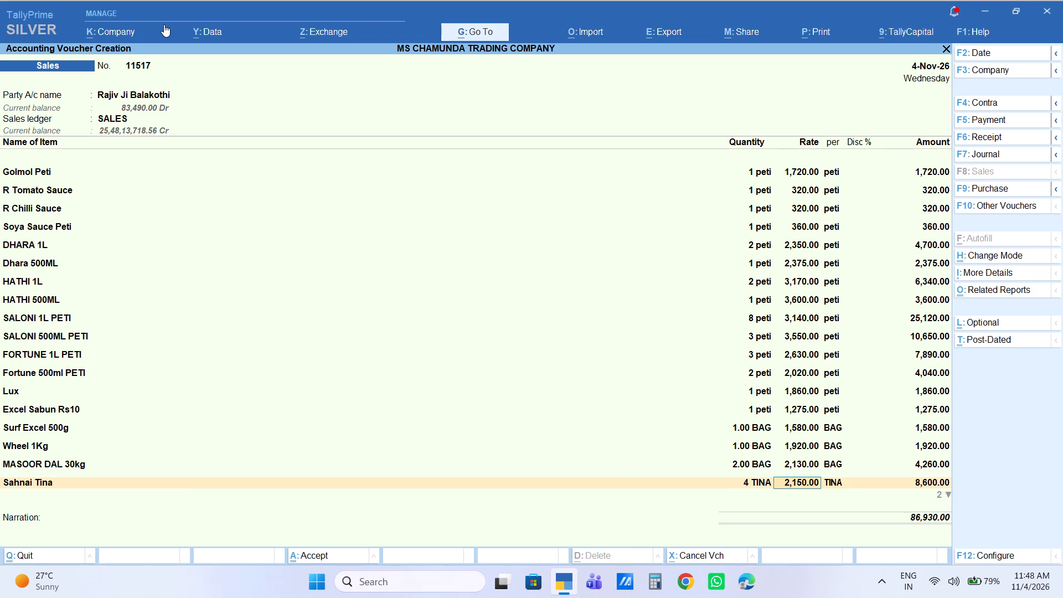
{"action": "type", "text": "2160"}
{"action": "key", "text": "Return"}
{"action": "key", "text": "Return"}
{"action": "key", "text": "Return"}
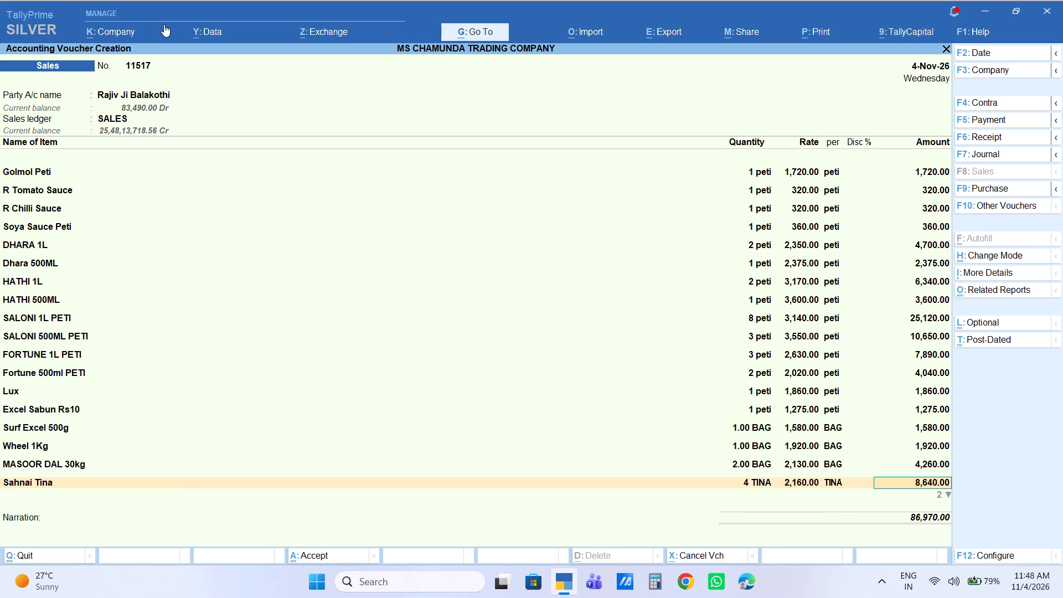
{"action": "key", "text": "Return"}
Add 2 bags of CHURA 23KG to the sales voucher at a rate of 850.
{"action": "type", "text": "CHURA23"}
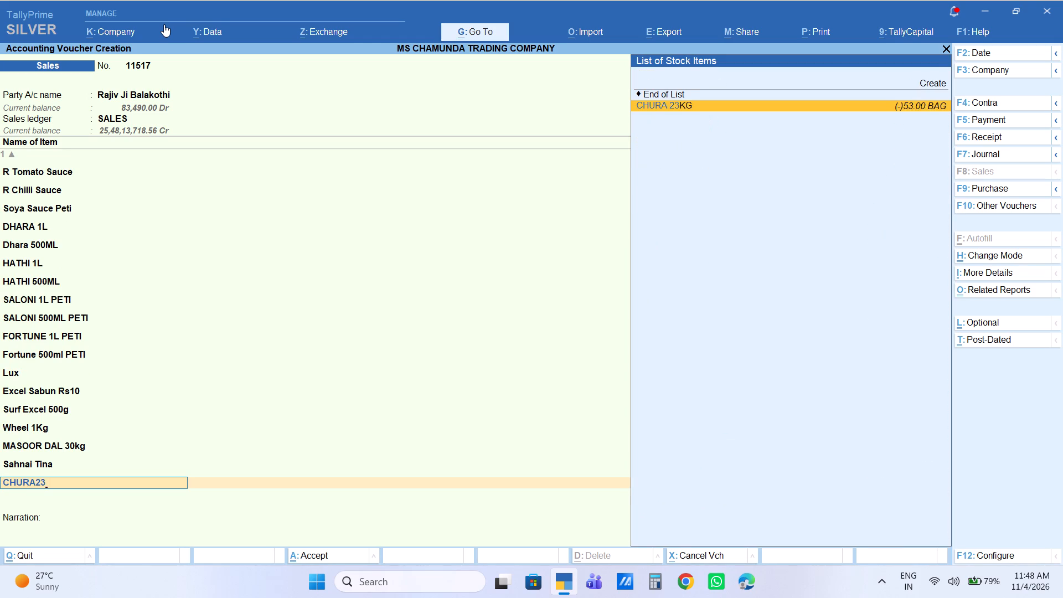
{"action": "key", "text": "Down"}
{"action": "key", "text": "Return"}
{"action": "key", "text": "2"}
{"action": "key", "text": "Return"}
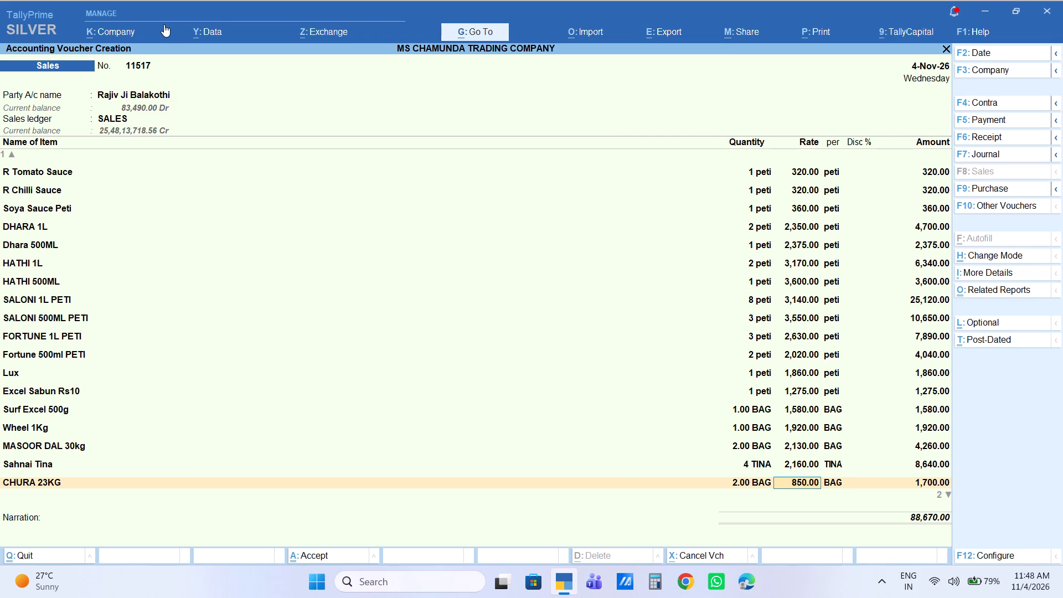
{"action": "key", "text": "Return"}
{"action": "key", "text": "Return"}
{"action": "key", "text": "Return"}
{"action": "key", "text": "Return"}
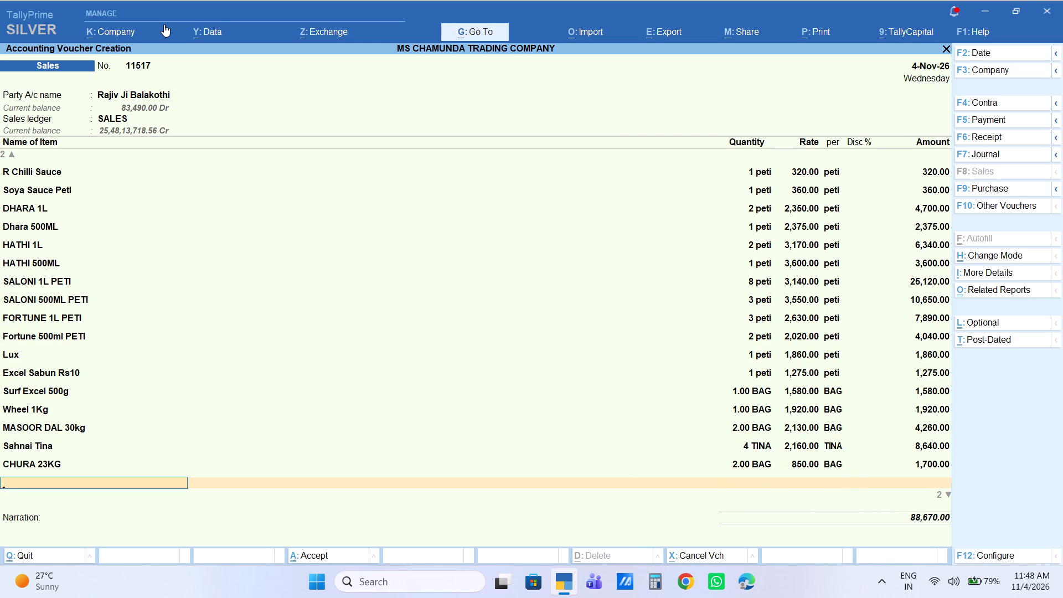
Add 3 bags of Aanand Aata 5kg to the sales voucher and set its rate to 1,050.
{"action": "type", "text": "AATA5"}
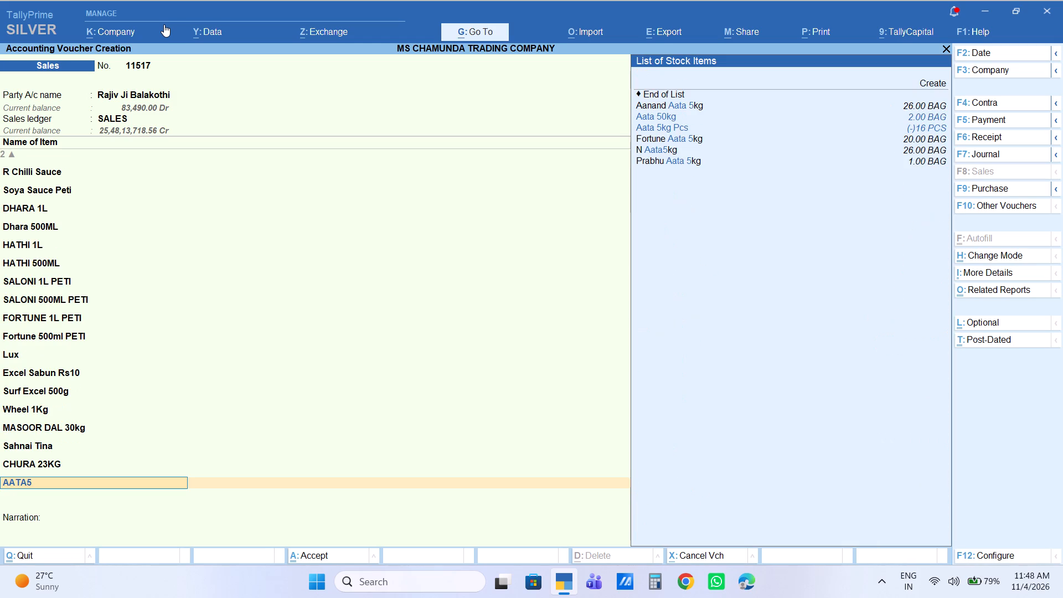
{"action": "key", "text": "Up"}
{"action": "key", "text": "Up"}
{"action": "key", "text": "Up"}
{"action": "key", "text": "Return"}
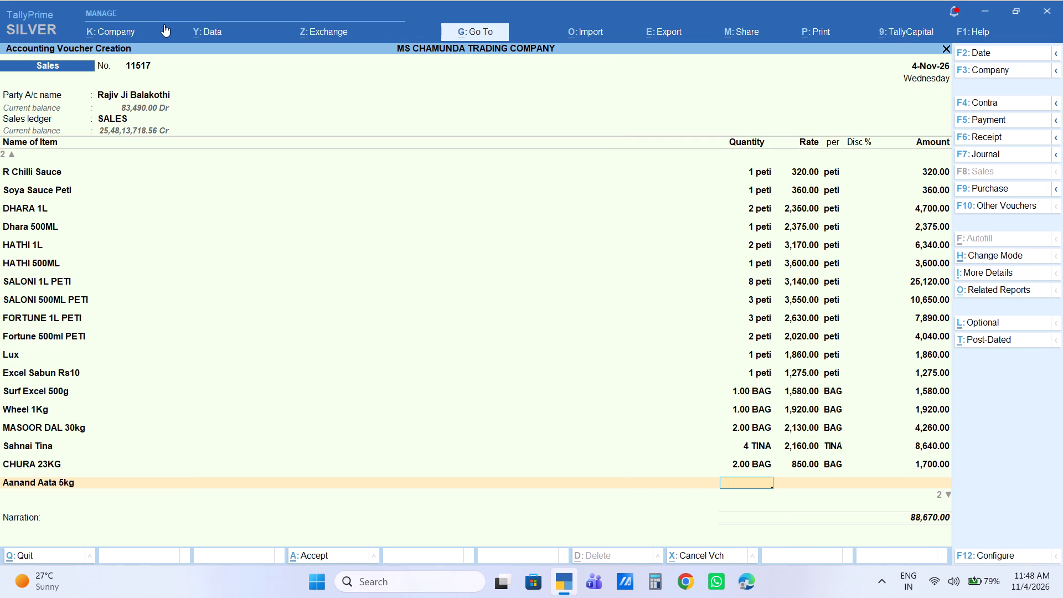
{"action": "type", "text": "3\\"}
{"action": "key", "text": "Return"}
{"action": "key", "text": "BackSpace"}
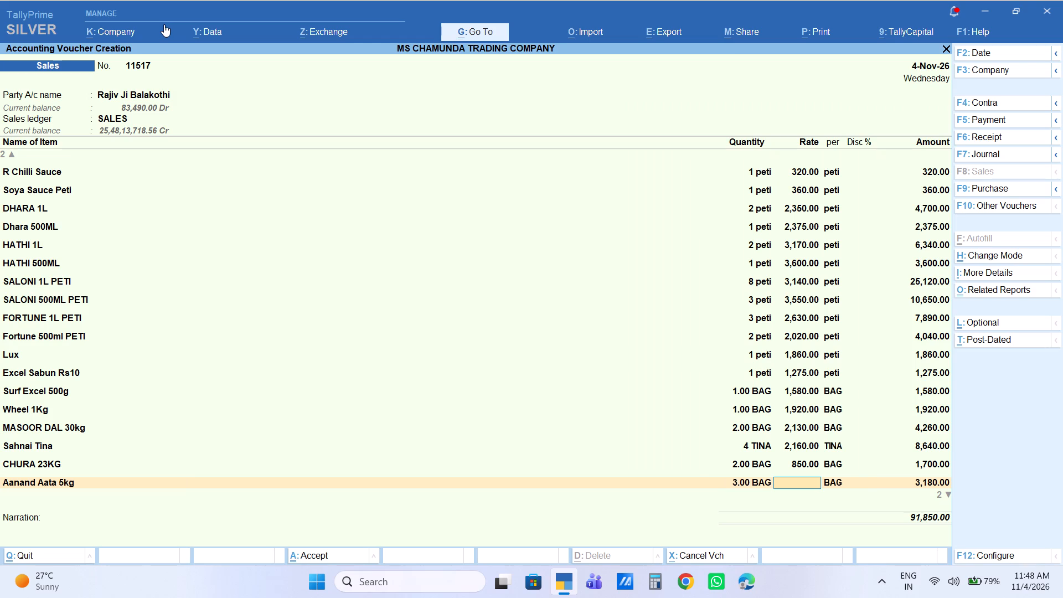
{"action": "type", "text": "1050"}
{"action": "key", "text": "Return"}
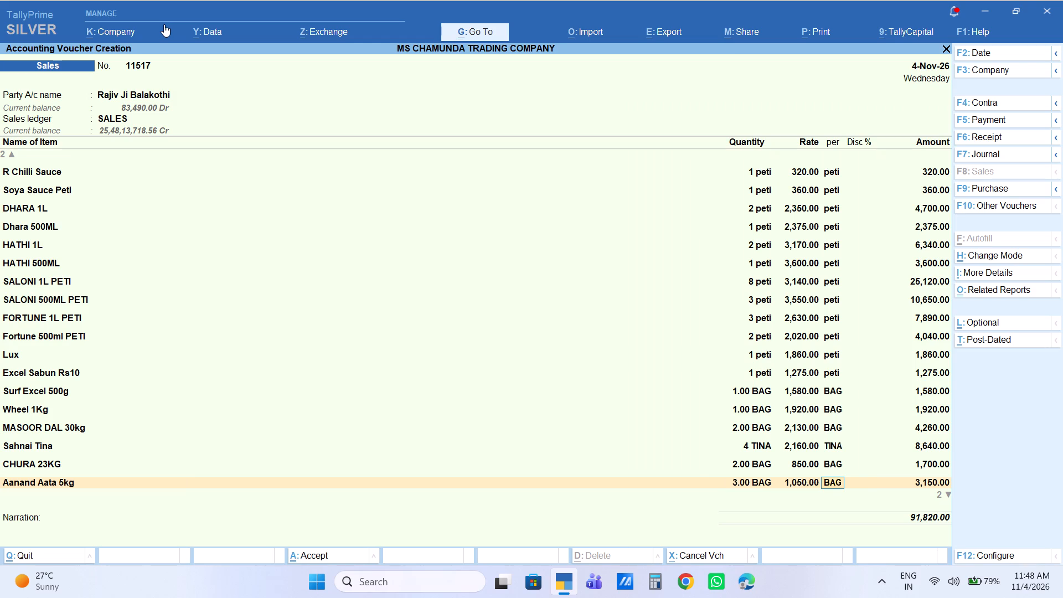
{"action": "key", "text": "Return"}
{"action": "key", "text": "Return"}
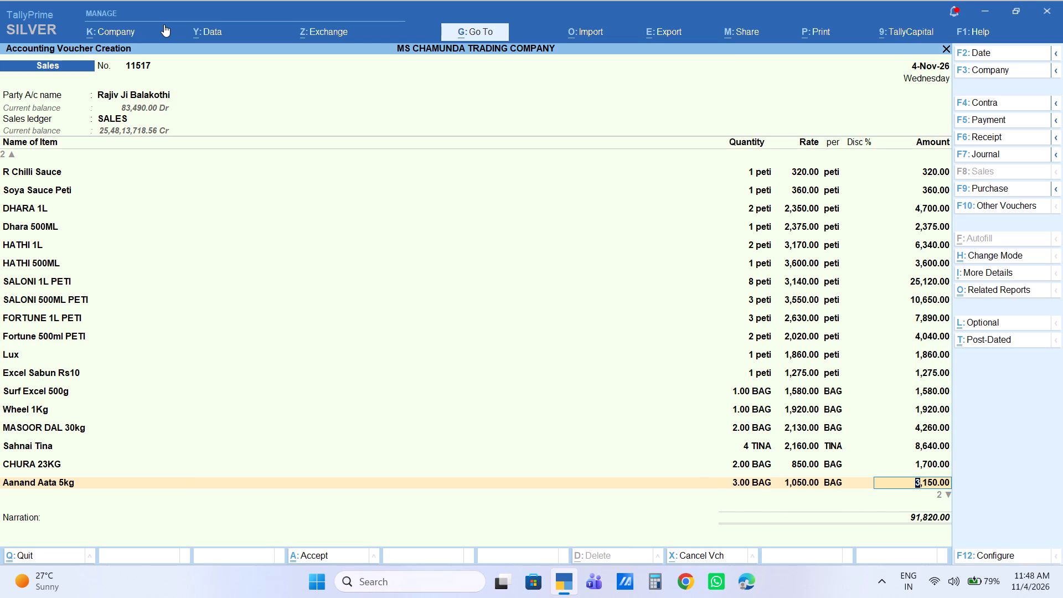
{"action": "key", "text": "Return"}
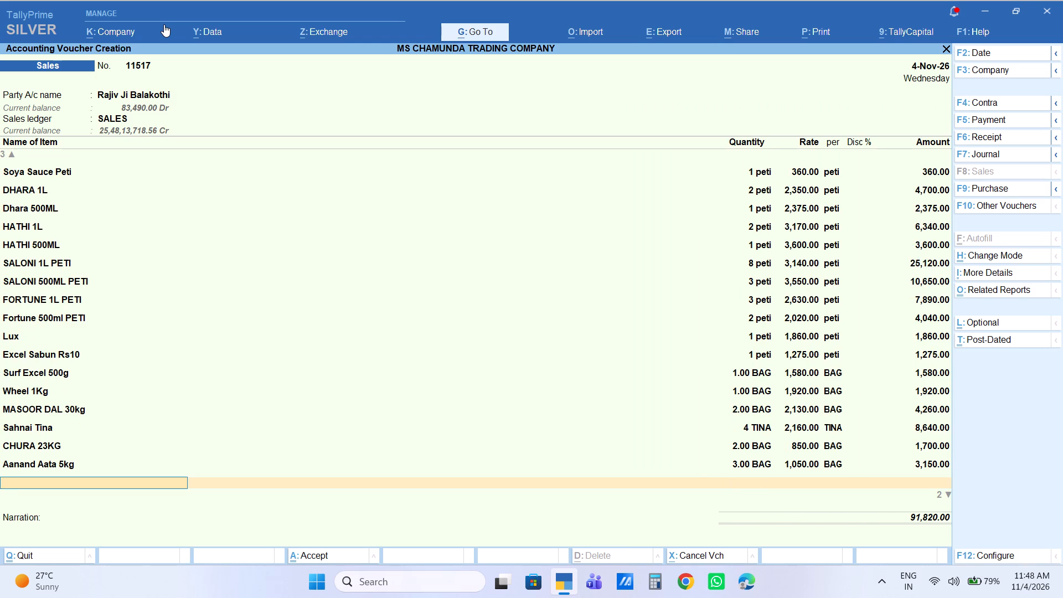
Add 1 bag of Chura Indrason 26kg to the sales voucher at a rate of 1,090.
{"action": "type", "text": "CHURA IND"}
{"action": "key", "text": "Down"}
{"action": "key", "text": "Return"}
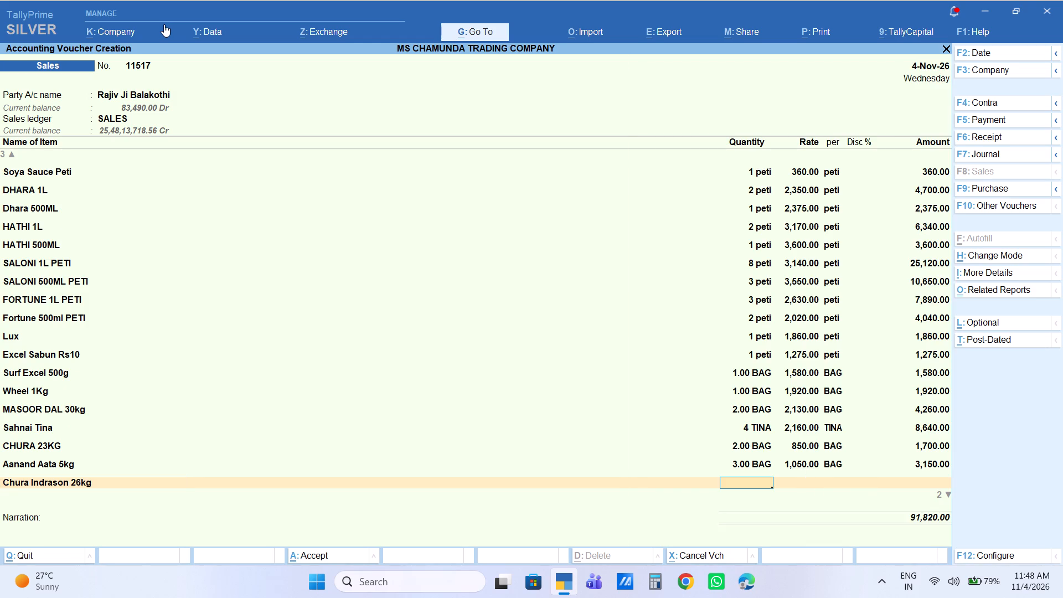
{"action": "key", "text": "1"}
{"action": "key", "text": "Return"}
{"action": "key", "text": "Return"}
{"action": "key", "text": "Return"}
{"action": "key", "text": "Return"}
{"action": "key", "text": "Return"}
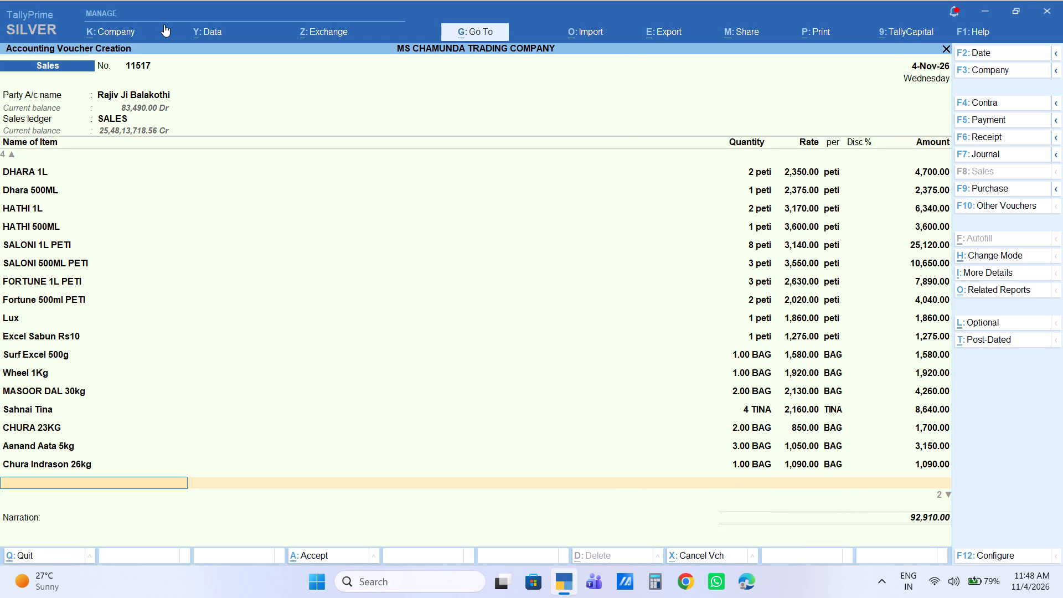
Add 2 bags of MAIDA LV to the sales voucher at a rate of 1,580.
{"action": "type", "text": "MAIDA"}
{"action": "key", "text": "Down"}
{"action": "key", "text": "Down"}
{"action": "key", "text": "Down"}
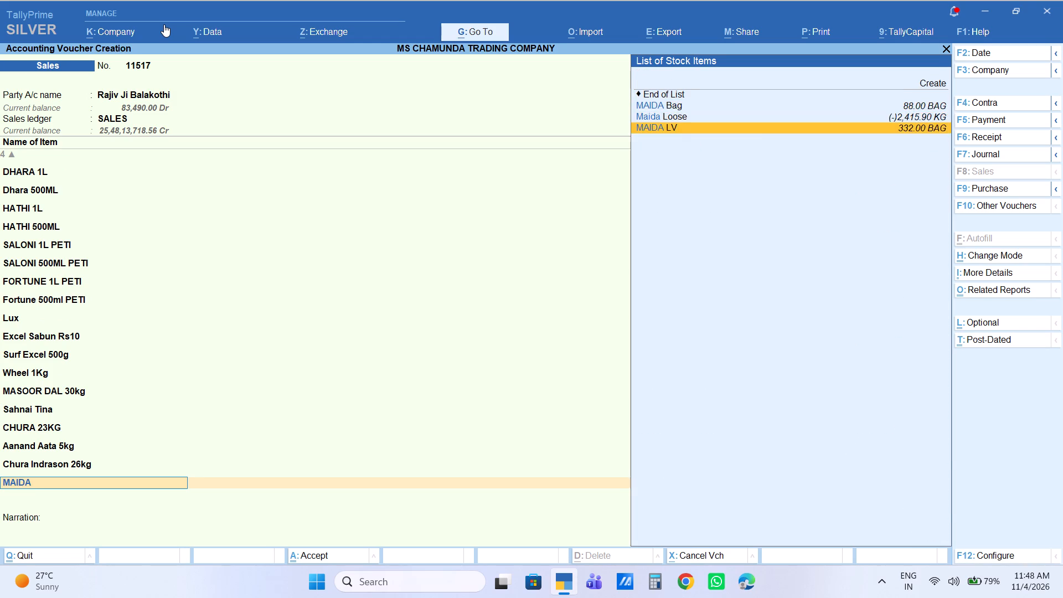
{"action": "key", "text": "Return"}
{"action": "key", "text": "2"}
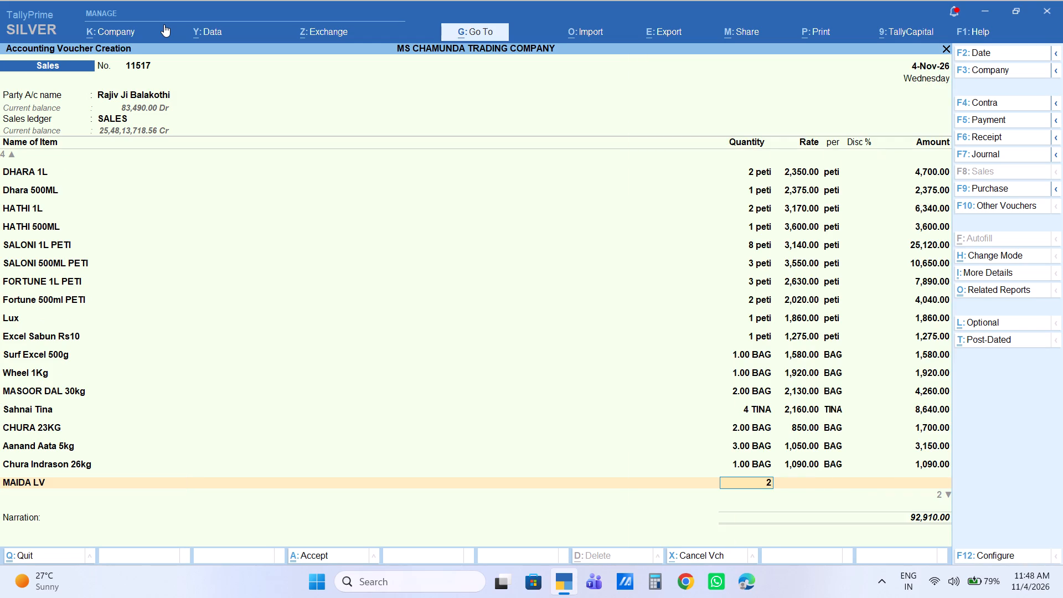
{"action": "key", "text": "Return"}
{"action": "key", "text": "Return"}
{"action": "key", "text": "Return"}
{"action": "key", "text": "Return"}
{"action": "key", "text": "Return"}
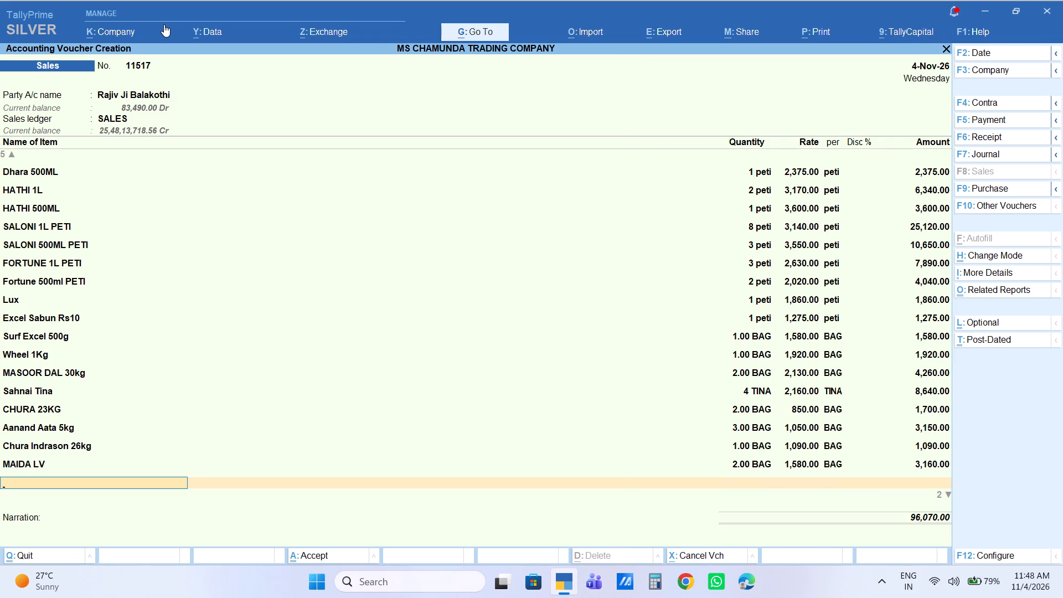
Add 1 bag of MAHARAJA 26kg to the sales voucher at a rate of 1,405.
{"action": "type", "text": "MAHAERA"}
{"action": "key", "text": "Down"}
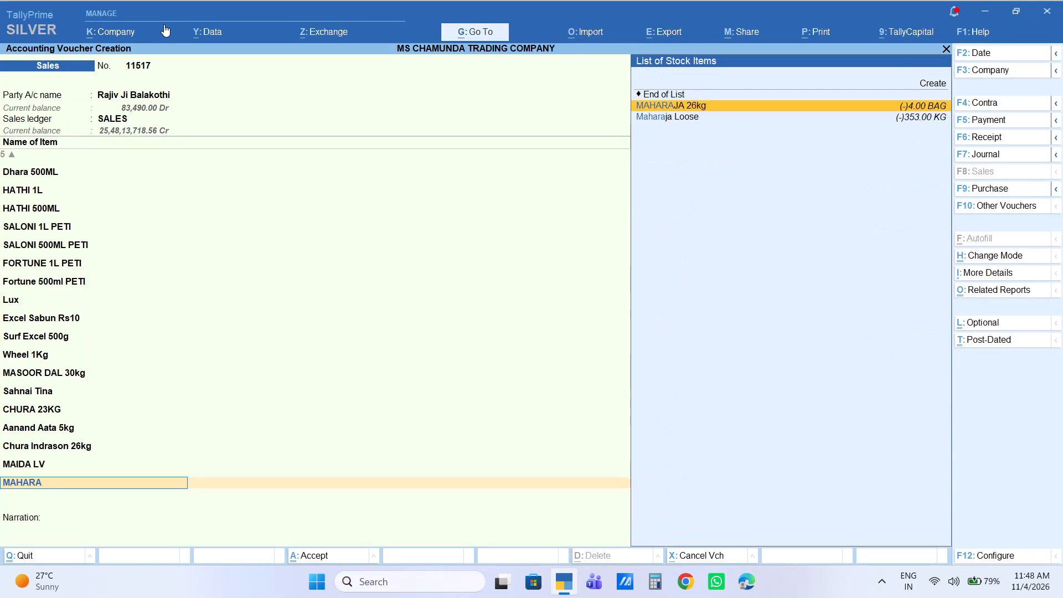
{"action": "key", "text": "Return"}
{"action": "key", "text": "1"}
{"action": "key", "text": "Return"}
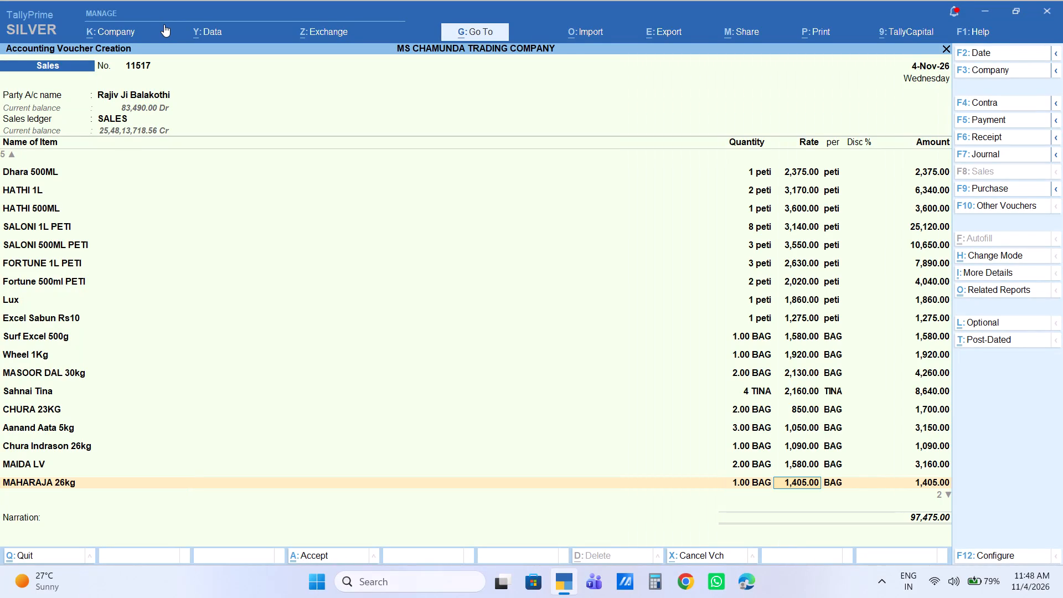
{"action": "key", "text": "Return"}
{"action": "key", "text": "Return"}
{"action": "key", "text": "Return"}
{"action": "key", "text": "Return"}
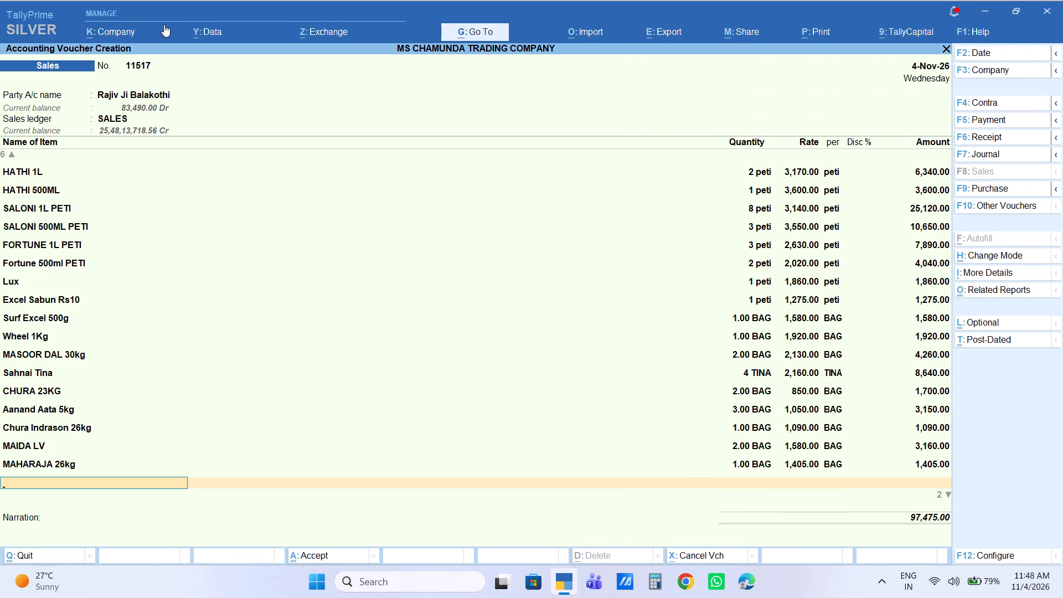
Add 5 BDL of Dettol Rs10 to the sales voucher at a rate of 350.
{"action": "type", "text": "DETT"}
{"action": "key", "text": "Down"}
{"action": "key", "text": "Down"}
{"action": "key", "text": "Down"}
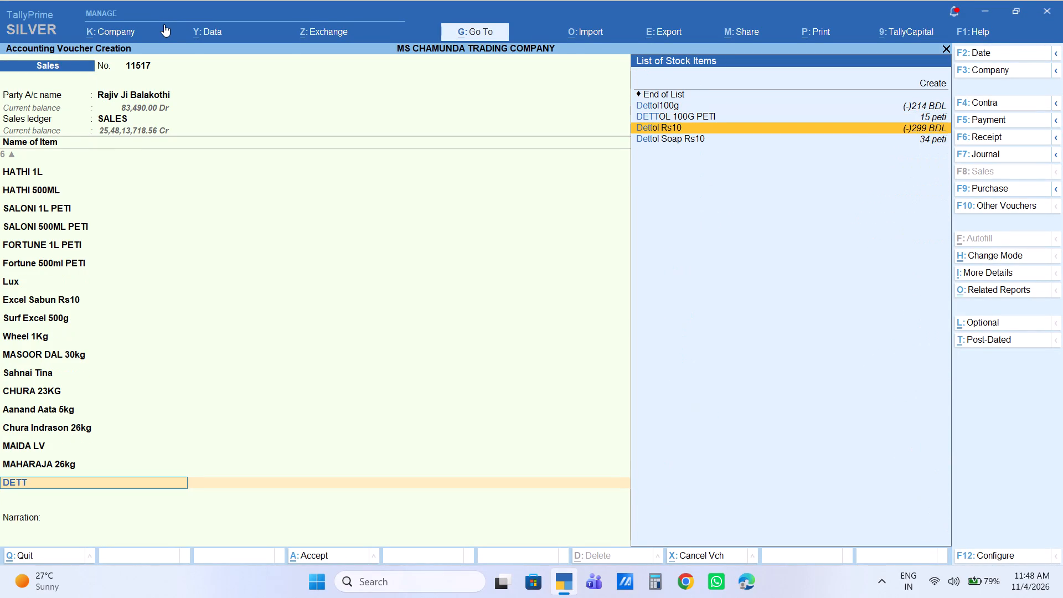
{"action": "key", "text": "Return"}
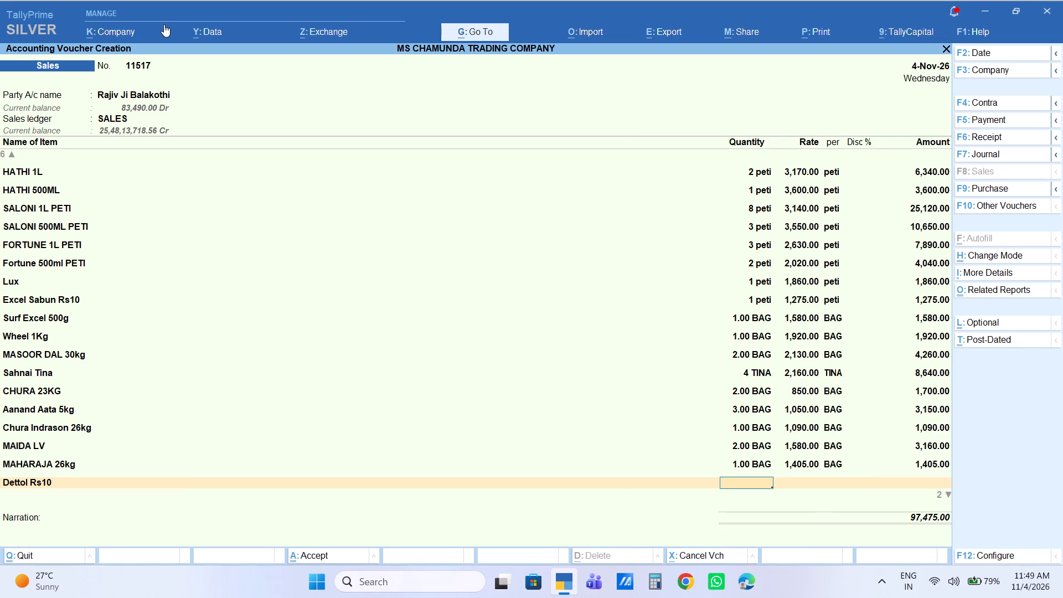
{"action": "key", "text": "5"}
{"action": "key", "text": "Return"}
{"action": "key", "text": "Return"}
{"action": "key", "text": "Return"}
{"action": "key", "text": "Return"}
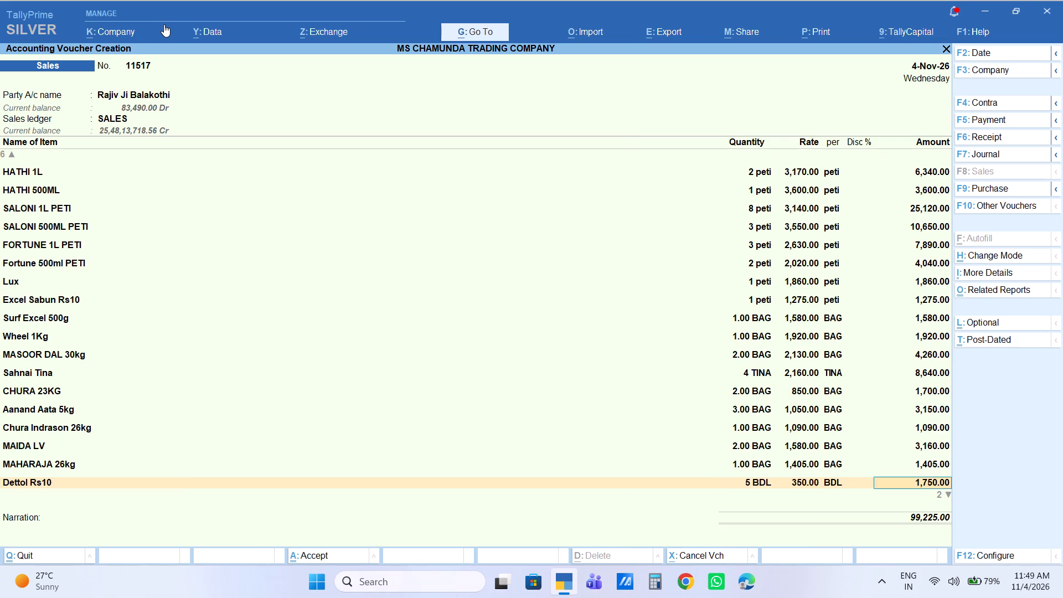
{"action": "key", "text": "Return"}
Add 5 kg of AADI KG to the sales voucher at a rate of 80.
{"action": "type", "text": "AADI"}
{"action": "key", "text": "Down"}
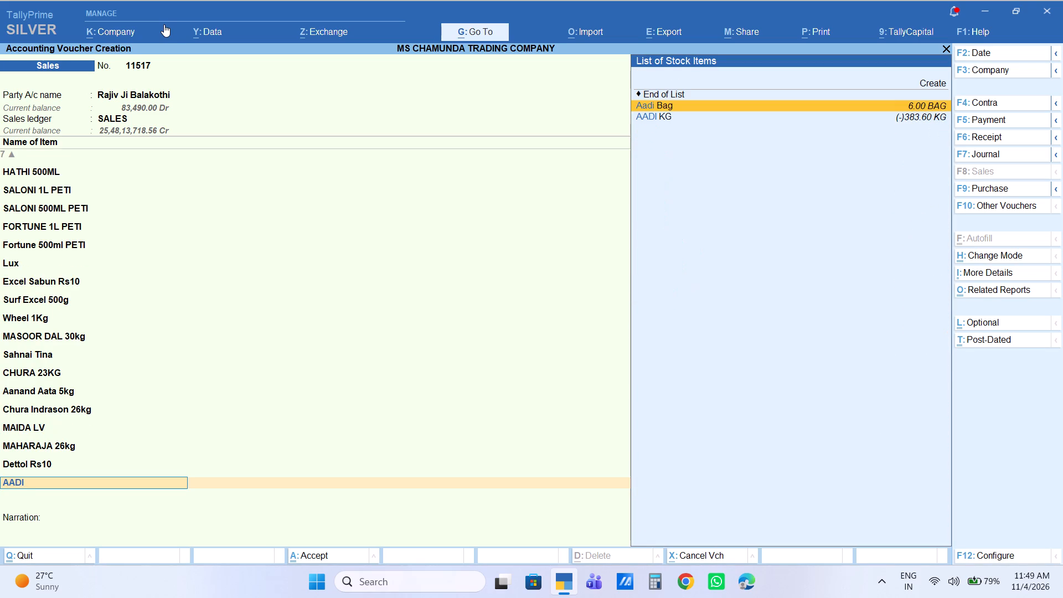
{"action": "key", "text": "Down"}
{"action": "key", "text": "Return"}
{"action": "key", "text": "5"}
{"action": "key", "text": "Return"}
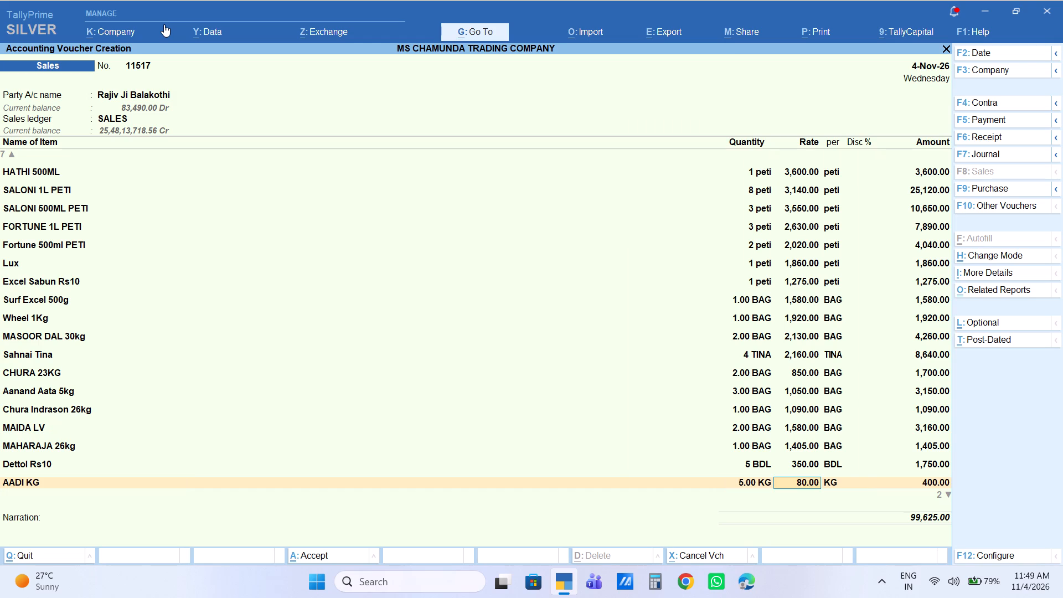
{"action": "key", "text": "Return"}
{"action": "key", "text": "Return"}
{"action": "key", "text": "Return"}
{"action": "key", "text": "Return"}
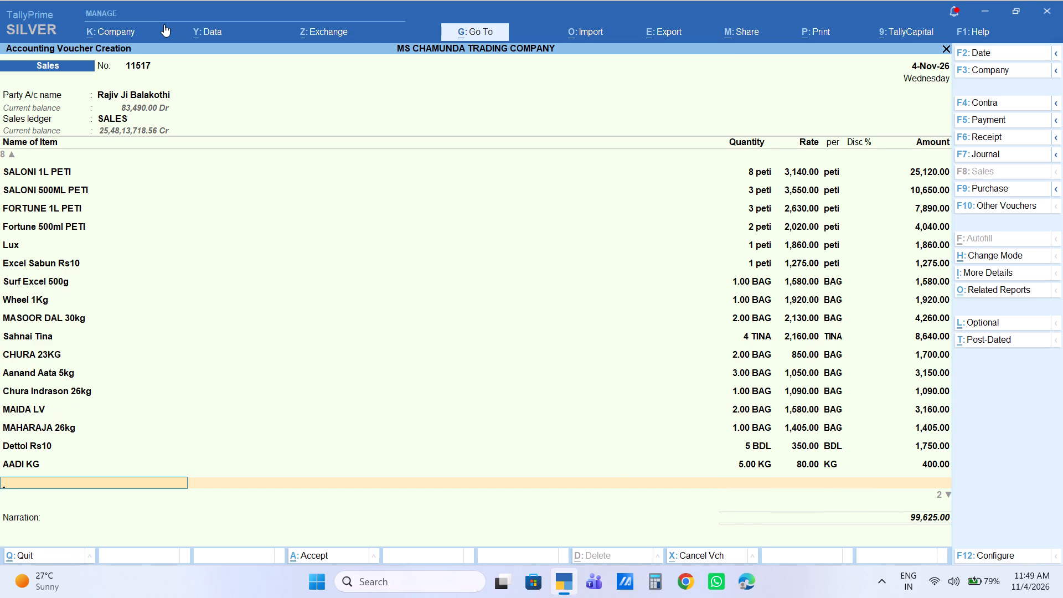
Add 1 bag of Mircha 10kg to the sales voucher at a rate of 2,450.
{"action": "type", "text": "MIRCHA"}
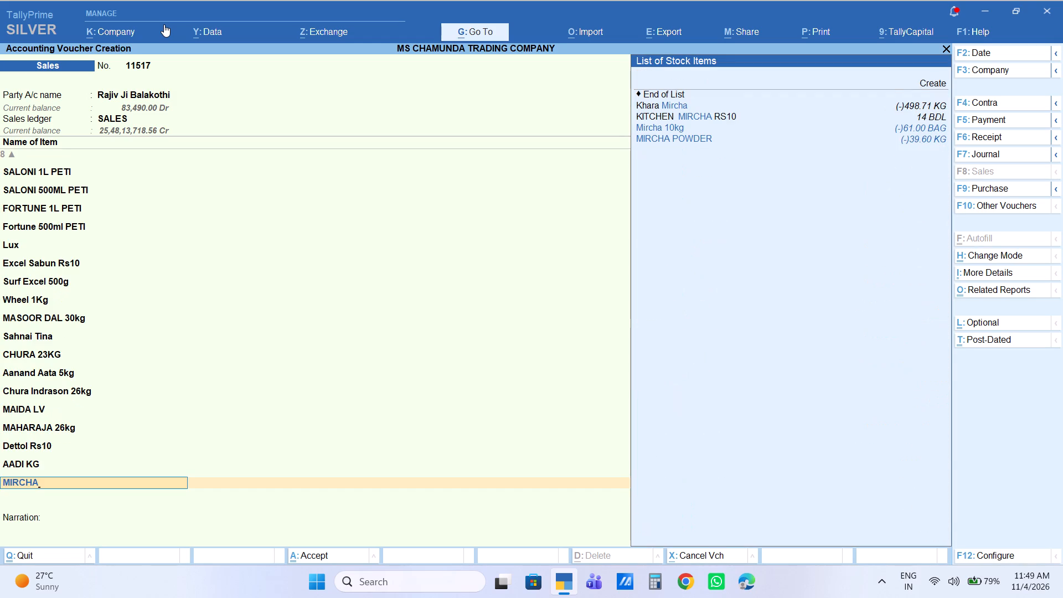
{"action": "key", "text": "Down"}
{"action": "key", "text": "Down"}
{"action": "key", "text": "Up"}
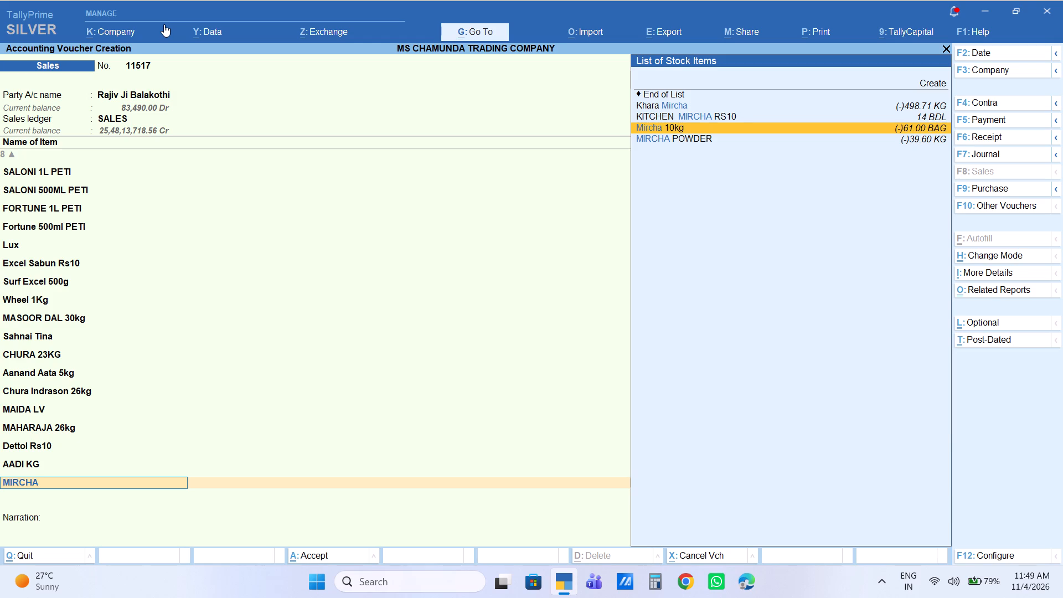
{"action": "key", "text": "Return"}
{"action": "key", "text": "1"}
{"action": "key", "text": "Return"}
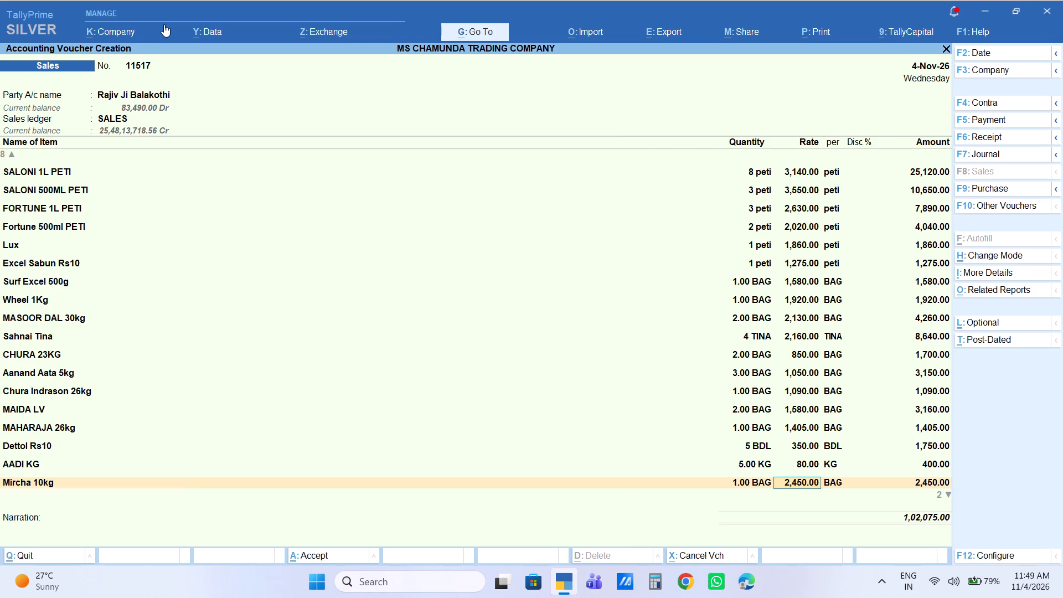
{"action": "key", "text": "Return"}
{"action": "key", "text": "Return"}
{"action": "key", "text": "Return"}
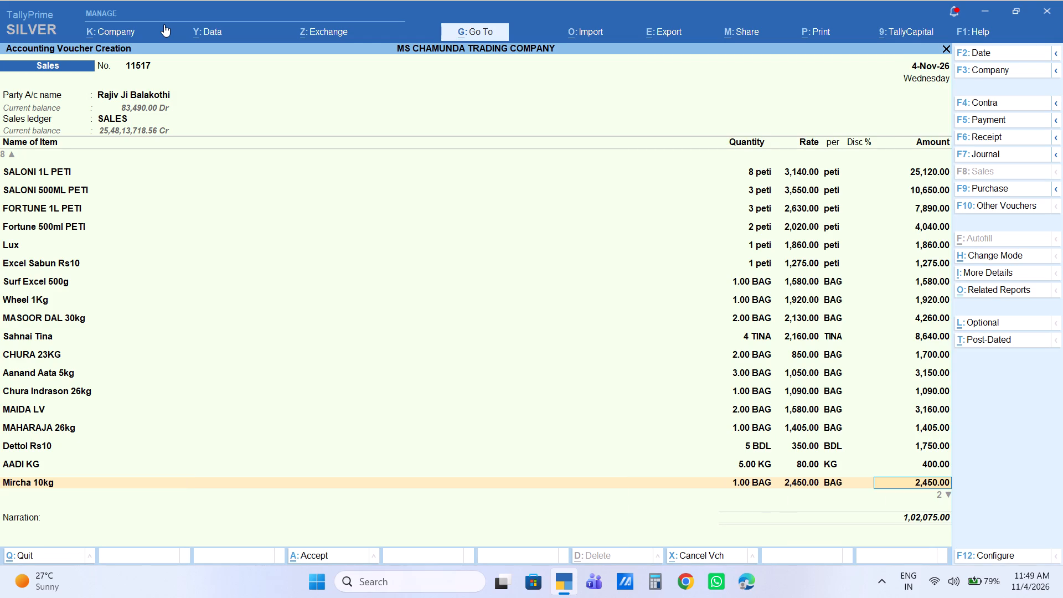
{"action": "key", "text": "Return"}
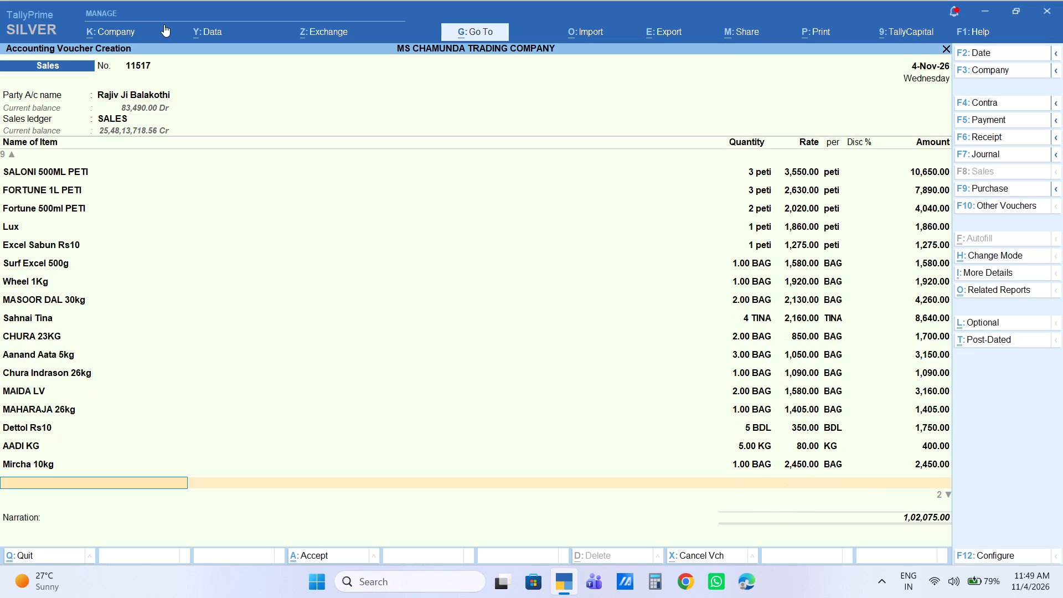
Add 20 kg of Anoop Besan 200g to the sales voucher at a rate of 125.
{"action": "type", "text": "BESA"}
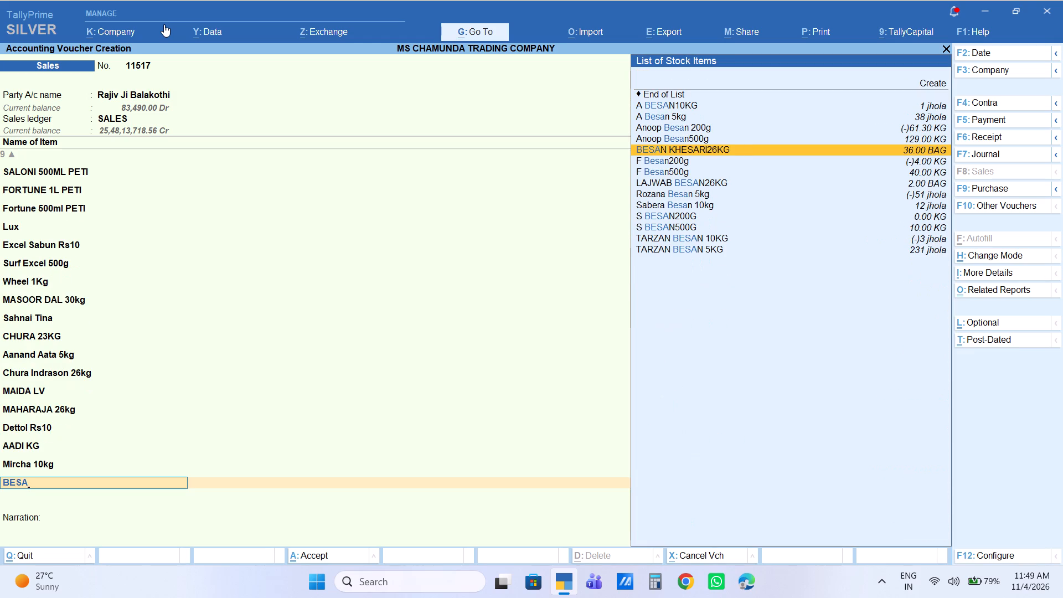
{"action": "key", "text": "Up"}
{"action": "key", "text": "Down"}
{"action": "key", "text": "Up"}
{"action": "key", "text": "Up"}
{"action": "key", "text": "Return"}
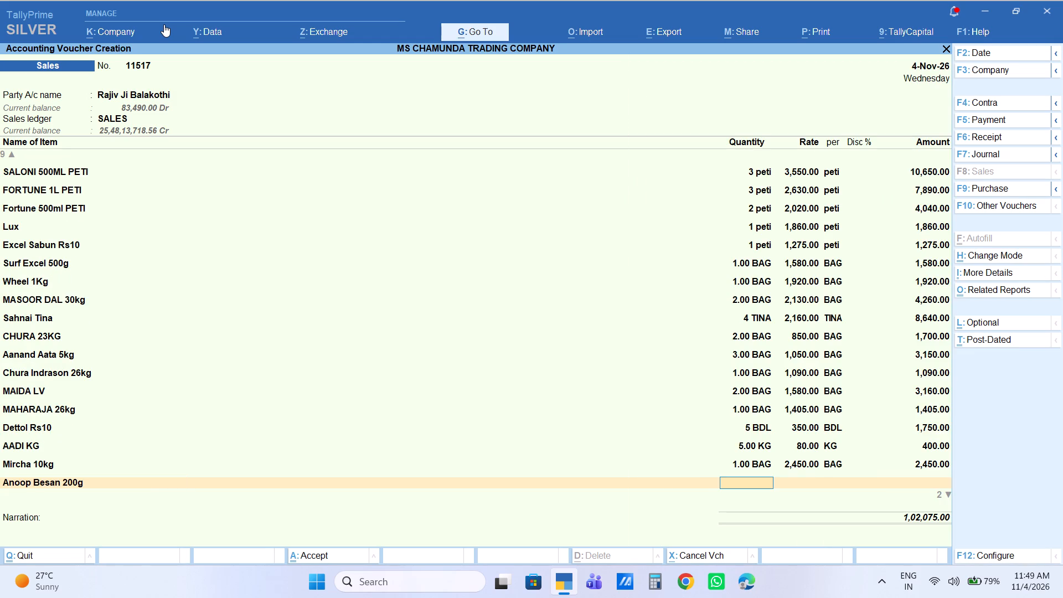
{"action": "type", "text": "20"}
{"action": "key", "text": "Return"}
{"action": "key", "text": "Return"}
{"action": "key", "text": "Return"}
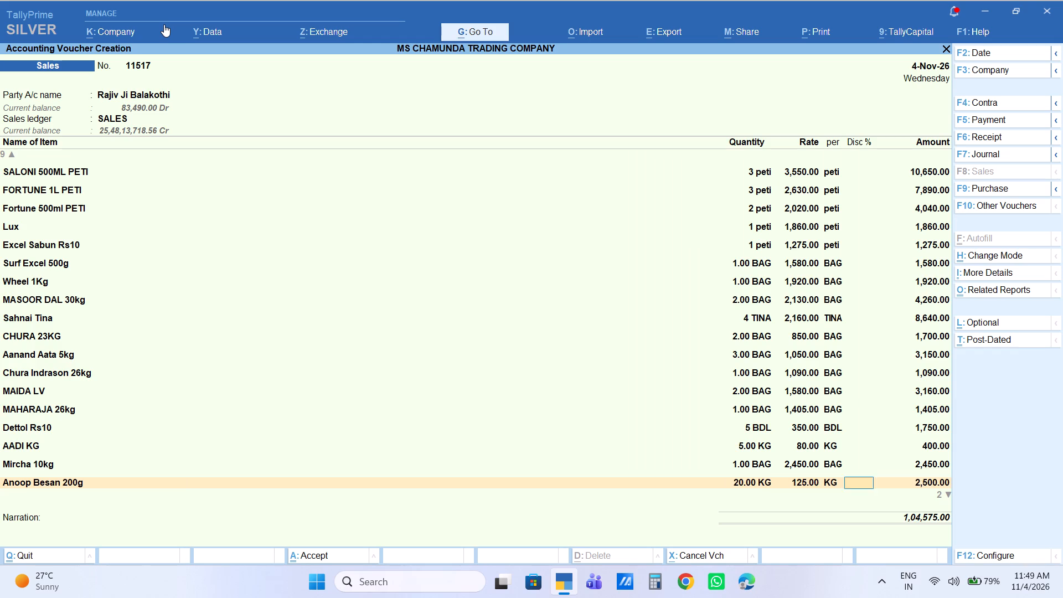
{"action": "key", "text": "Return"}
{"action": "key", "text": "Return"}
Add 20 kg of Anoop Besan500g to the sales voucher and set its rate to 123.
{"action": "type", "text": "BESA"}
{"action": "key", "text": "Up"}
{"action": "key", "text": "Return"}
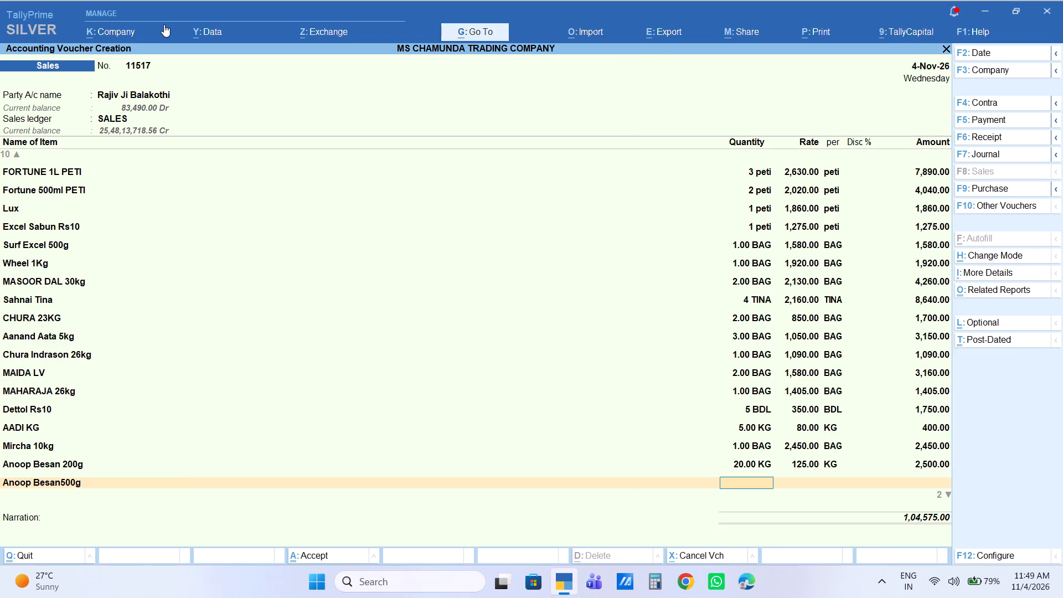
{"action": "type", "text": "20"}
{"action": "key", "text": "Return"}
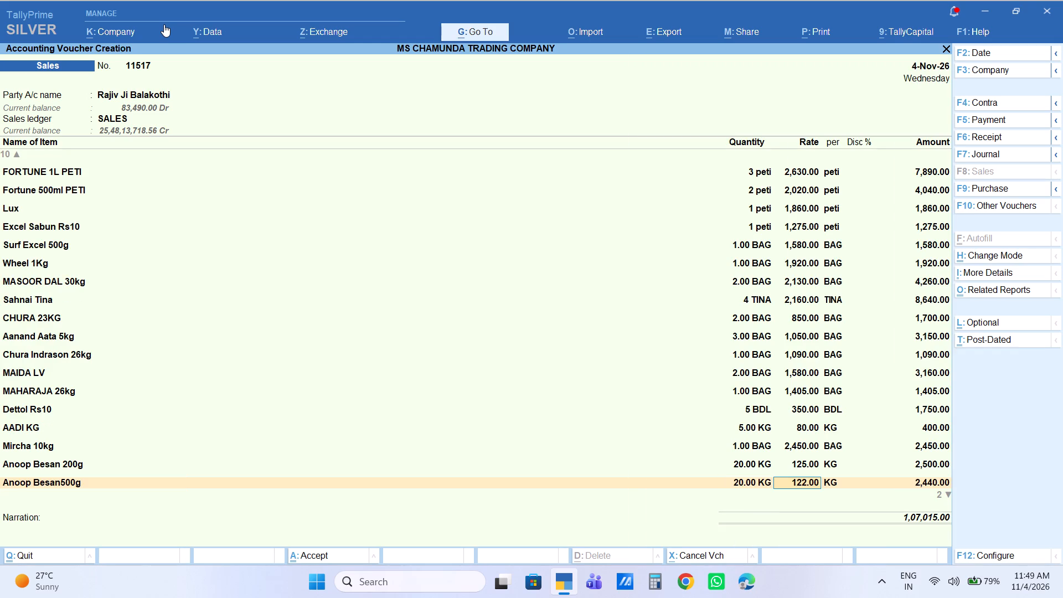
{"action": "type", "text": "123"}
{"action": "key", "text": "Return"}
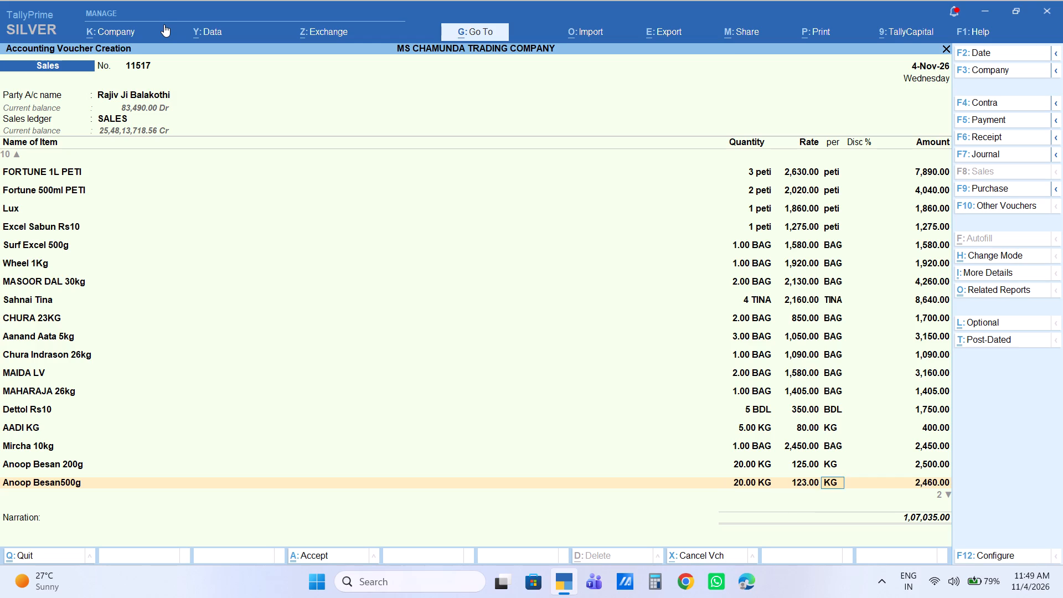
{"action": "key", "text": "Return"}
{"action": "key", "text": "Return"}
{"action": "key", "text": "Return"}
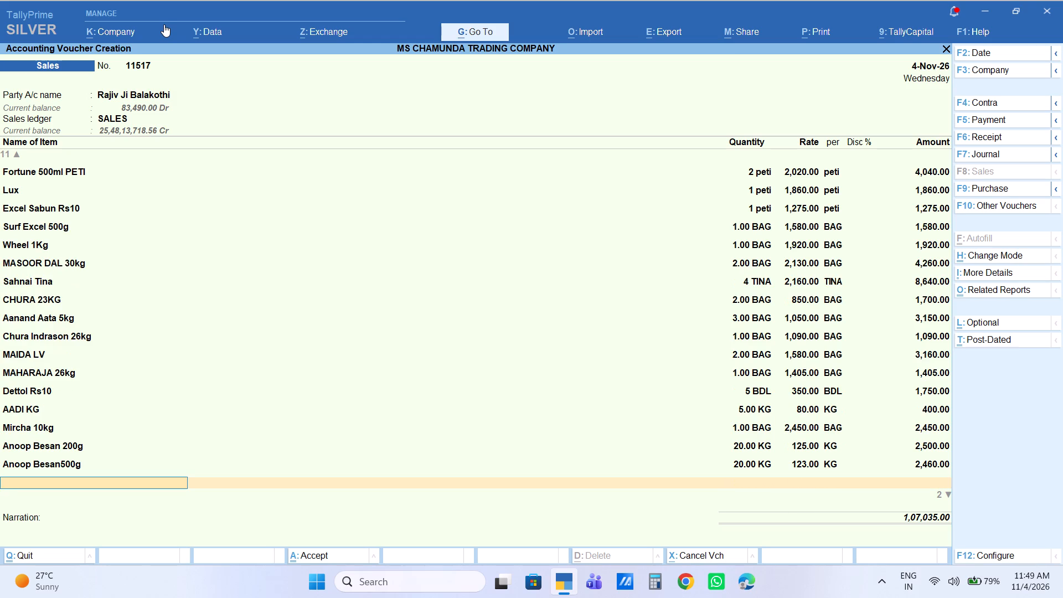
Add 5 kg of Ajina Motto KG to the sales voucher at a rate of 125.
{"action": "type", "text": "AHH]"}
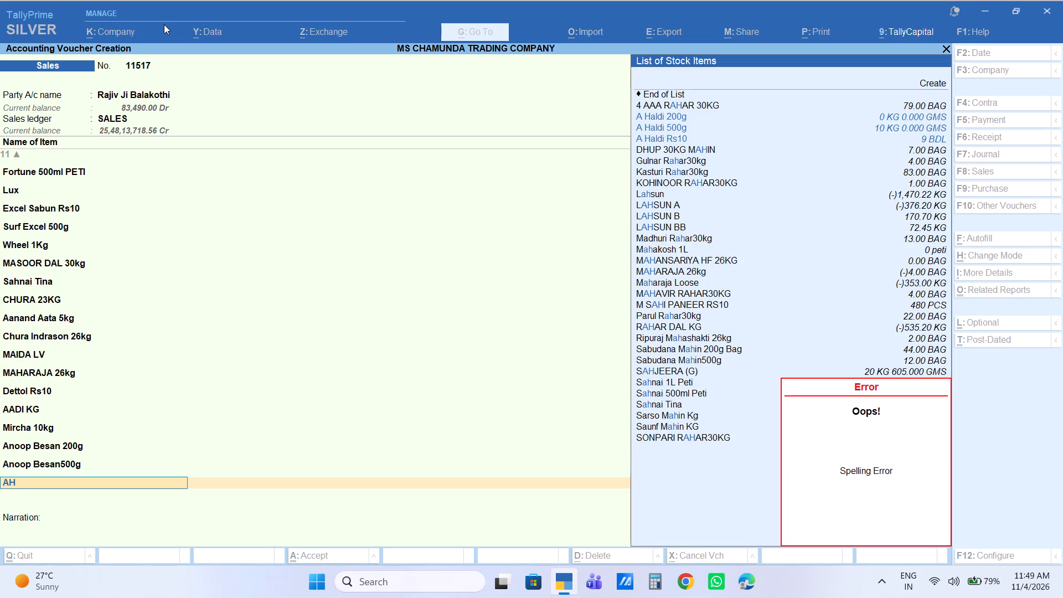
{"action": "key", "text": "BackSpace"}
{"action": "key", "text": "BackSpace"}
{"action": "type", "text": "JO"}
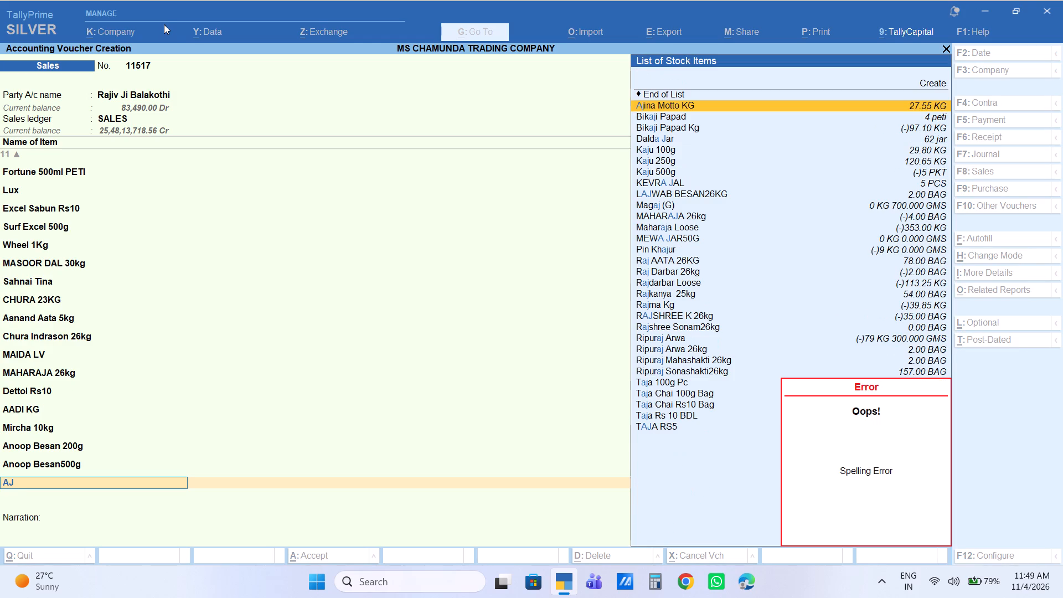
{"action": "type", "text": "IN"}
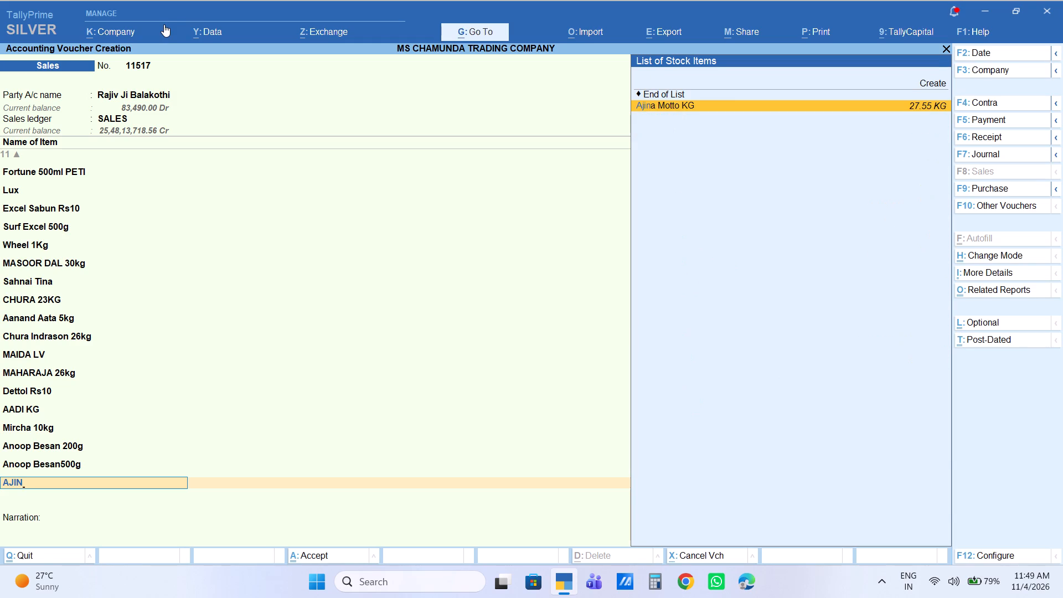
{"action": "key", "text": "Return"}
{"action": "key", "text": "5"}
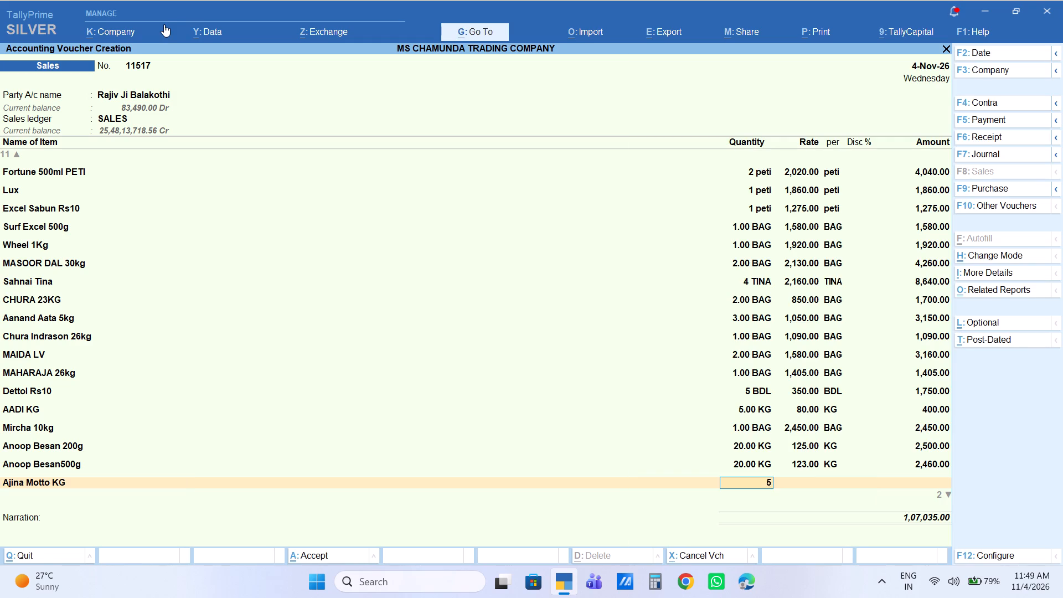
{"action": "key", "text": "Return"}
{"action": "type", "text": "125"}
{"action": "key", "text": "Return"}
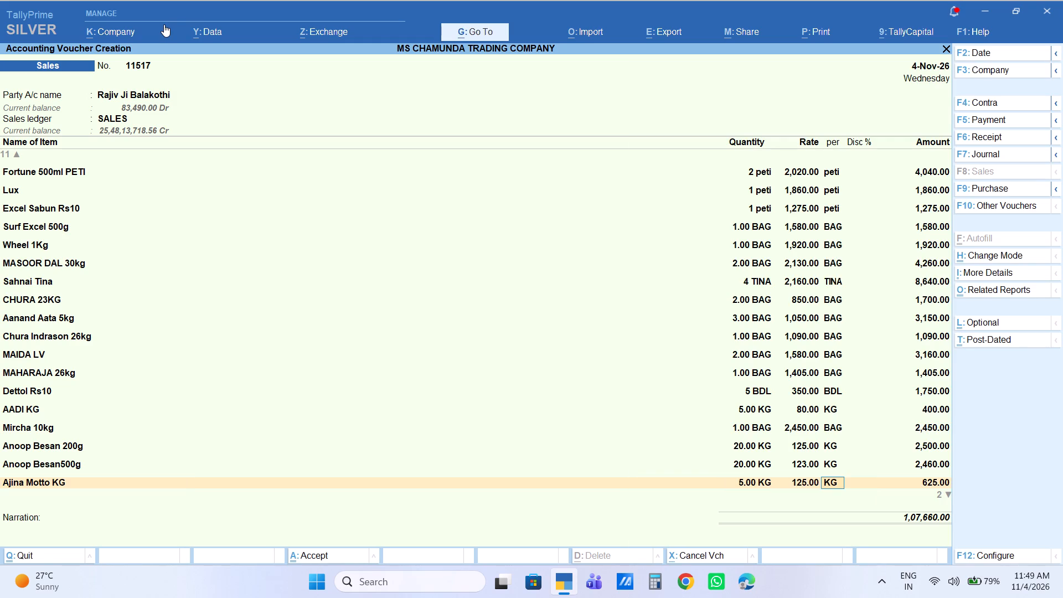
{"action": "key", "text": "Return"}
{"action": "key", "text": "Return"}
{"action": "key", "text": "Return"}
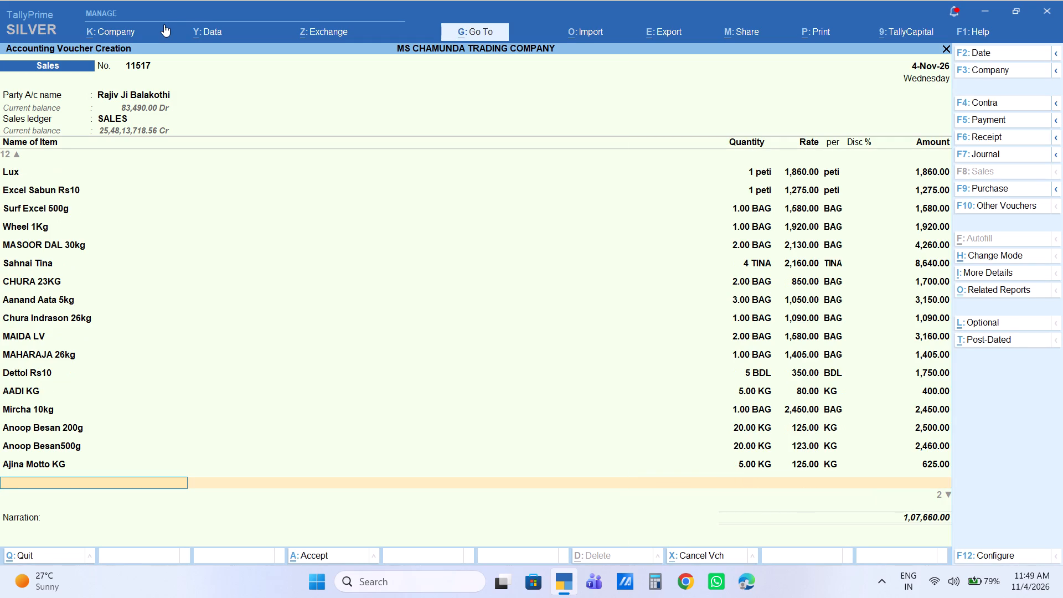
Add 30 pieces of Taja 100g Pc to the sales voucher at a rate of 22.50.
{"action": "type", "text": "TAJA"}
{"action": "key", "text": "Down"}
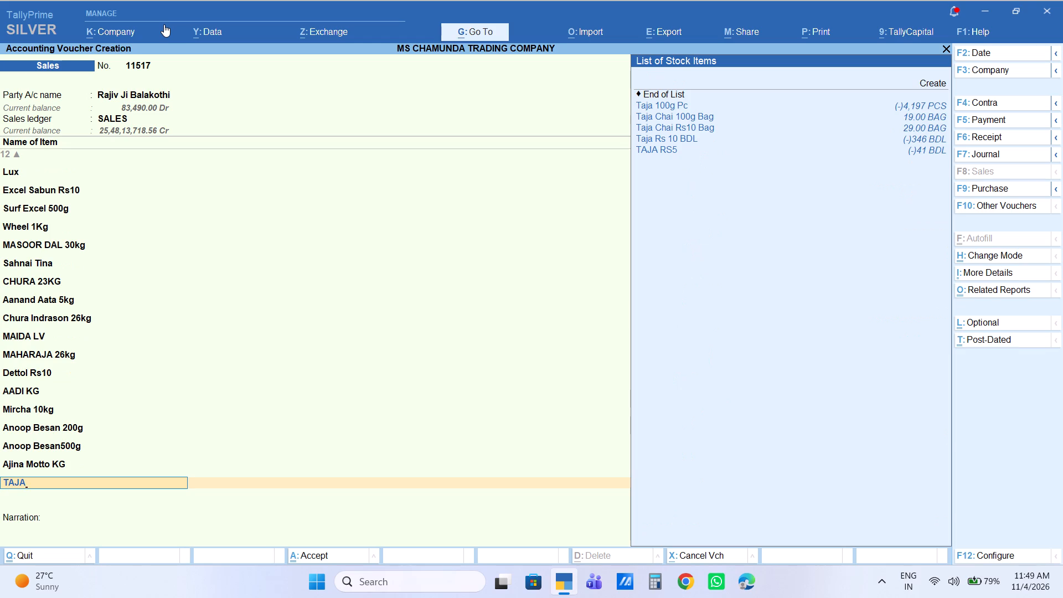
{"action": "key", "text": "Return"}
{"action": "type", "text": "30"}
{"action": "key", "text": "Return"}
{"action": "key", "text": "Return"}
{"action": "key", "text": "Return"}
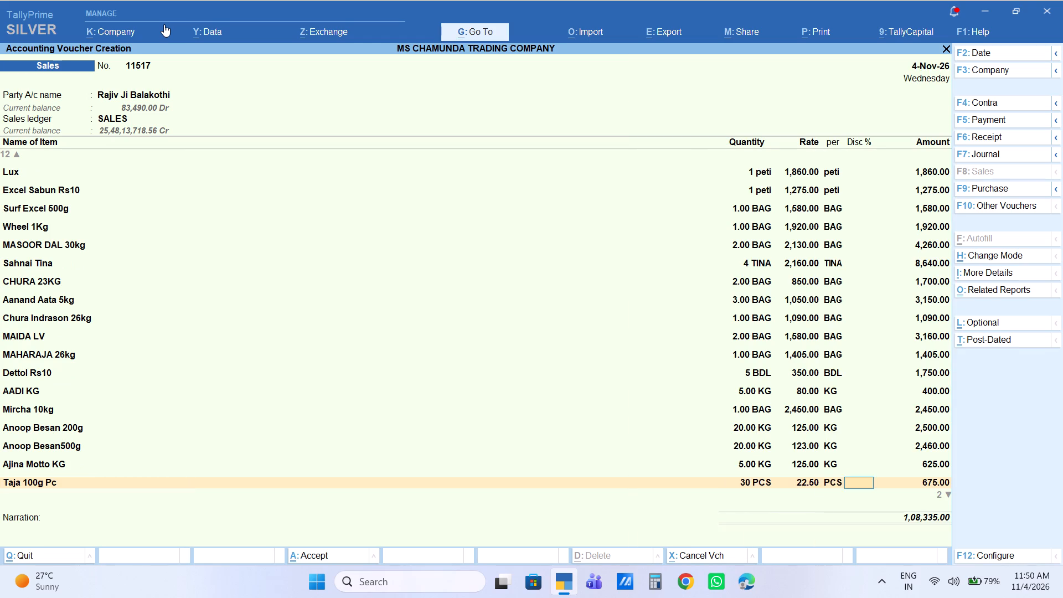
{"action": "key", "text": "Return"}
{"action": "key", "text": "Return"}
Add 3 bundles of Taja Rs 10 BDL to the sales voucher at a rate of 260.
{"action": "type", "text": "TAJA"}
{"action": "key", "text": "Down"}
{"action": "key", "text": "Down"}
{"action": "key", "text": "Down"}
{"action": "key", "text": "Down"}
{"action": "key", "text": "Return"}
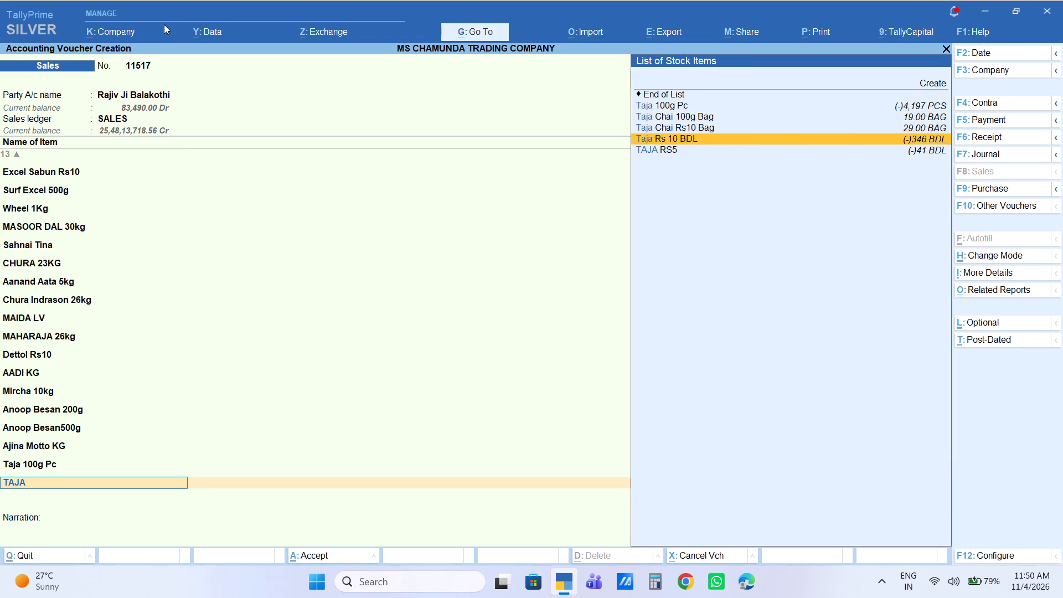
{"action": "key", "text": "3"}
{"action": "key", "text": "Return"}
{"action": "key", "text": "Return"}
{"action": "key", "text": "Return"}
{"action": "key", "text": "Return"}
{"action": "key", "text": "Return"}
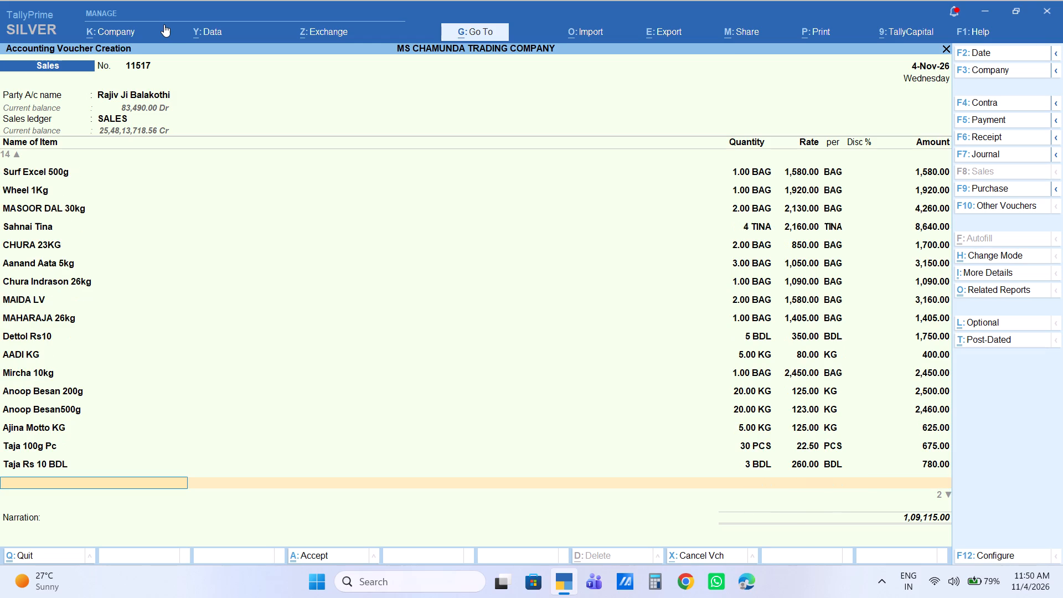
Add 2 bags of CHINI SF 50kg to the sales voucher at a rate of 3,250.
{"action": "type", "text": "SF"}
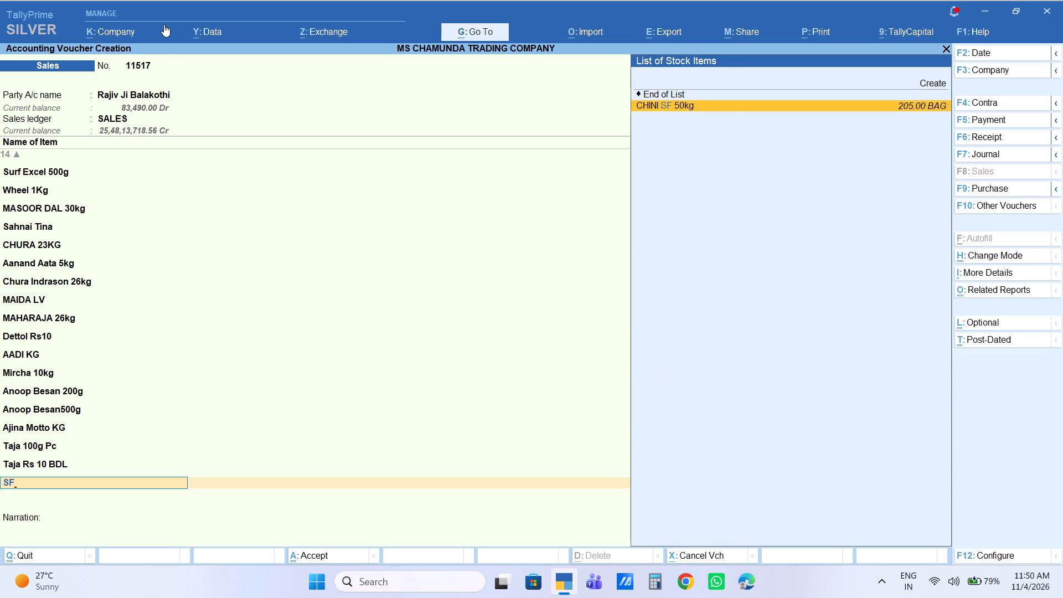
{"action": "key", "text": "Return"}
{"action": "key", "text": "2"}
{"action": "key", "text": "Return"}
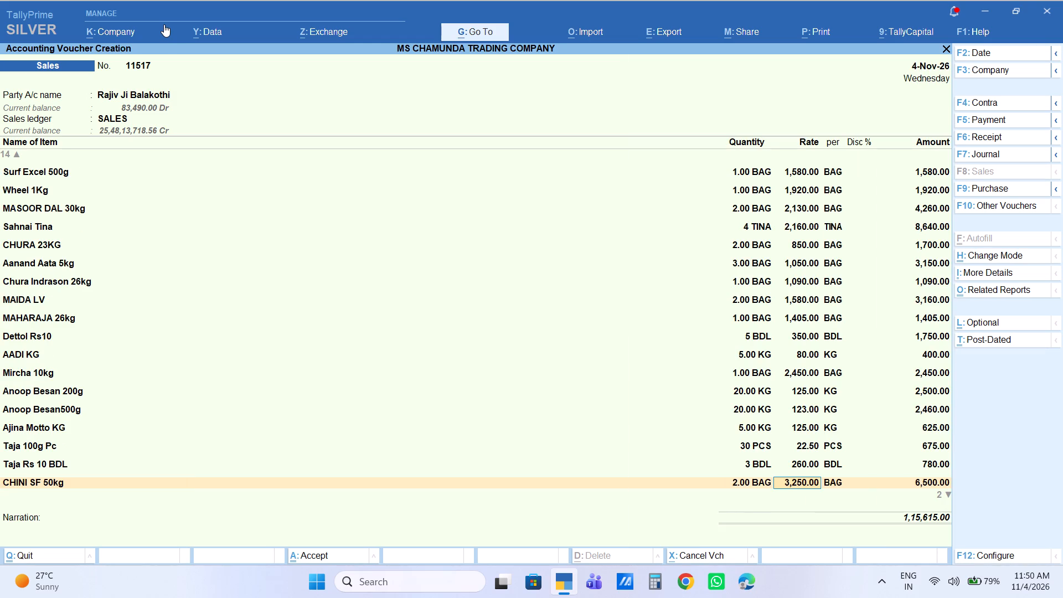
{"action": "key", "text": "Return"}
{"action": "key", "text": "Return"}
{"action": "key", "text": "Return"}
{"action": "key", "text": "Return"}
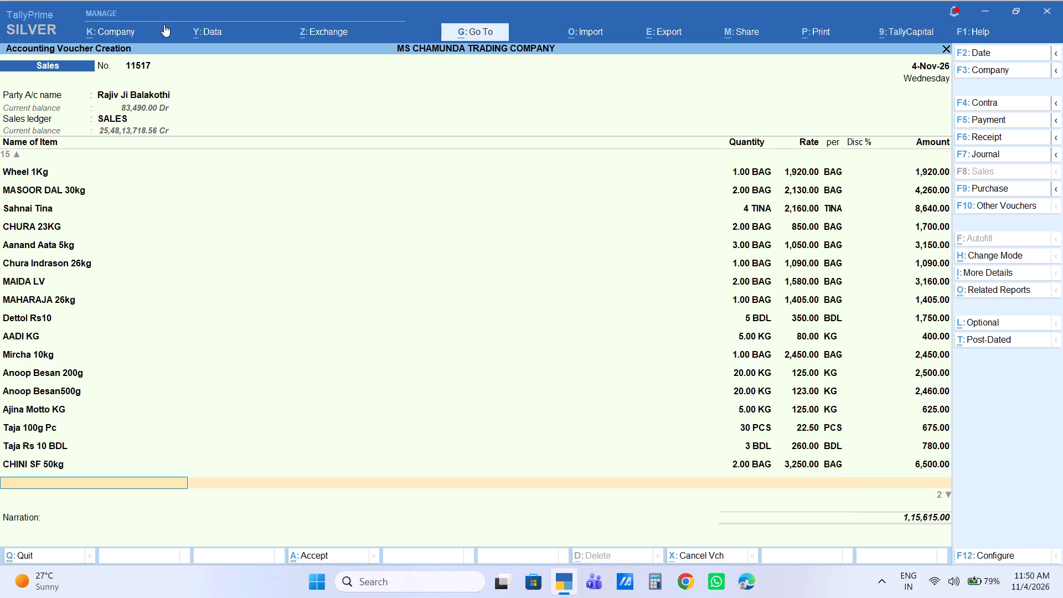
Finish the item list and add a Labour Charge of 125 to the sales voucher.
{"action": "key", "text": "Return"}
{"action": "type", "text": "LA"}
{"action": "key", "text": "Return"}
{"action": "key", "text": "Return"}
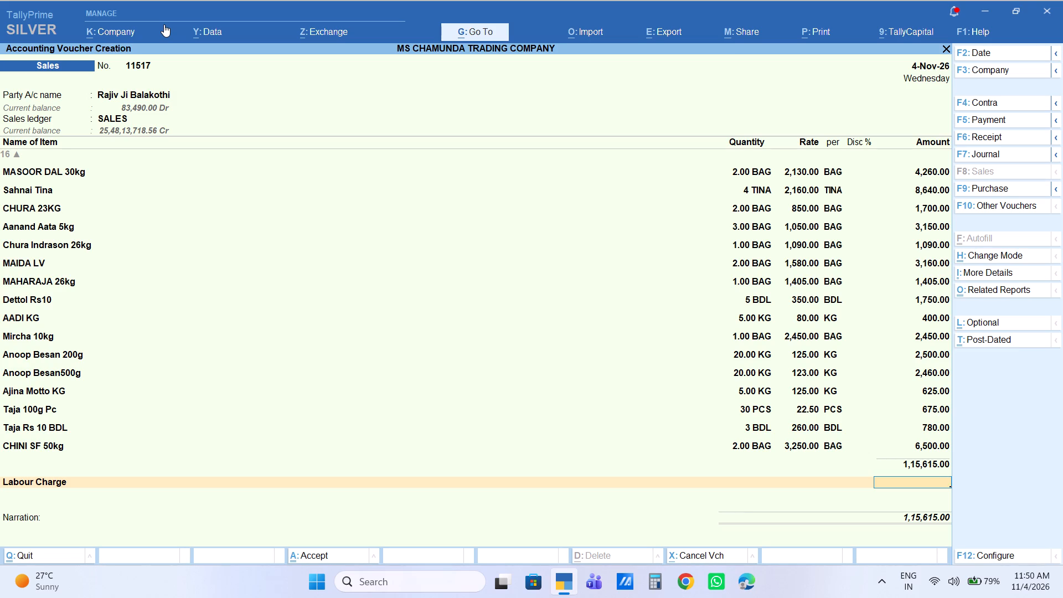
{"action": "type", "text": "125"}
{"action": "key", "text": "Return"}
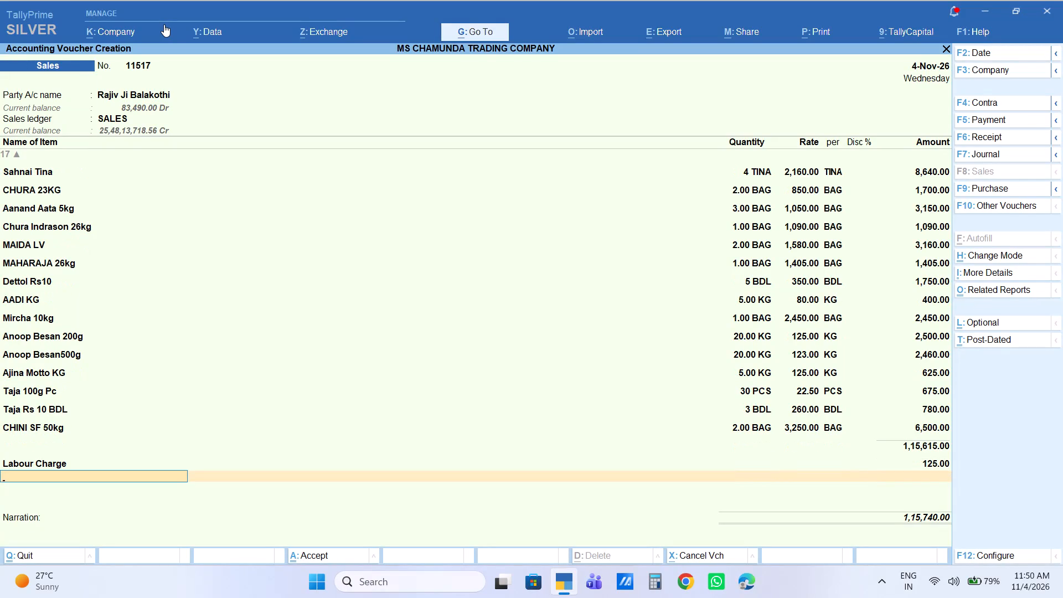
Accept the bill-wise details as a new reference, leave the narration empty and save the sales voucher.
{"action": "key", "text": "Return"}
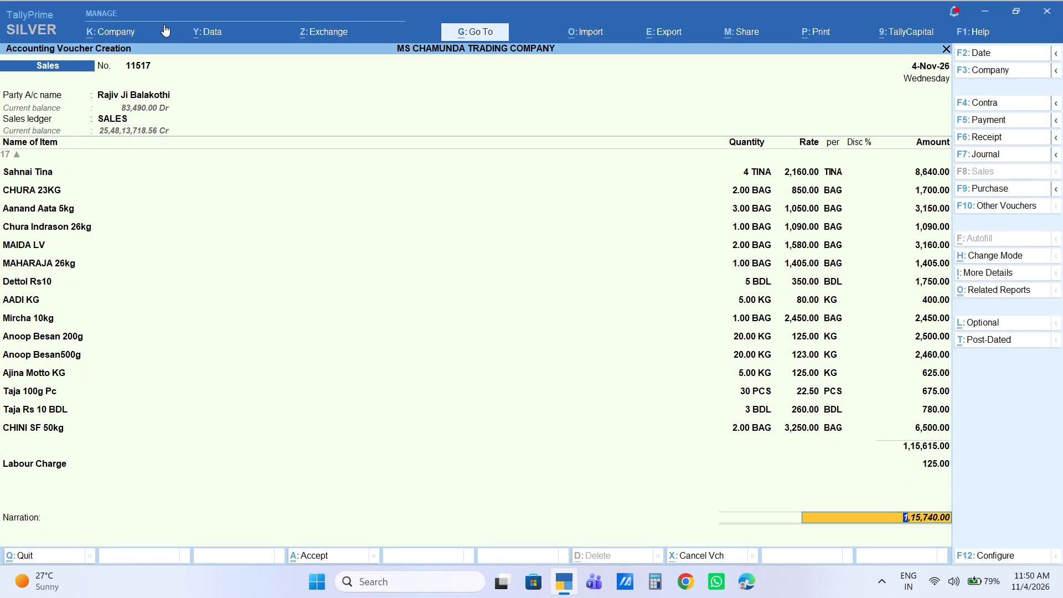
{"action": "key", "text": "Return"}
{"action": "key", "text": "Return"}
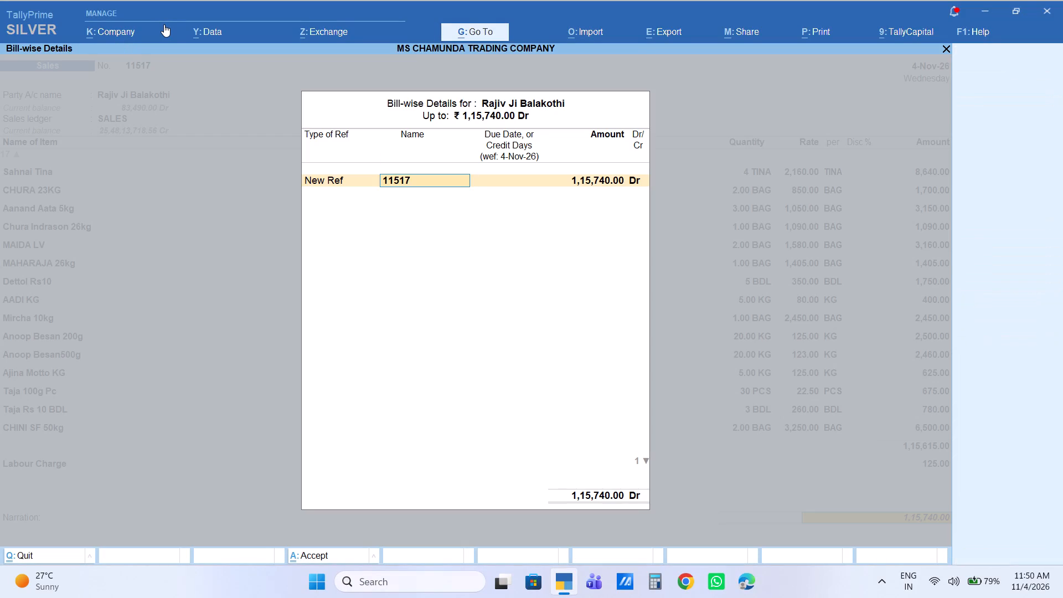
{"action": "key", "text": "Return"}
{"action": "key", "text": "Return"}
{"action": "key", "text": "Return"}
{"action": "key", "text": "Return"}
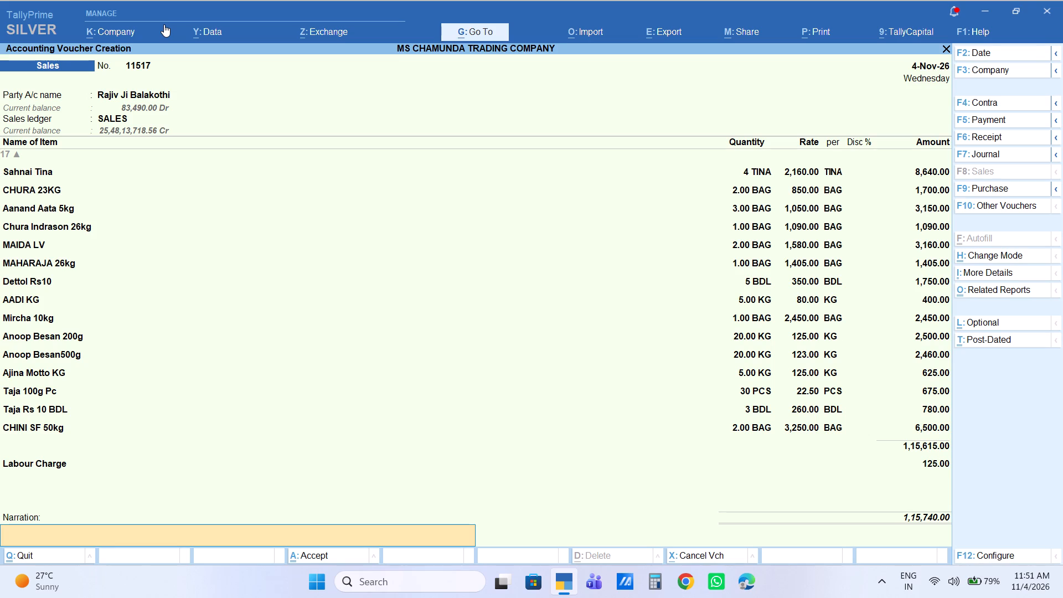
{"action": "key", "text": "Return"}
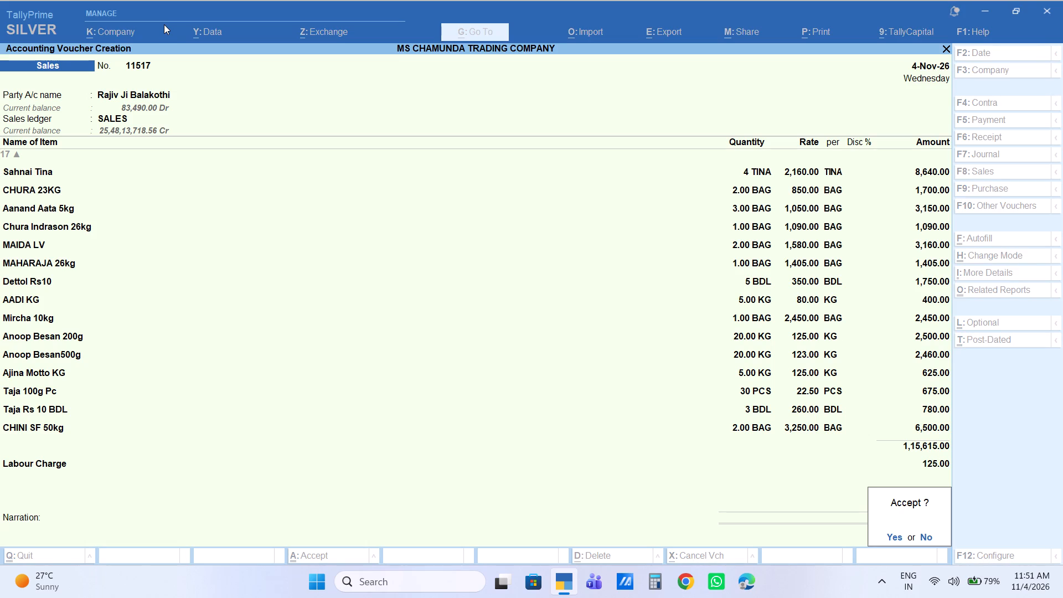
{"action": "key", "text": "Return"}
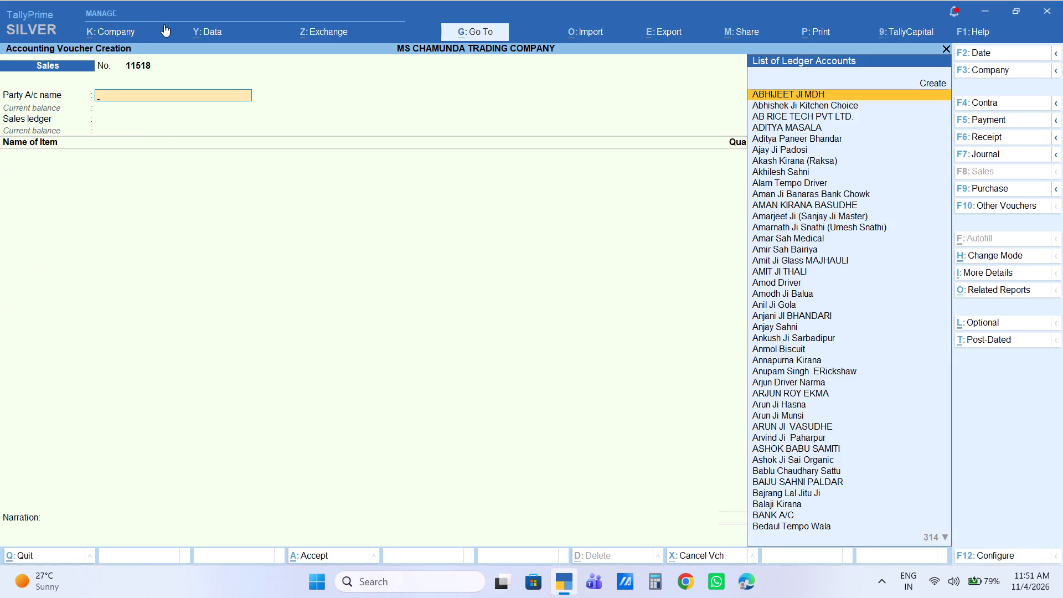
Reopen the saved sales voucher 11517, print its invoice and return to the blank sales voucher.
{"action": "key", "text": "Page_Up"}
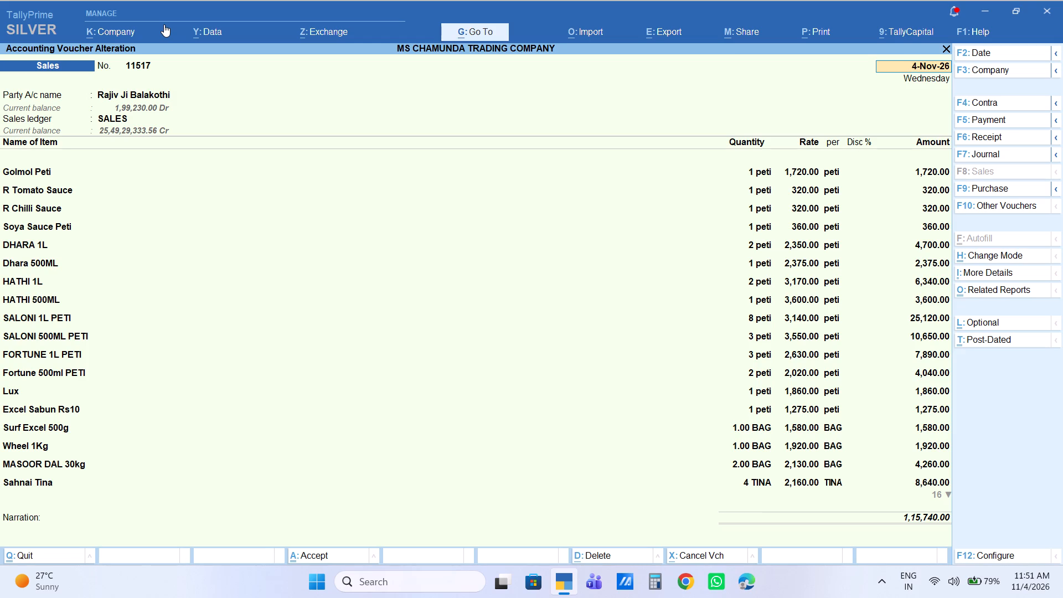
{"action": "key", "text": "ctrl+p"}
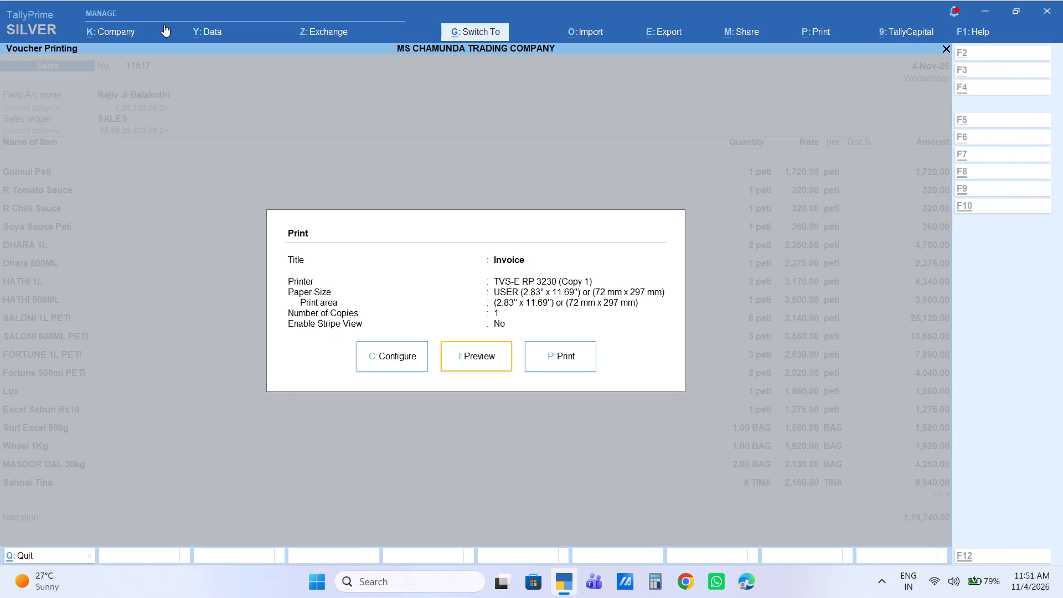
{"action": "key", "text": "Right"}
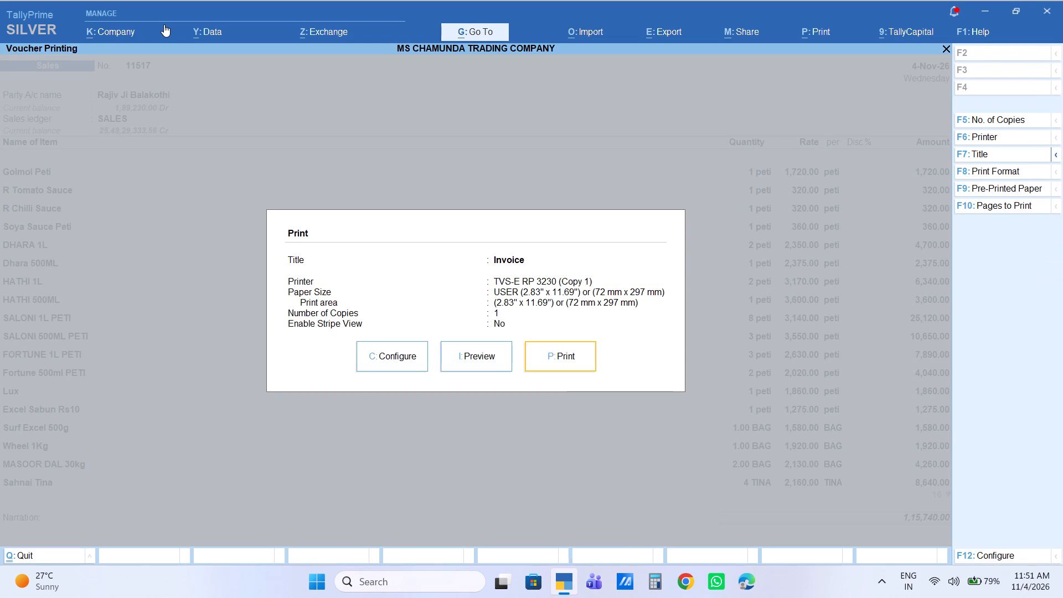
{"action": "key", "text": "Return"}
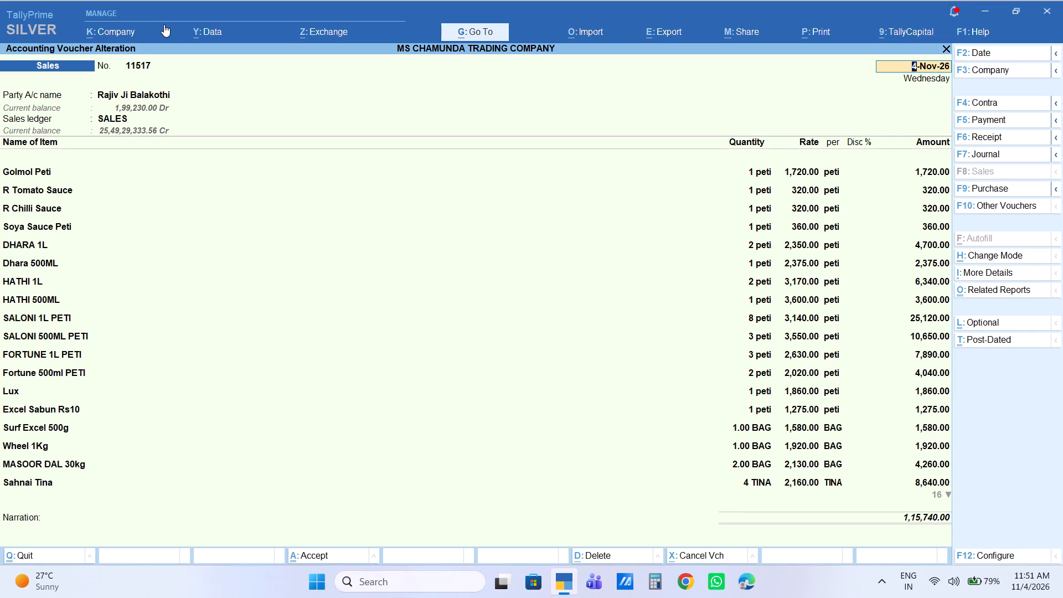
{"action": "key", "text": "Escape"}
{"action": "key", "text": "Escape"}
{"action": "key", "text": "Escape"}
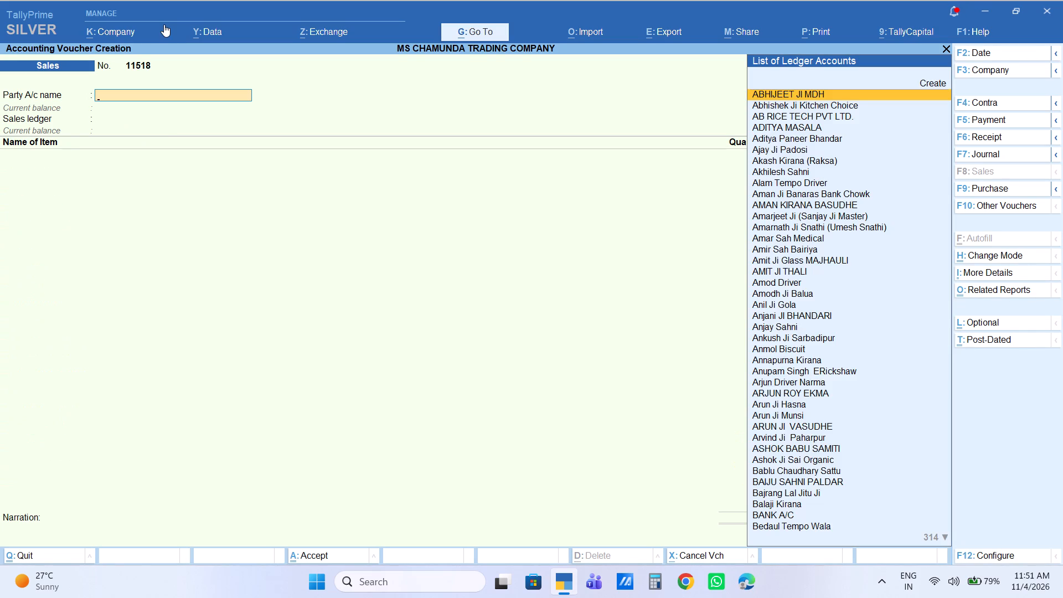
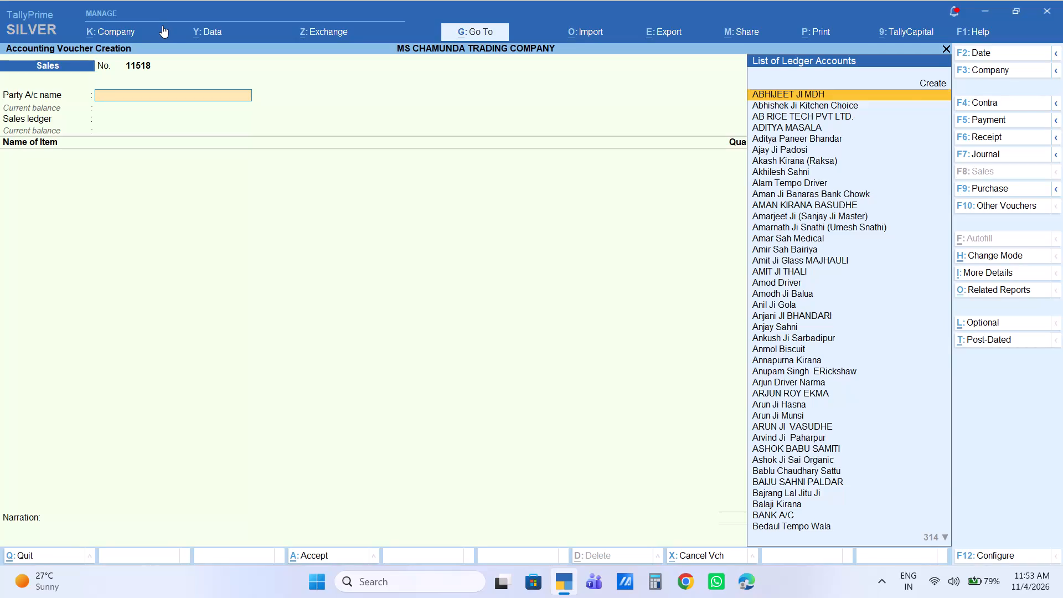
Leave the blank sales voucher, open the Day Book and set its date to 3-Nov-26.
{"action": "key", "text": "Escape"}
{"action": "key", "text": "Escape"}
{"action": "key", "text": "Down"}
{"action": "key", "text": "Return"}
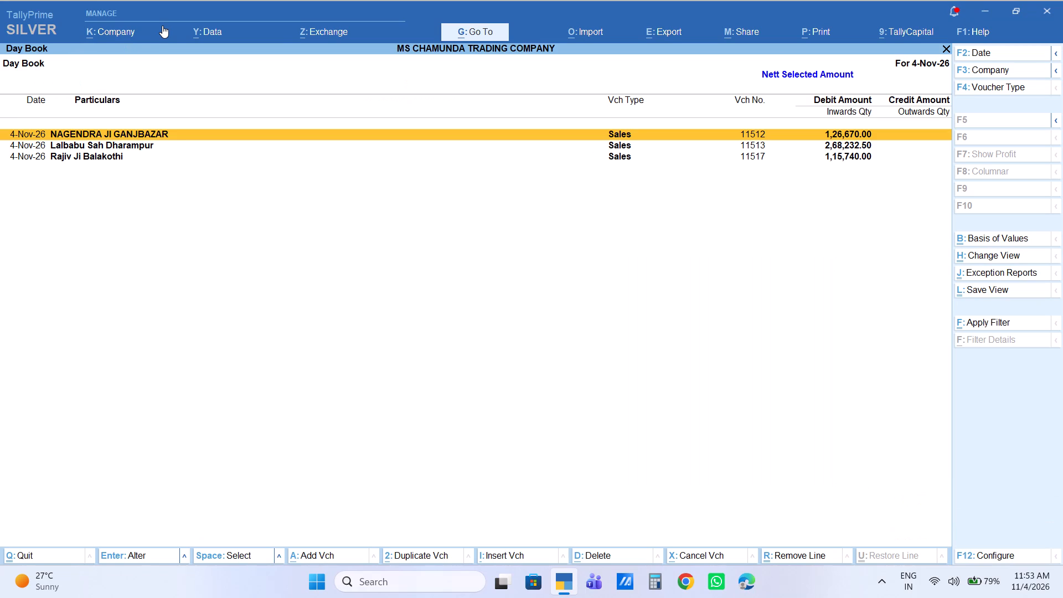
{"action": "key", "text": "Down"}
{"action": "key", "text": "Down"}
{"action": "key", "text": "Down"}
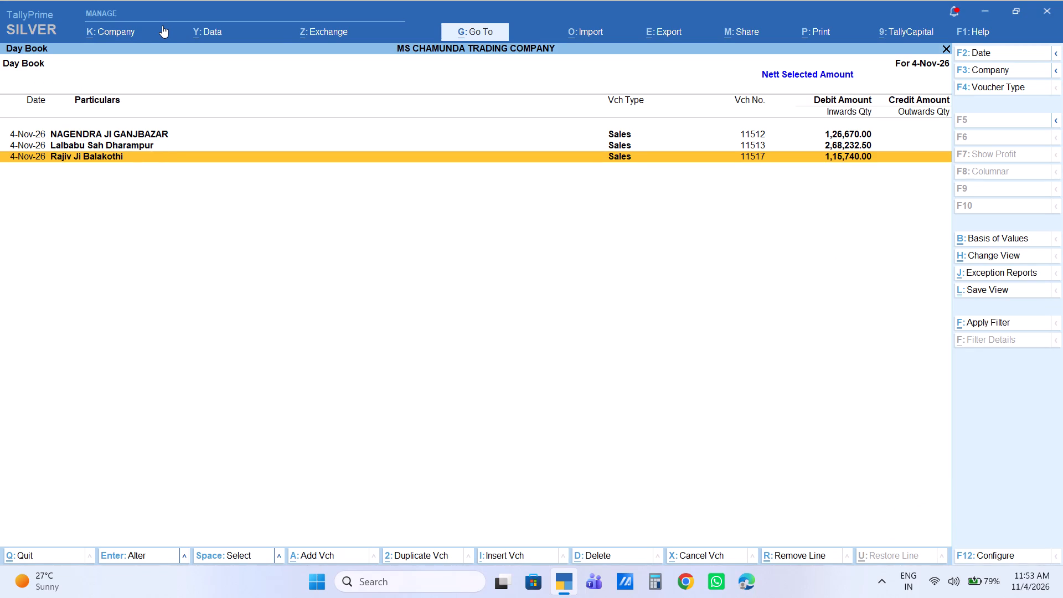
{"action": "key", "text": "F2"}
{"action": "type", "text": "03"}
{"action": "key", "text": "Return"}
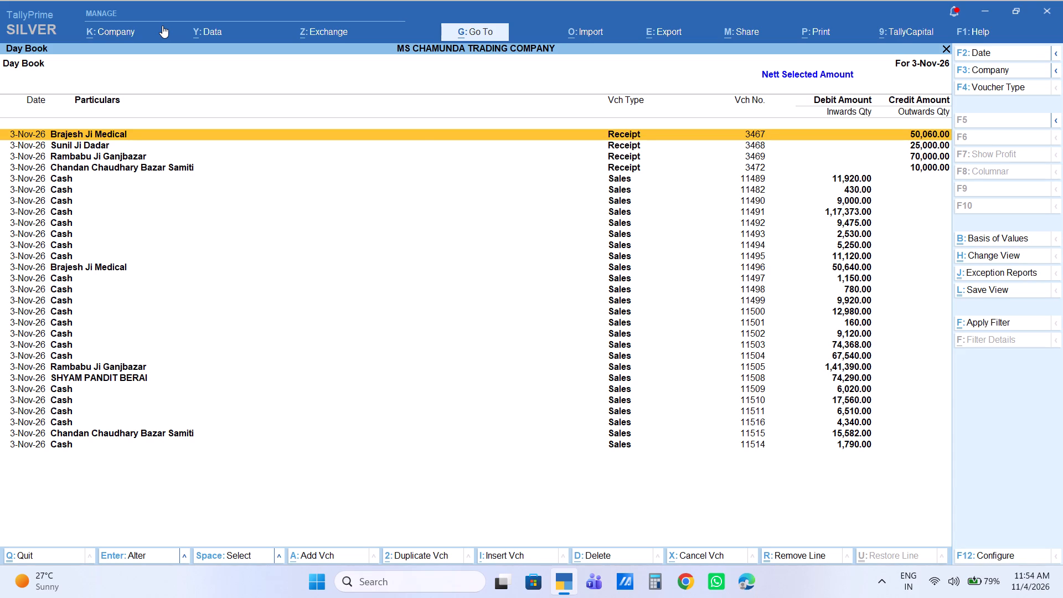
Reopen the Day Book for 3-Nov-26 and examine the items in cash sales voucher 11516.
{"action": "key", "text": "Escape"}
{"action": "key", "text": "Up"}
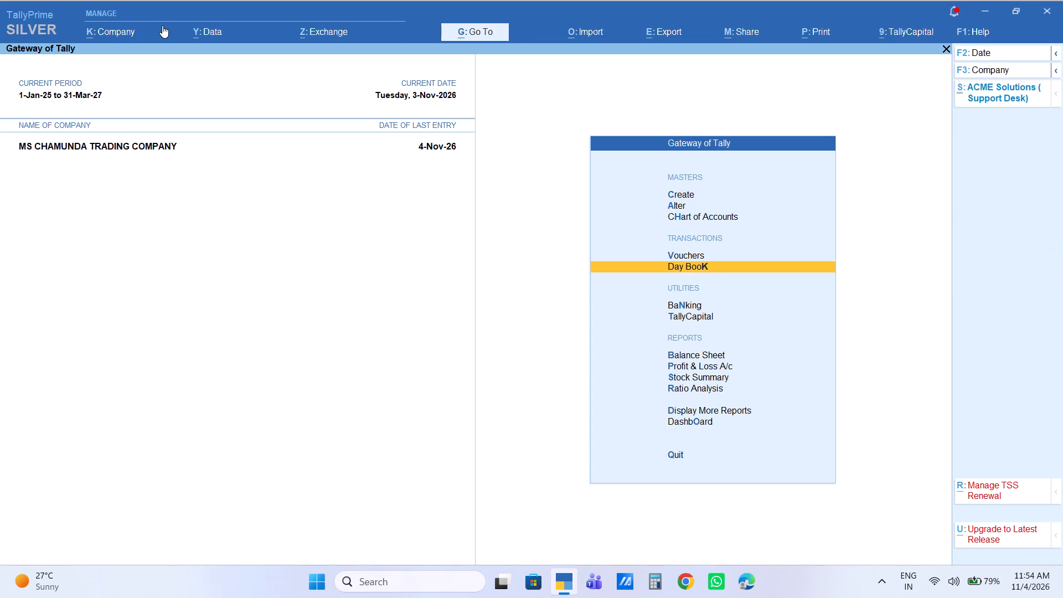
{"action": "key", "text": "Down"}
{"action": "key", "text": "Return"}
{"action": "key", "text": "Down"}
{"action": "key", "text": "Down"}
{"action": "key", "text": "Down"}
{"action": "key", "text": "Down"}
{"action": "key", "text": "Down"}
{"action": "key", "text": "Down"}
{"action": "key", "text": "Down"}
{"action": "key", "text": "Down"}
{"action": "key", "text": "Down"}
{"action": "key", "text": "Down"}
{"action": "key", "text": "Down"}
{"action": "key", "text": "Down"}
{"action": "key", "text": "Down"}
{"action": "key", "text": "Down"}
{"action": "key", "text": "Down"}
{"action": "key", "text": "Down"}
{"action": "key", "text": "Down"}
{"action": "key", "text": "Down"}
{"action": "key", "text": "Down"}
{"action": "key", "text": "Down"}
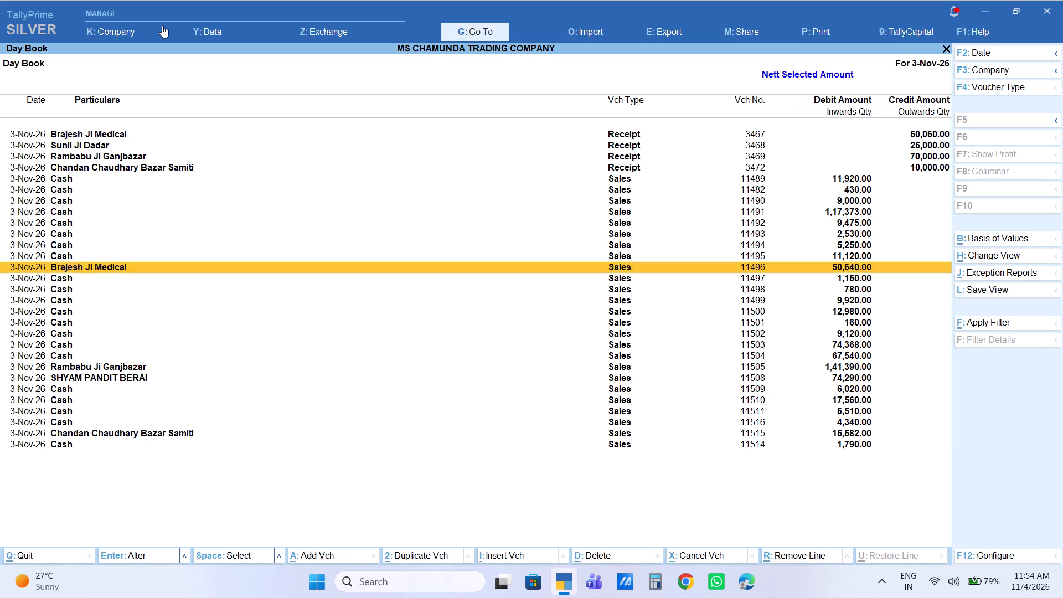
{"action": "key", "text": "Up"}
{"action": "key", "text": "Up"}
{"action": "key", "text": "Return"}
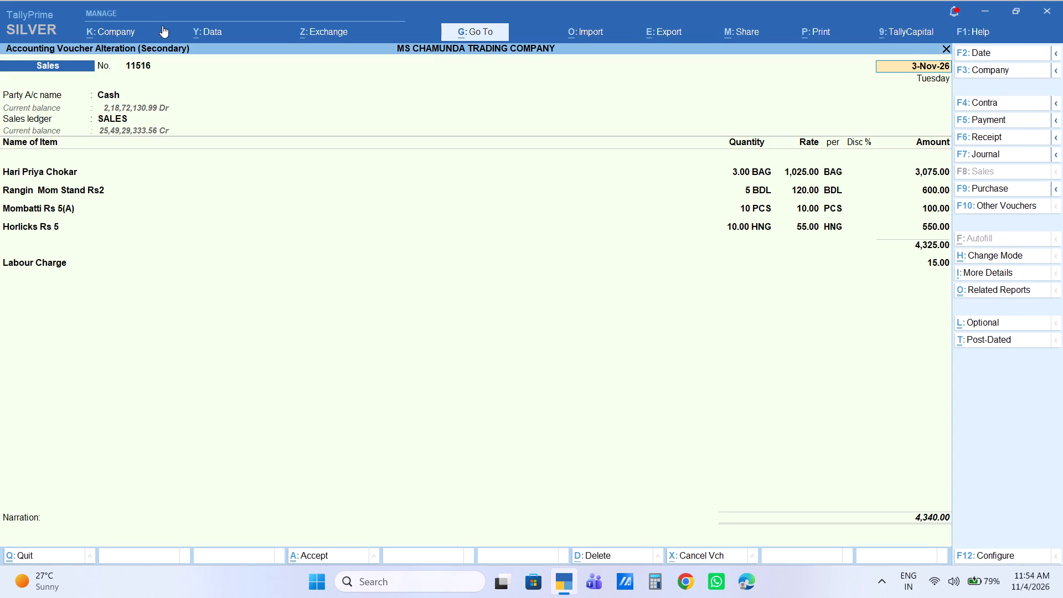
{"action": "key", "text": "Escape"}
{"action": "key", "text": "Escape"}
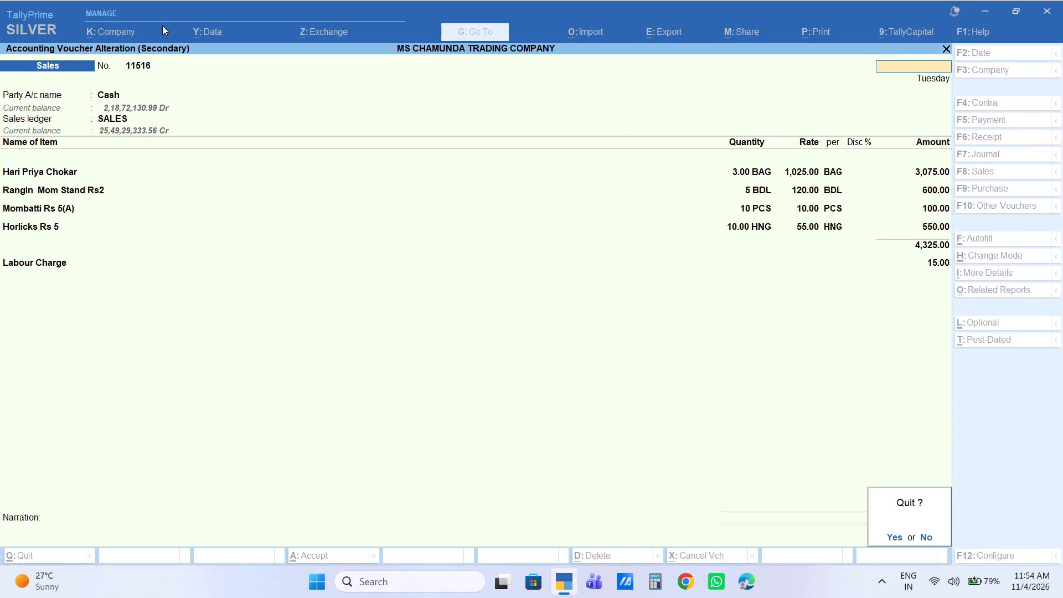
{"action": "key", "text": "Escape"}
Examine the items in cash sales voucher 11514 from the Day Book.
{"action": "key", "text": "Down"}
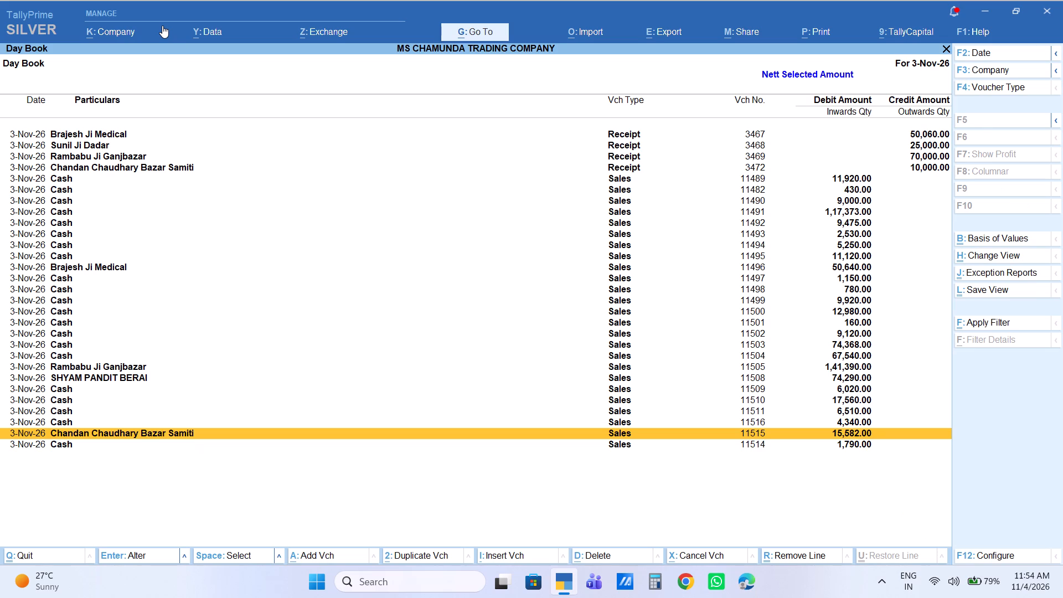
{"action": "key", "text": "Down"}
{"action": "key", "text": "Return"}
{"action": "key", "text": "Escape"}
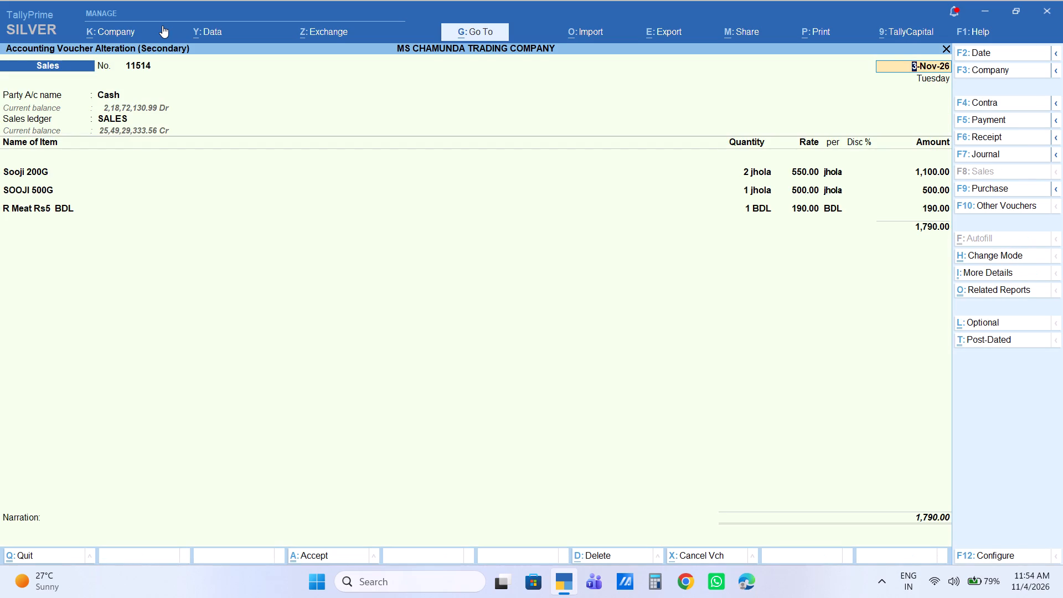
{"action": "key", "text": "Escape"}
{"action": "key", "text": "Escape"}
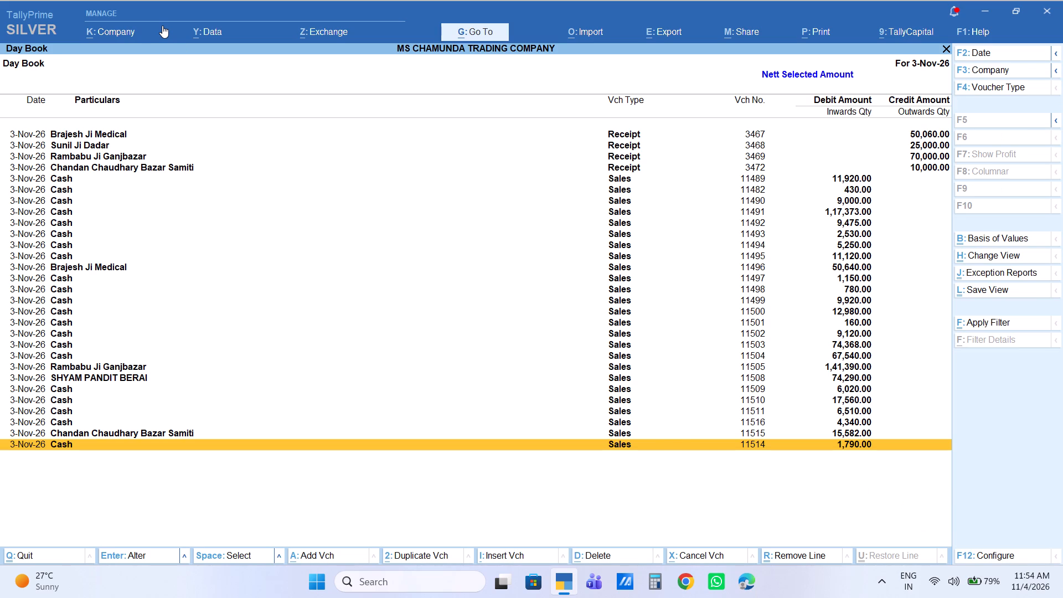
Start a new sales voucher dated 3-Nov-26 with Cash as the party and SALES as the sales ledger.
{"action": "key", "text": "Escape"}
{"action": "key", "text": "Up"}
{"action": "key", "text": "Return"}
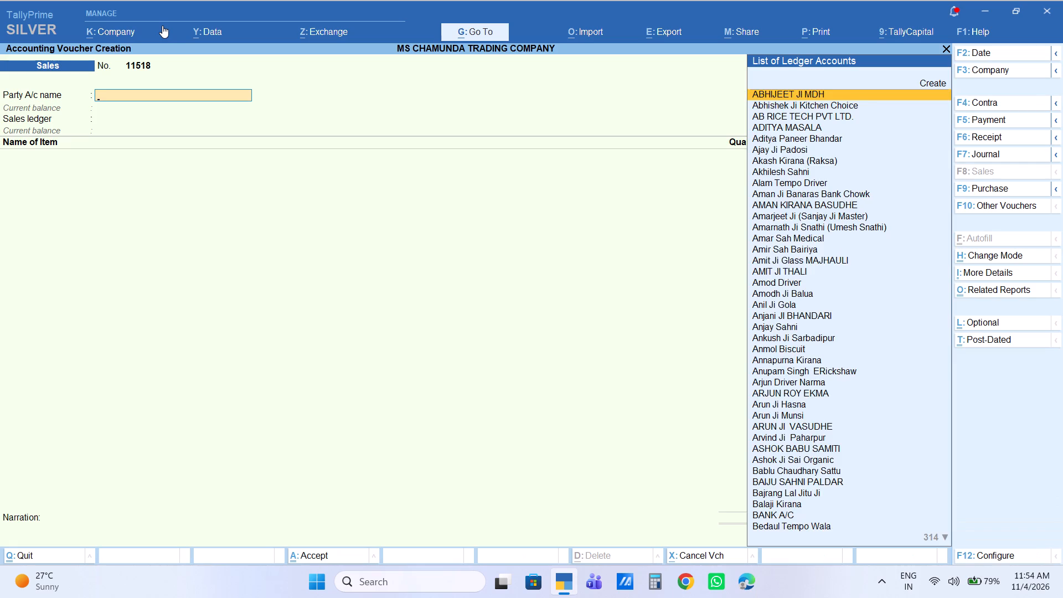
{"action": "type", "text": "CAS"}
{"action": "key", "text": "Return"}
{"action": "key", "text": "Return"}
{"action": "key", "text": "Return"}
{"action": "key", "text": "Return"}
{"action": "key", "text": "Return"}
{"action": "key", "text": "Return"}
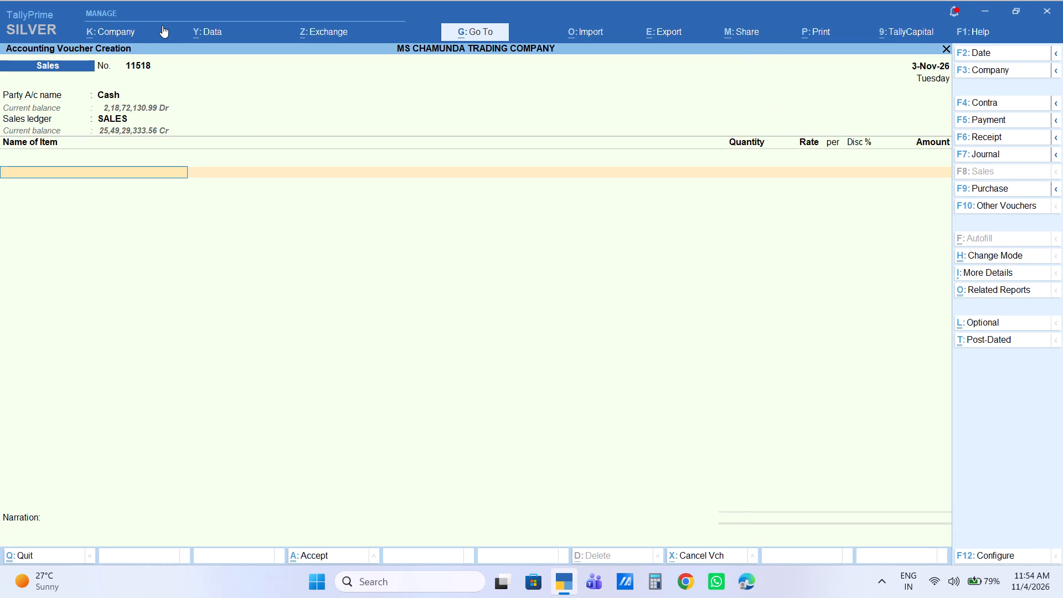
Add 1 bag of MASOOR DAL 30kg to the sales voucher with an amount of 2,100.
{"action": "type", "text": "MASOO"}
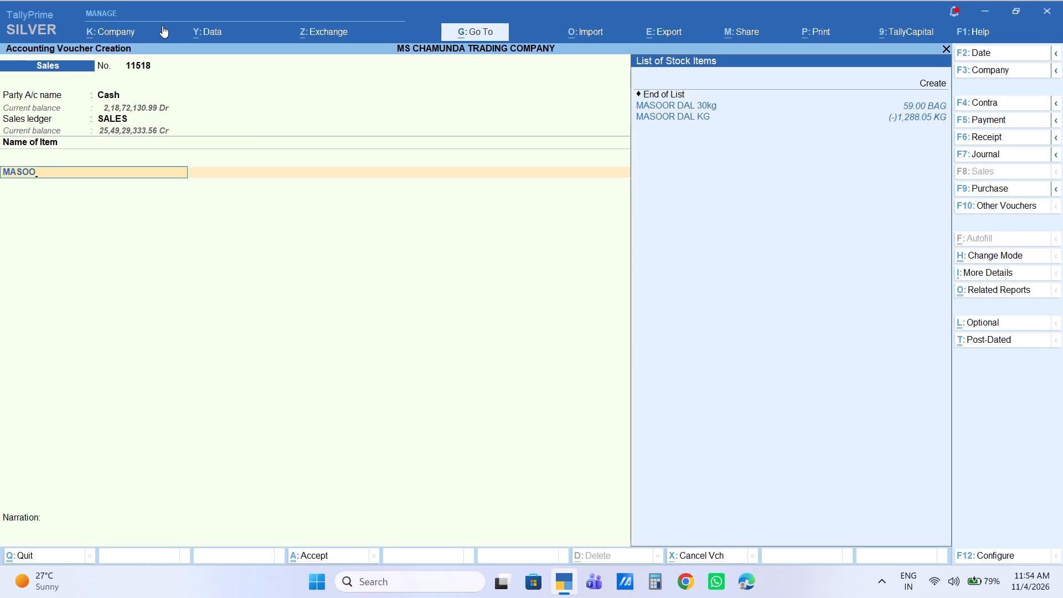
{"action": "key", "text": "Down"}
{"action": "key", "text": "Return"}
{"action": "key", "text": "1"}
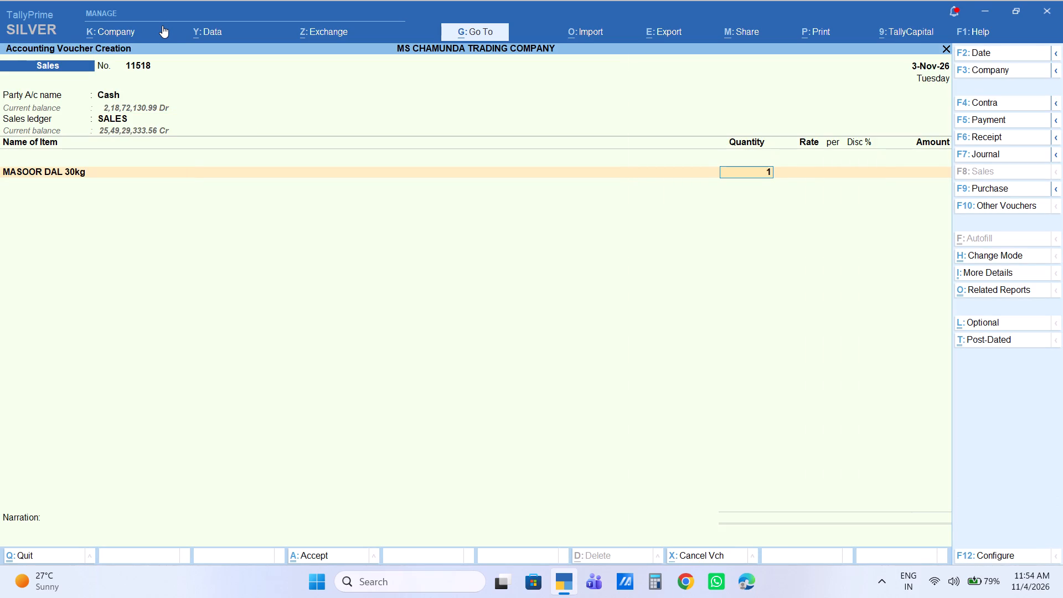
{"action": "key", "text": "Return"}
{"action": "key", "text": "Return"}
{"action": "key", "text": "Return"}
{"action": "key", "text": "Return"}
{"action": "type", "text": "2100"}
{"action": "key", "text": "Return"}
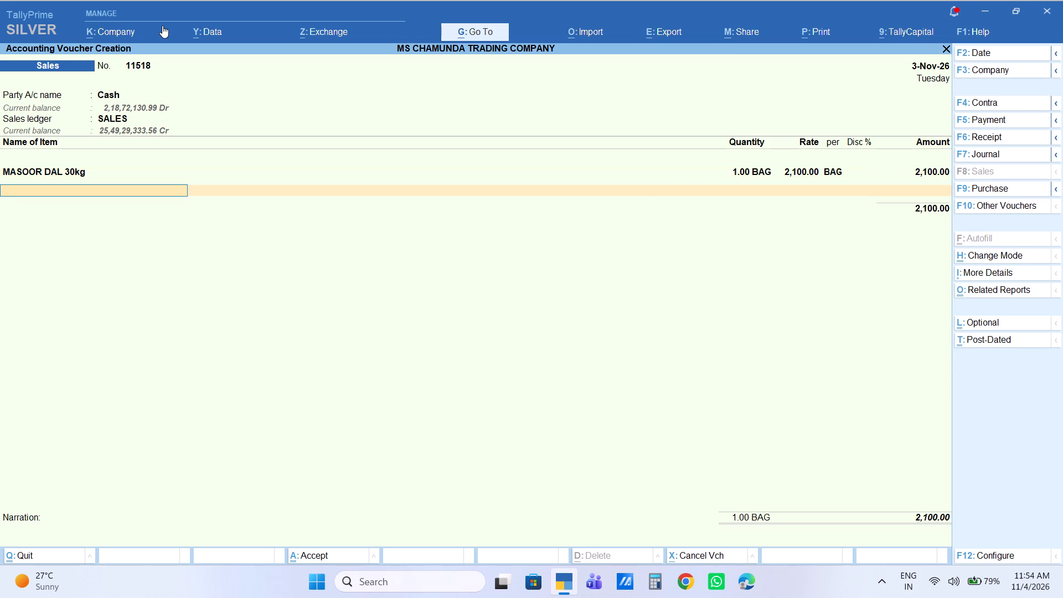
Add 1 bag of Wheel 500Gm to the sales voucher at a rate of 1,620.
{"action": "type", "text": "WHE"}
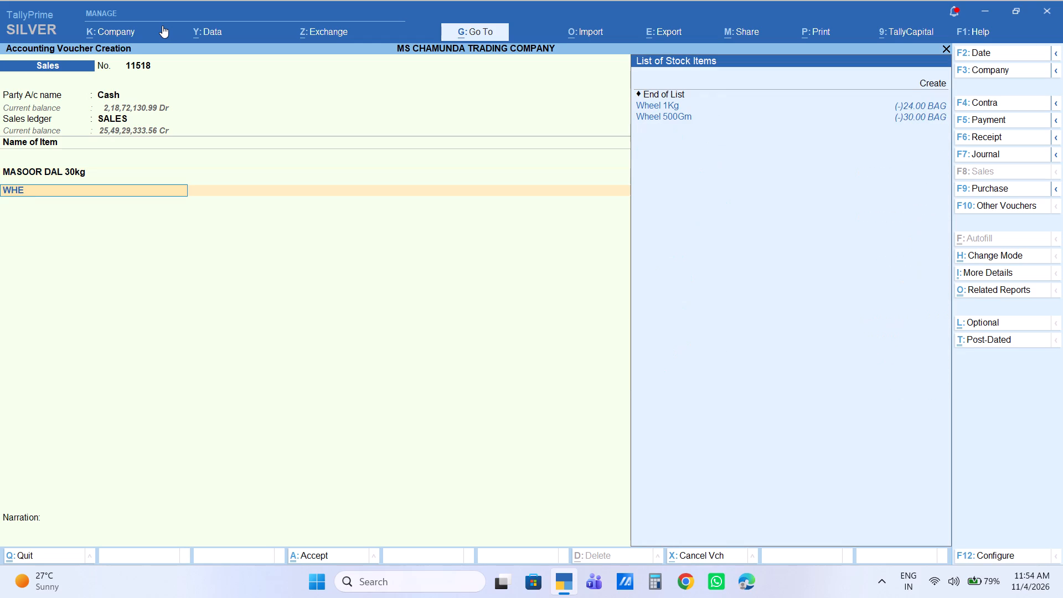
{"action": "key", "text": "Down"}
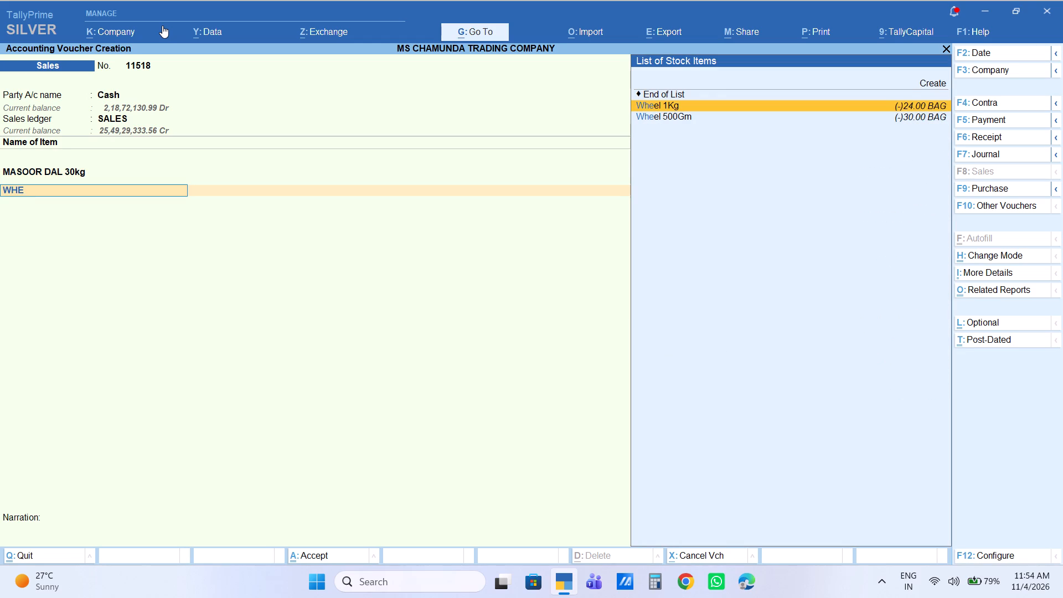
{"action": "key", "text": "Down"}
{"action": "key", "text": "Return"}
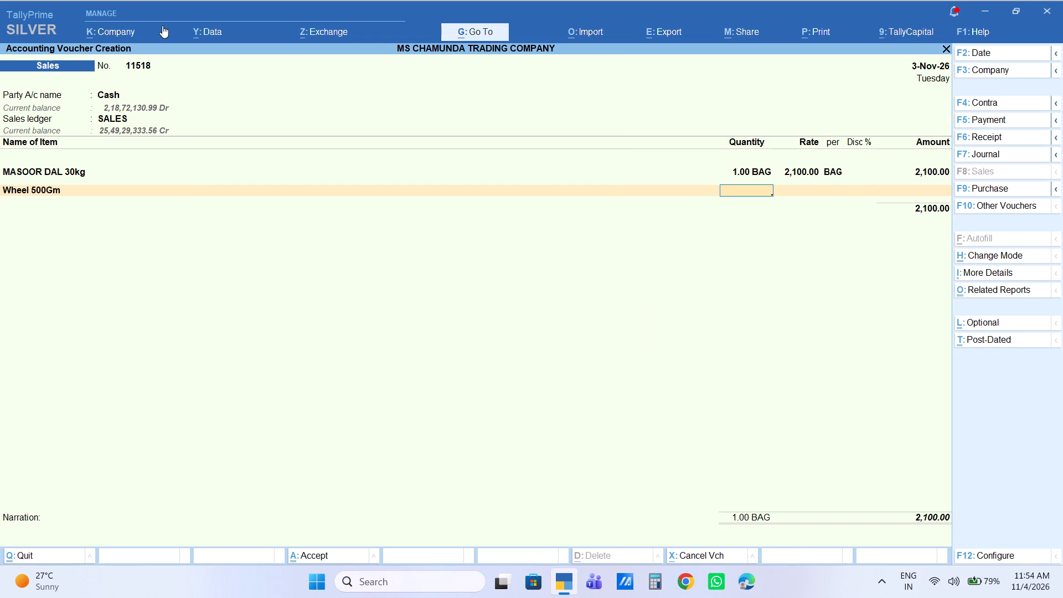
{"action": "type", "text": "1\\"}
{"action": "key", "text": "Return"}
{"action": "key", "text": "Return"}
{"action": "key", "text": "Return"}
{"action": "key", "text": "BackSpace"}
{"action": "key", "text": "Return"}
{"action": "key", "text": "Return"}
{"action": "key", "text": "Return"}
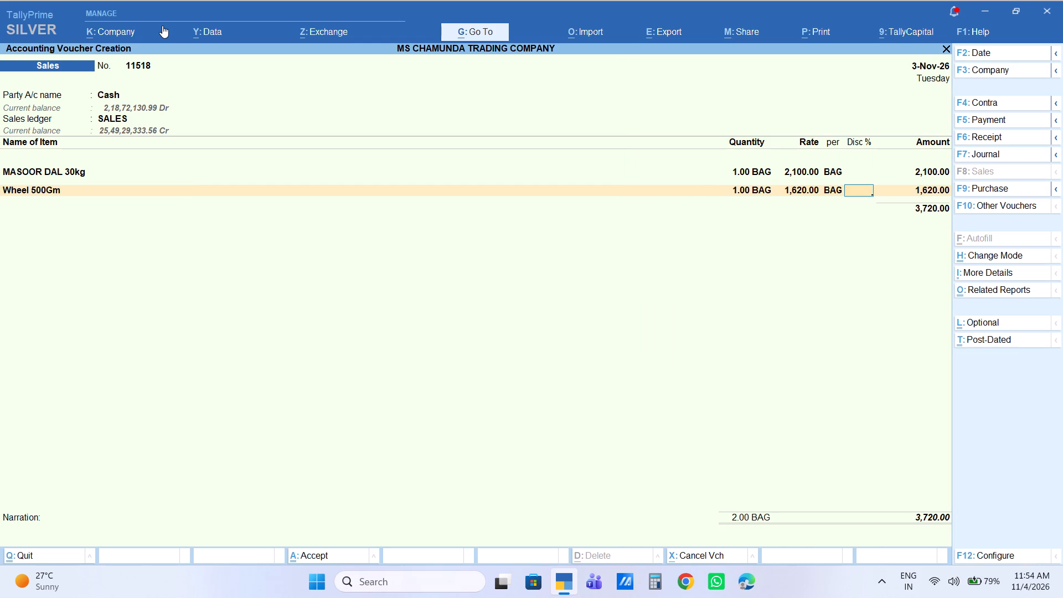
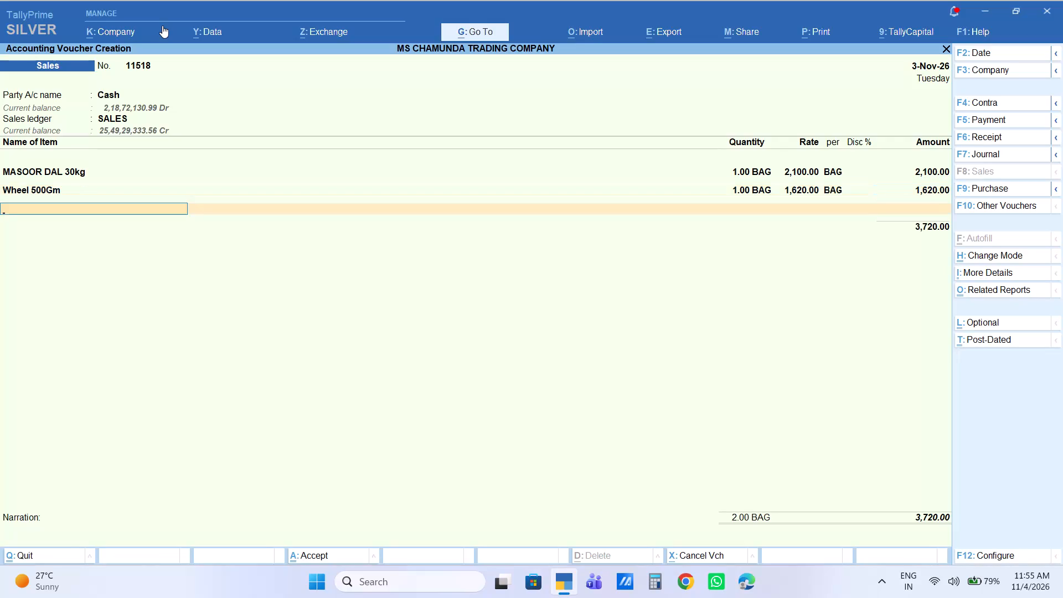
Add 2 BDL of NAMASTE RS5 BDL to the sales voucher with an amount of 250.
{"action": "type", "text": "NAMADSTE"}
{"action": "key", "text": "s"}
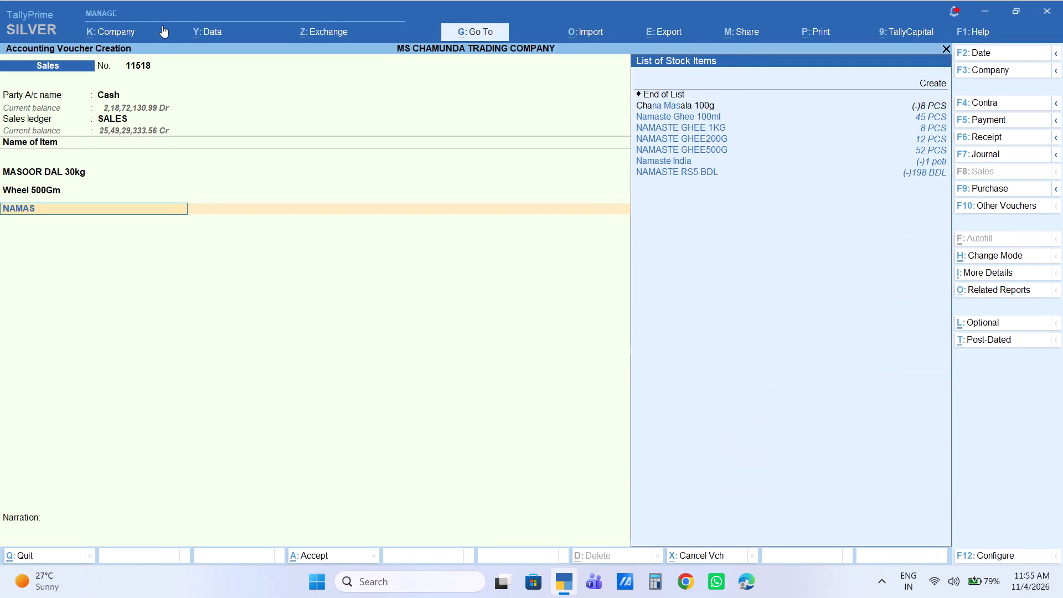
{"action": "key", "text": "Down"}
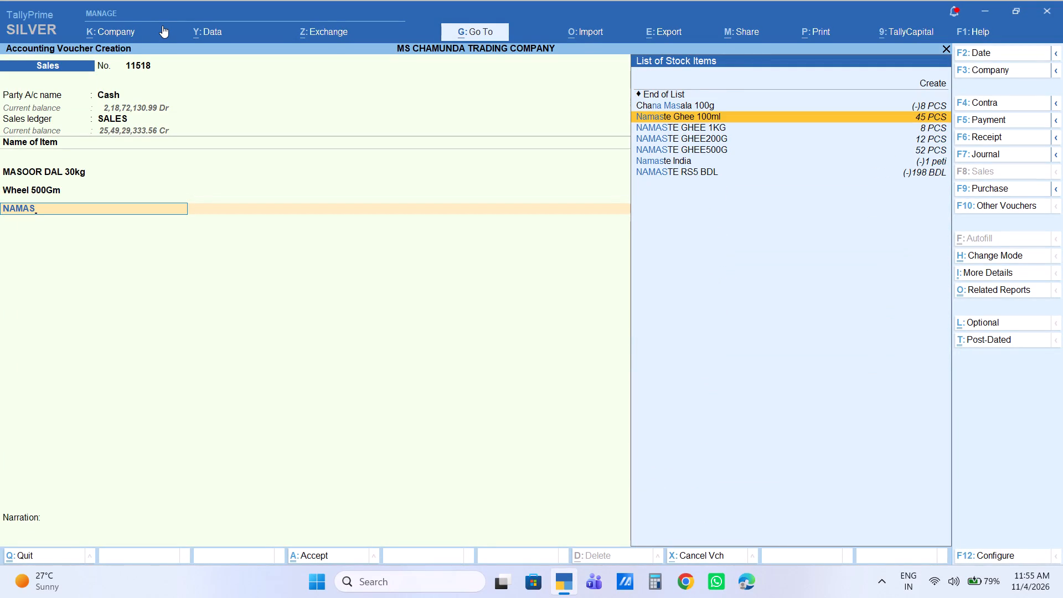
{"action": "key", "text": "Down"}
{"action": "key", "text": "Down"}
{"action": "key", "text": "Down"}
{"action": "key", "text": "Down"}
{"action": "key", "text": "Down"}
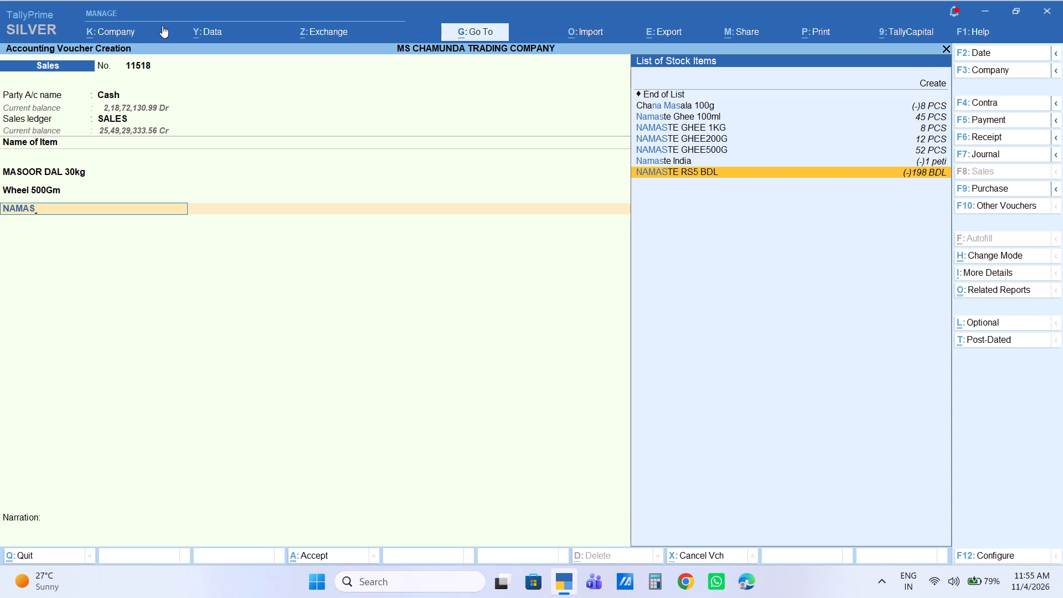
{"action": "key", "text": "Return"}
{"action": "key", "text": "2"}
{"action": "key", "text": "Return"}
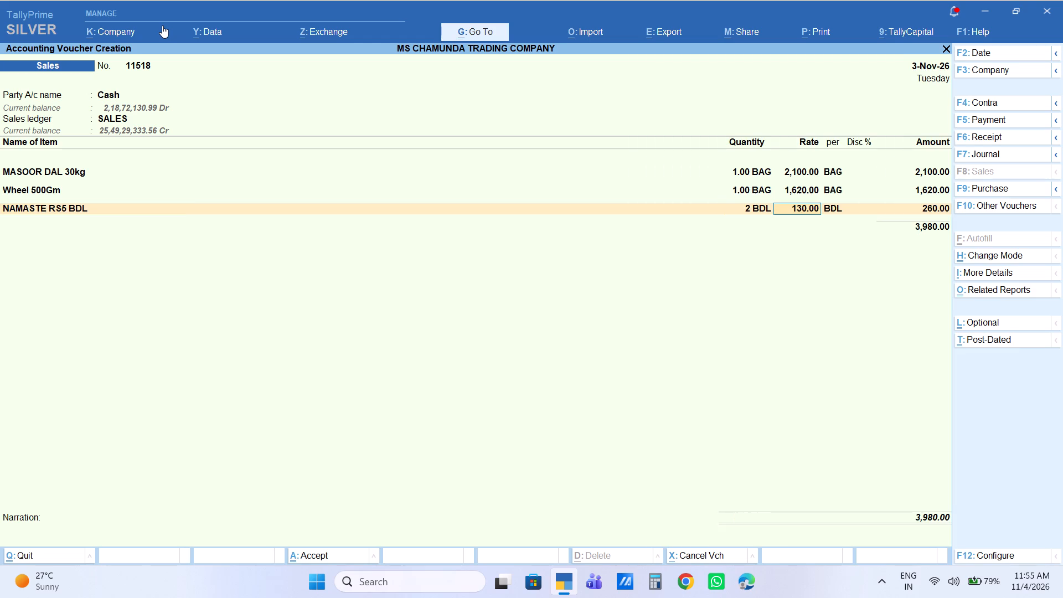
{"action": "key", "text": "Return"}
{"action": "key", "text": "Return"}
{"action": "key", "text": "Return"}
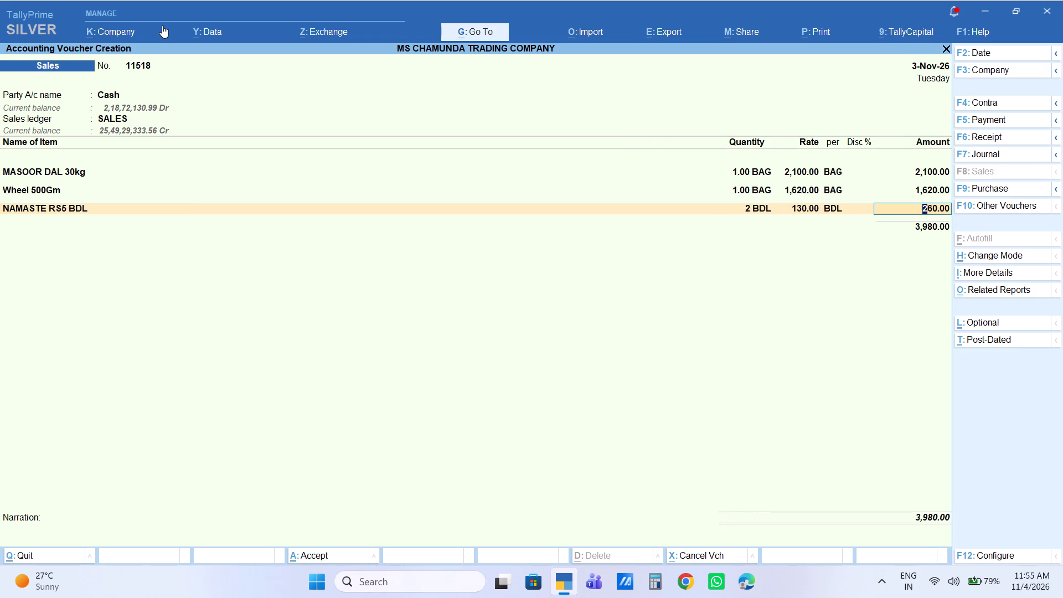
{"action": "type", "text": "250"}
{"action": "key", "text": "Return"}
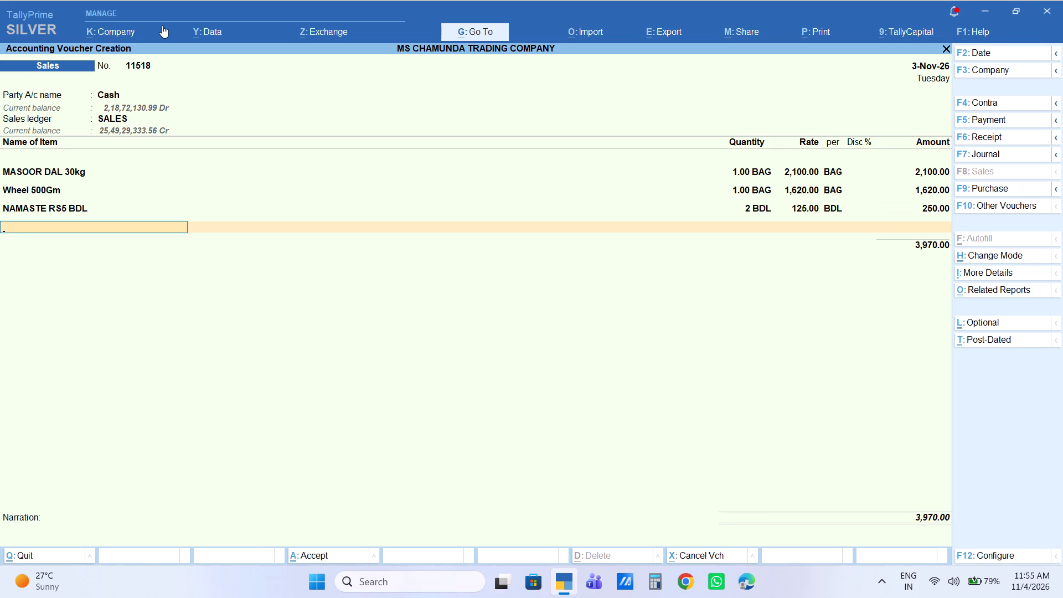
Add a Labour Charge of 5 below the items and save the cash sales voucher.
{"action": "key", "text": "Return"}
{"action": "type", "text": "LA"}
{"action": "key", "text": "Return"}
{"action": "key", "text": "Return"}
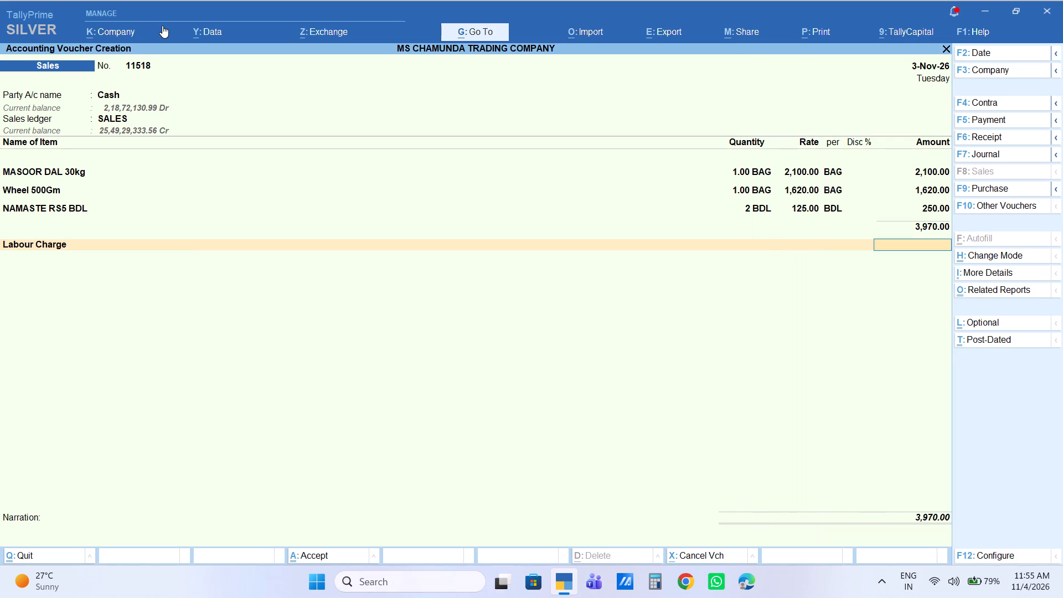
{"action": "key", "text": "5"}
{"action": "key", "text": "Return"}
{"action": "key", "text": "Return"}
{"action": "key", "text": "Return"}
{"action": "key", "text": "Return"}
{"action": "key", "text": "Return"}
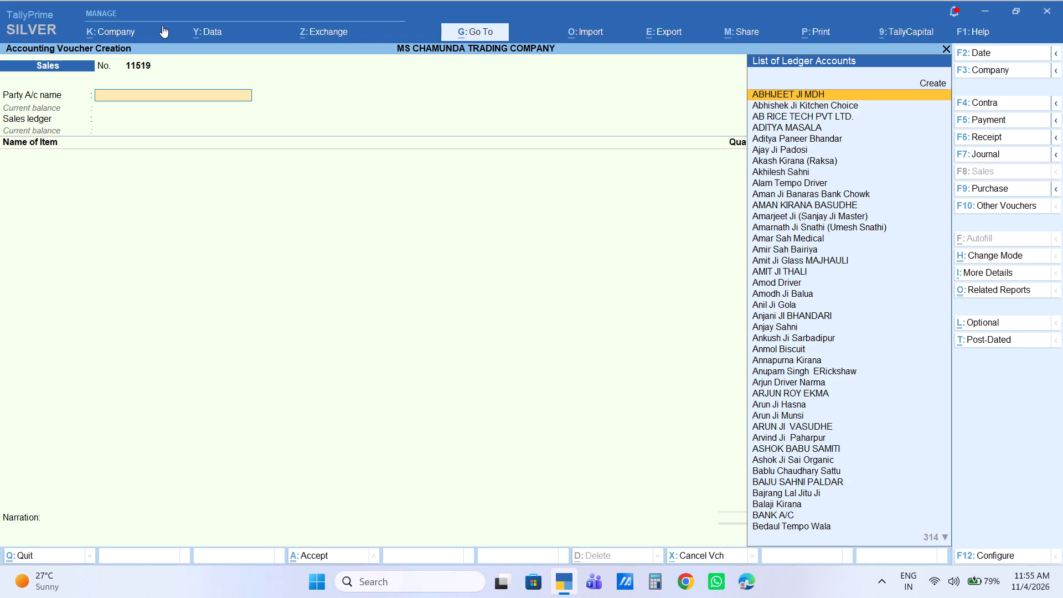
Set up the new sales voucher dated 3-Nov-26 with Cash as the party, Bihar as the state and SALES as the sales ledger.
{"action": "type", "text": "CAS"}
{"action": "key", "text": "Return"}
{"action": "key", "text": "Return"}
{"action": "key", "text": "Return"}
{"action": "key", "text": "Return"}
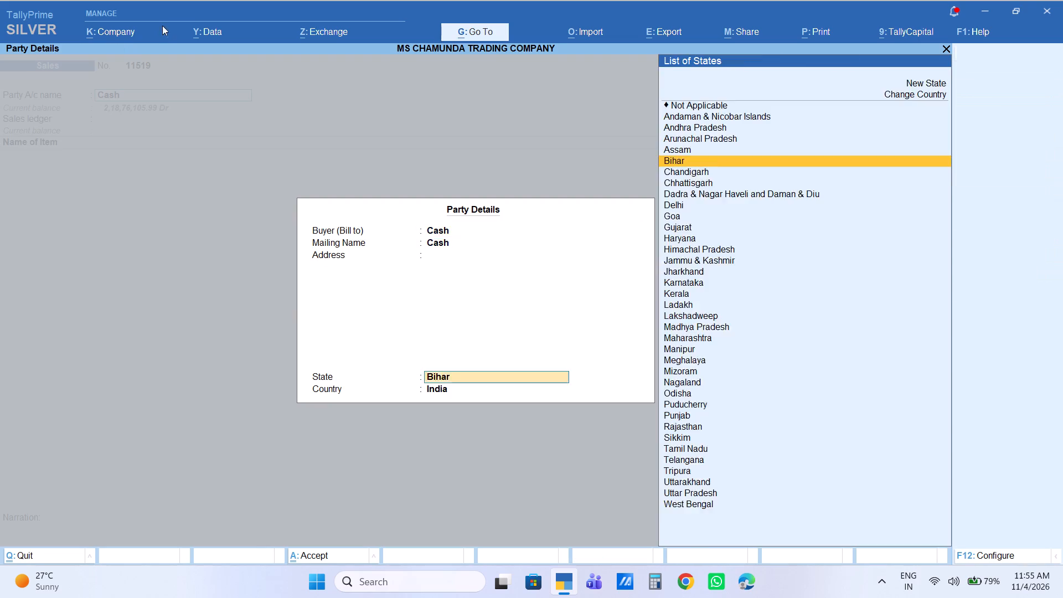
{"action": "key", "text": "Return"}
{"action": "key", "text": "Return"}
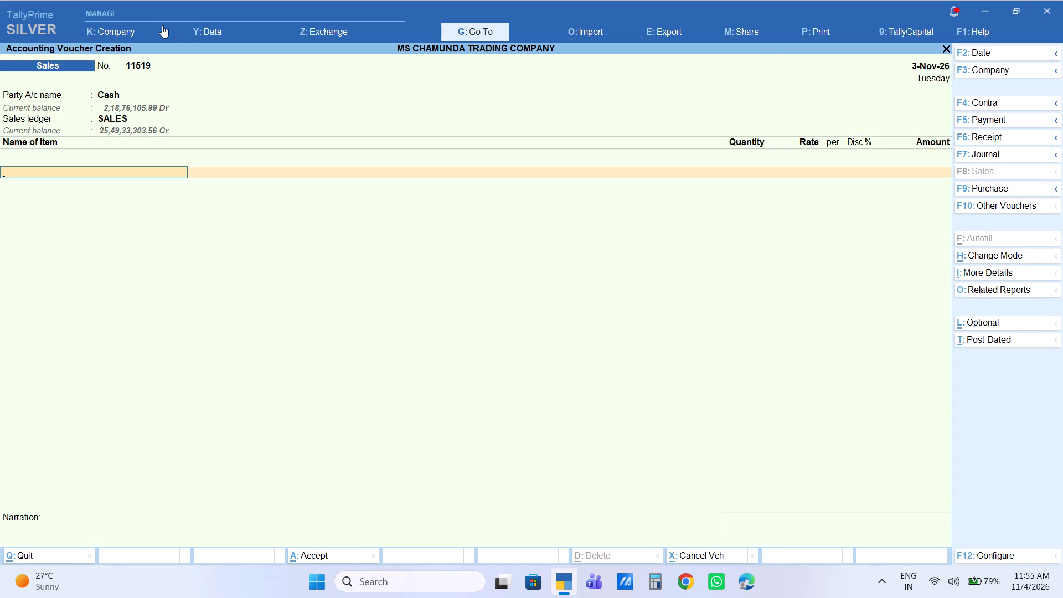
Add 2 peti of SANVI 500ML to the sales voucher with an amount of 2,920.
{"action": "type", "text": "SANVI"}
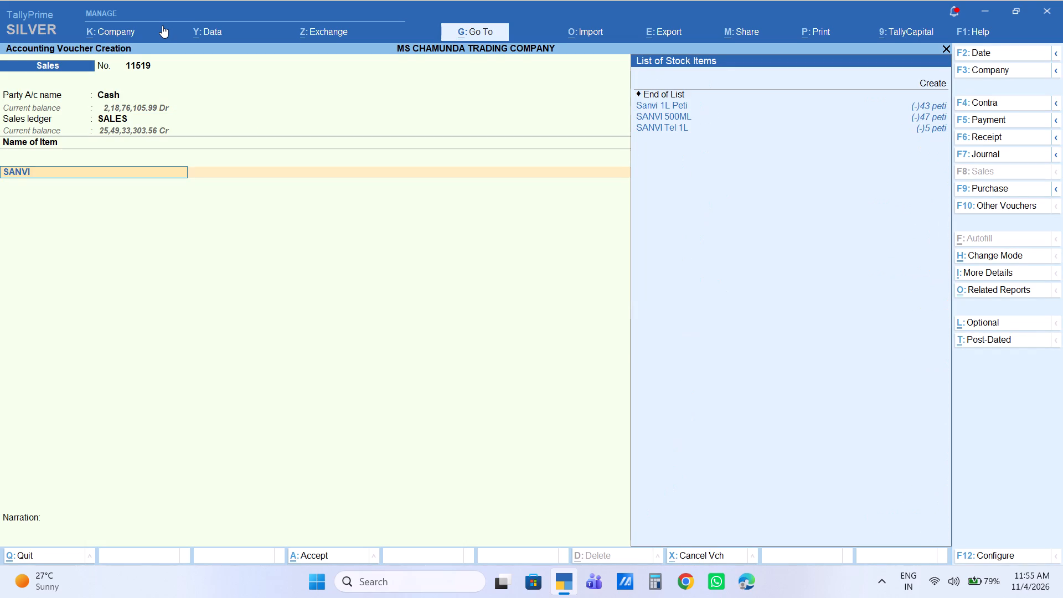
{"action": "key", "text": "Down"}
{"action": "key", "text": "Down"}
{"action": "key", "text": "Return"}
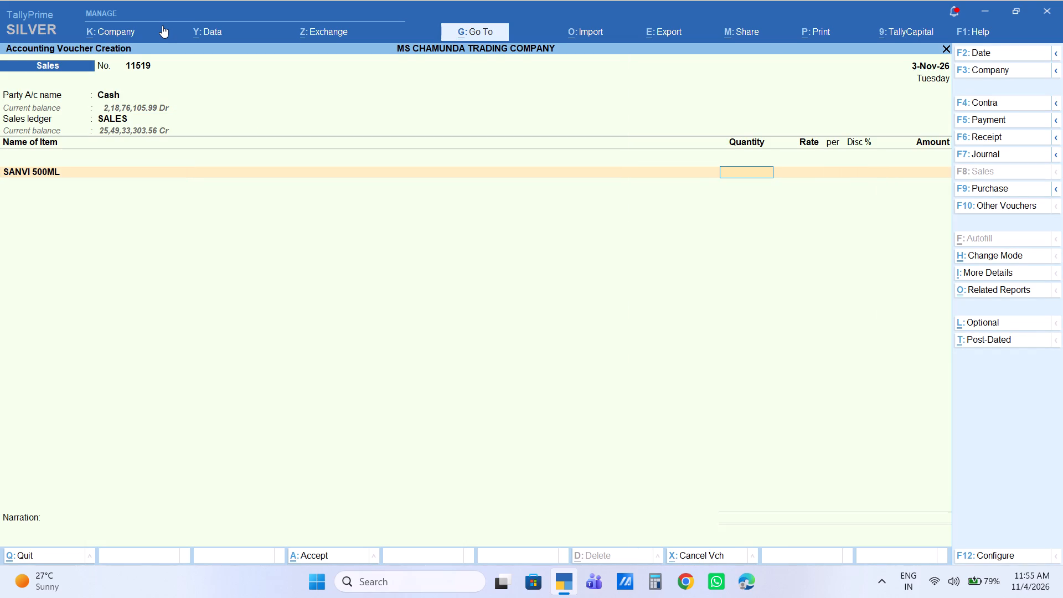
{"action": "key", "text": "2"}
{"action": "key", "text": "Return"}
{"action": "key", "text": "Return"}
{"action": "key", "text": "Return"}
{"action": "key", "text": "Return"}
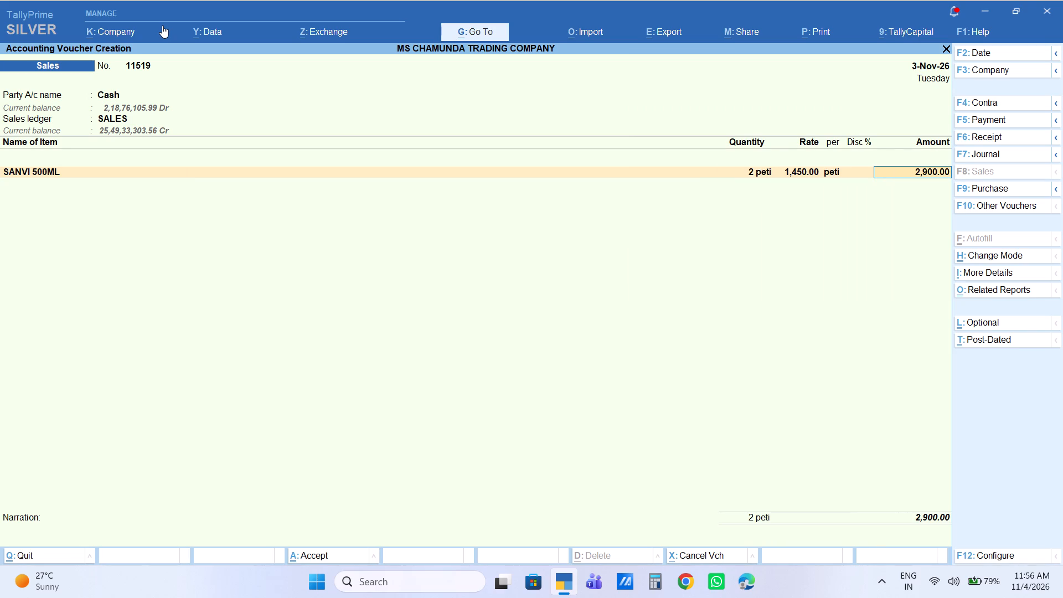
{"action": "type", "text": "2920"}
{"action": "key", "text": "Return"}
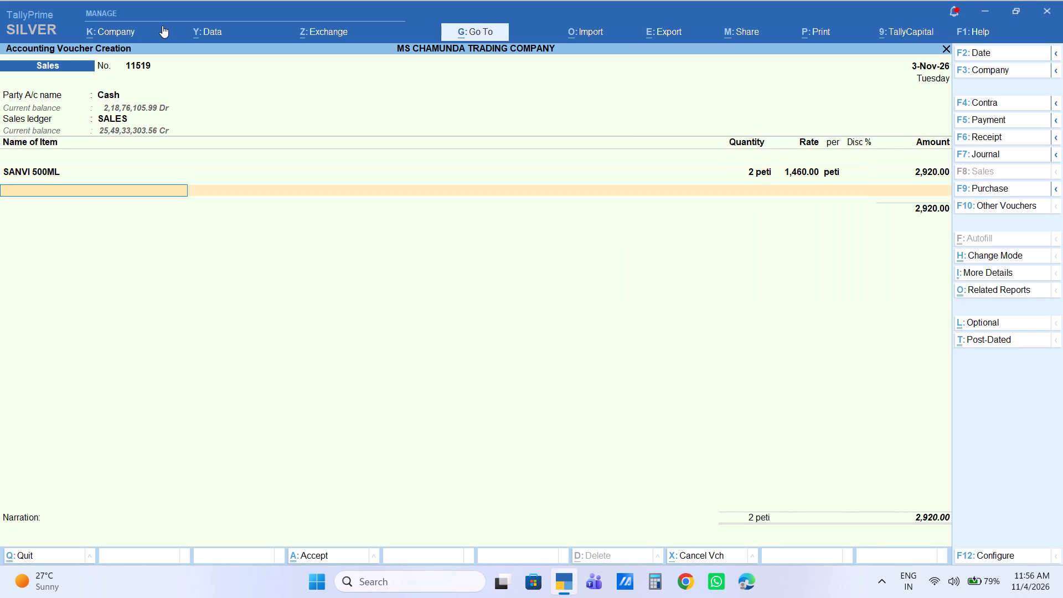
Add 2 peti of Sanvi 1L Peti to the sales voucher at a rate of 1,440.
{"action": "type", "text": "SANVI"}
{"action": "key", "text": "Down"}
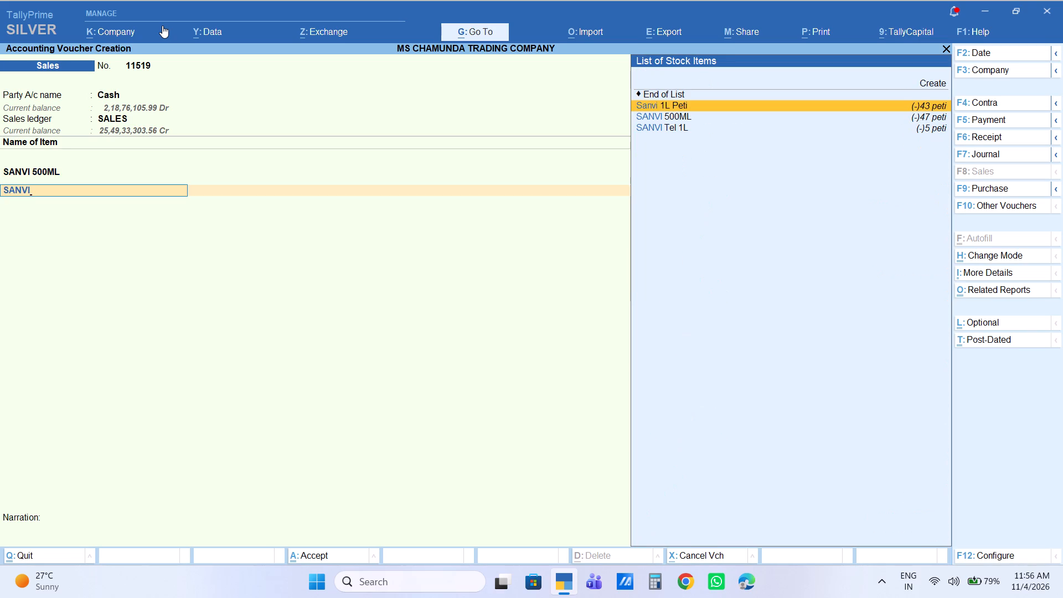
{"action": "key", "text": "Return"}
{"action": "key", "text": "2"}
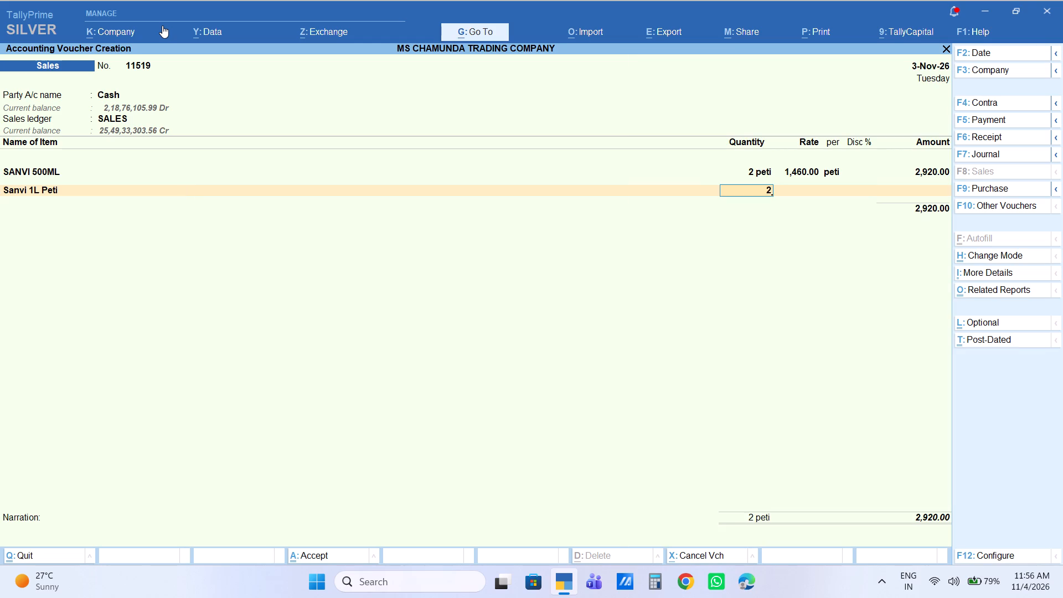
{"action": "key", "text": "Return"}
{"action": "key", "text": "Return"}
{"action": "key", "text": "Return"}
{"action": "key", "text": "Return"}
{"action": "key", "text": "Return"}
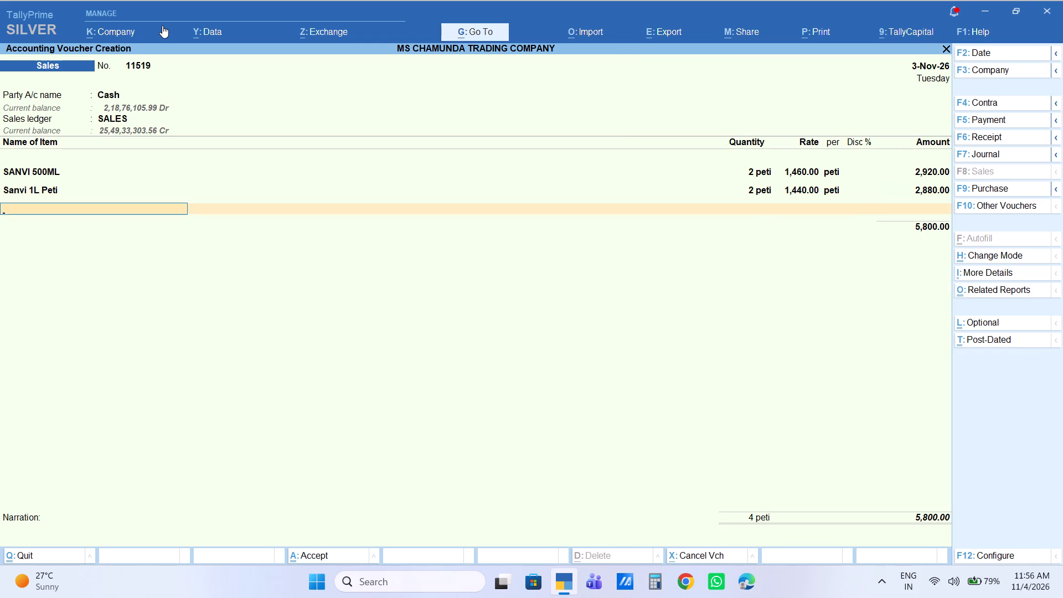
Add 1 bag of Aata 25kg to the sales voucher with an amount of 800.
{"action": "type", "text": "AATA25"}
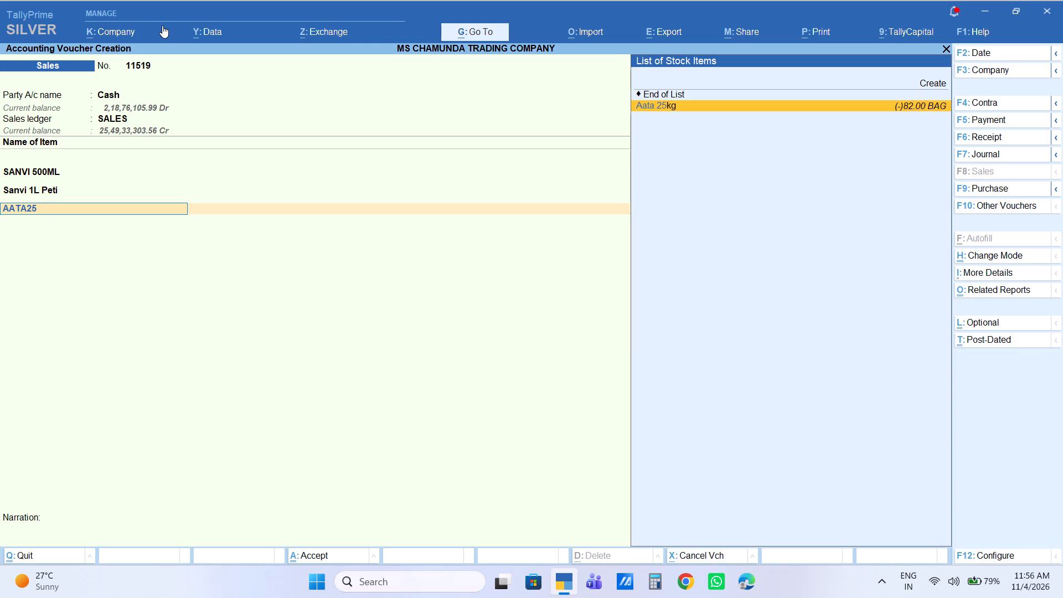
{"action": "key", "text": "Return"}
{"action": "key", "text": "1"}
{"action": "key", "text": "Return"}
{"action": "key", "text": "Return"}
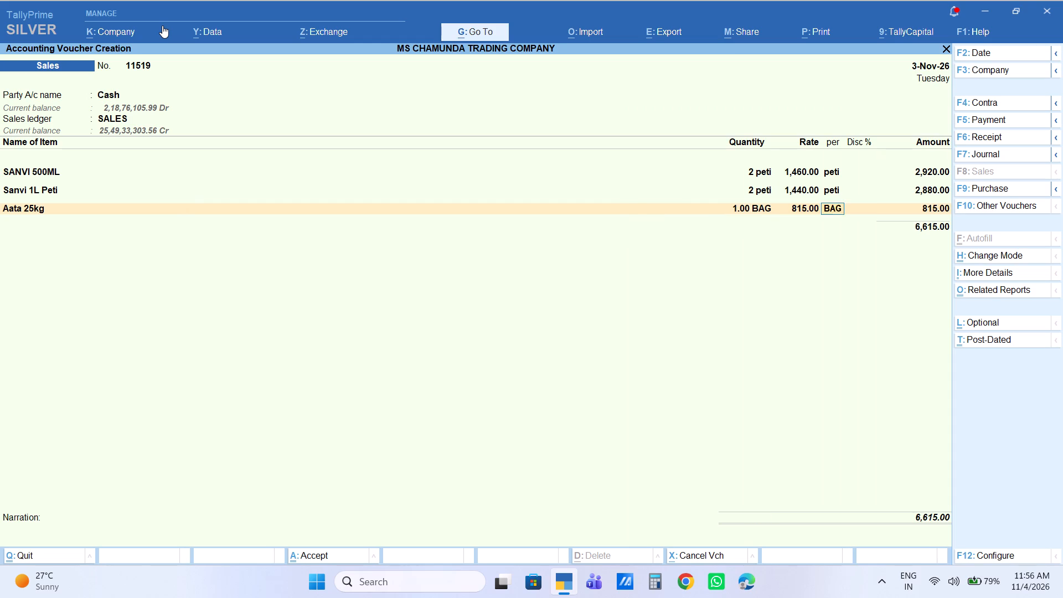
{"action": "key", "text": "Return"}
{"action": "key", "text": "Return"}
{"action": "type", "text": "800"}
{"action": "key", "text": "Return"}
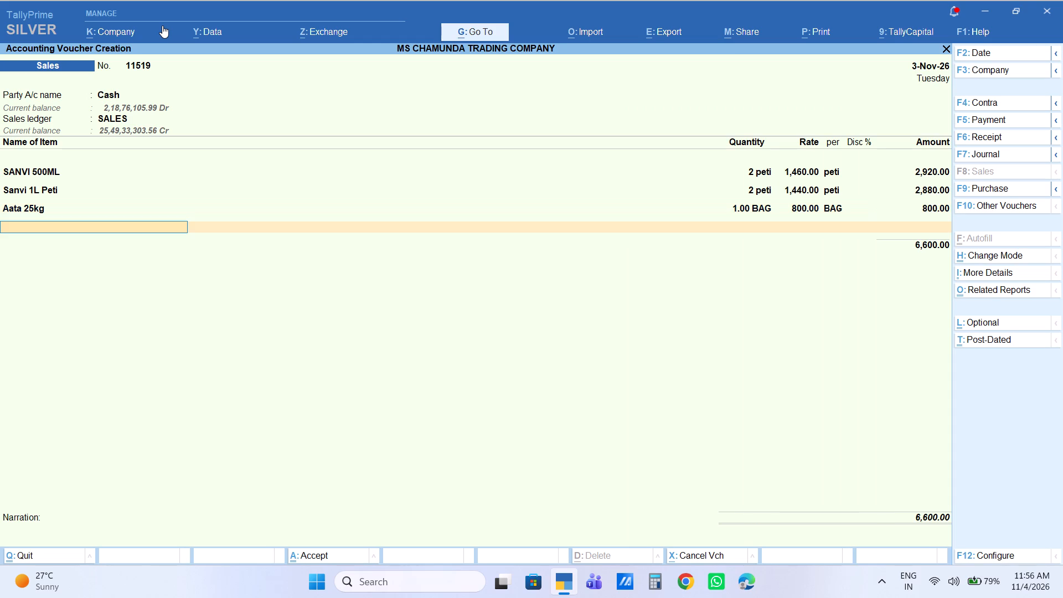
Add 3 jhola of TARZAN BESAN 5KG to the sales voucher with an amount of 960.
{"action": "type", "text": "TARZA"}
{"action": "key", "text": "Down"}
{"action": "key", "text": "Down"}
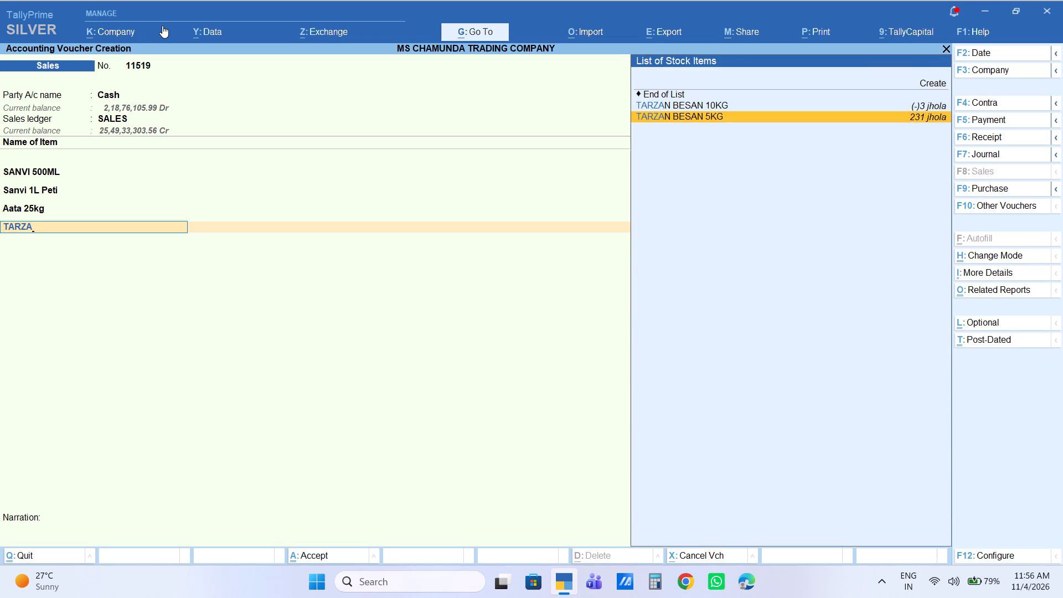
{"action": "key", "text": "Return"}
{"action": "key", "text": "3"}
{"action": "key", "text": "Return"}
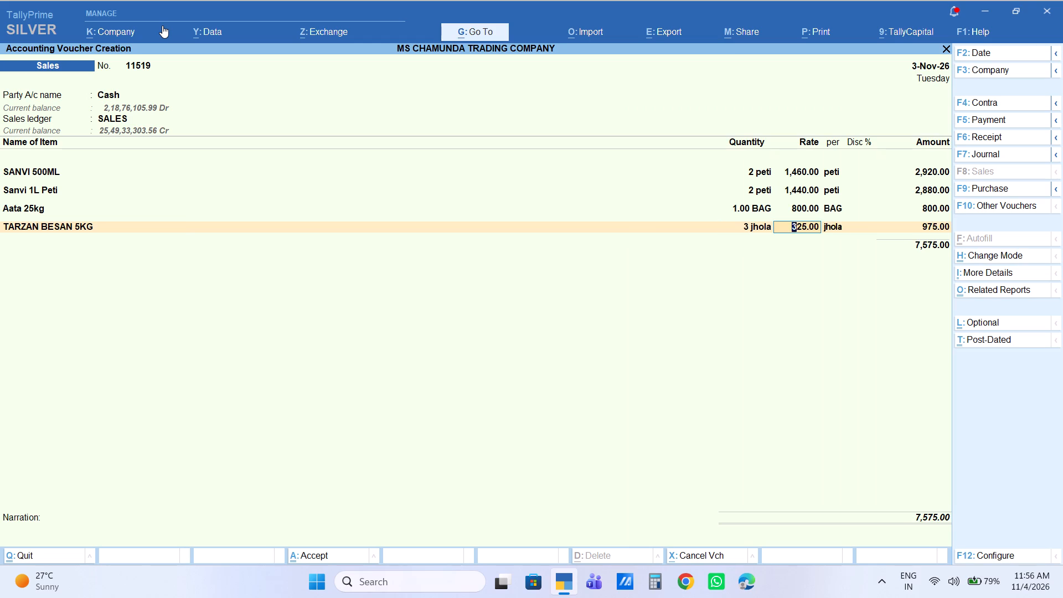
{"action": "key", "text": "Return"}
{"action": "key", "text": "Return"}
{"action": "key", "text": "Return"}
{"action": "type", "text": "960"}
{"action": "key", "text": "Return"}
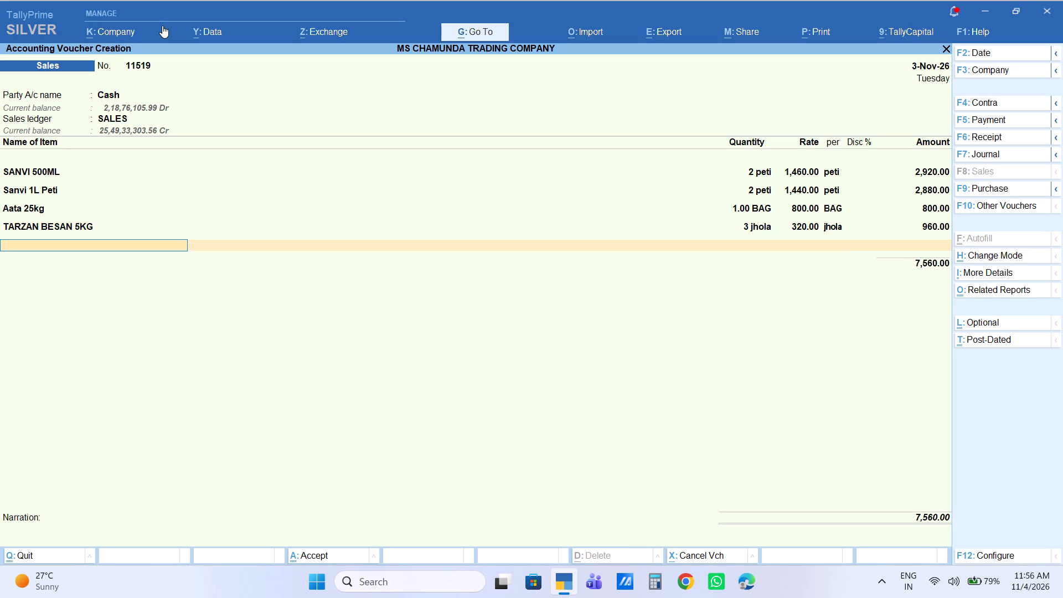
Add 6 bags of GOOD LITE 1KG to the sales voucher with an amount of 1,140.
{"action": "type", "text": "GOO"}
{"action": "key", "text": "Down"}
{"action": "key", "text": "Down"}
{"action": "key", "text": "Up"}
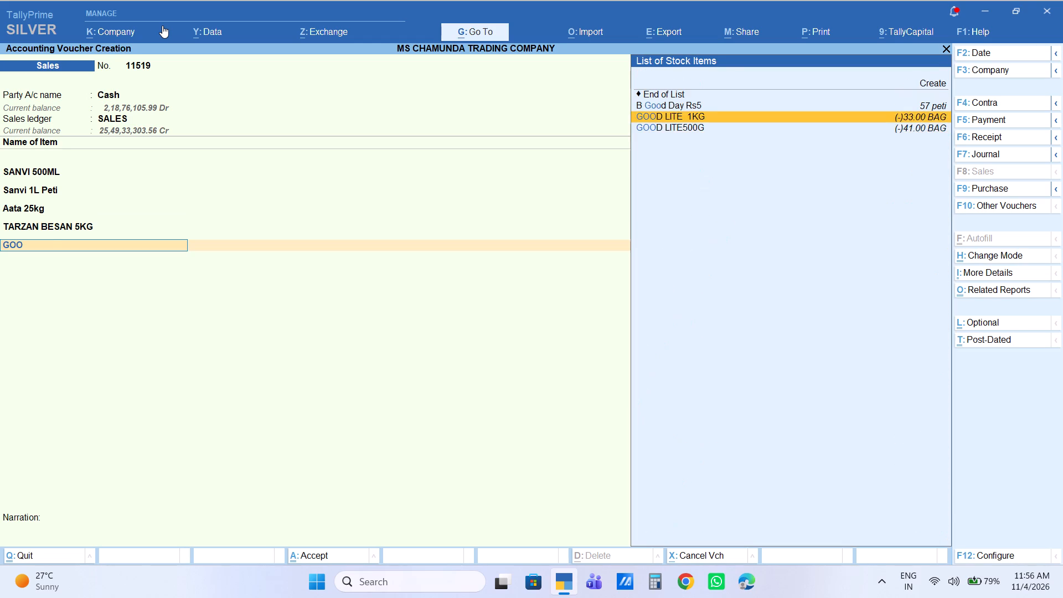
{"action": "key", "text": "Return"}
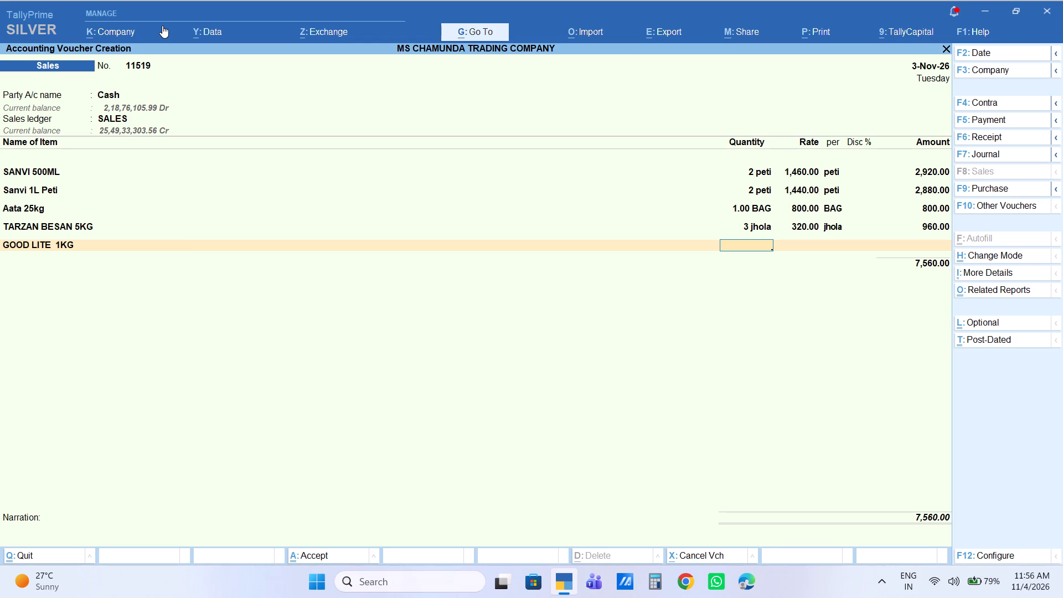
{"action": "key", "text": "6"}
{"action": "key", "text": "Return"}
{"action": "key", "text": "Return"}
{"action": "key", "text": "Return"}
{"action": "key", "text": "Return"}
{"action": "type", "text": "1140"}
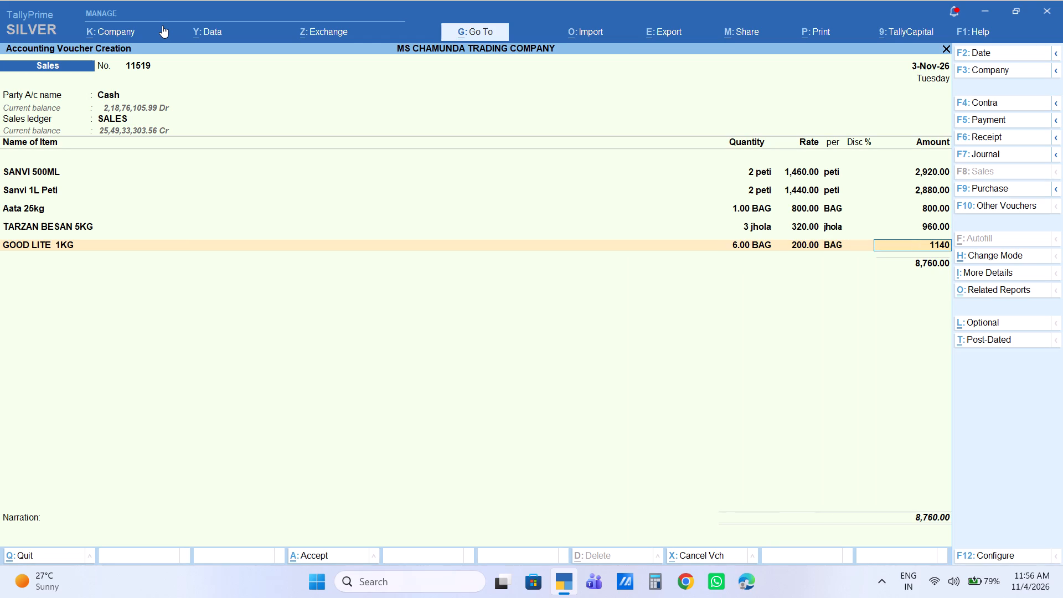
{"action": "key", "text": "Return"}
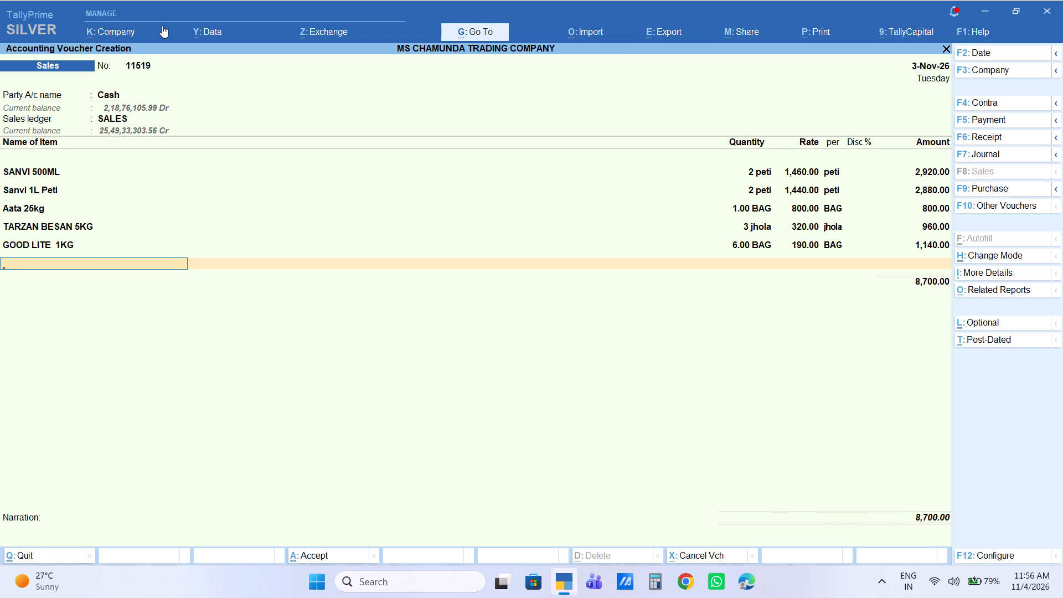
Add 30 bags of SONAMOTI 20kg to the sales voucher at a rate of 630.
{"action": "type", "text": "SON"}
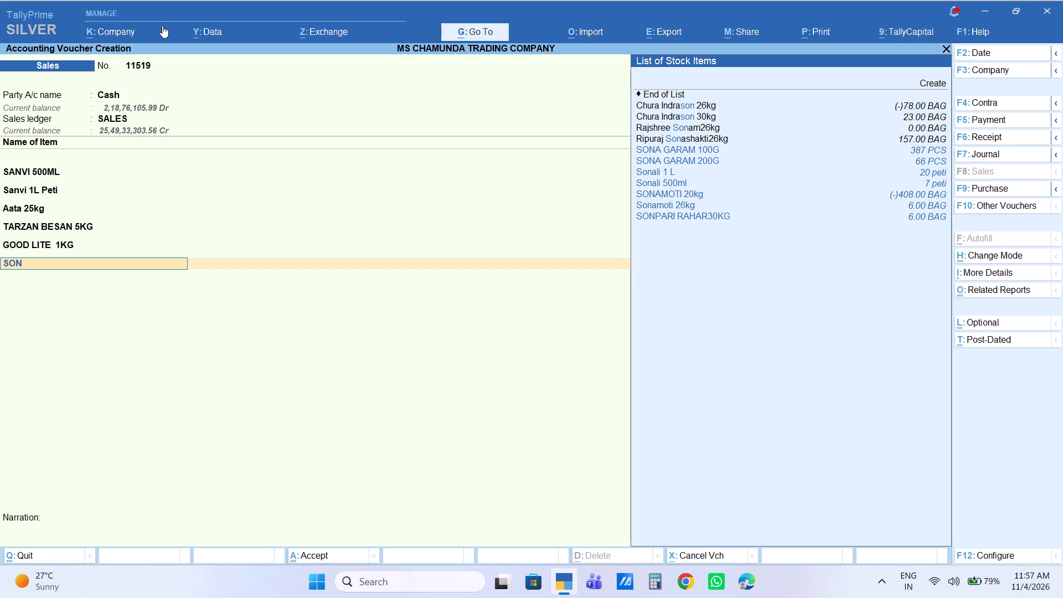
{"action": "key", "text": "Down"}
{"action": "key", "text": "Down"}
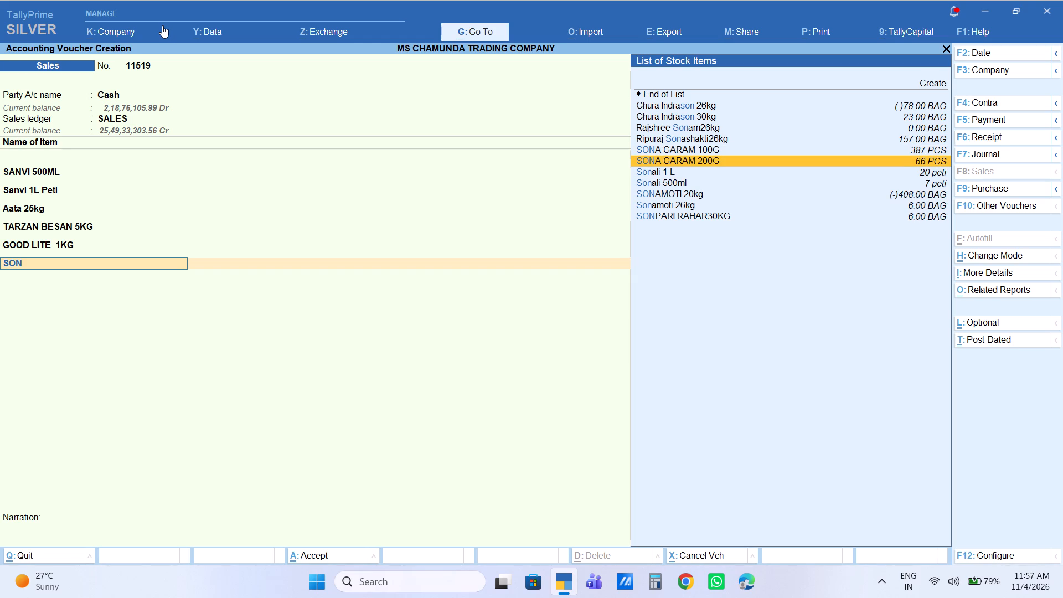
{"action": "key", "text": "Down"}
{"action": "key", "text": "Down"}
{"action": "key", "text": "Down"}
{"action": "key", "text": "Return"}
{"action": "type", "text": "30"}
{"action": "key", "text": "Return"}
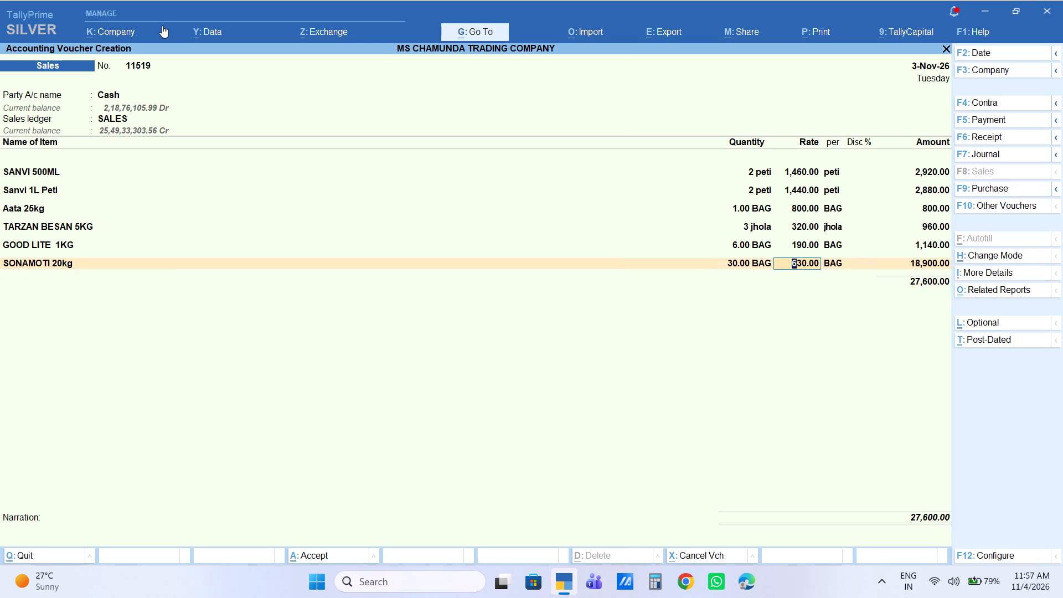
{"action": "key", "text": "Return"}
{"action": "key", "text": "Return"}
{"action": "key", "text": "Return"}
{"action": "key", "text": "Return"}
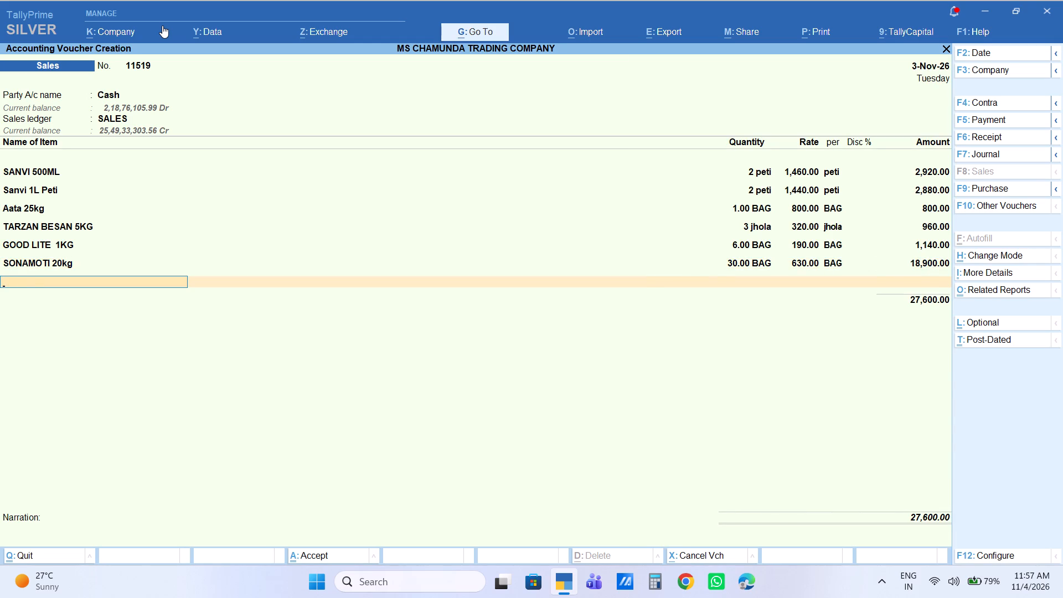
Add 1 bag of MAHARAJA 26kg to the sales voucher with an amount of 1,400.
{"action": "type", "text": "MAHARA"}
{"action": "key", "text": "Down"}
{"action": "key", "text": "Return"}
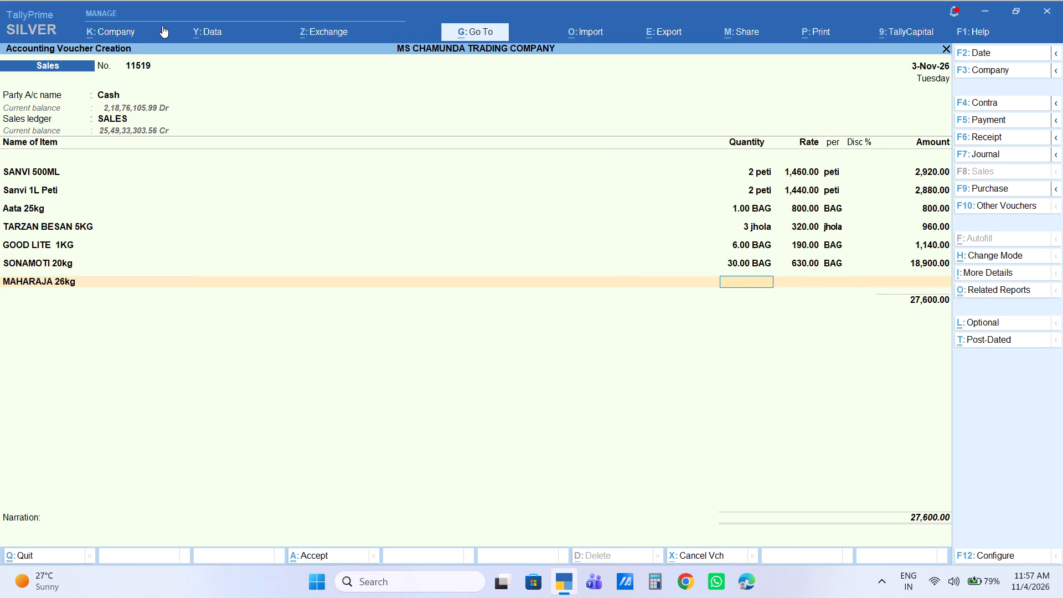
{"action": "key", "text": "1"}
{"action": "key", "text": "Return"}
{"action": "key", "text": "Return"}
{"action": "key", "text": "Return"}
{"action": "key", "text": "Return"}
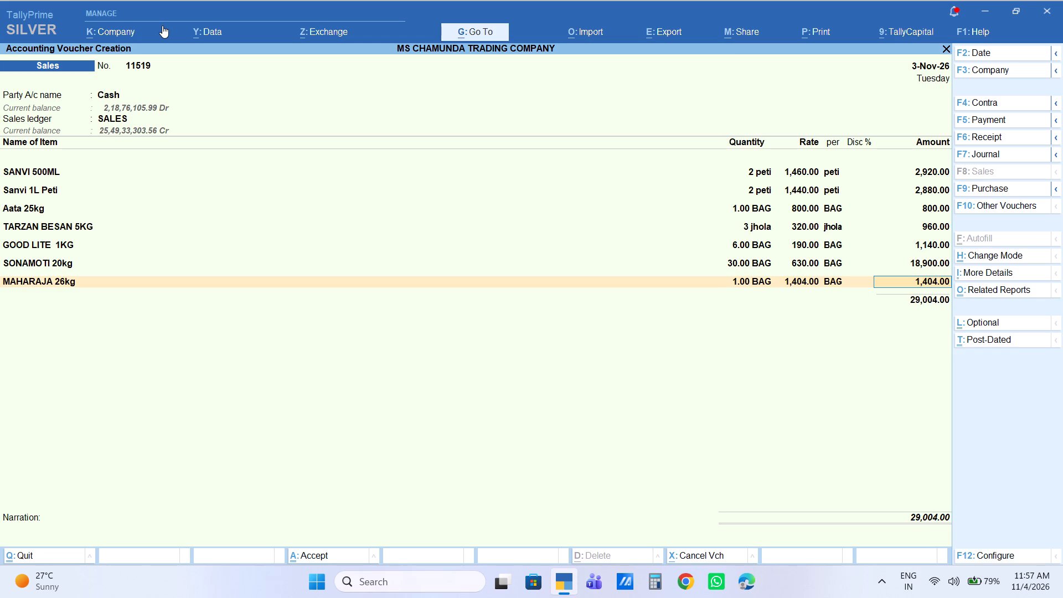
{"action": "type", "text": "1400"}
{"action": "key", "text": "Return"}
Add 2 peti of HATHI 1L to the sales voucher at the default rate of 3,170.
{"action": "type", "text": "HATHI"}
{"action": "key", "text": "Down"}
{"action": "key", "text": "Return"}
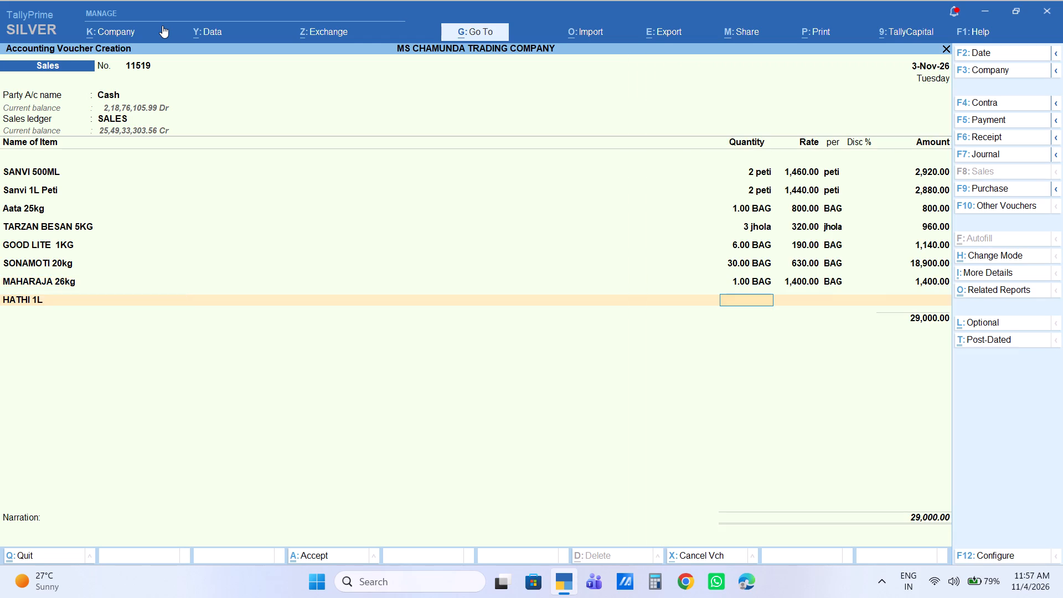
{"action": "key", "text": "2"}
{"action": "key", "text": "Return"}
{"action": "key", "text": "Return"}
{"action": "key", "text": "Return"}
{"action": "key", "text": "Return"}
{"action": "key", "text": "Return"}
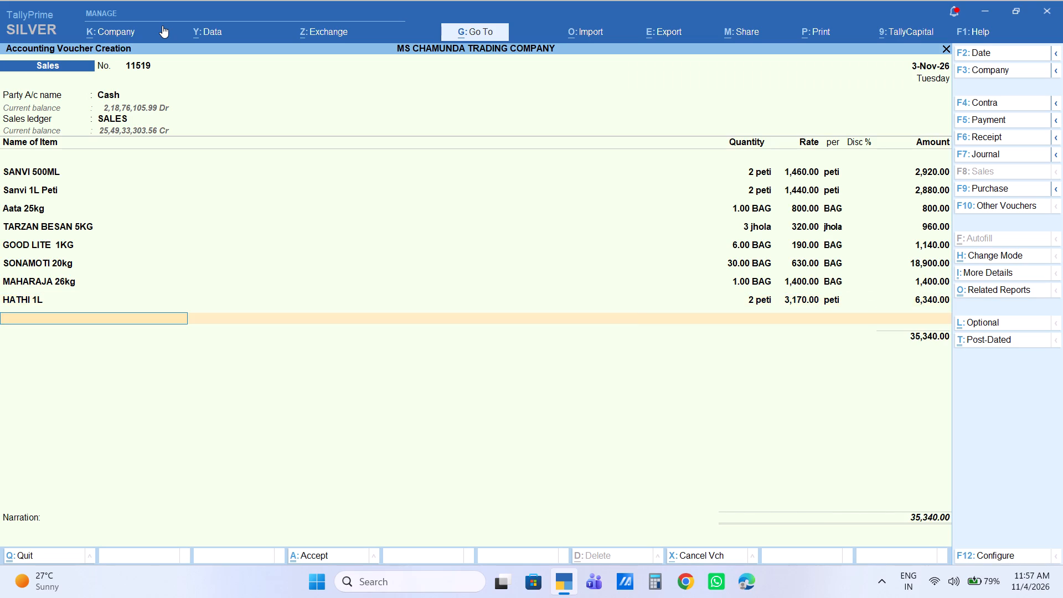
Add 1 peti of HATHI 500ML to the sales voucher at the default rate of 3,600.
{"action": "type", "text": "HATHI50"}
{"action": "key", "text": "Return"}
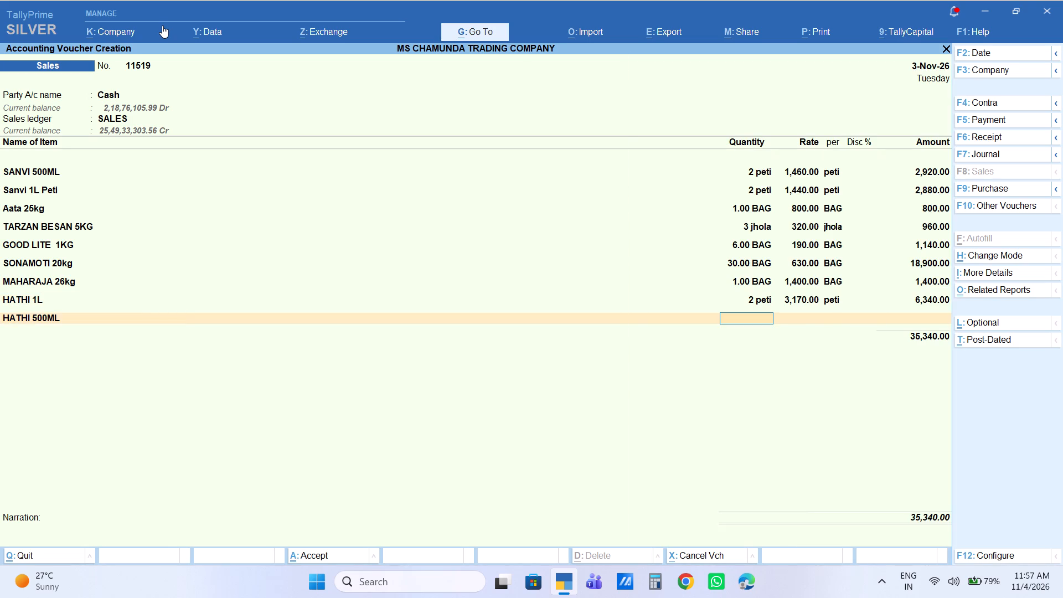
{"action": "key", "text": "1"}
{"action": "key", "text": "Return"}
{"action": "key", "text": "Return"}
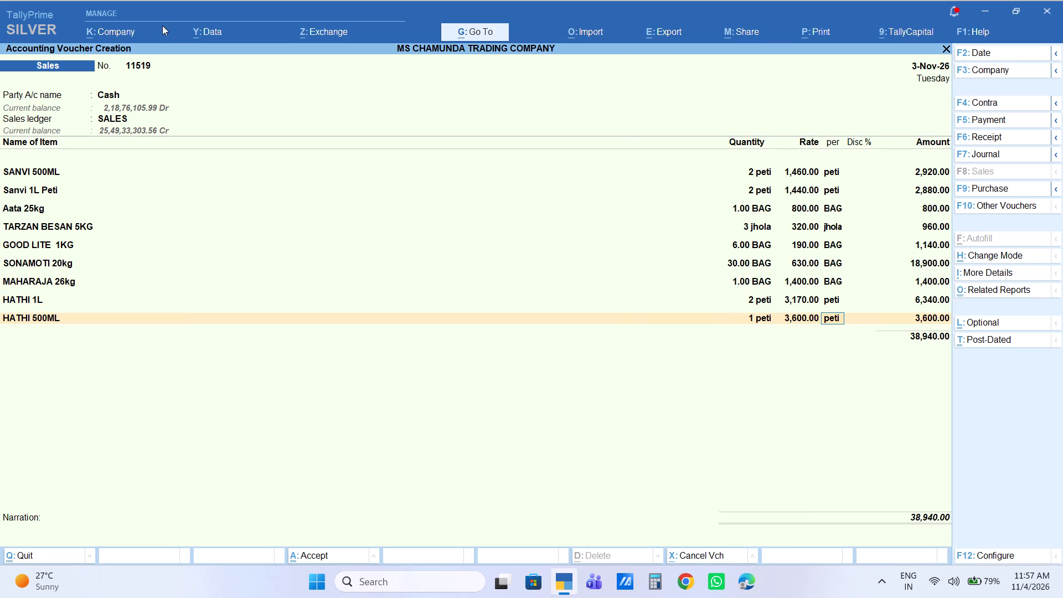
{"action": "key", "text": "Return"}
{"action": "key", "text": "Return"}
{"action": "key", "text": "Return"}
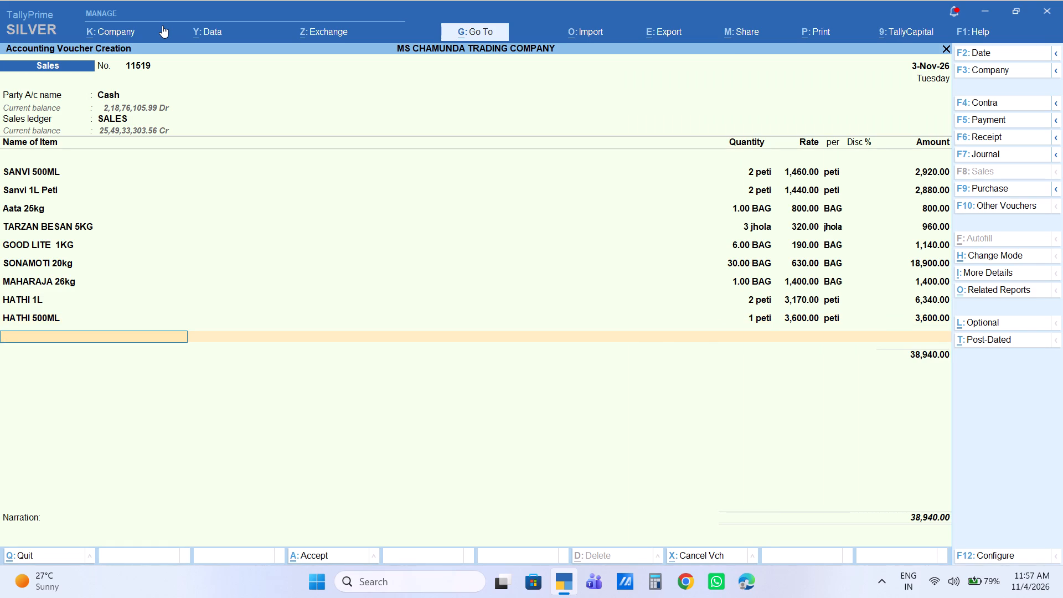
Add 1 peti of SALONI 1L PETI to the sales voucher at the default rate of 3,140.
{"action": "type", "text": "SA"}
{"action": "type", "text": "LONI"}
{"action": "key", "text": "Down"}
{"action": "key", "text": "Down"}
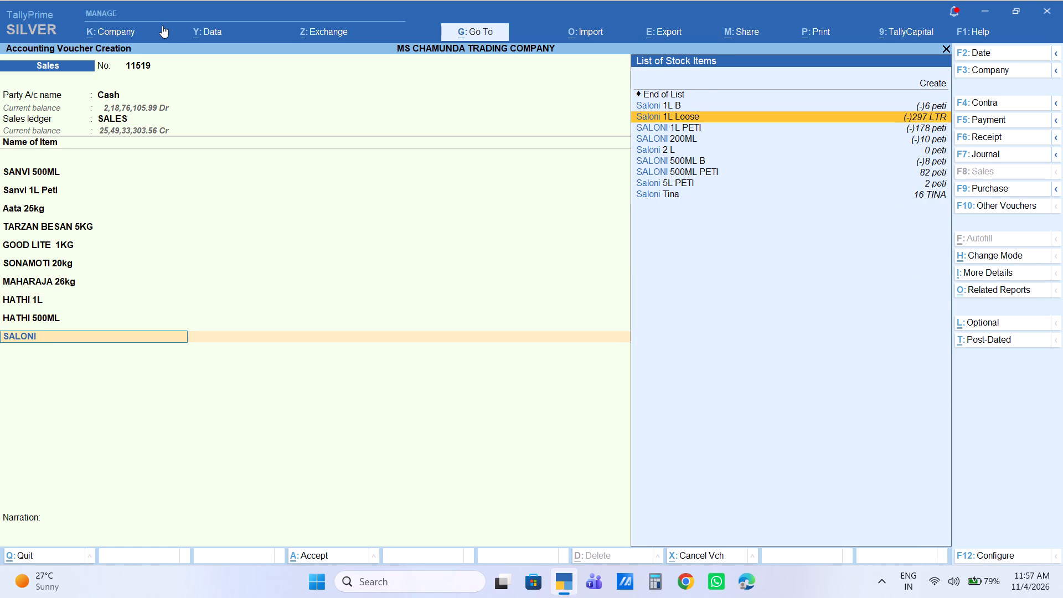
{"action": "key", "text": "Down"}
{"action": "key", "text": "Return"}
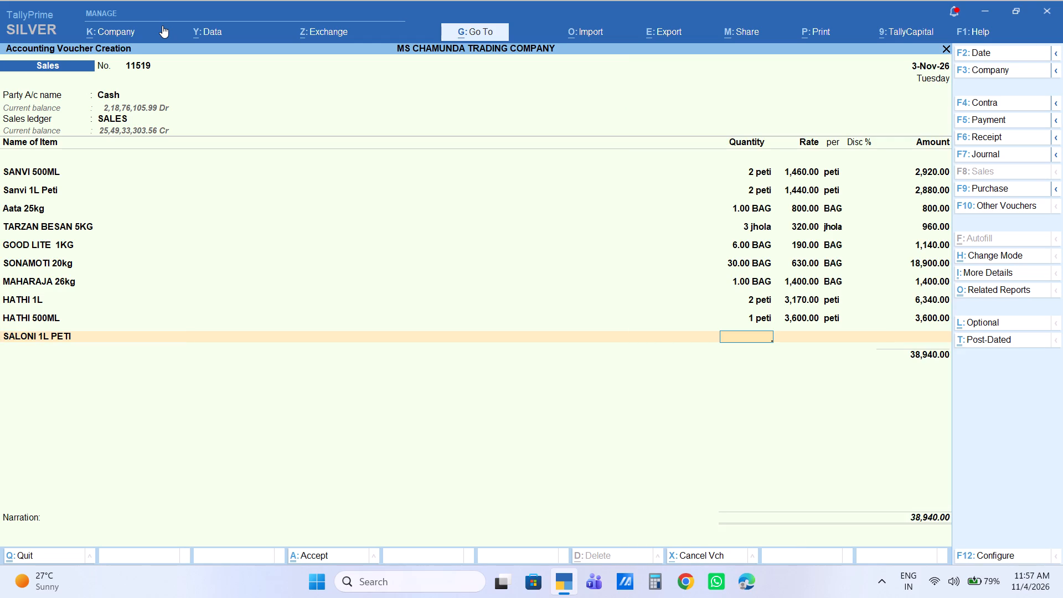
{"action": "key", "text": "1"}
{"action": "key", "text": "Return"}
{"action": "key", "text": "Return"}
{"action": "key", "text": "Return"}
{"action": "key", "text": "Return"}
{"action": "key", "text": "Return"}
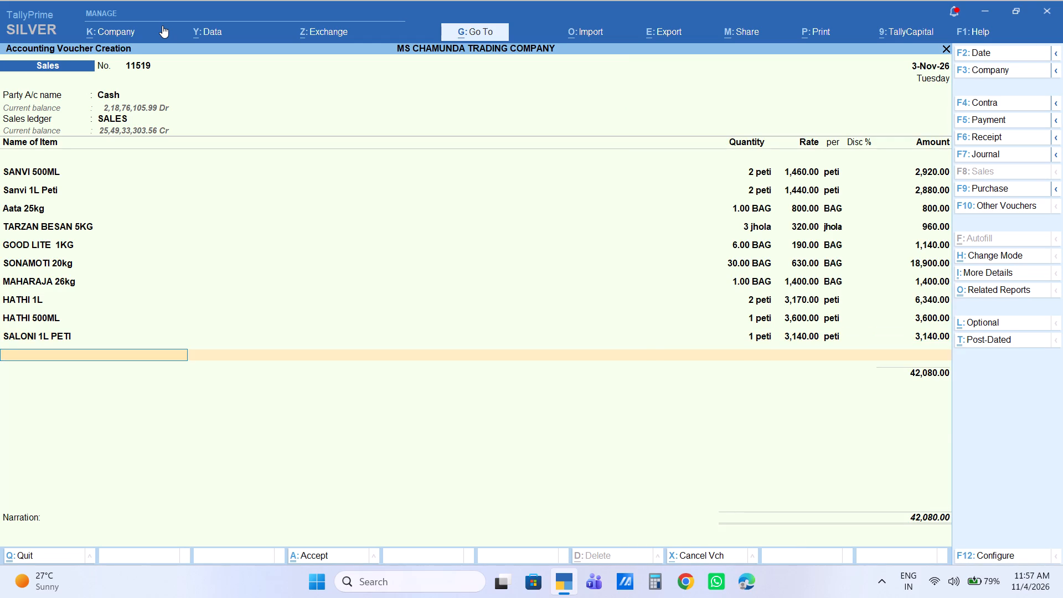
Add 1 peti of SALONI 500ML PETI to the sales voucher at the default rate of 3,550.
{"action": "type", "text": "SALONI50"}
{"action": "key", "text": "Down"}
{"action": "key", "text": "Down"}
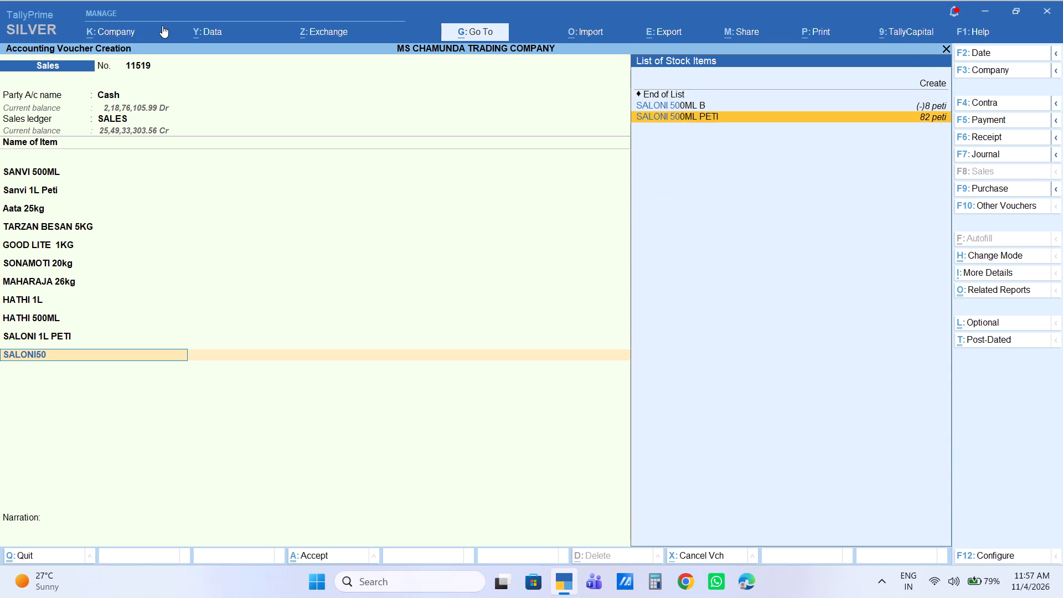
{"action": "key", "text": "Return"}
{"action": "key", "text": "1"}
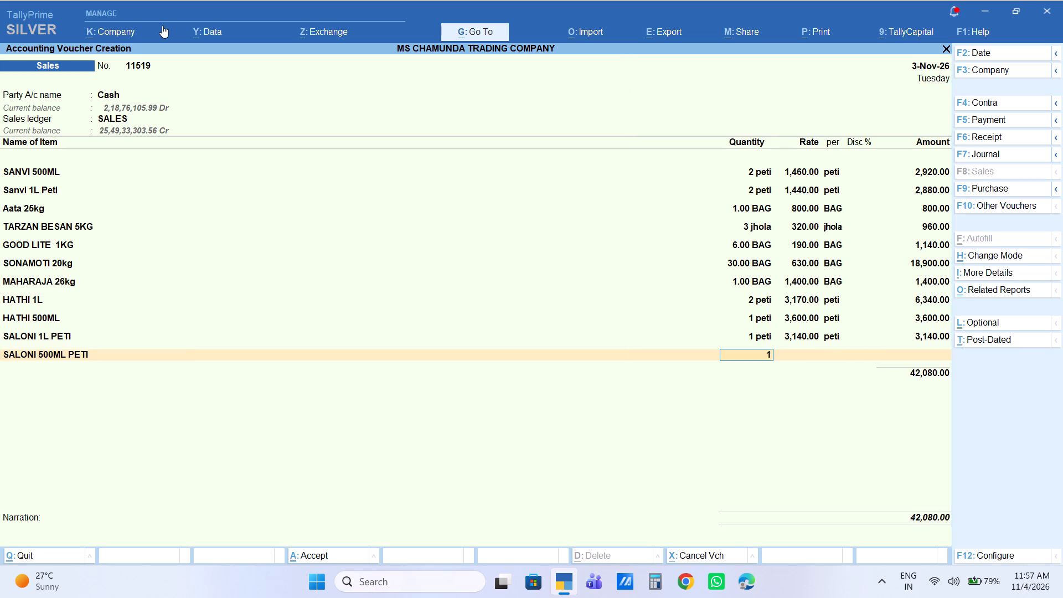
{"action": "key", "text": "Return"}
{"action": "key", "text": "Return"}
{"action": "key", "text": "Return"}
{"action": "key", "text": "Return"}
{"action": "key", "text": "Return"}
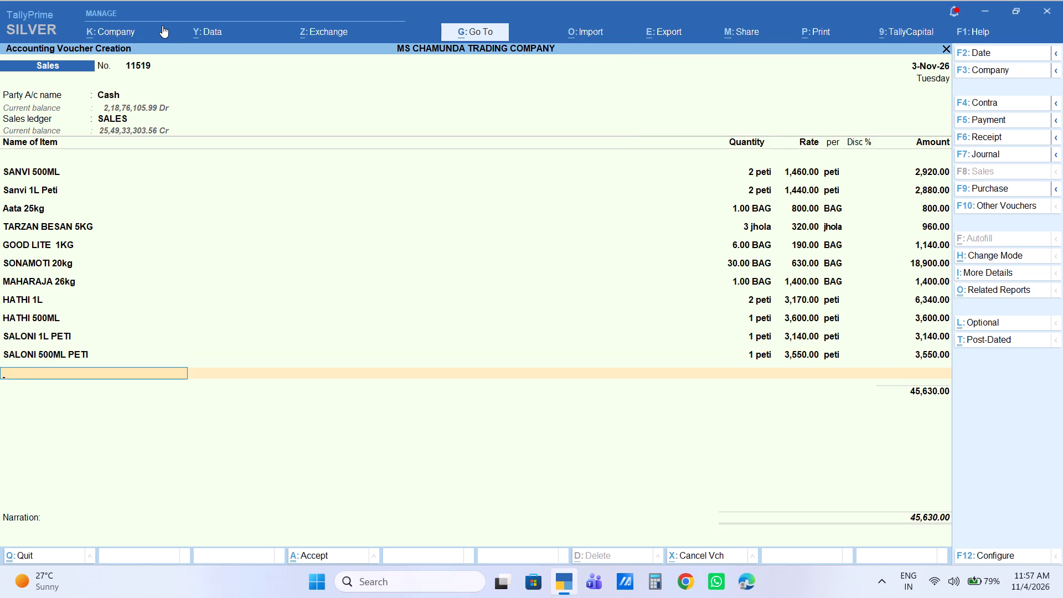
Add 2 tins of Sahnai Tina to the sales voucher with an amount of 4,320.
{"action": "type", "text": "SAHAI"}
{"action": "key", "text": "BackSpace"}
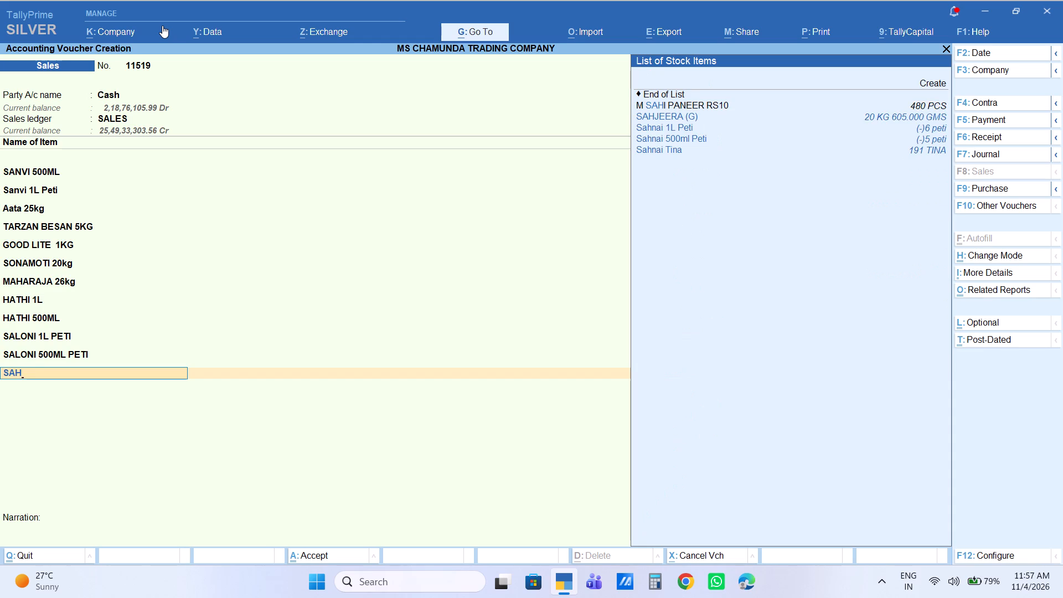
{"action": "type", "text": "NAI"}
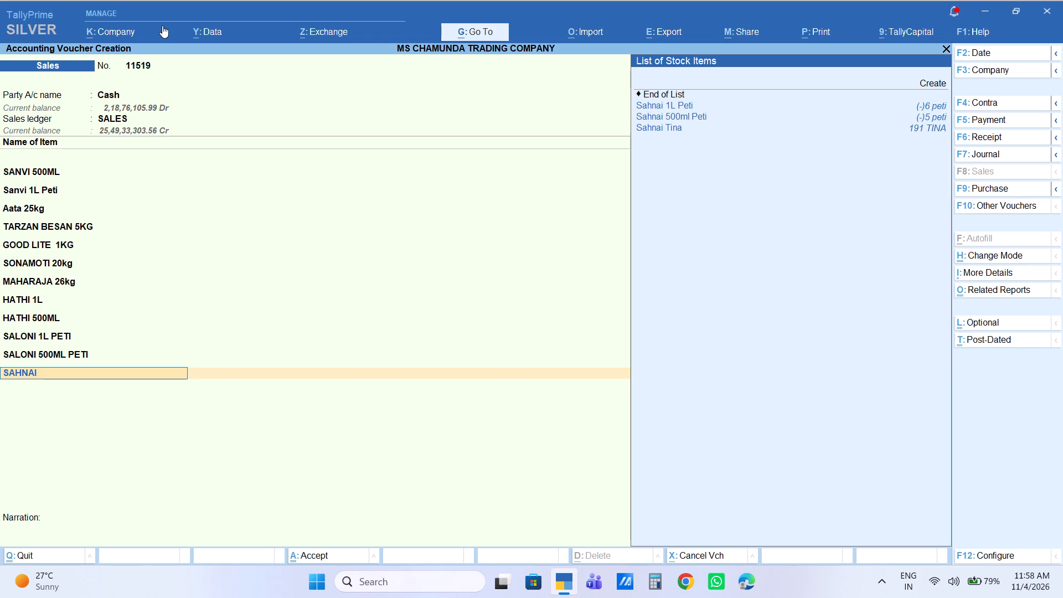
{"action": "key", "text": "Down"}
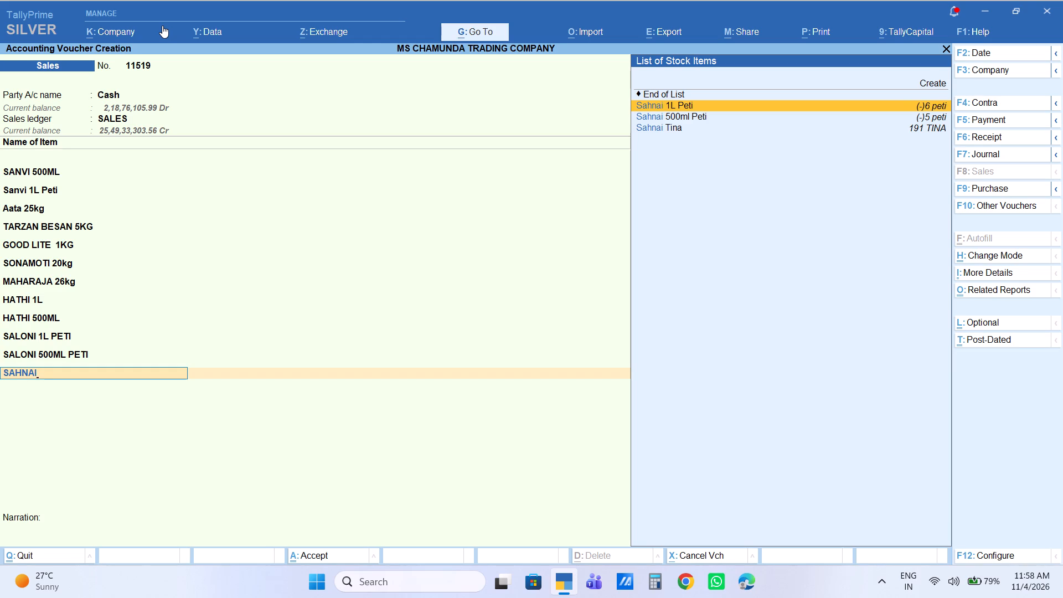
{"action": "key", "text": "Down"}
{"action": "key", "text": "Down"}
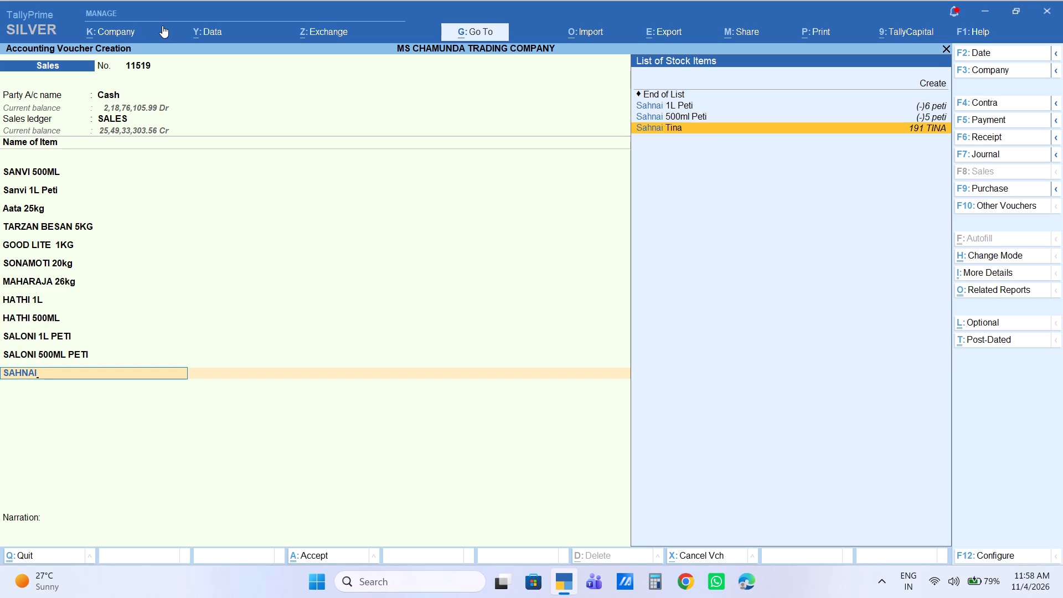
{"action": "key", "text": "Return"}
{"action": "key", "text": "2"}
{"action": "key", "text": "Return"}
{"action": "key", "text": "Return"}
{"action": "key", "text": "Return"}
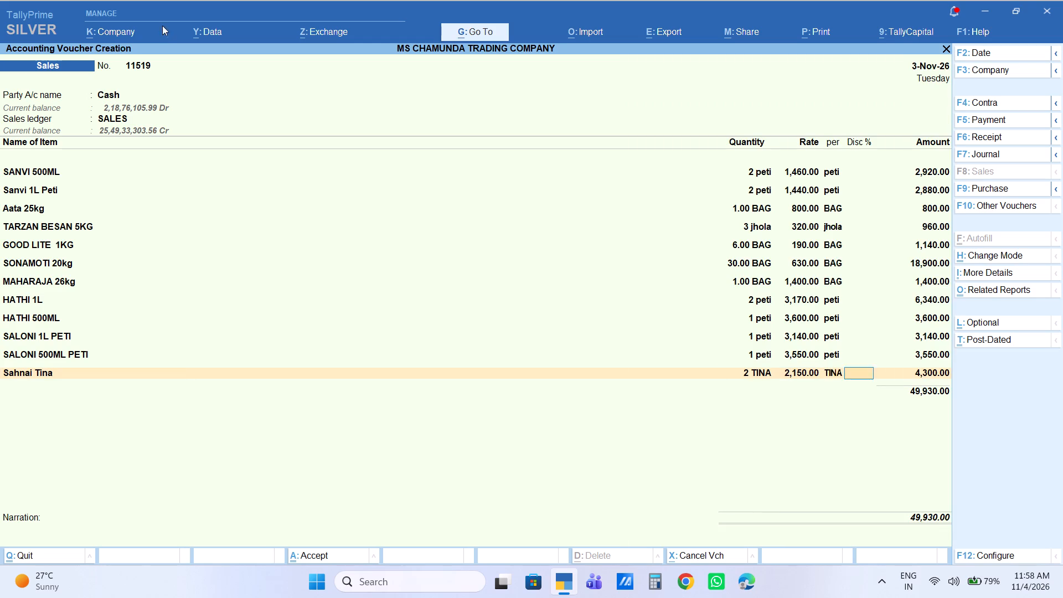
{"action": "key", "text": "Return"}
{"action": "type", "text": "4320"}
{"action": "key", "text": "Return"}
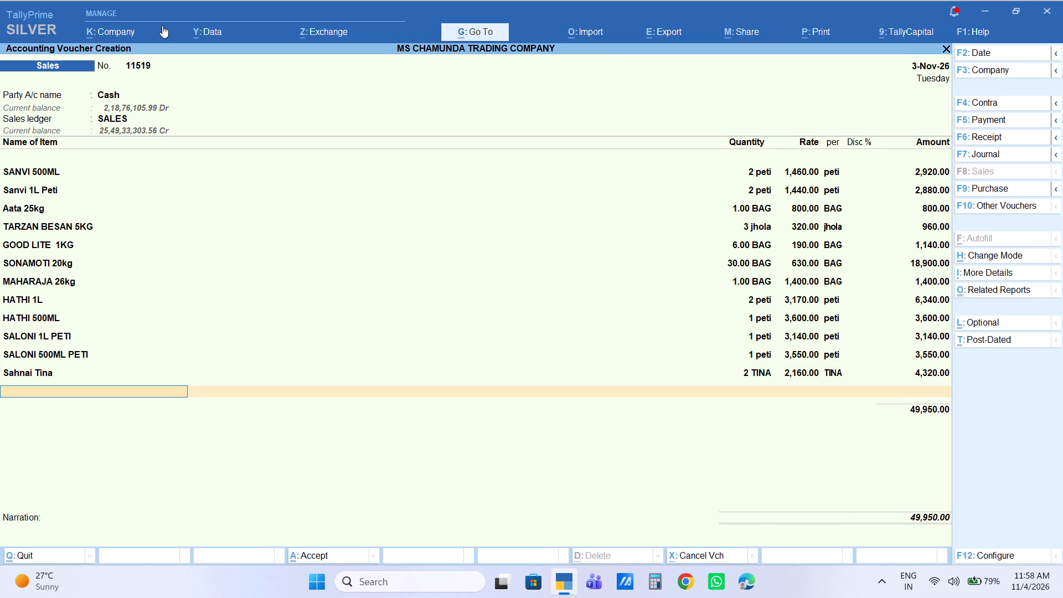
Add 1 bag of MASOOR DAL 30kg to the sales voucher at the default rate of 2,100.
{"action": "type", "text": "MASOO"}
{"action": "key", "text": "Down"}
{"action": "key", "text": "Return"}
{"action": "key", "text": "1"}
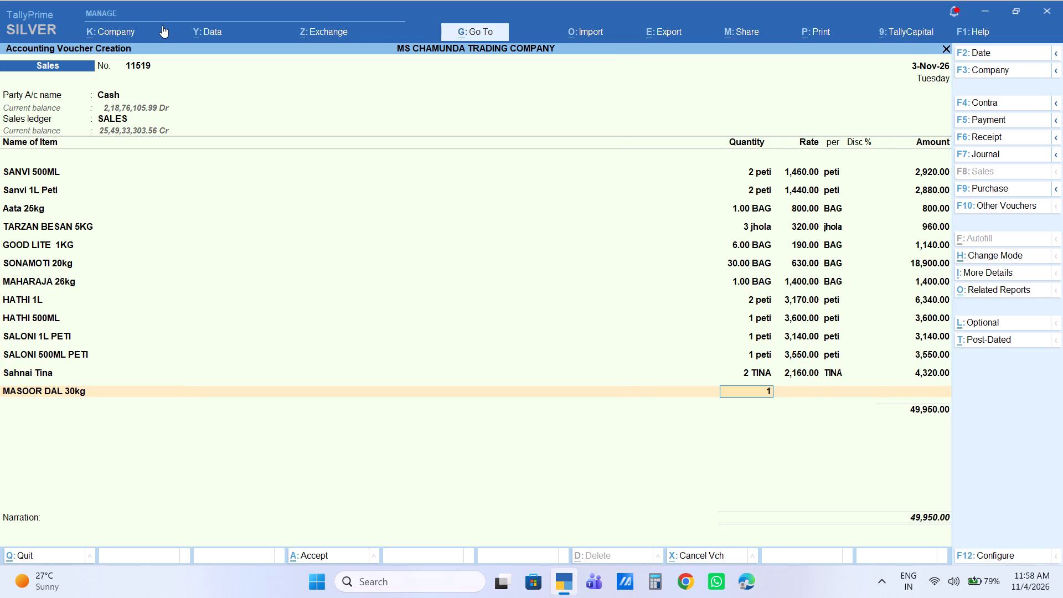
{"action": "key", "text": "Return"}
{"action": "key", "text": "Return"}
{"action": "key", "text": "Return"}
{"action": "key", "text": "Return"}
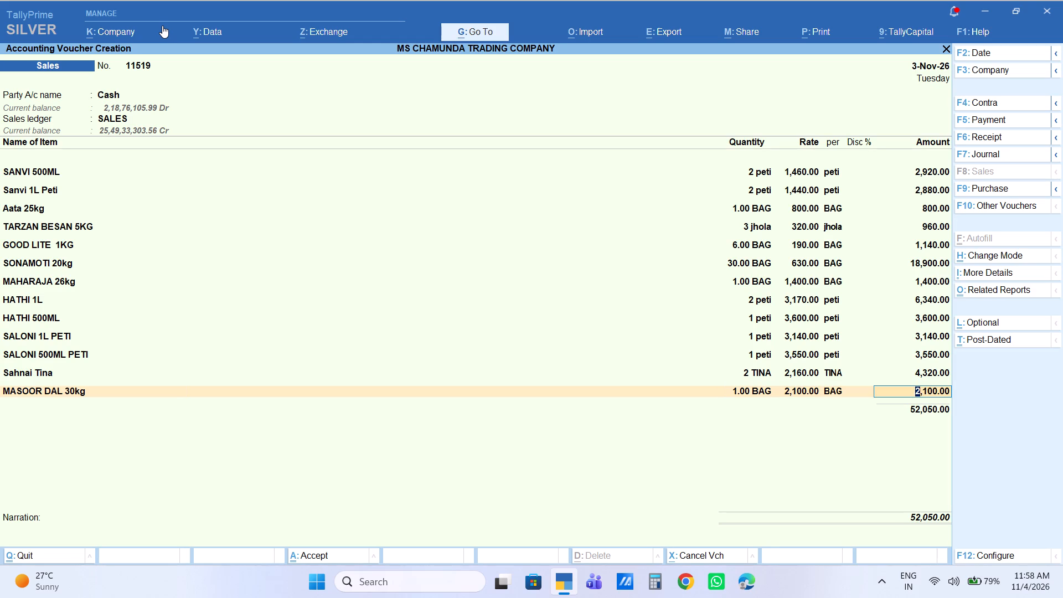
{"action": "key", "text": "Return"}
Add 2 bags of CHINI SF 50kg to the sales voucher at the default rate of 3,300.
{"action": "type", "text": "SF"}
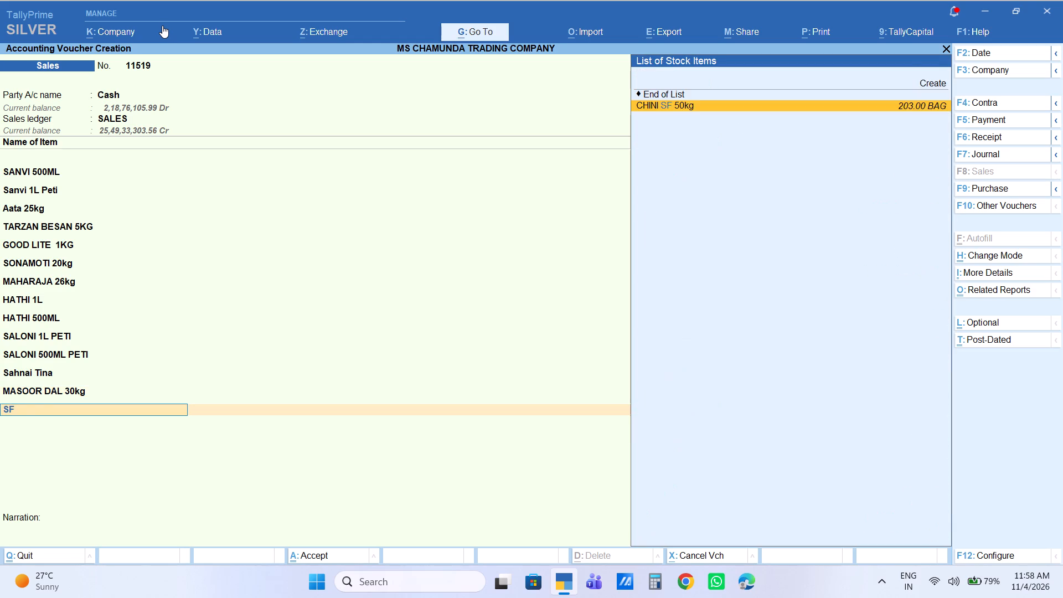
{"action": "key", "text": "Return"}
{"action": "key", "text": "2"}
{"action": "key", "text": "Return"}
{"action": "key", "text": "Return"}
{"action": "key", "text": "Return"}
{"action": "key", "text": "Return"}
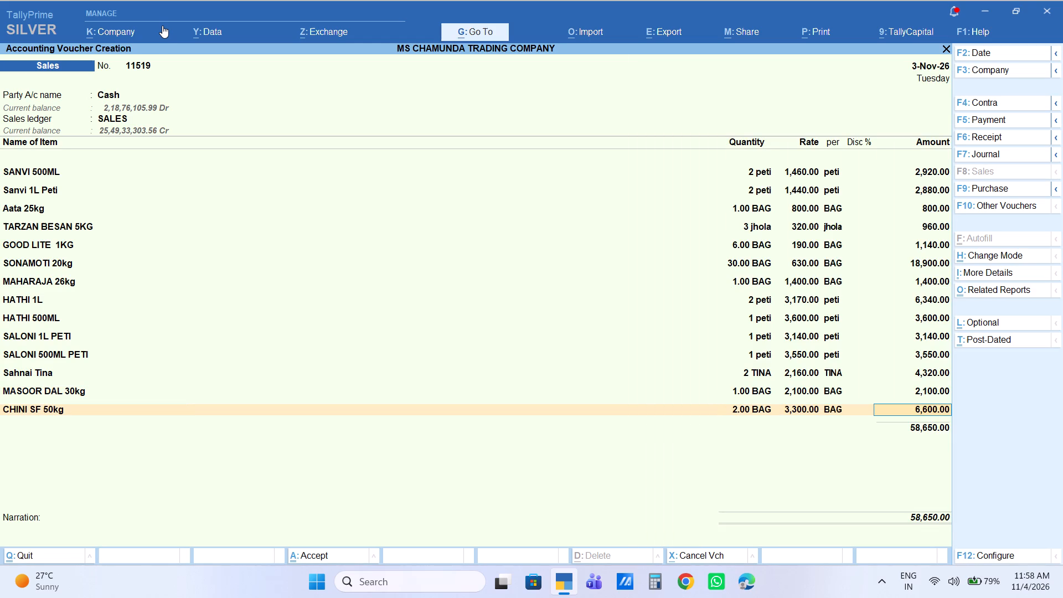
{"action": "key", "text": "Return"}
Add a Labour Charge of 130 below the items and save the cash sales voucher.
{"action": "key", "text": "Return"}
{"action": "type", "text": "LA"}
{"action": "key", "text": "Return"}
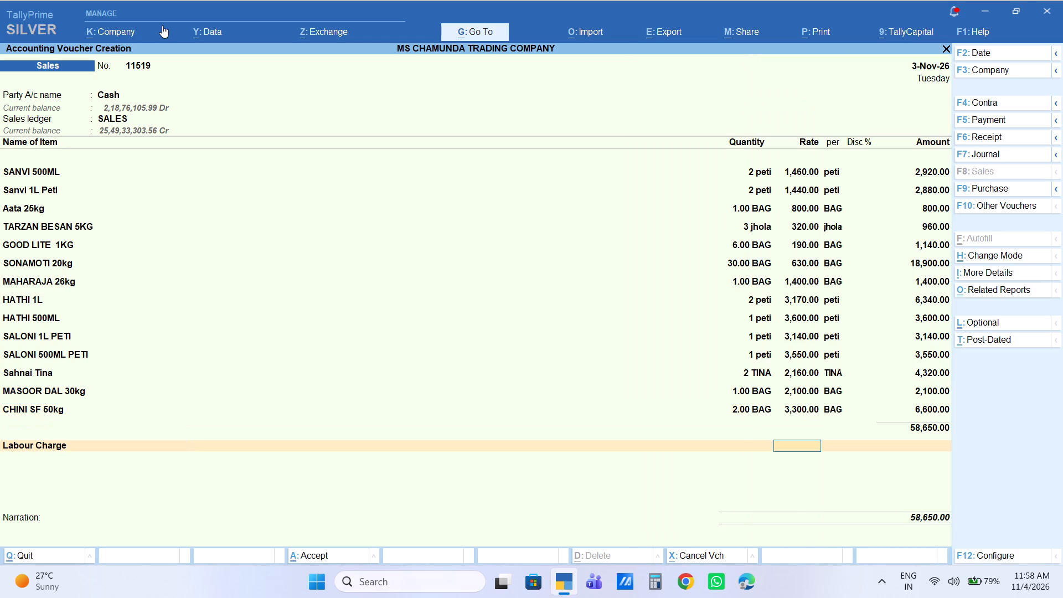
{"action": "key", "text": "Return"}
{"action": "type", "text": "130"}
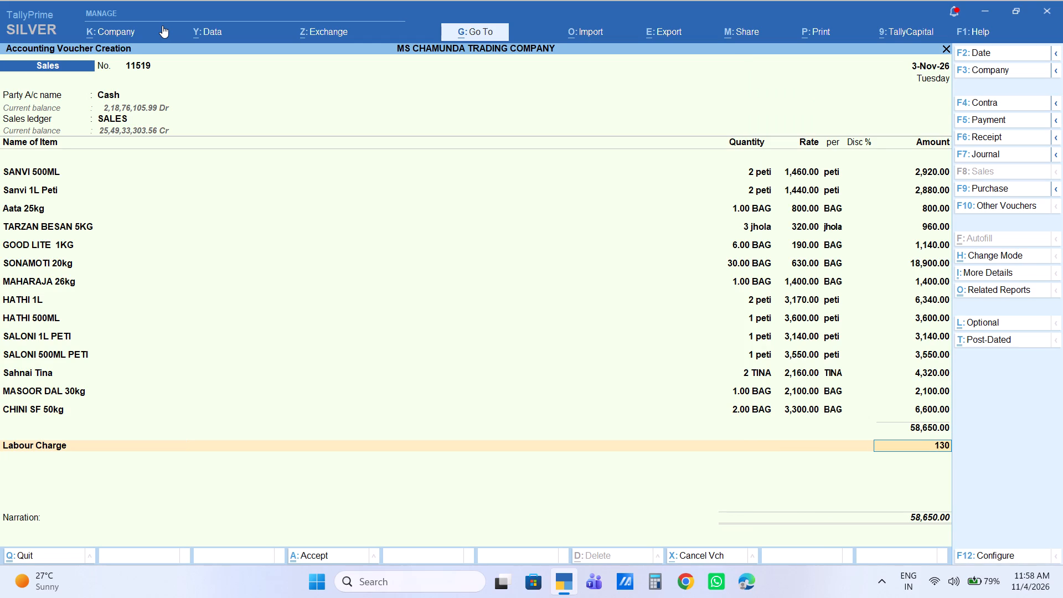
{"action": "key", "text": "Return"}
{"action": "key", "text": "Return"}
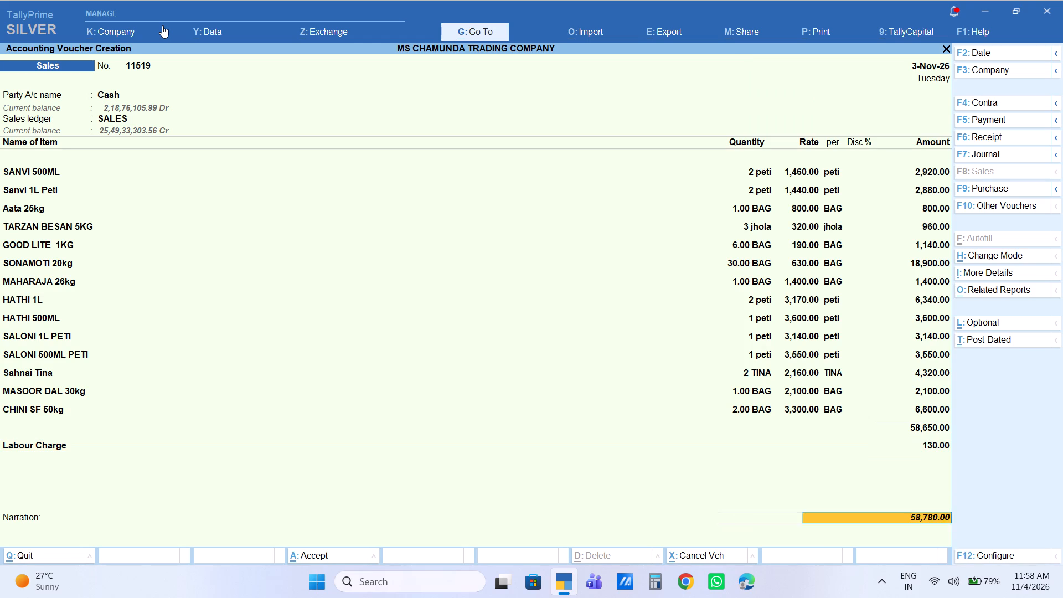
{"action": "key", "text": "Return"}
{"action": "key", "text": "Return"}
{"action": "key", "text": "Return"}
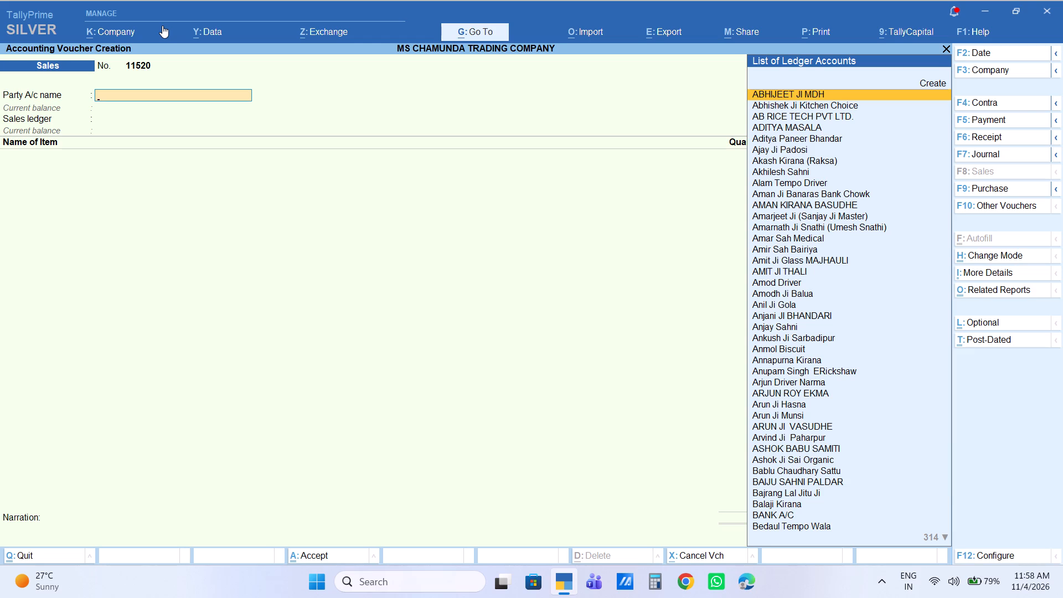
Leave voucher creation and open the ledger vouchers of the Ganjbazar customer.
{"action": "key", "text": "Escape"}
{"action": "key", "text": "Escape"}
{"action": "type", "text": "DALRAMAB"}
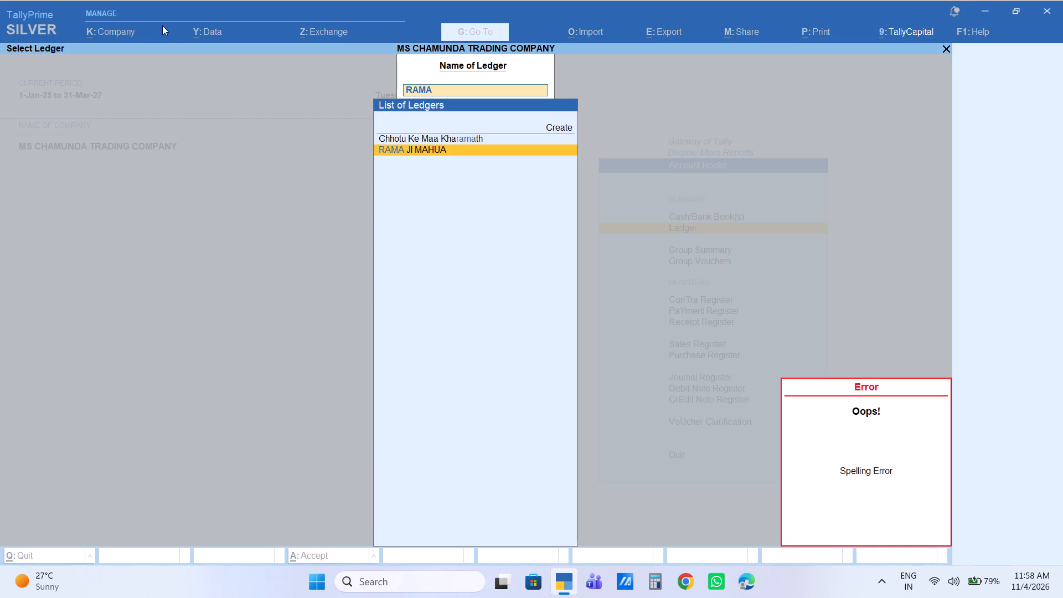
{"action": "key", "text": "BackSpace"}
{"action": "key", "text": "BackSpace"}
{"action": "type", "text": "BA"}
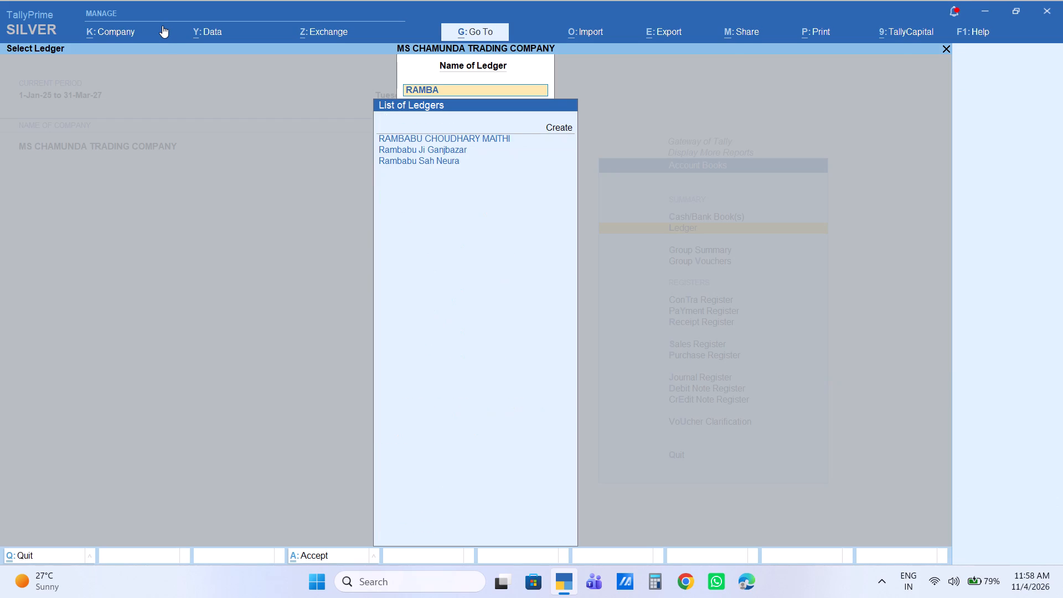
{"action": "key", "text": "Down"}
{"action": "key", "text": "Down"}
{"action": "key", "text": "Return"}
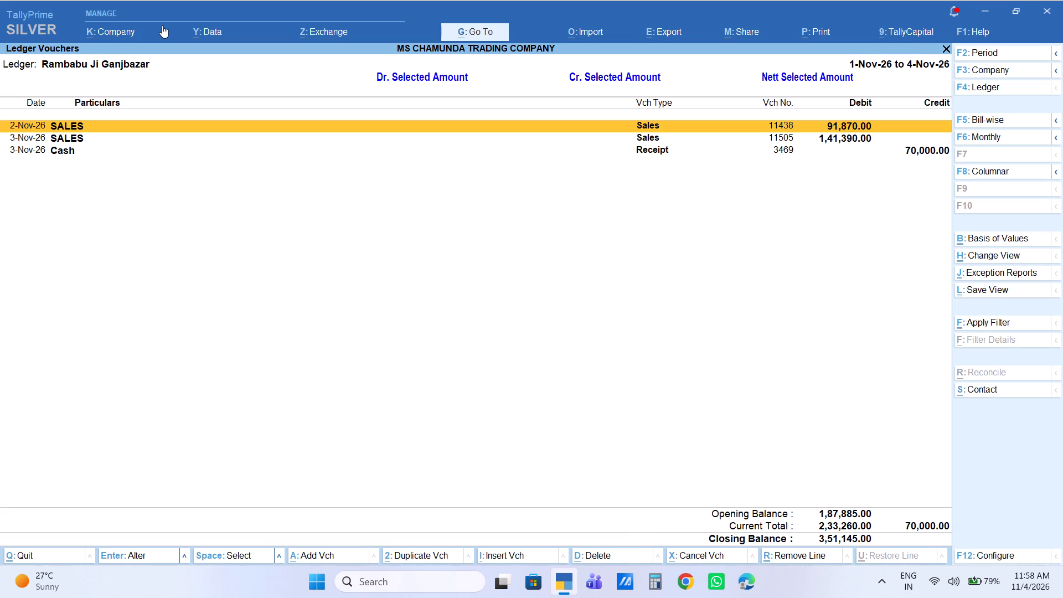
Examine the Ganjbazar customer's 3-Nov-26 sales voucher, number 11505, and leave the ledger reports without altering it.
{"action": "key", "text": "Down"}
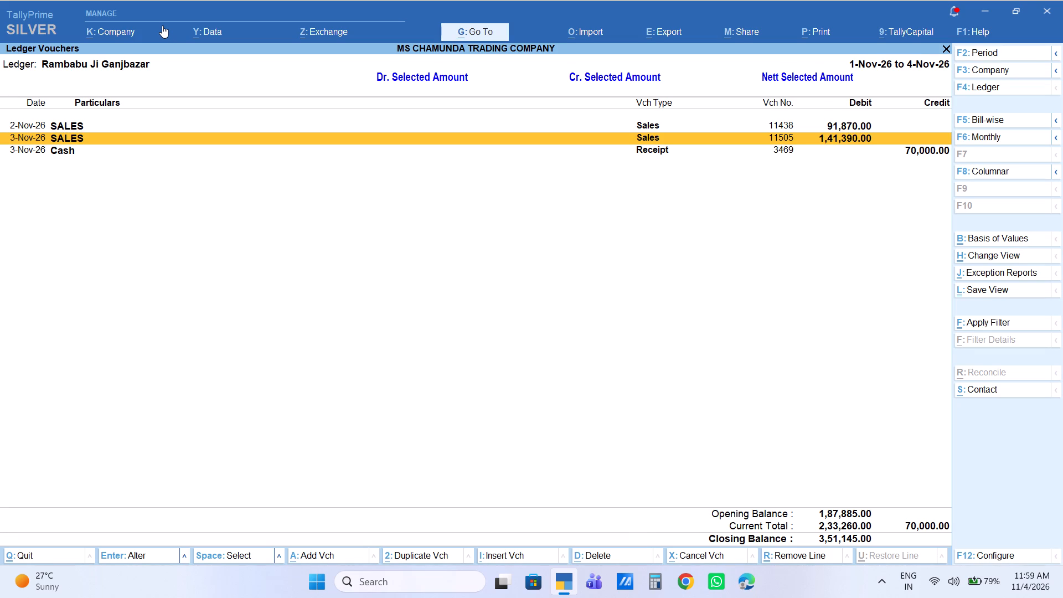
{"action": "key", "text": "Return"}
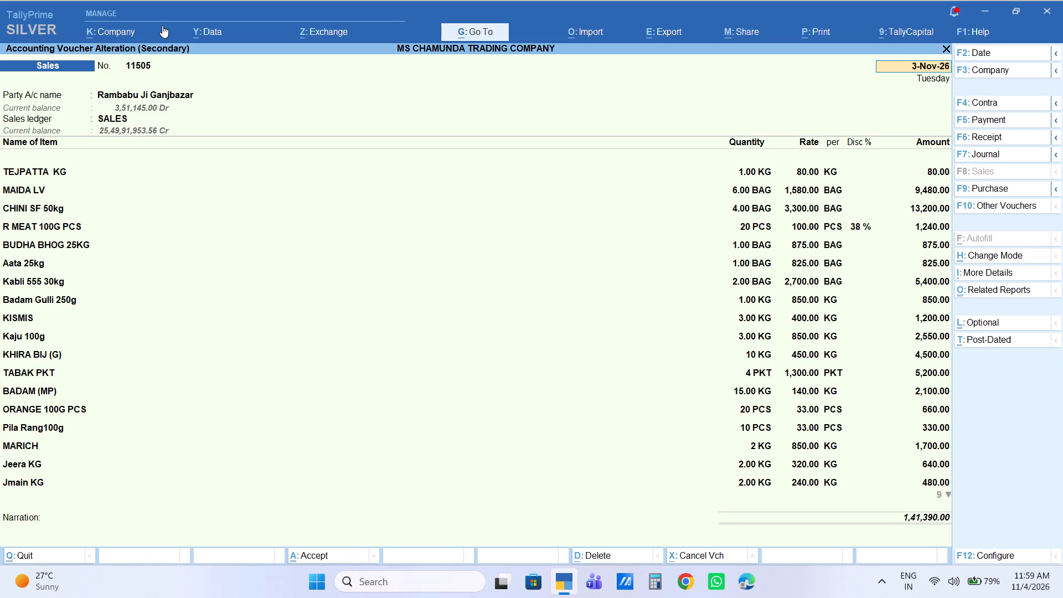
{"action": "key", "text": "Escape"}
{"action": "key", "text": "Escape"}
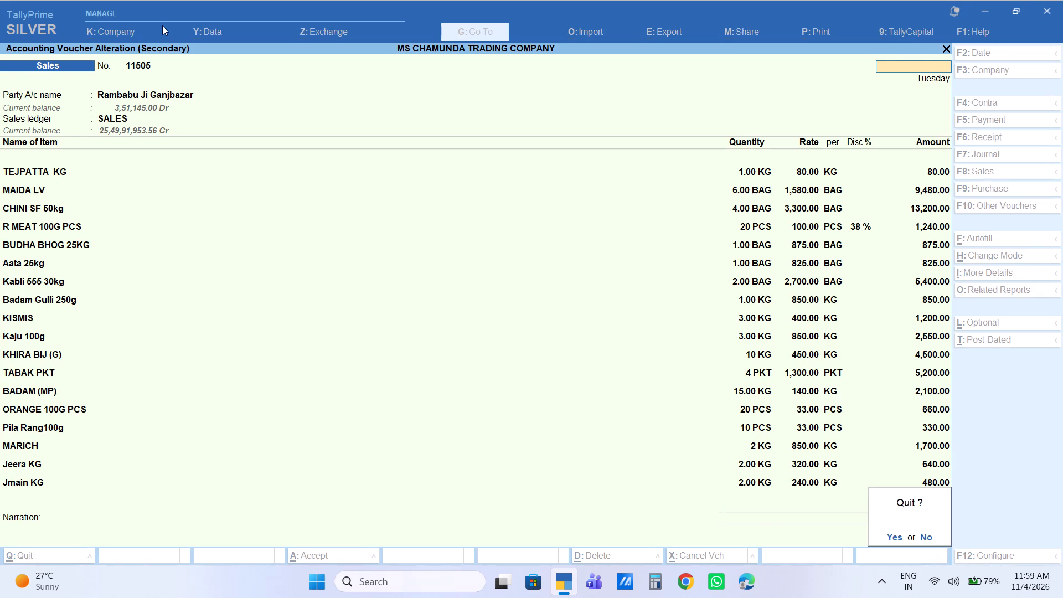
{"action": "key", "text": "Escape"}
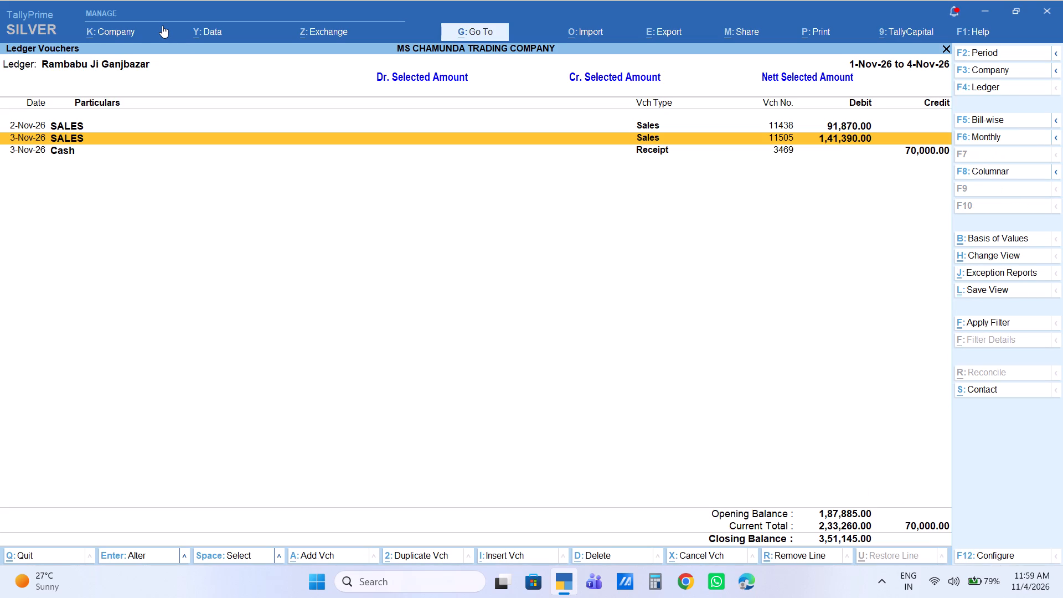
{"action": "key", "text": "Escape"}
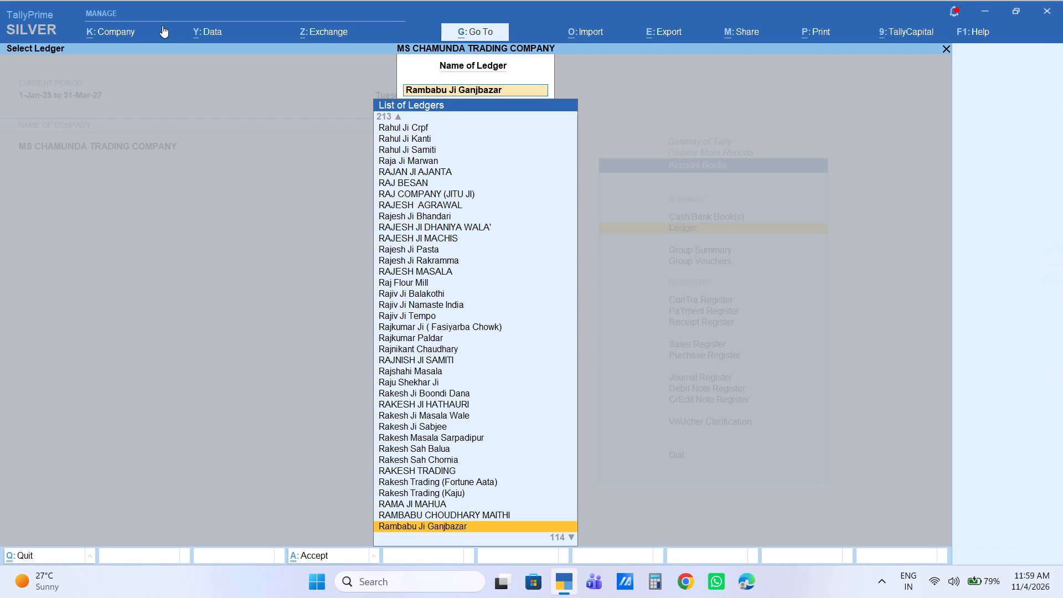
{"action": "key", "text": "Escape"}
{"action": "key", "text": "Escape"}
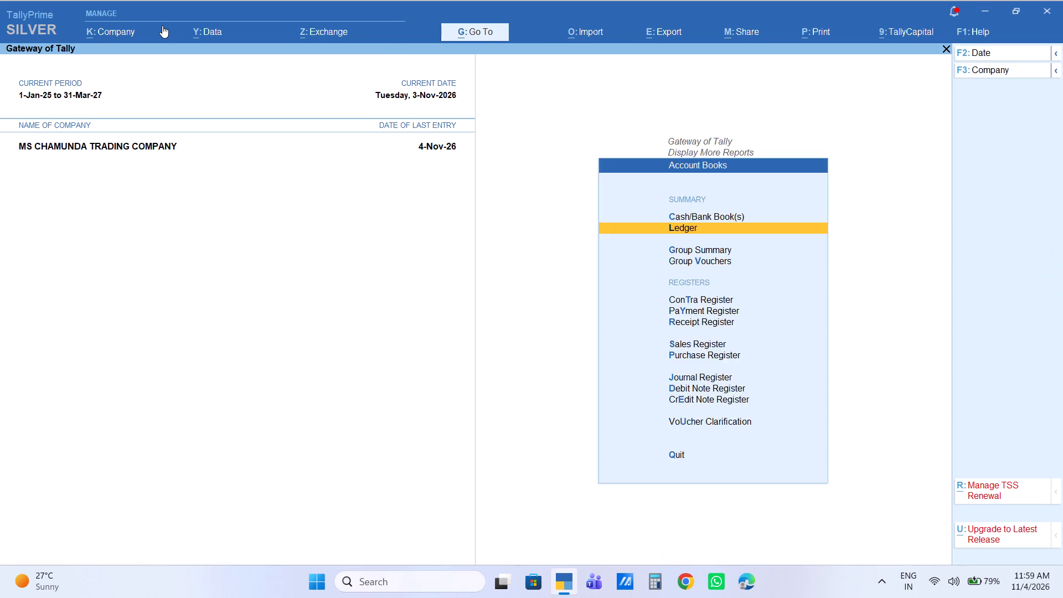
{"action": "key", "text": "Escape"}
{"action": "key", "text": "Escape"}
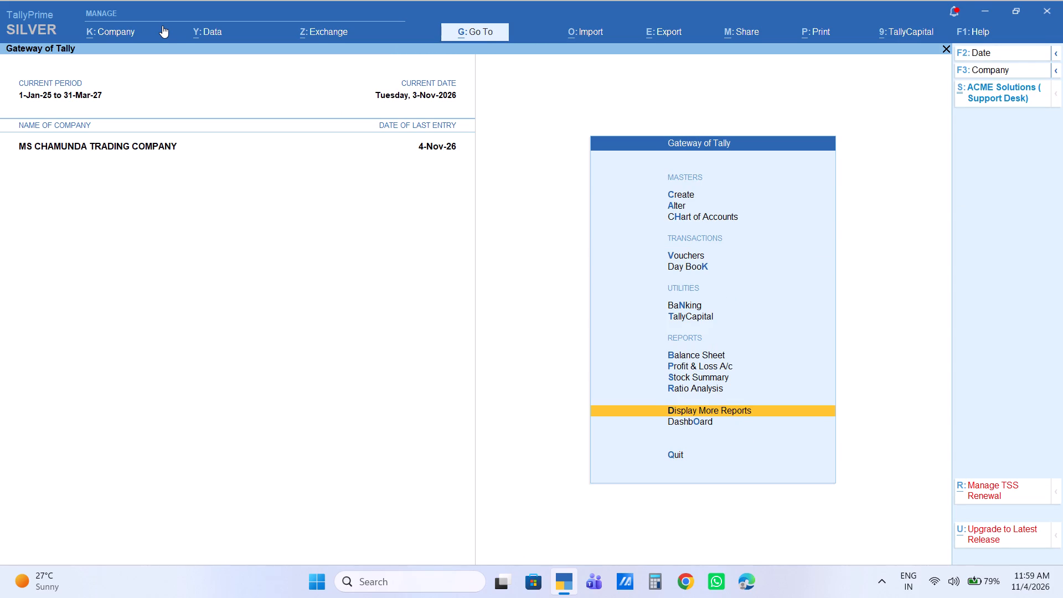
Start a new sales voucher dated 3-Nov-26 with Cash as the party and SALES as the sales ledger.
{"action": "key", "text": "Up"}
{"action": "key", "text": "Up"}
{"action": "key", "text": "Up"}
{"action": "key", "text": "Up"}
{"action": "key", "text": "Up"}
{"action": "key", "text": "Up"}
{"action": "key", "text": "Up"}
{"action": "key", "text": "Up"}
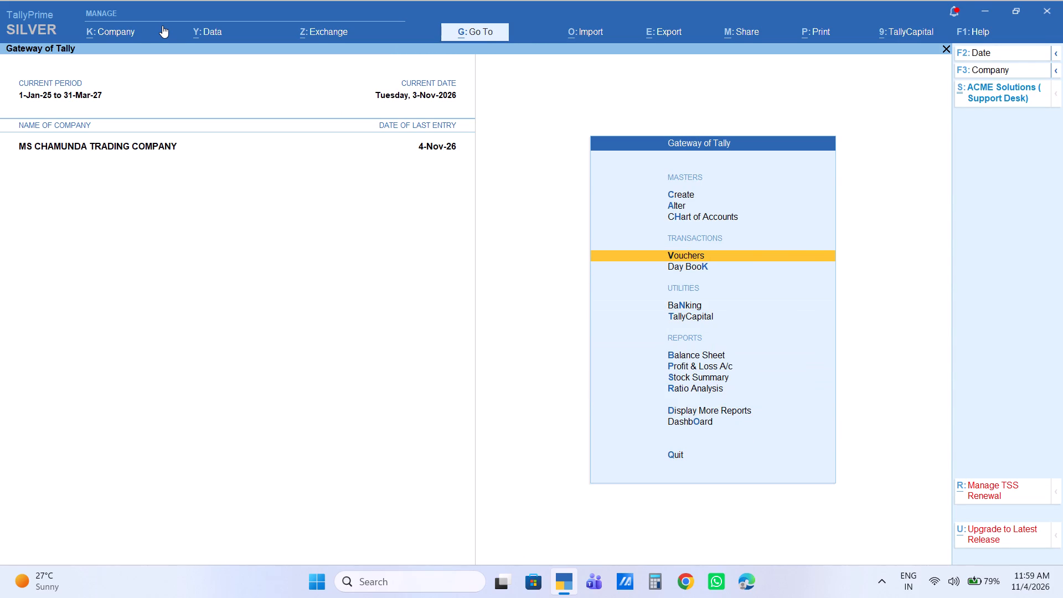
{"action": "key", "text": "Return"}
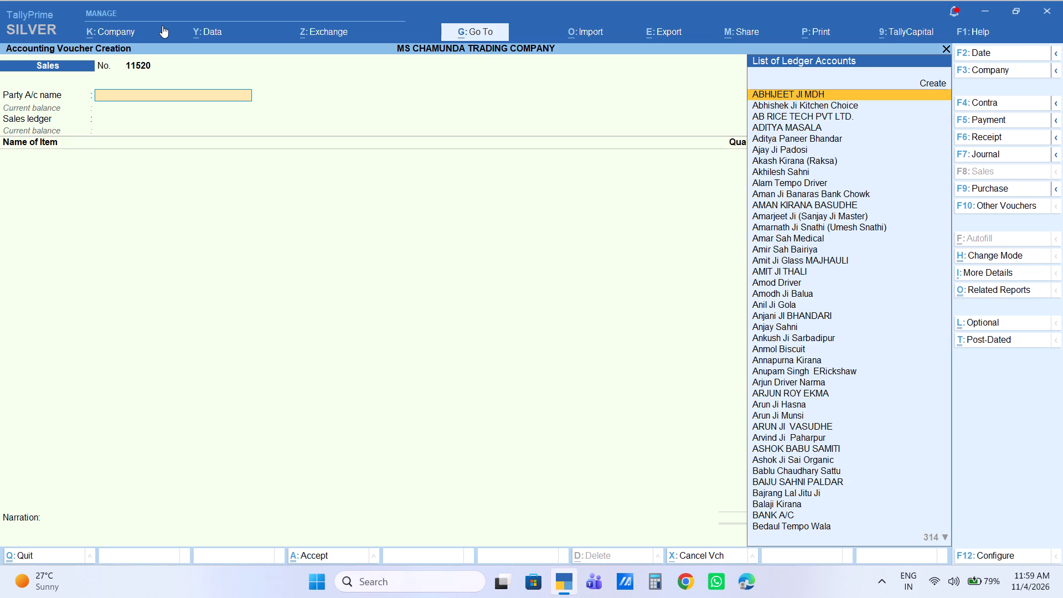
{"action": "type", "text": "CAS"}
{"action": "key", "text": "Return"}
{"action": "key", "text": "Return"}
{"action": "key", "text": "Return"}
{"action": "key", "text": "Return"}
{"action": "key", "text": "Return"}
{"action": "key", "text": "Return"}
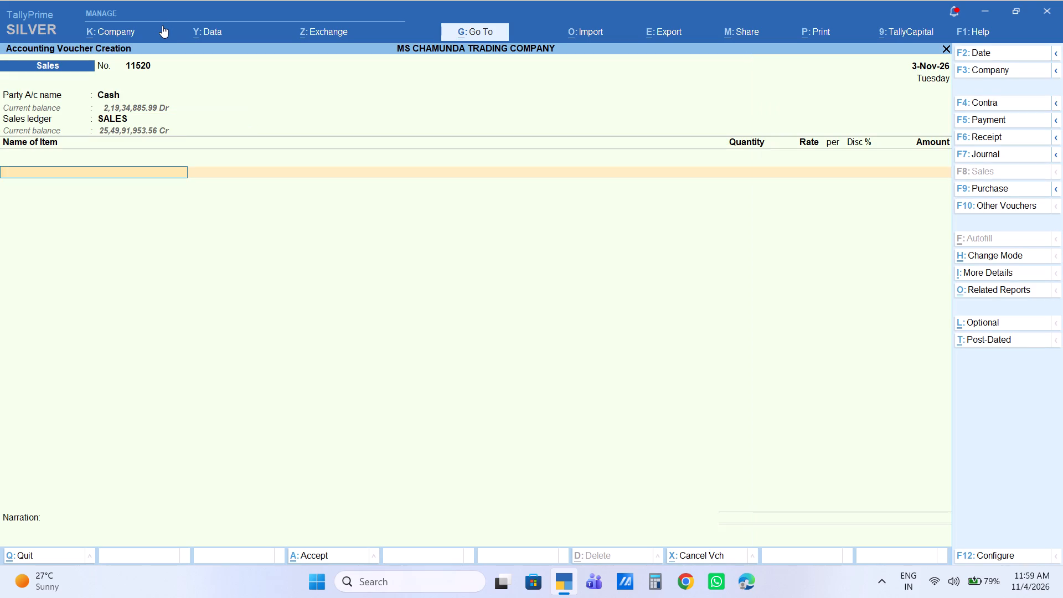
Add 1 peti of SALONI 1L PETI to the sales voucher at the default rate of 3,140.
{"action": "type", "text": "SALONI1"}
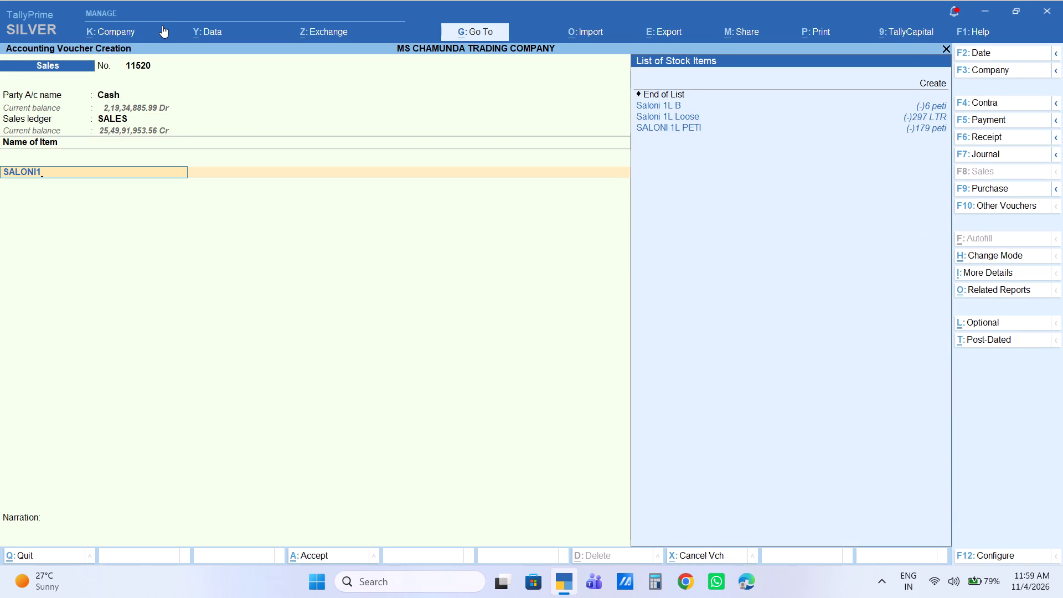
{"action": "key", "text": "Down"}
{"action": "key", "text": "Down"}
{"action": "key", "text": "Down"}
{"action": "key", "text": "Return"}
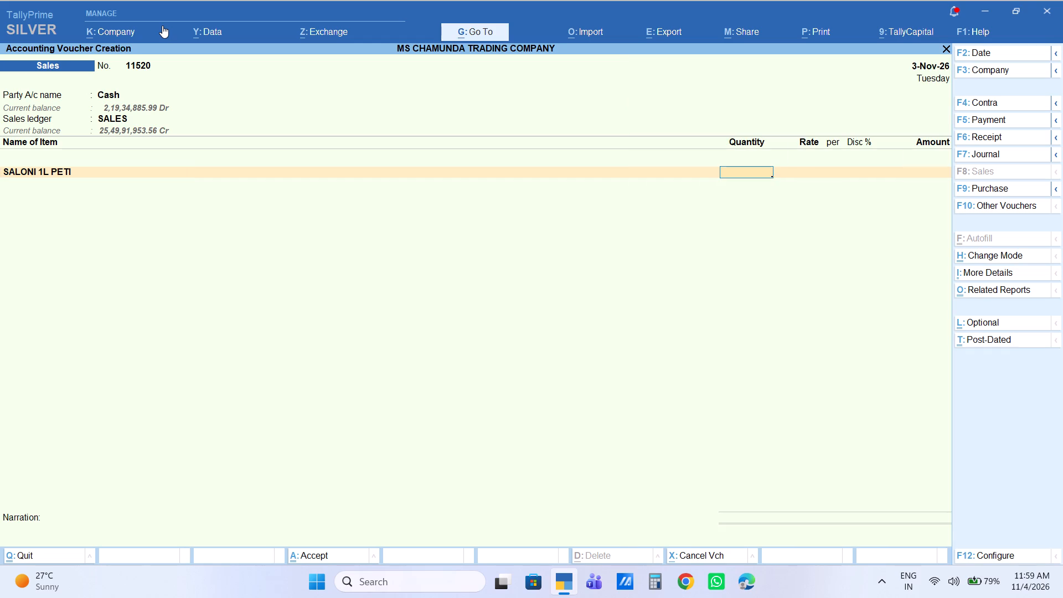
{"action": "key", "text": "1"}
{"action": "key", "text": "Return"}
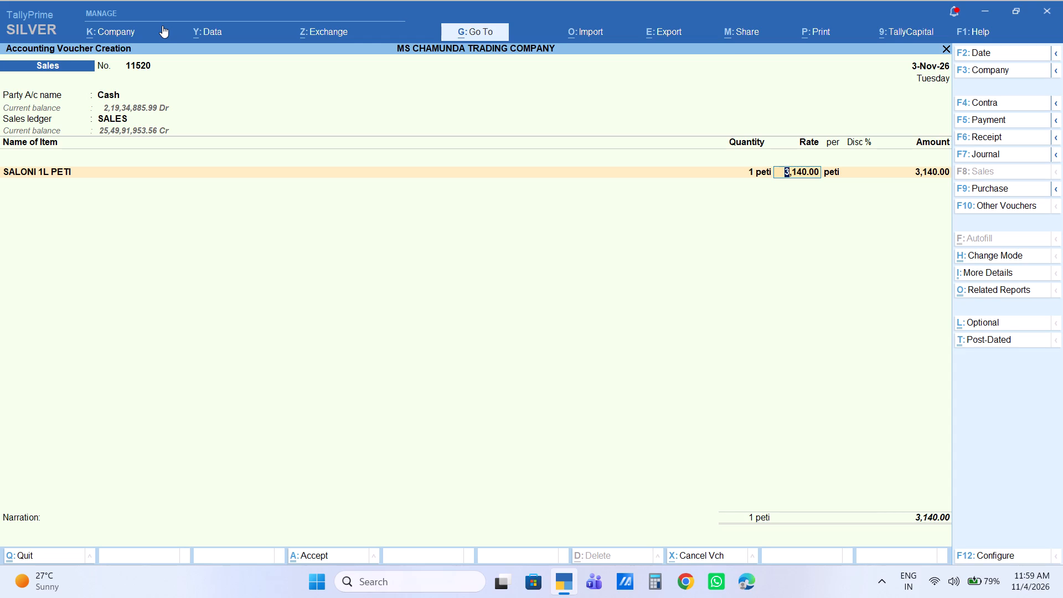
{"action": "key", "text": "Return"}
{"action": "key", "text": "Return"}
{"action": "key", "text": "Return"}
{"action": "key", "text": "Return"}
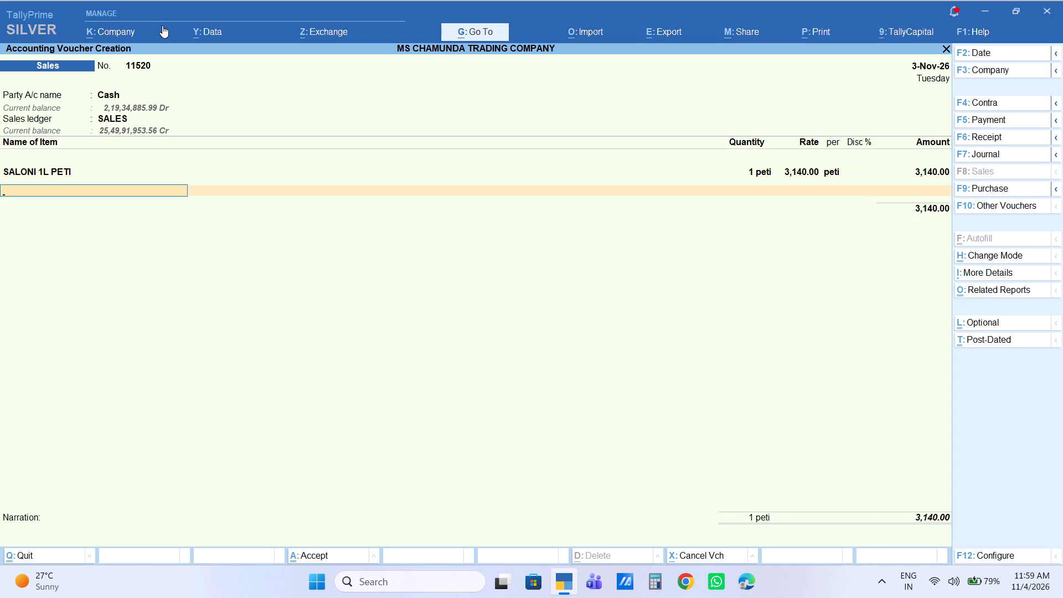
Add 1 bag of CHINI SF 50kg to the sales voucher with the amount set to 3,250.
{"action": "type", "text": "SF"}
{"action": "key", "text": "Return"}
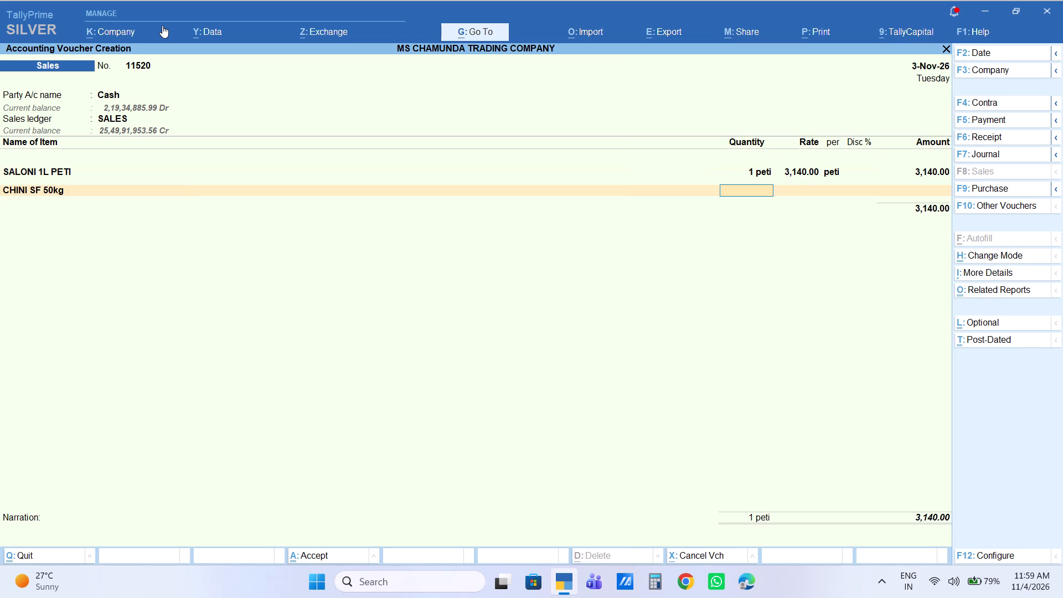
{"action": "key", "text": "1"}
{"action": "key", "text": "Return"}
{"action": "key", "text": "Return"}
{"action": "key", "text": "Return"}
{"action": "key", "text": "Return"}
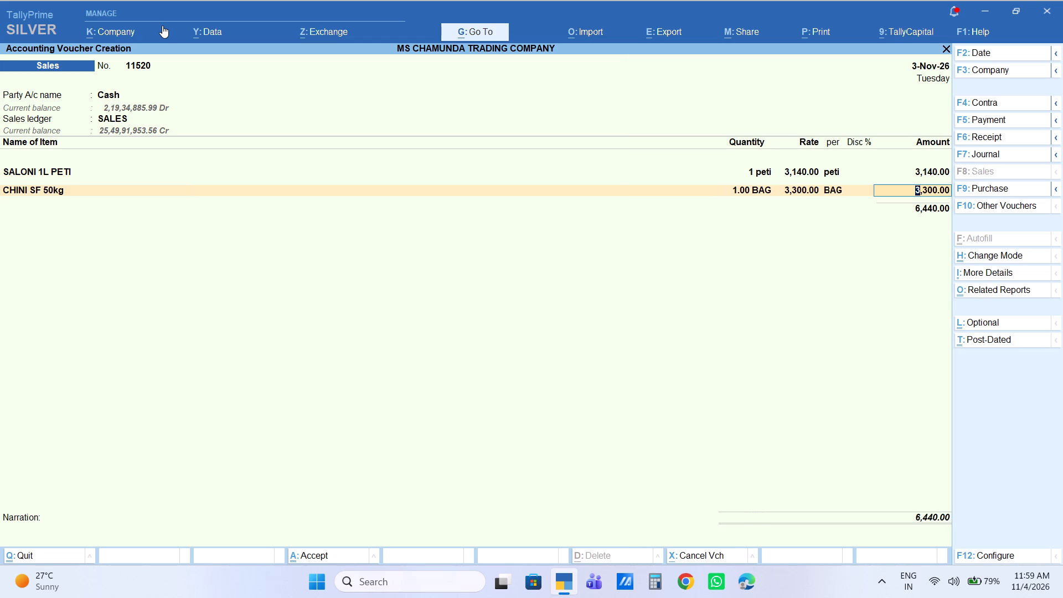
{"action": "type", "text": "3250"}
{"action": "key", "text": "Return"}
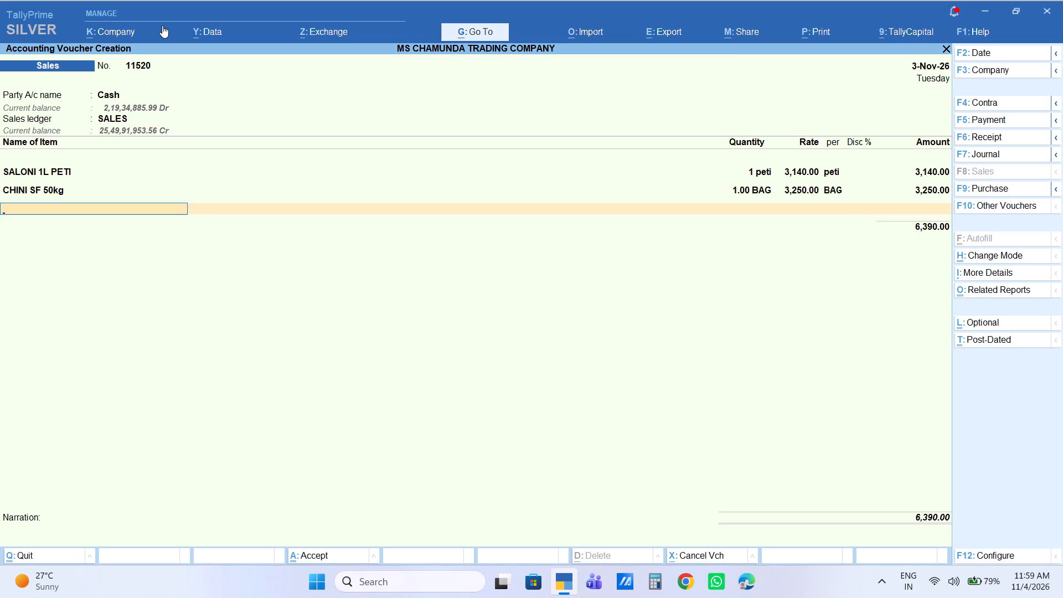
Add a Labour Charge of 10 below the items and save the cash sales voucher.
{"action": "key", "text": "Return"}
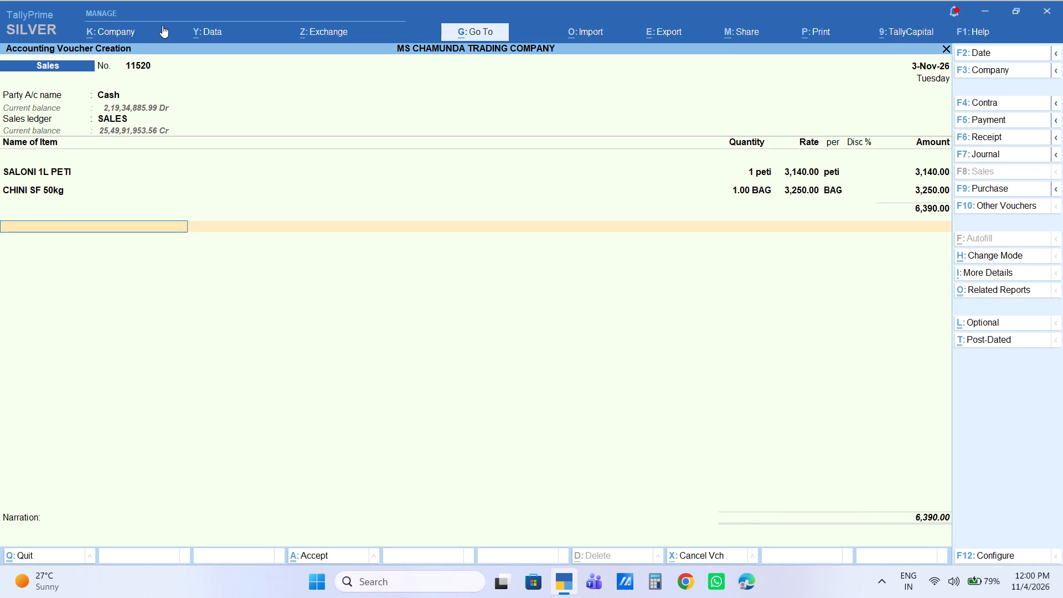
{"action": "type", "text": "LA"}
{"action": "key", "text": "Return"}
{"action": "key", "text": "Return"}
{"action": "type", "text": "10"}
{"action": "key", "text": "Return"}
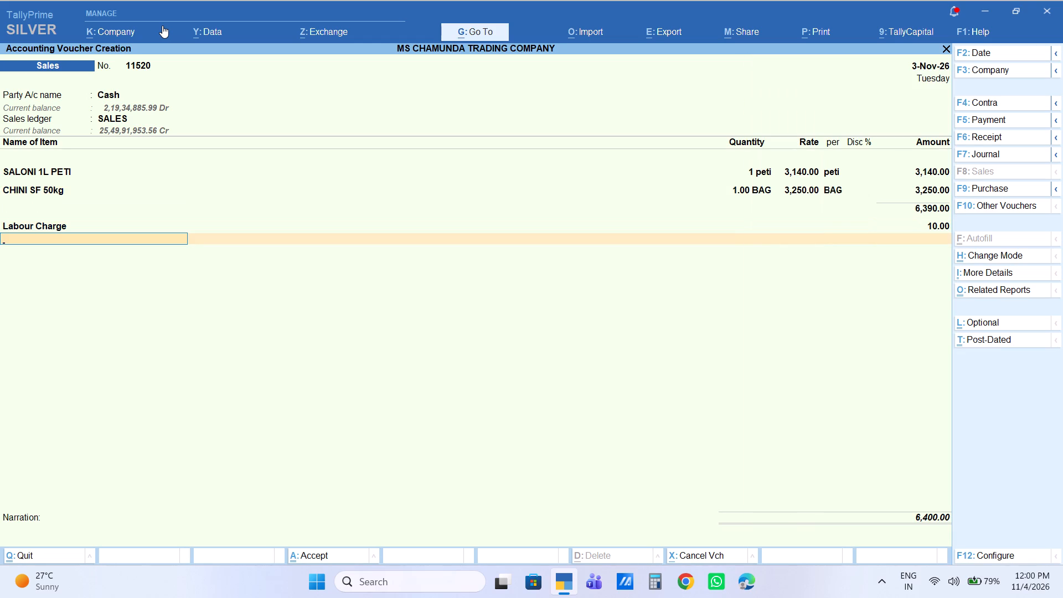
{"action": "key", "text": "Return"}
{"action": "key", "text": "Return"}
{"action": "key", "text": "Return"}
{"action": "key", "text": "Return"}
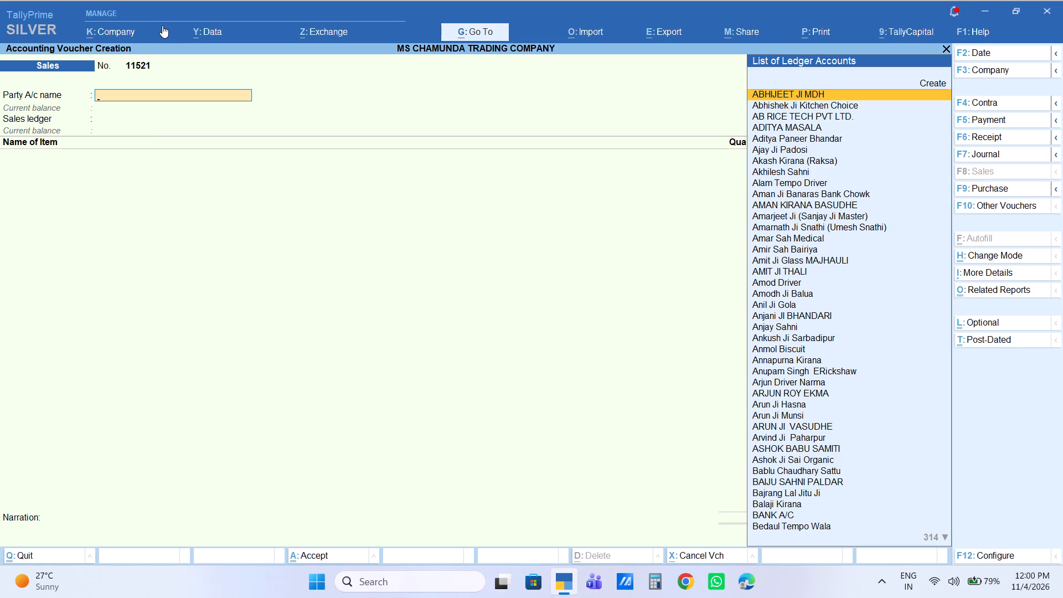
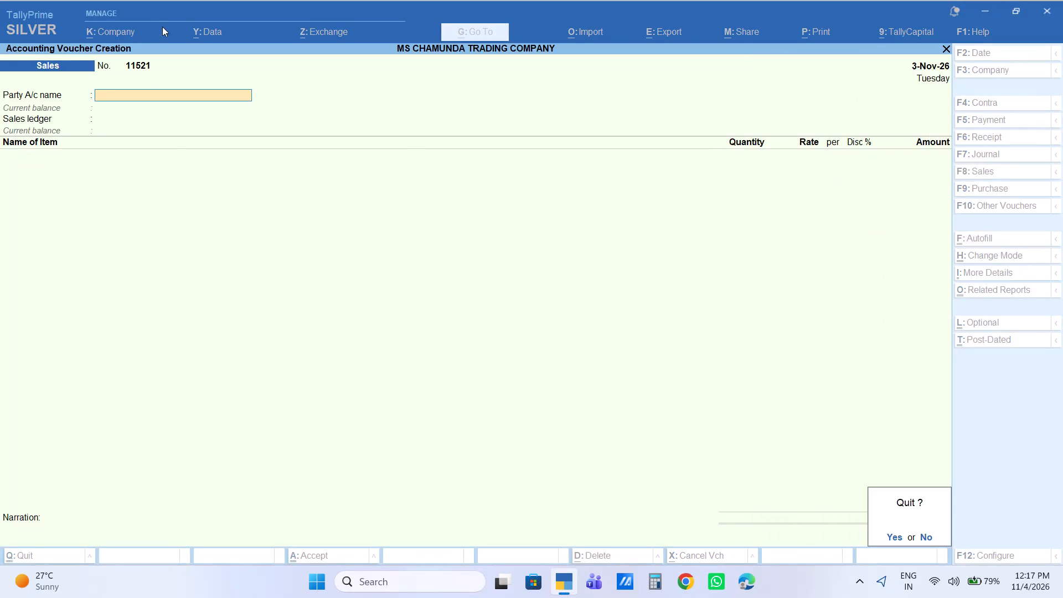
Leave the empty sales voucher and open the November stock item vouchers for GOOD LITE500G from the inventory books.
{"action": "key", "text": "Escape"}
{"action": "type", "text": "DI"}
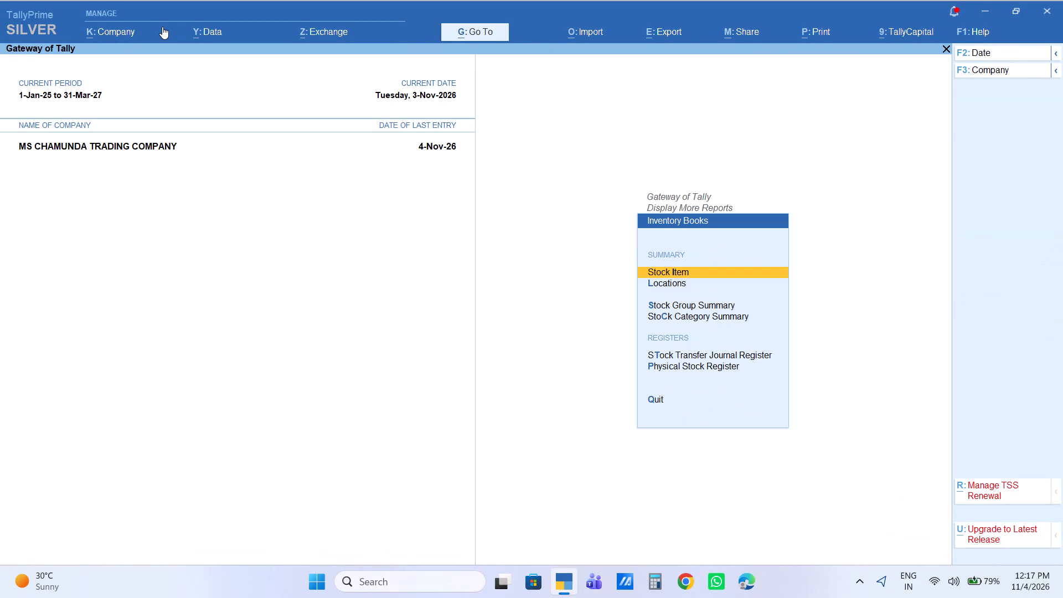
{"action": "key", "text": "Return"}
{"action": "type", "text": "GOO"}
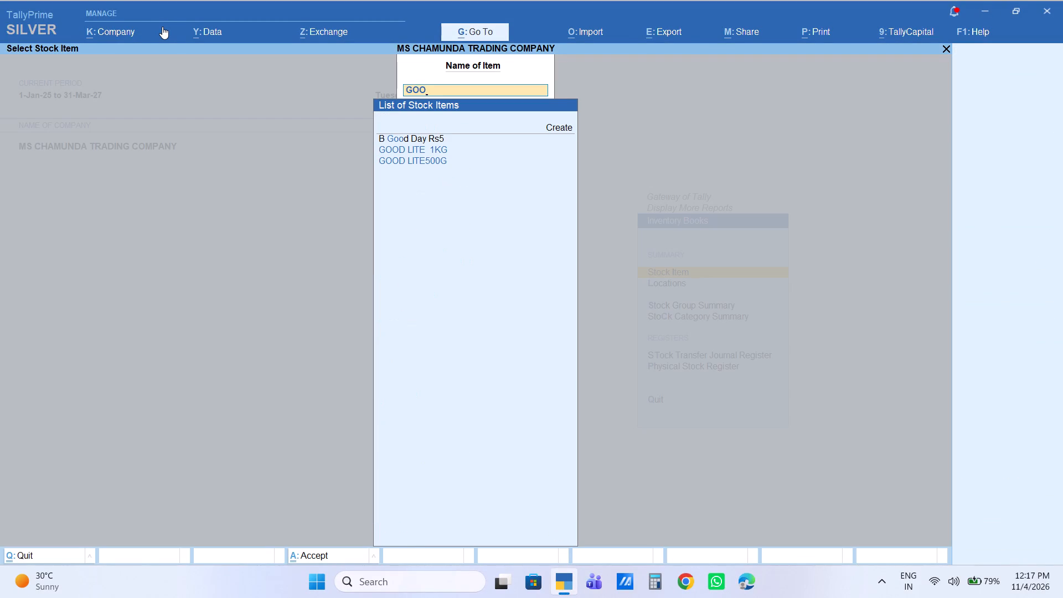
{"action": "key", "text": "Down"}
{"action": "key", "text": "Down"}
{"action": "key", "text": "Return"}
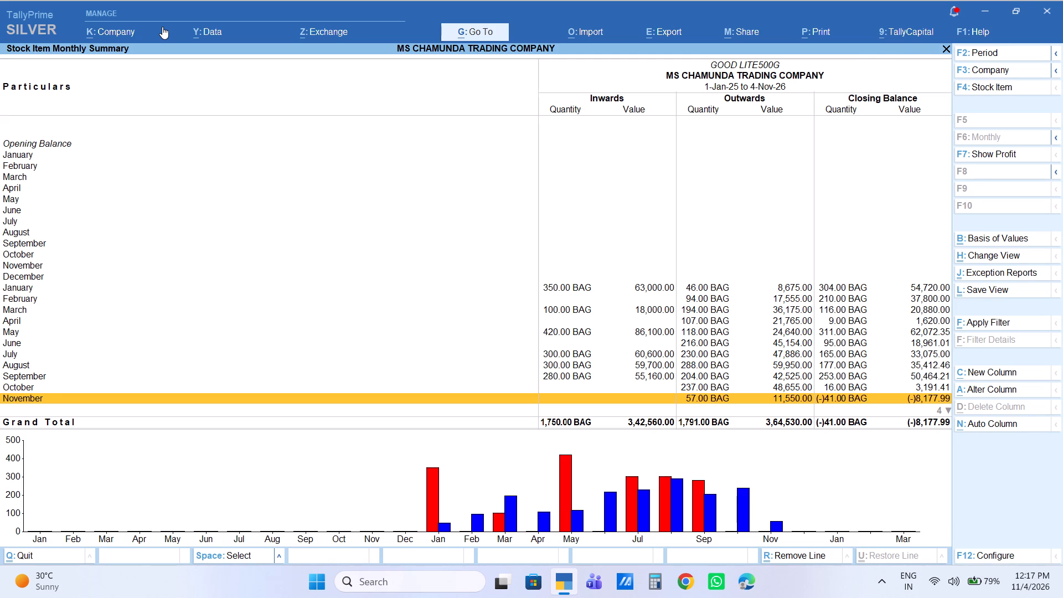
{"action": "key", "text": "Return"}
Inspect the items and buyer's party details of the 2-Nov-26 Cash sales voucher, and close it without saving.
{"action": "key", "text": "Down"}
{"action": "key", "text": "Down"}
{"action": "key", "text": "Down"}
{"action": "key", "text": "Up"}
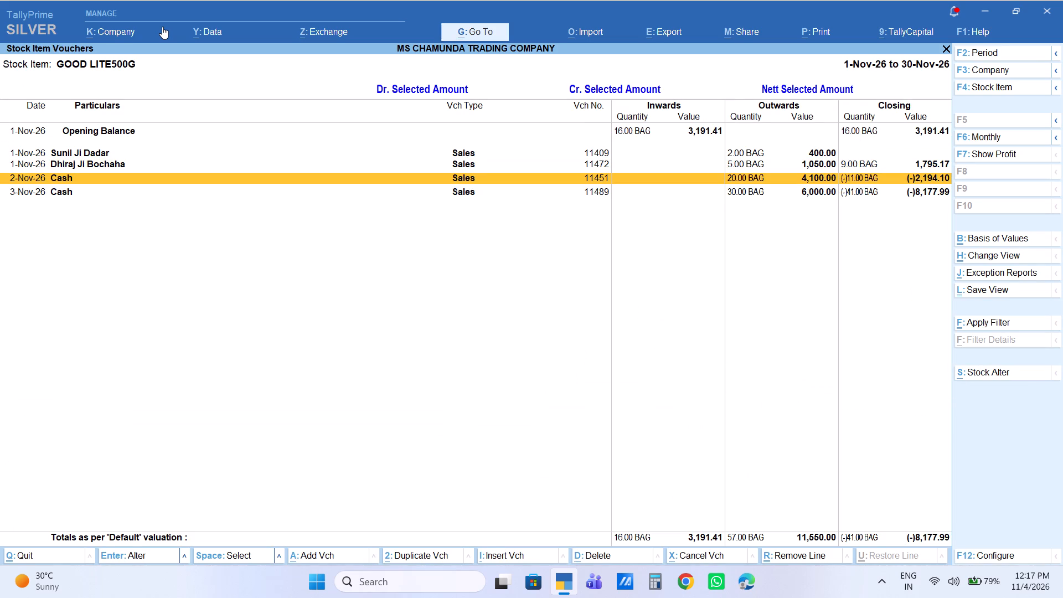
{"action": "key", "text": "Return"}
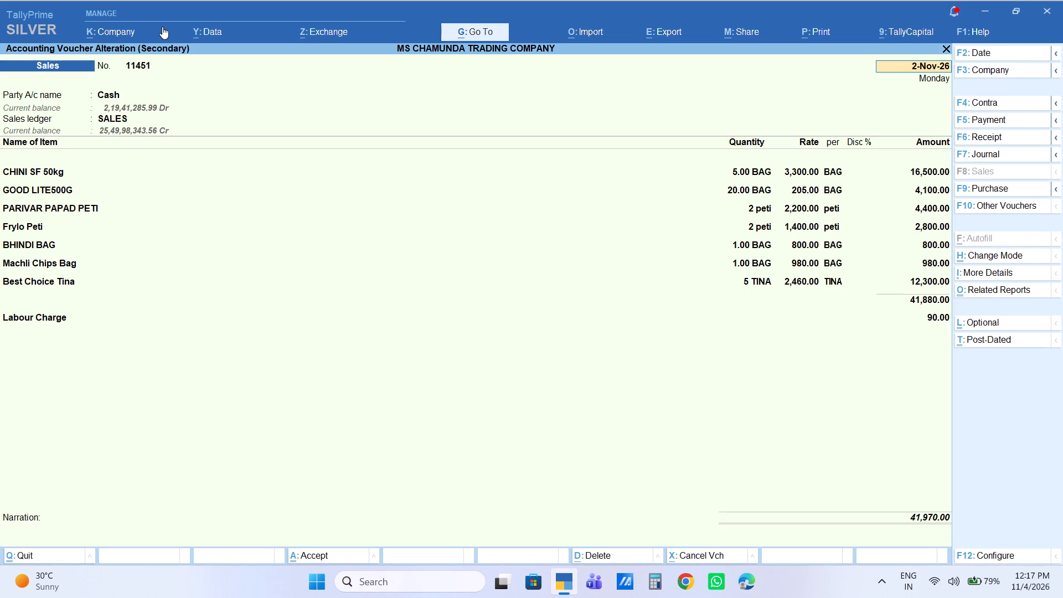
{"action": "key", "text": "Return"}
{"action": "key", "text": "Return"}
{"action": "key", "text": "Escape"}
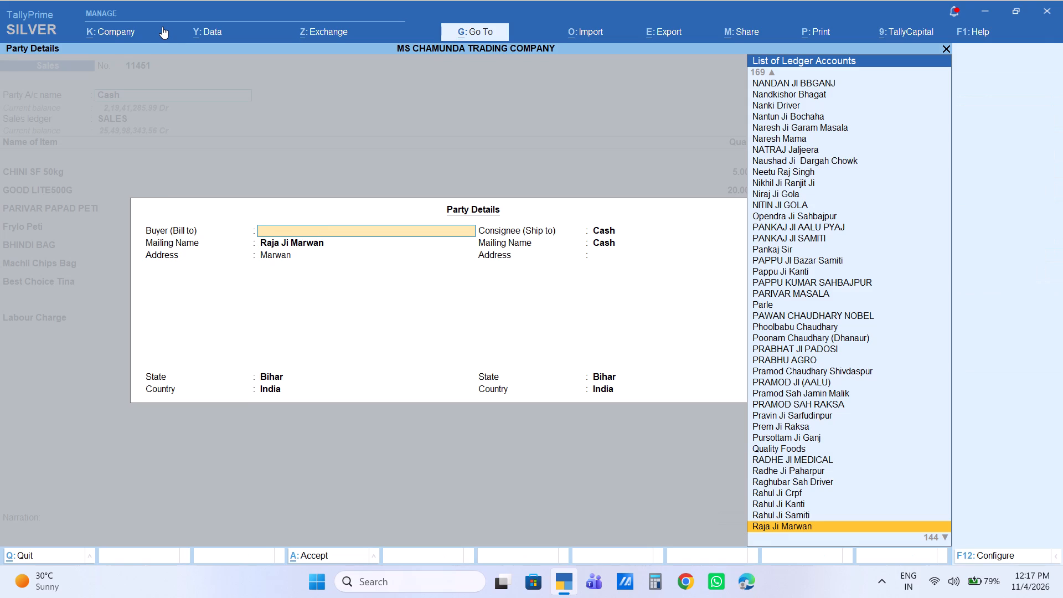
{"action": "key", "text": "Escape"}
{"action": "key", "text": "Escape"}
{"action": "key", "text": "Escape"}
{"action": "key", "text": "Escape"}
{"action": "key", "text": "Escape"}
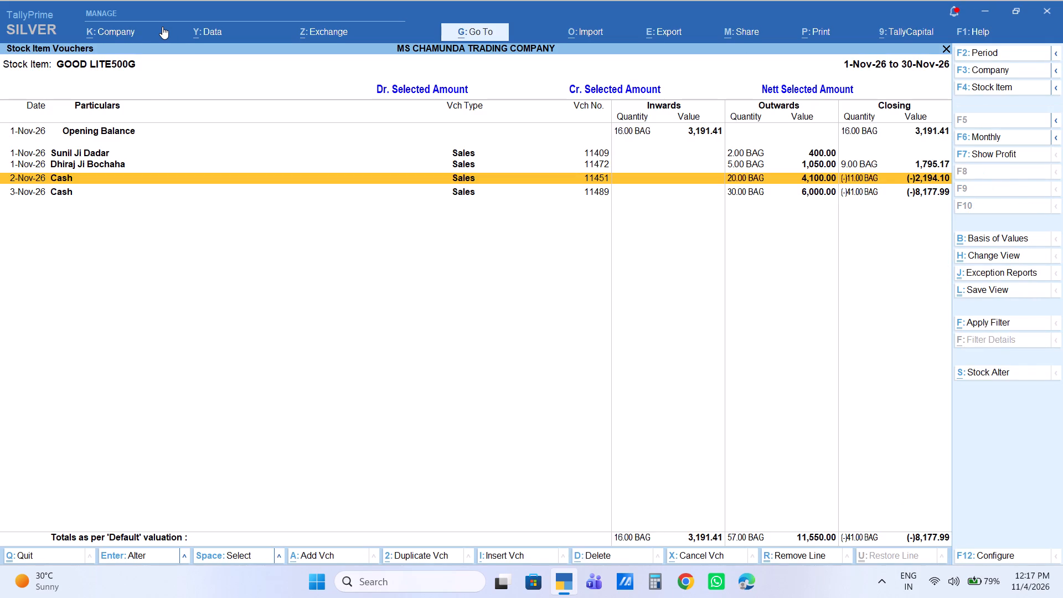
Reopen the 2-Nov-26 Cash sales voucher to review its item quantities and rates, and quit back to the voucher list.
{"action": "key", "text": "Return"}
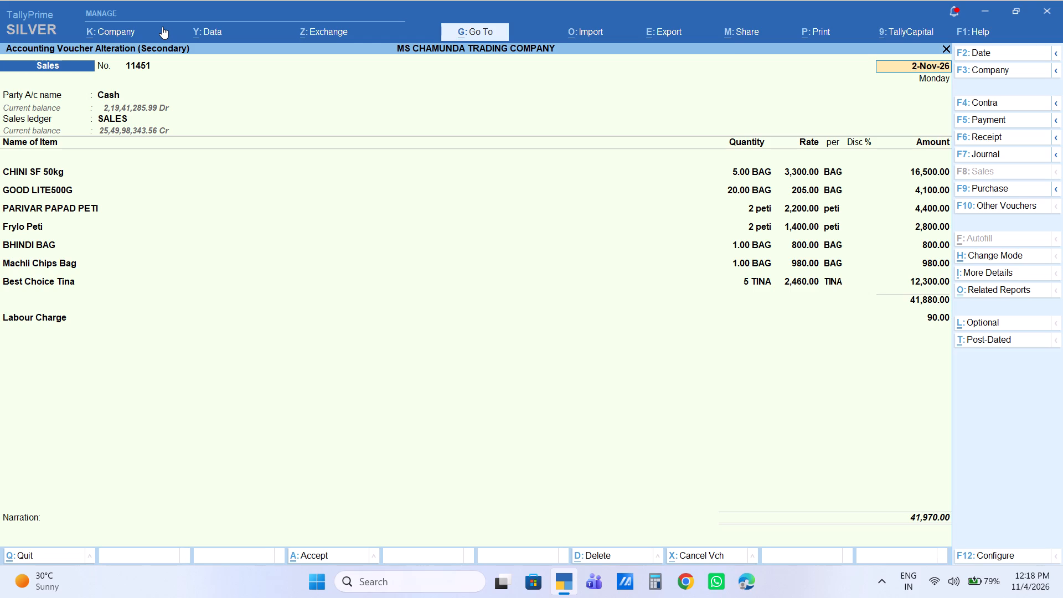
{"action": "key", "text": "Escape"}
{"action": "key", "text": "Escape"}
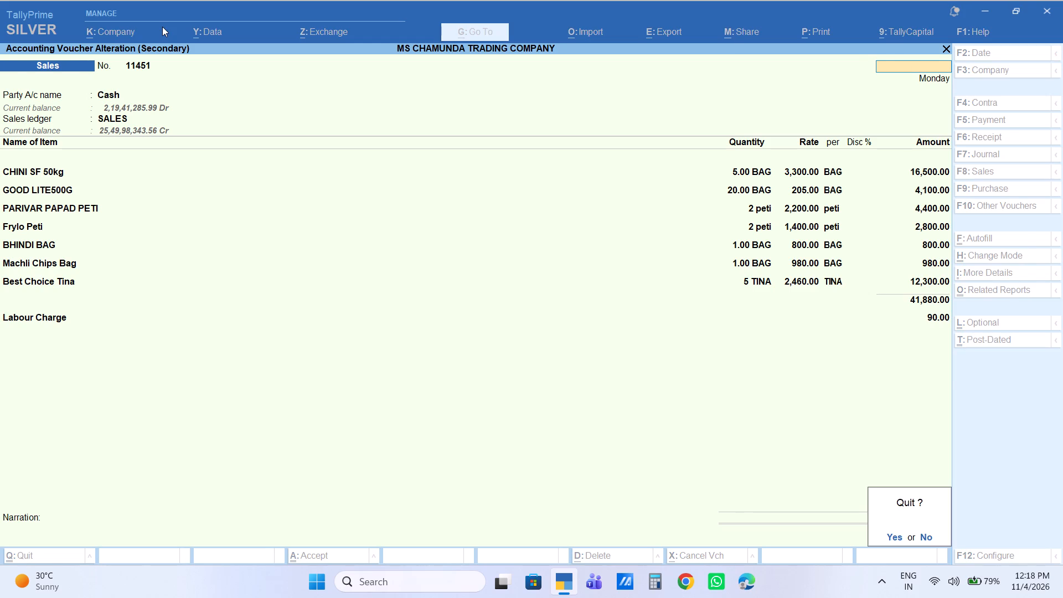
{"action": "key", "text": "Escape"}
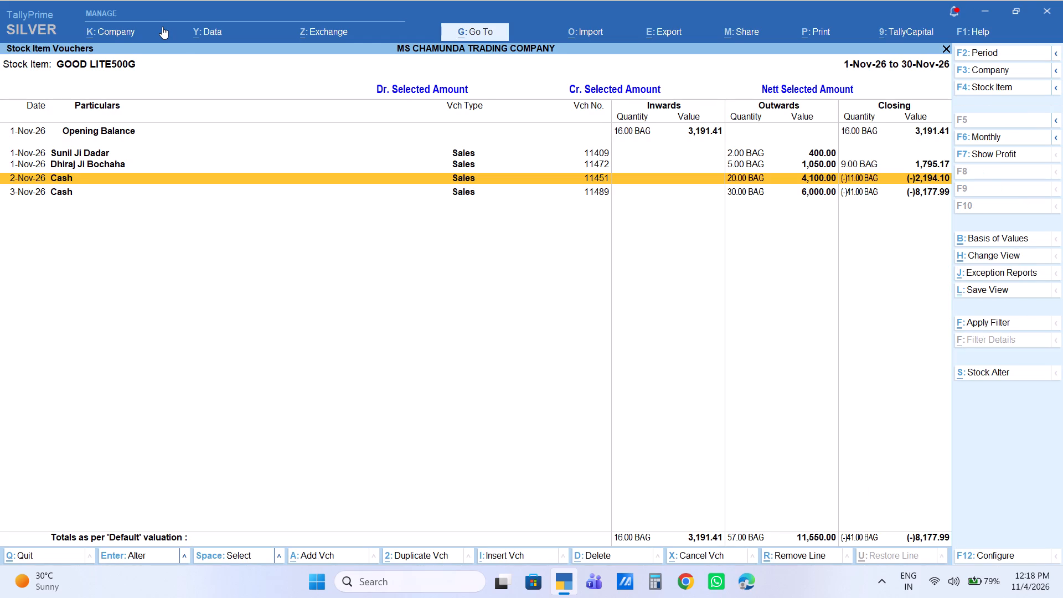
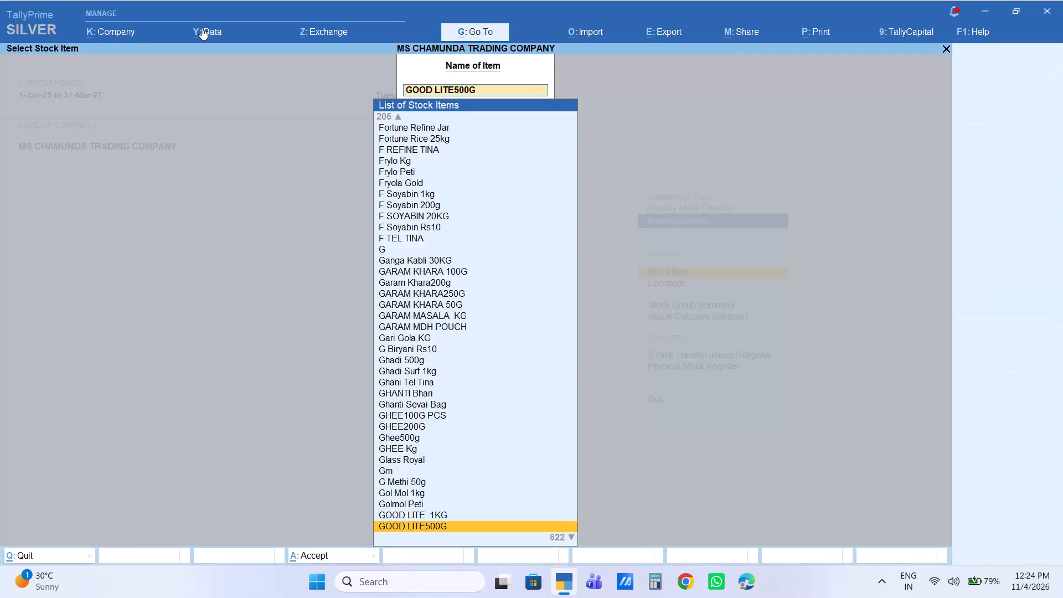
Leave the stock item selection and inventory reports, and open a new sales voucher.
{"action": "key", "text": "Escape"}
{"action": "key", "text": "Escape"}
{"action": "key", "text": "Escape"}
{"action": "key", "text": "Escape"}
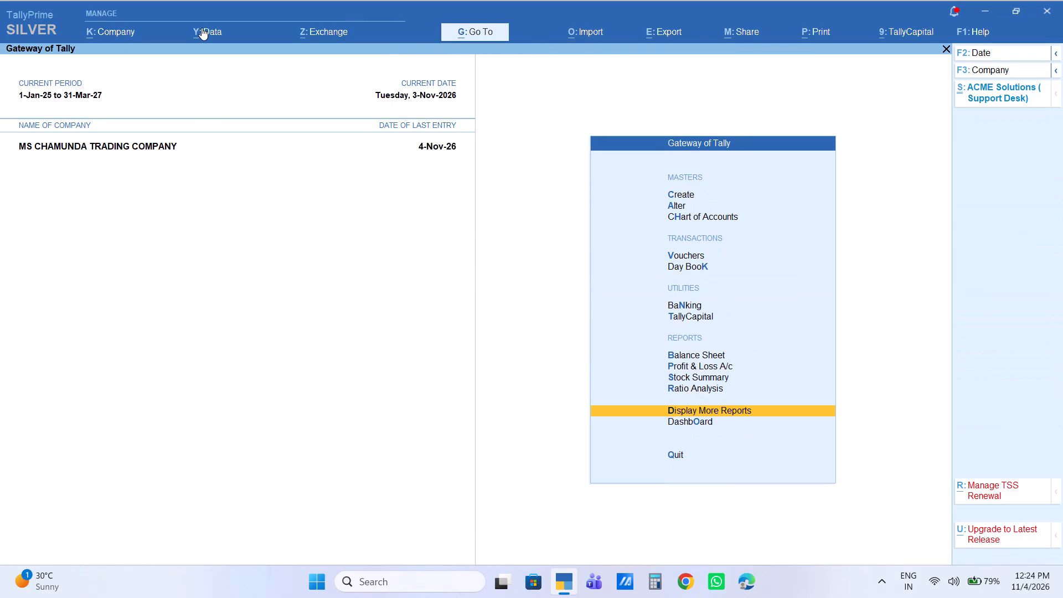
{"action": "key", "text": "Up"}
{"action": "key", "text": "Up"}
{"action": "key", "text": "Up"}
{"action": "key", "text": "Up"}
{"action": "key", "text": "Up"}
{"action": "key", "text": "Up"}
{"action": "key", "text": "Up"}
{"action": "key", "text": "Up"}
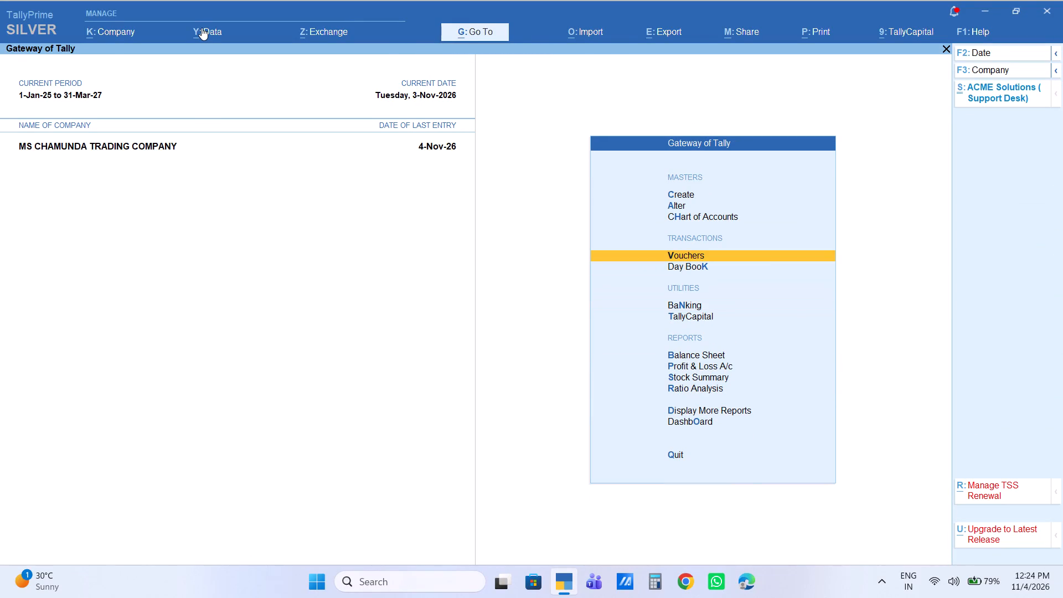
{"action": "key", "text": "Return"}
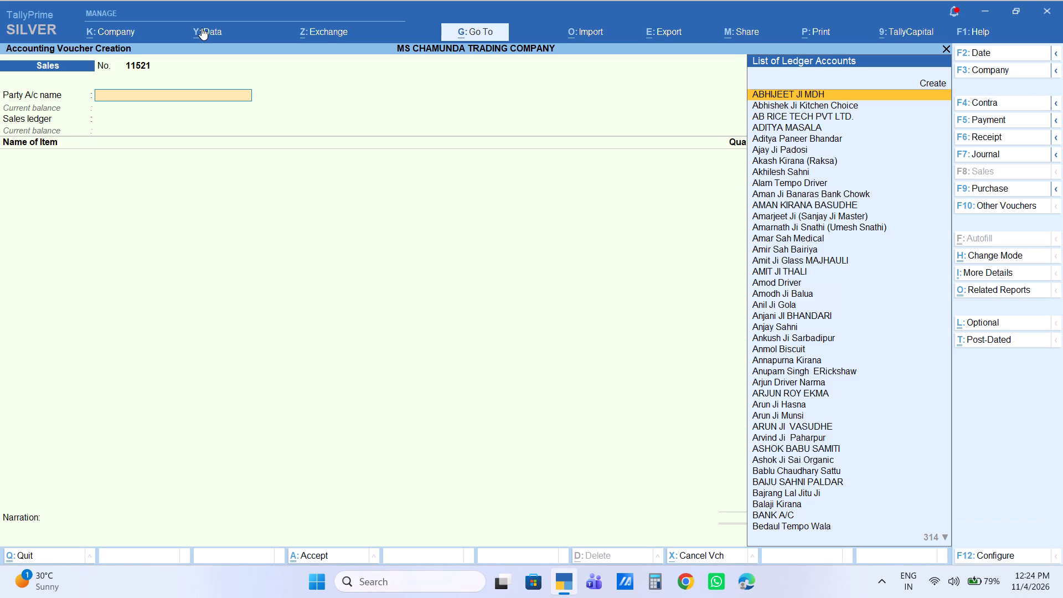
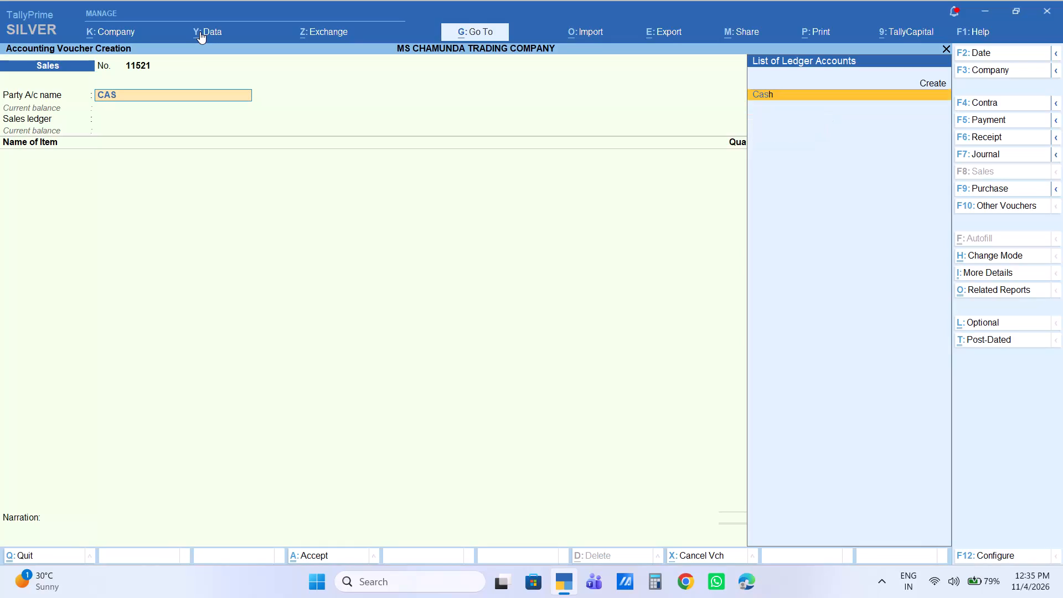
Set Cash as the party account and SALES as the sales ledger in the new sales voucher.
{"action": "key", "text": "Return"}
{"action": "key", "text": "Return"}
{"action": "key", "text": "Return"}
{"action": "key", "text": "Return"}
{"action": "key", "text": "Return"}
{"action": "key", "text": "Return"}
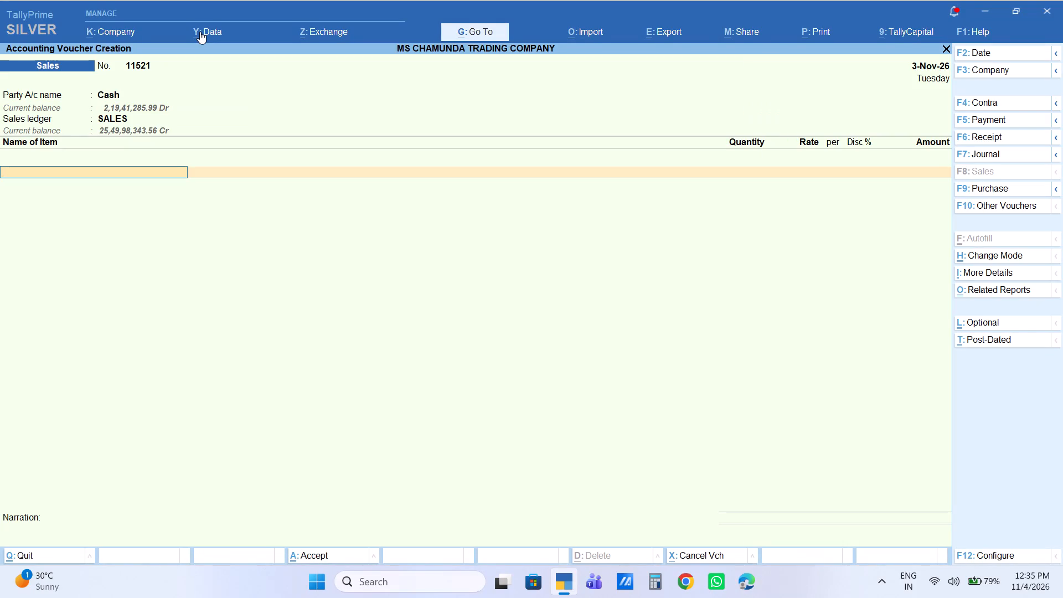
Add 5 bags of SONAMOTI 20kg at the rate of 630.00 to the cash sales voucher.
{"action": "type", "text": "SONAMO"}
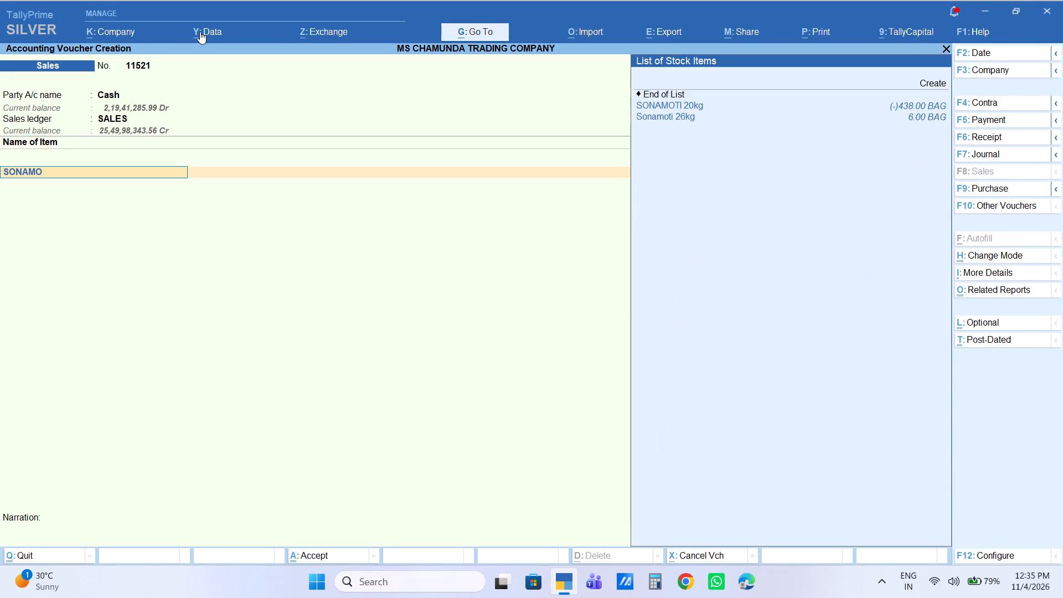
{"action": "key", "text": "Down"}
{"action": "key", "text": "Right"}
{"action": "key", "text": "Return"}
{"action": "key", "text": "5"}
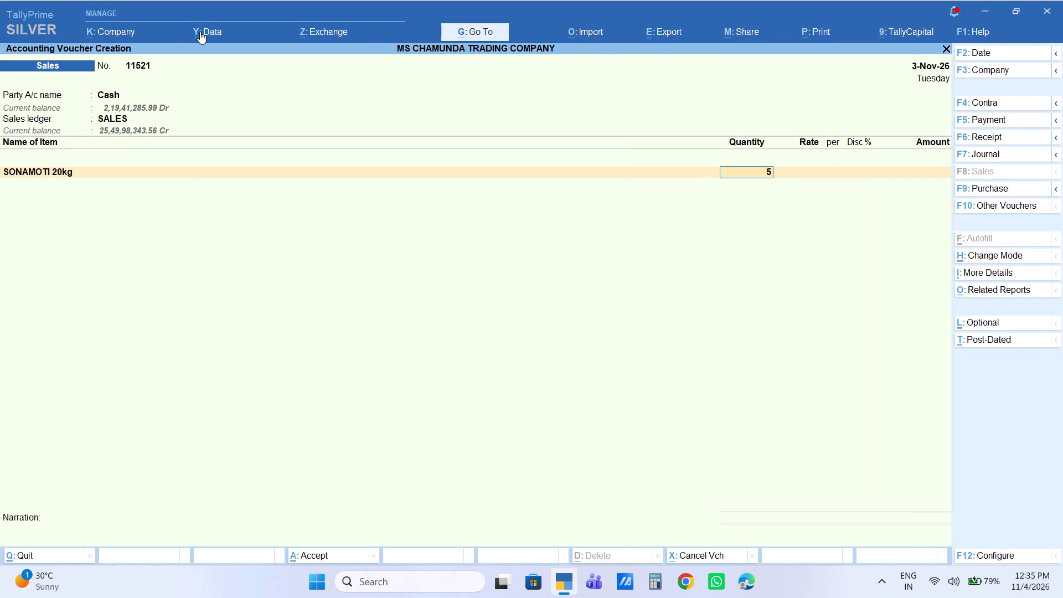
{"action": "key", "text": "Return"}
{"action": "key", "text": "Return"}
{"action": "key", "text": "Return"}
{"action": "key", "text": "Return"}
{"action": "key", "text": "Return"}
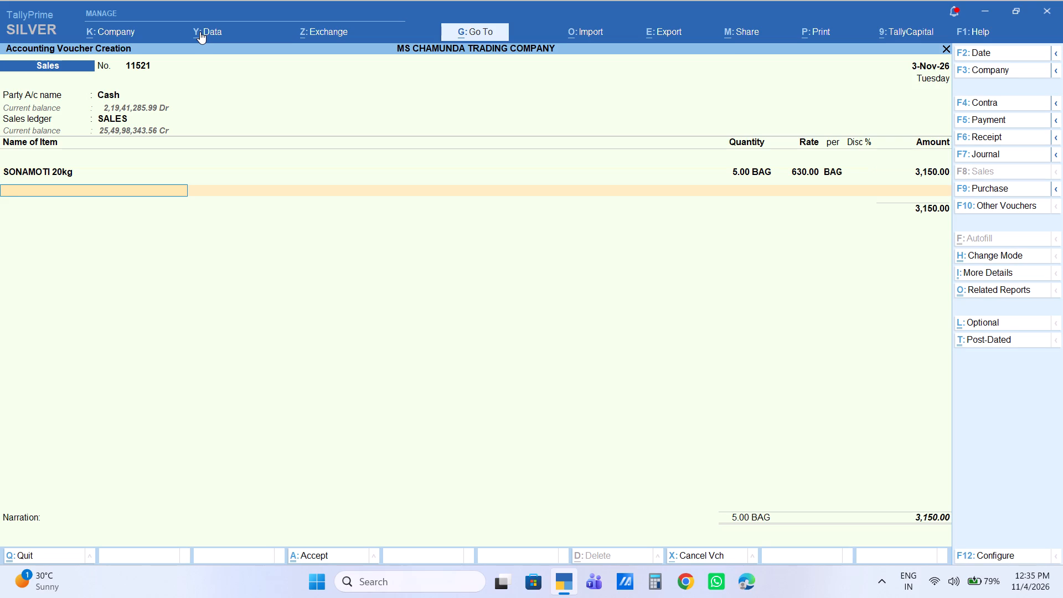
Add 2 TINA of Sahnai Tina at the rate of 2,160.00 as the second item.
{"action": "type", "text": "SAHNAI"}
{"action": "key", "text": "Right"}
{"action": "key", "text": "Down"}
{"action": "key", "text": "Down"}
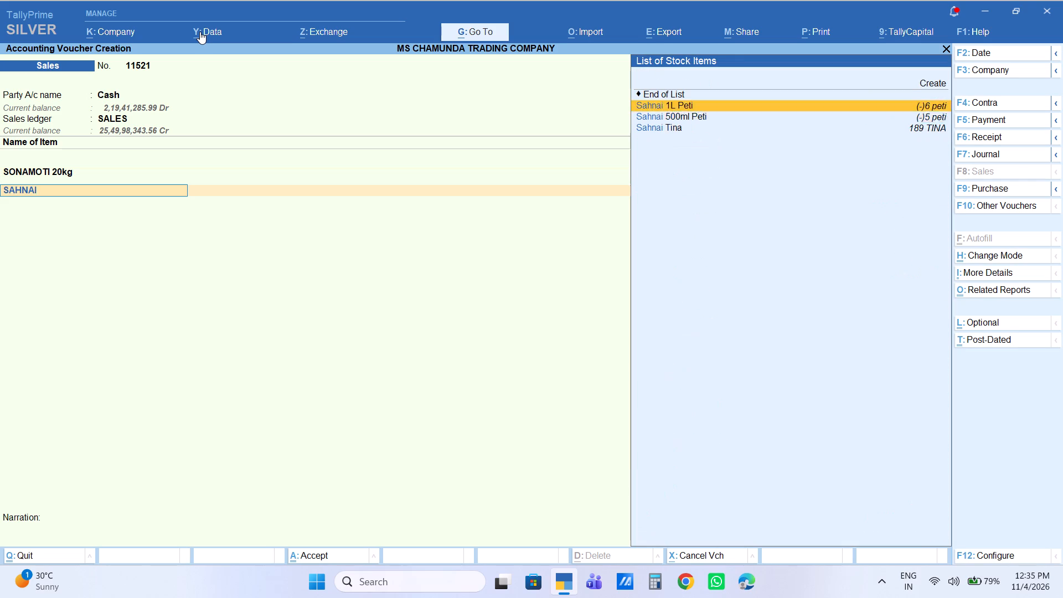
{"action": "key", "text": "Down"}
{"action": "key", "text": "Down"}
{"action": "key", "text": "Return"}
{"action": "key", "text": "2"}
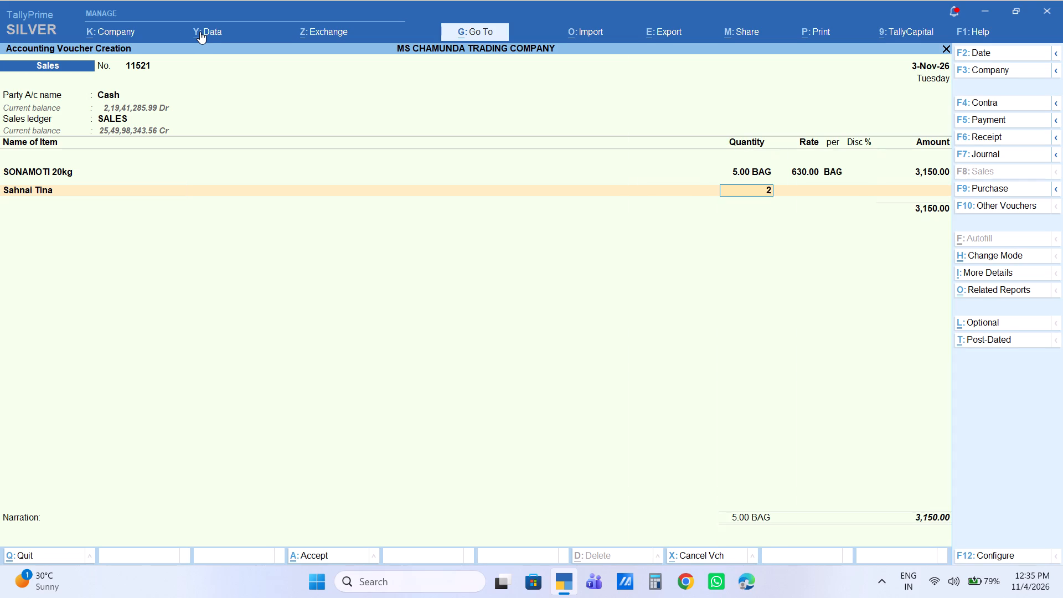
{"action": "key", "text": "Return"}
{"action": "key", "text": "Return"}
{"action": "key", "text": "Return"}
{"action": "key", "text": "Return"}
{"action": "key", "text": "Return"}
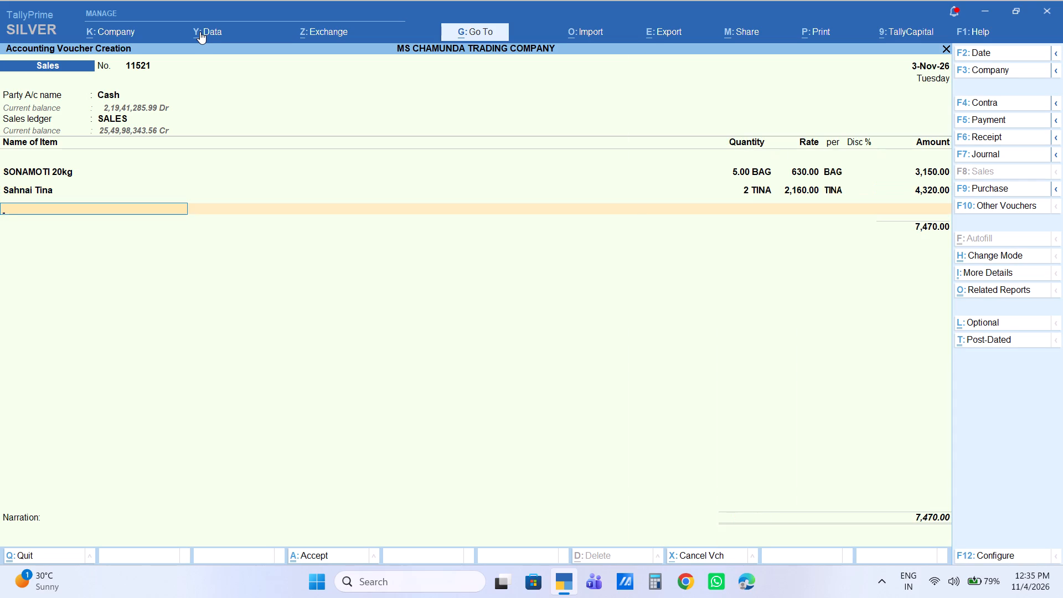
Add 2 KG of IMLI KG at the rate of 80.00 as the third item.
{"action": "type", "text": "IMLI"}
{"action": "key", "text": "Return"}
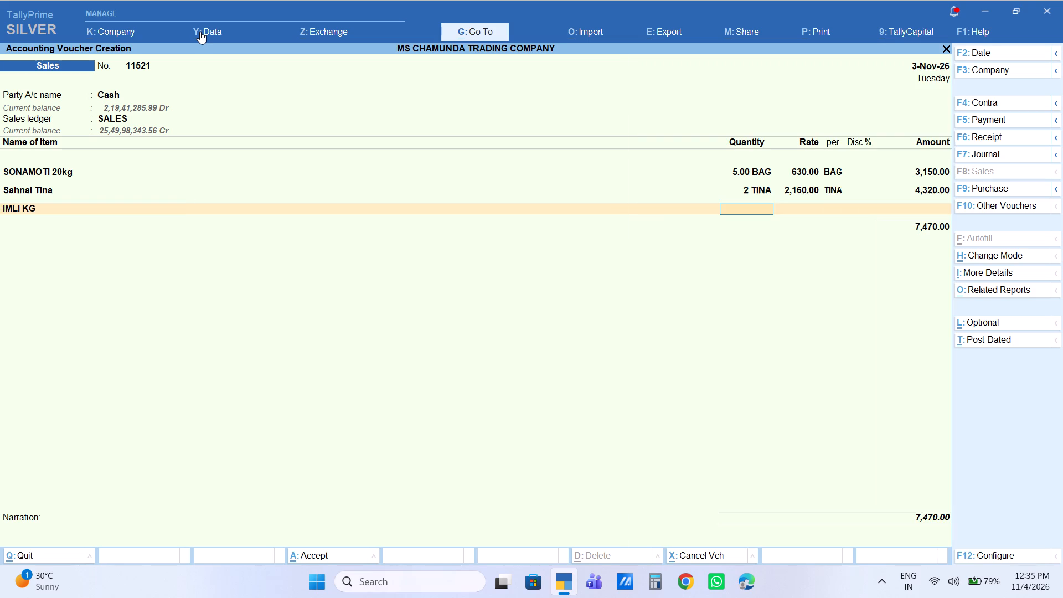
{"action": "key", "text": "2"}
{"action": "key", "text": "Return"}
{"action": "key", "text": "Return"}
{"action": "key", "text": "Return"}
{"action": "key", "text": "Return"}
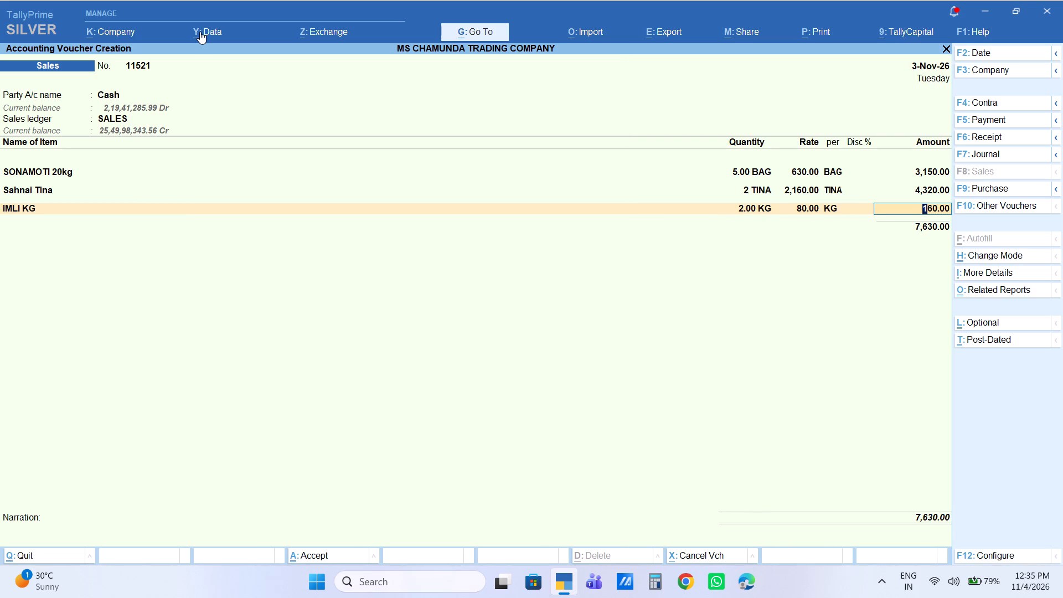
{"action": "key", "text": "Return"}
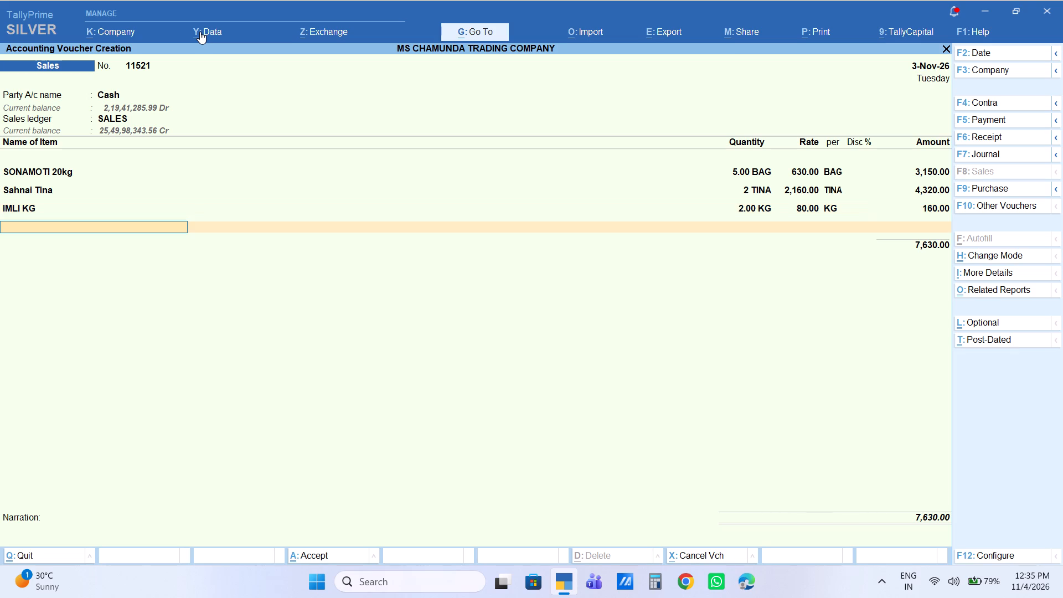
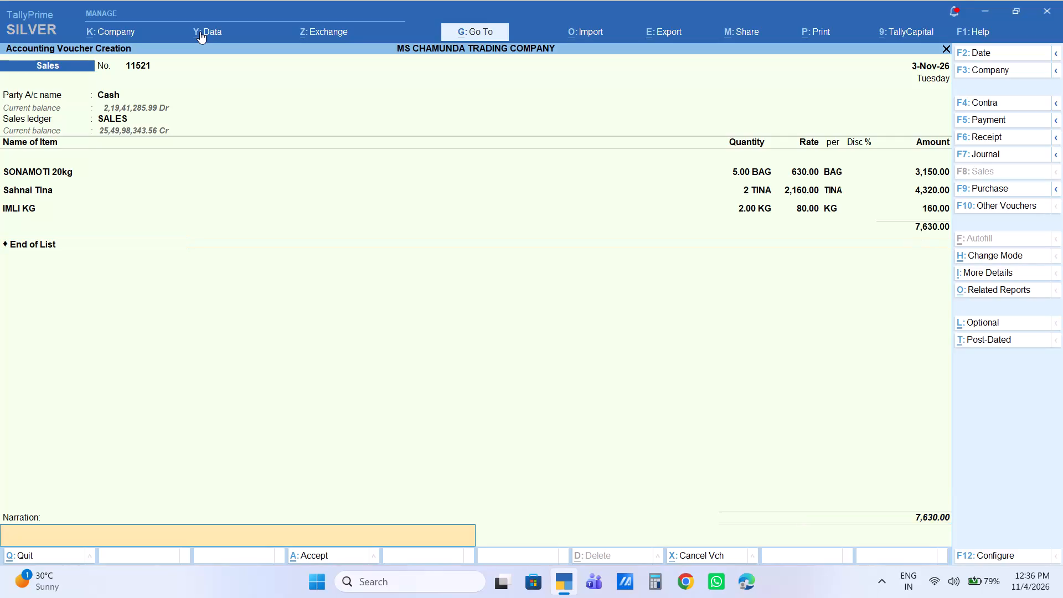
Leave the narration blank and save the three-item cash sales voucher dated 3-Nov-26.
{"action": "key", "text": "Return"}
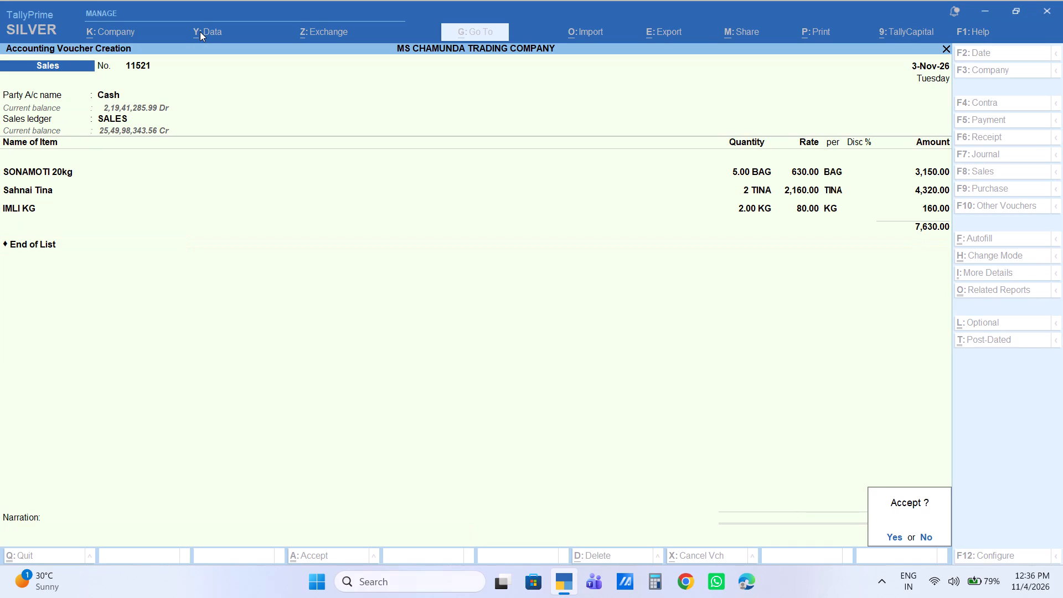
{"action": "key", "text": "Return"}
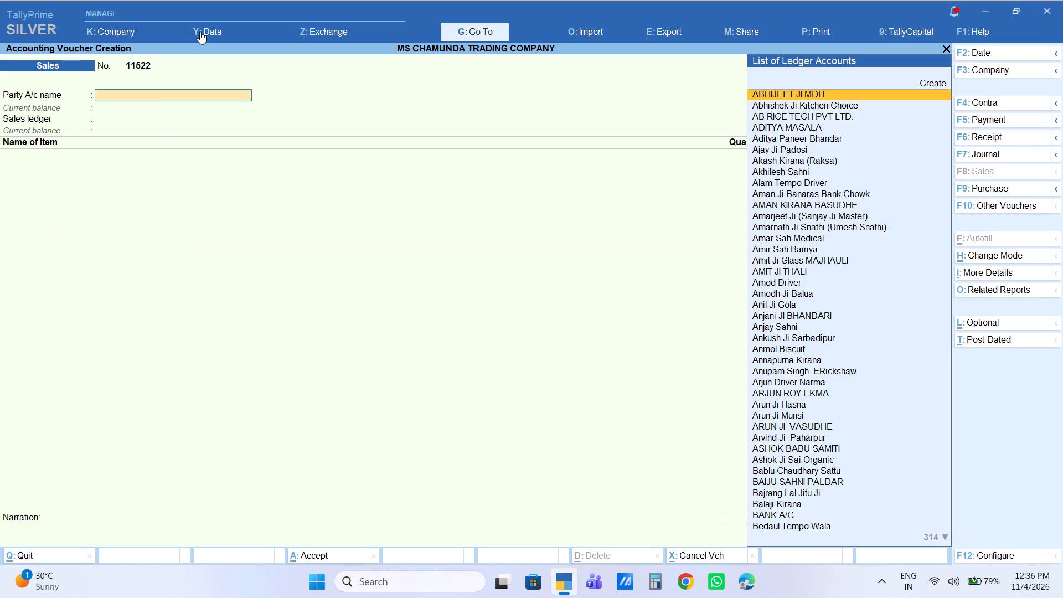
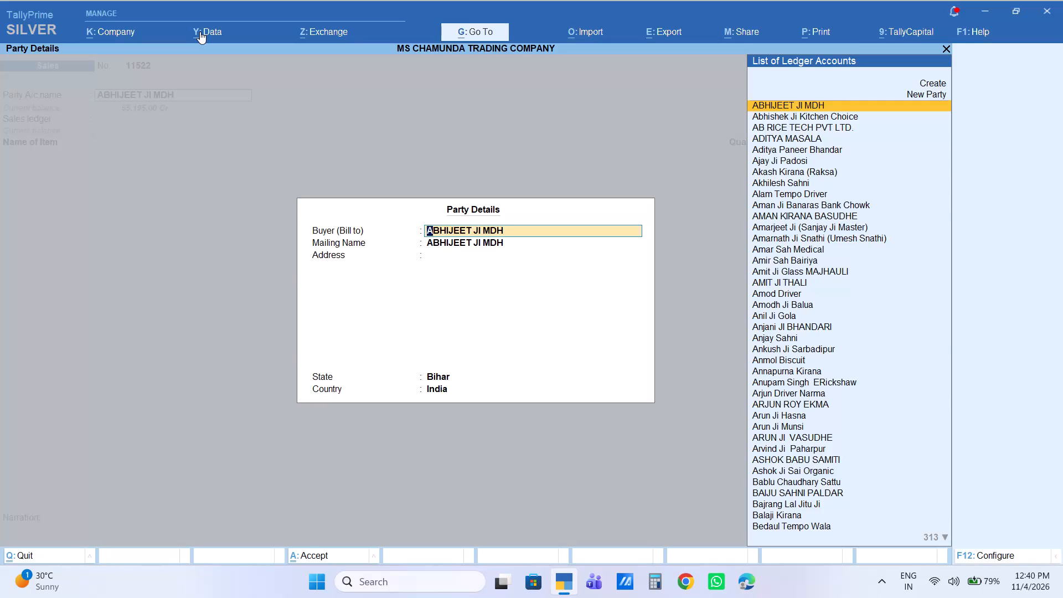
Set Cash as the party of the new sales voucher, leave the address blank, and use the SALES ledger.
{"action": "key", "text": "BackSpace"}
{"action": "type", "text": "CAS"}
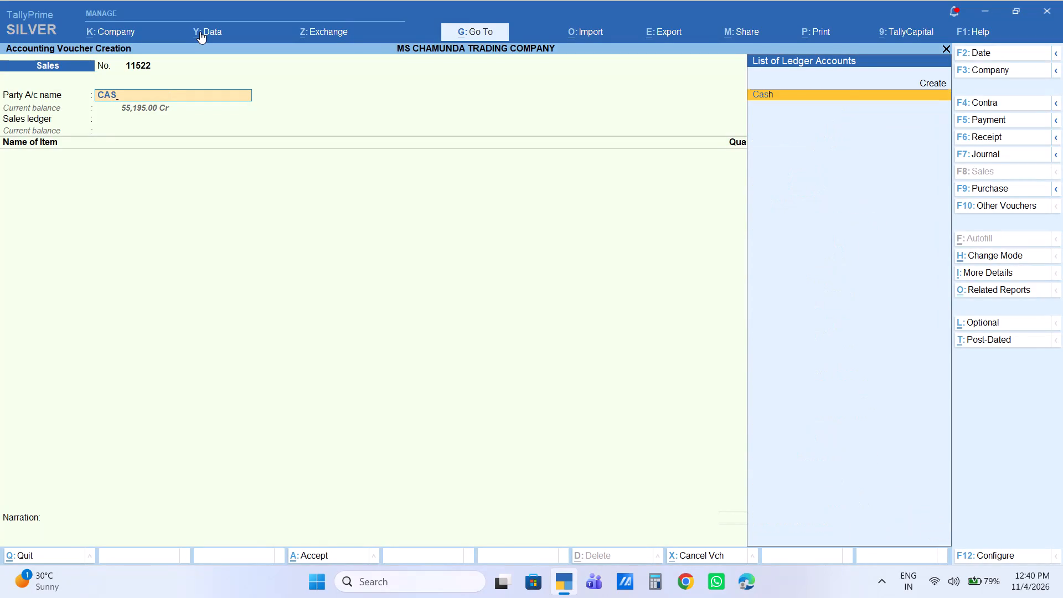
{"action": "key", "text": "Return"}
{"action": "key", "text": "Return"}
{"action": "key", "text": "Return"}
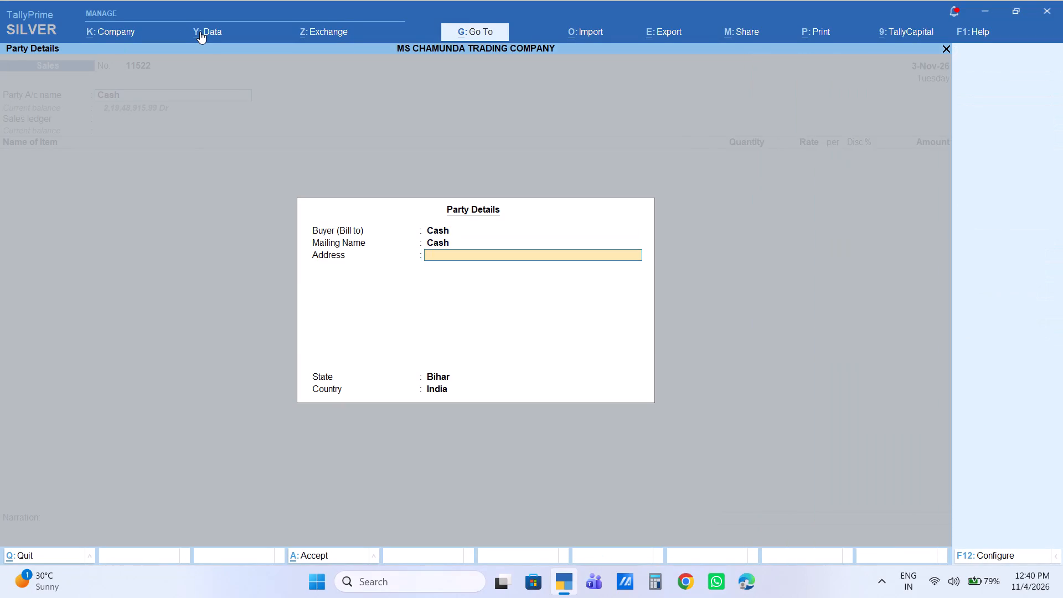
{"action": "key", "text": "Return"}
{"action": "key", "text": "Return"}
{"action": "key", "text": "Return"}
Look up GOLD among the stock items for the first line of the cash sales voucher.
{"action": "type", "text": "GOLD"}
{"action": "key", "text": "Down"}
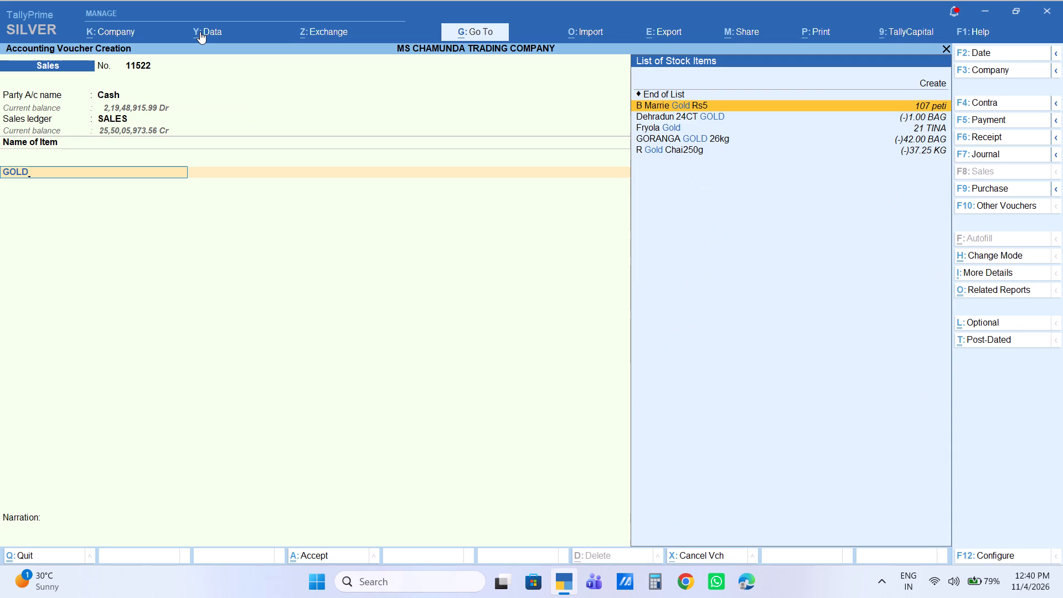
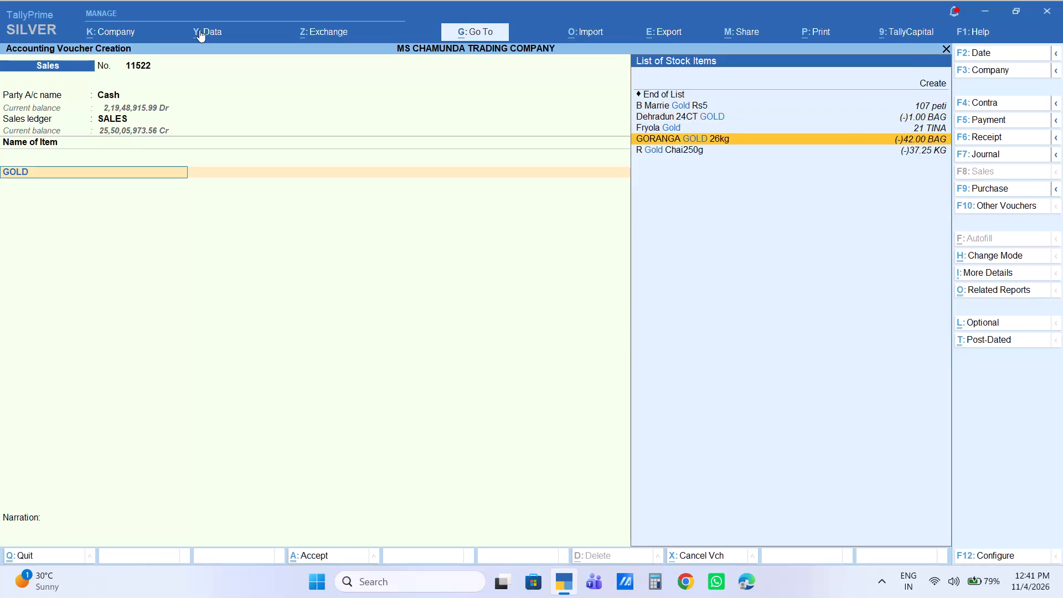
Enter GORANGA GOLD 26kg as the first item line, with quantity 2 BAG and amount 2,600.
{"action": "key", "text": "Return"}
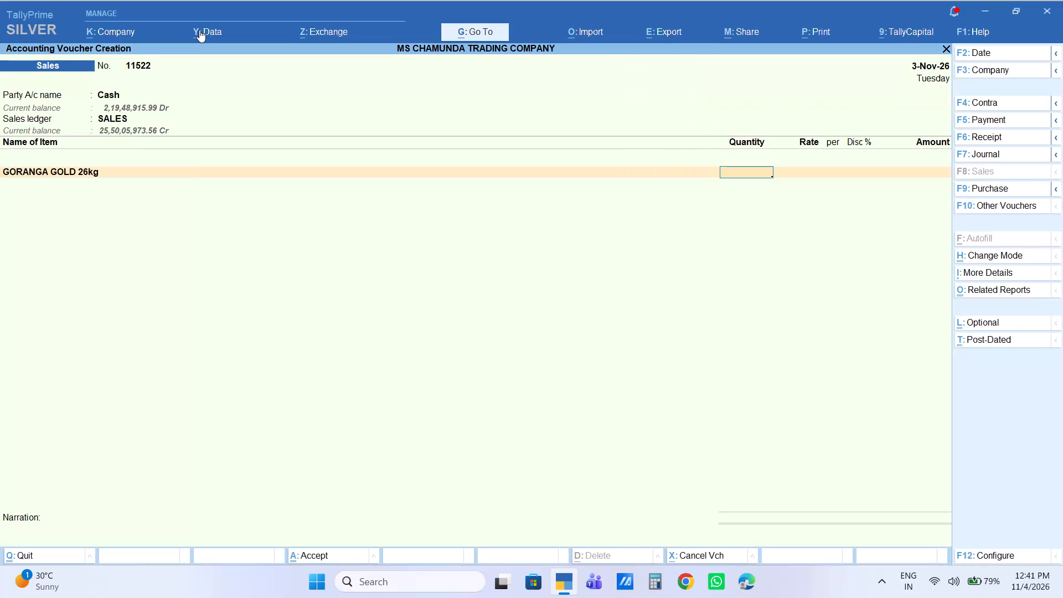
{"action": "key", "text": "2"}
{"action": "key", "text": "Return"}
{"action": "key", "text": "Return"}
{"action": "key", "text": "Return"}
{"action": "key", "text": "Return"}
{"action": "type", "text": "2600"}
{"action": "key", "text": "Return"}
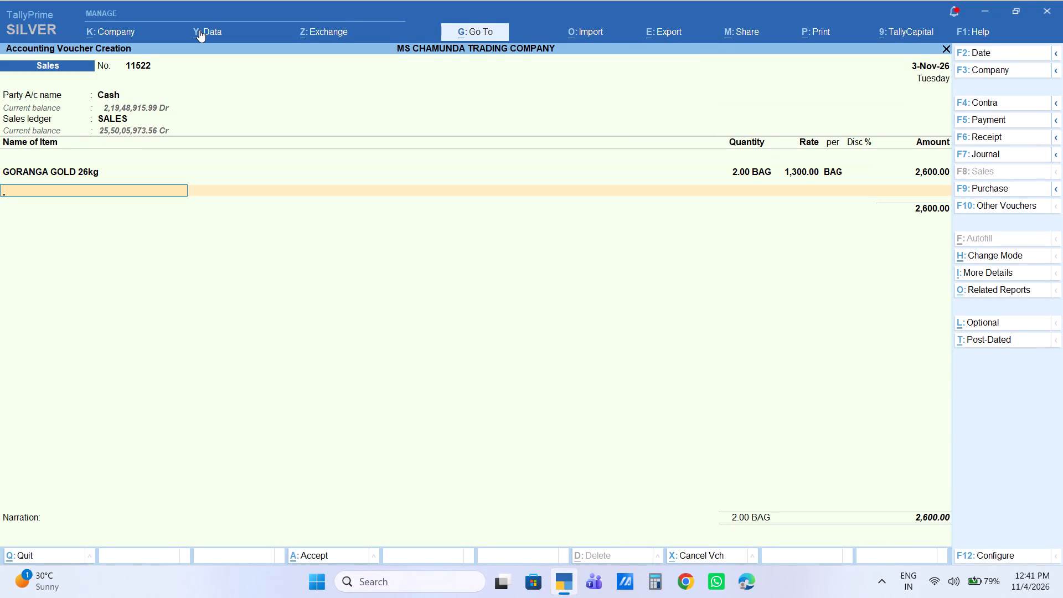
Add Mansa Bhog 25kg as the second item line, with quantity 4 BAG and amount 4,880.
{"action": "type", "text": "MANSA"}
{"action": "key", "text": "Return"}
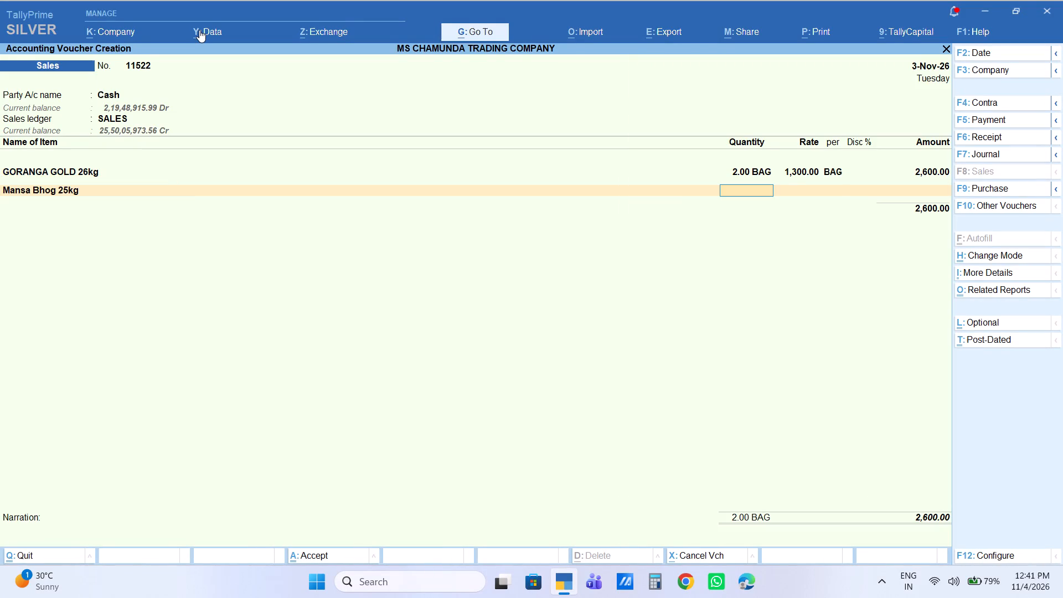
{"action": "key", "text": "4"}
{"action": "key", "text": "Return"}
{"action": "key", "text": "Return"}
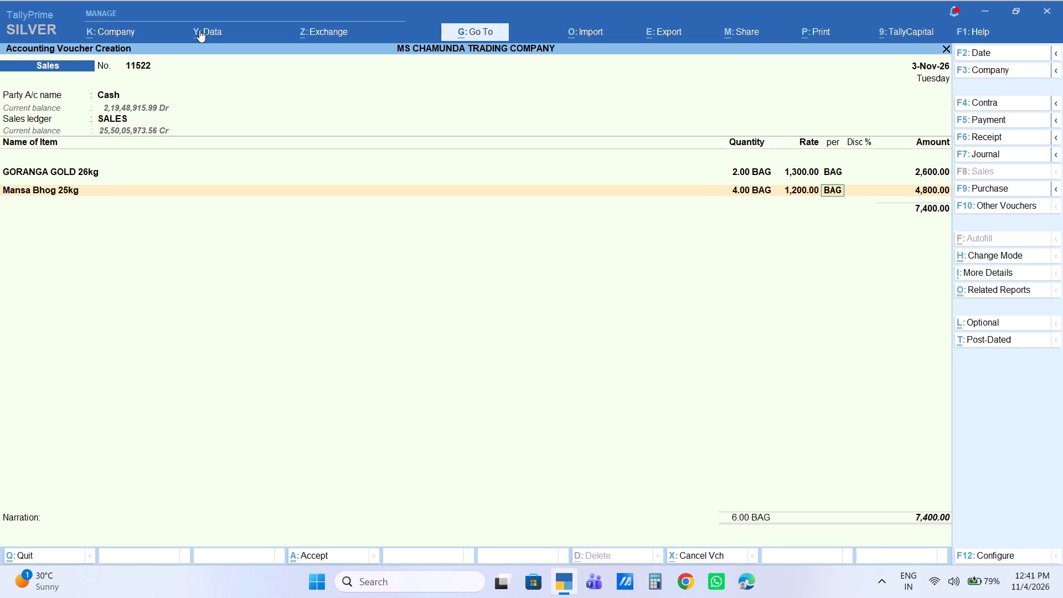
{"action": "key", "text": "Return"}
{"action": "key", "text": "Return"}
{"action": "type", "text": "4880"}
{"action": "key", "text": "Return"}
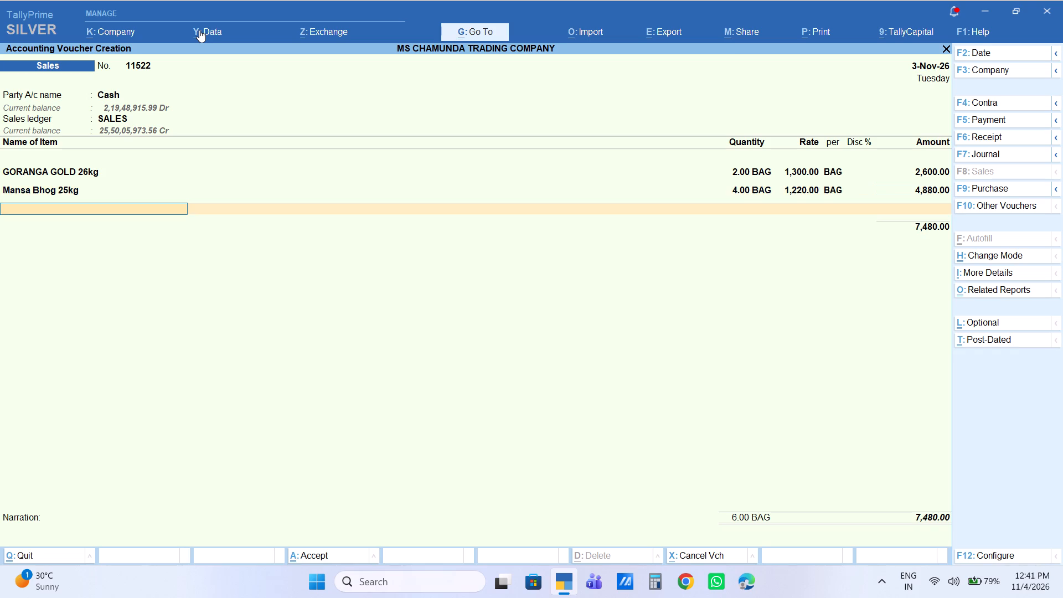
Add MAIDA LV as the third item line, with quantity 1 BAG and amount 1,600.
{"action": "type", "text": "MAIDA"}
{"action": "key", "text": "Down"}
{"action": "key", "text": "Down"}
{"action": "key", "text": "Down"}
{"action": "key", "text": "Return"}
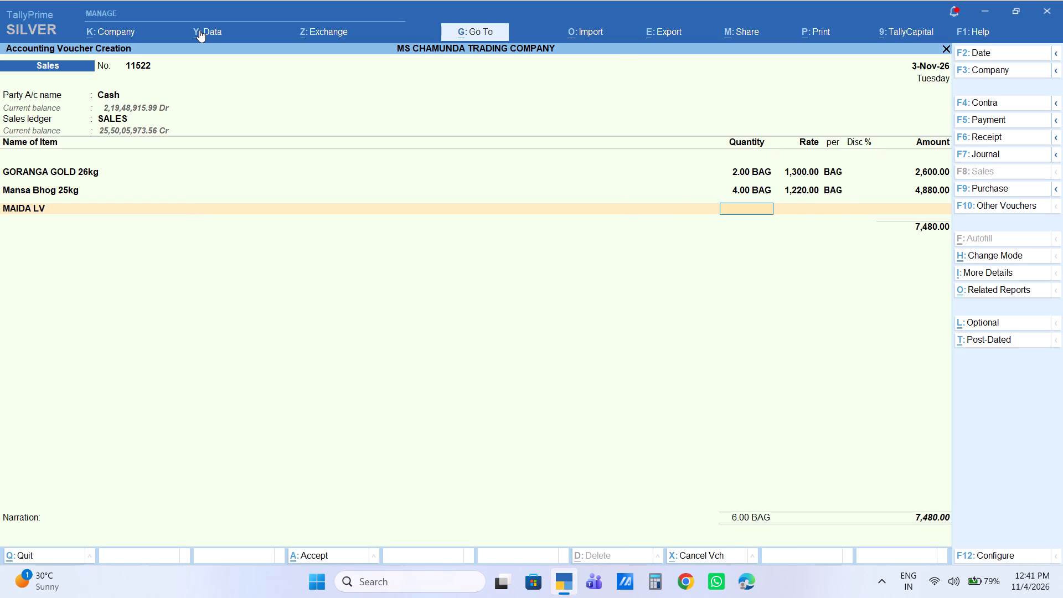
{"action": "key", "text": "1"}
{"action": "key", "text": "Return"}
{"action": "key", "text": "Return"}
{"action": "key", "text": "Return"}
{"action": "key", "text": "Return"}
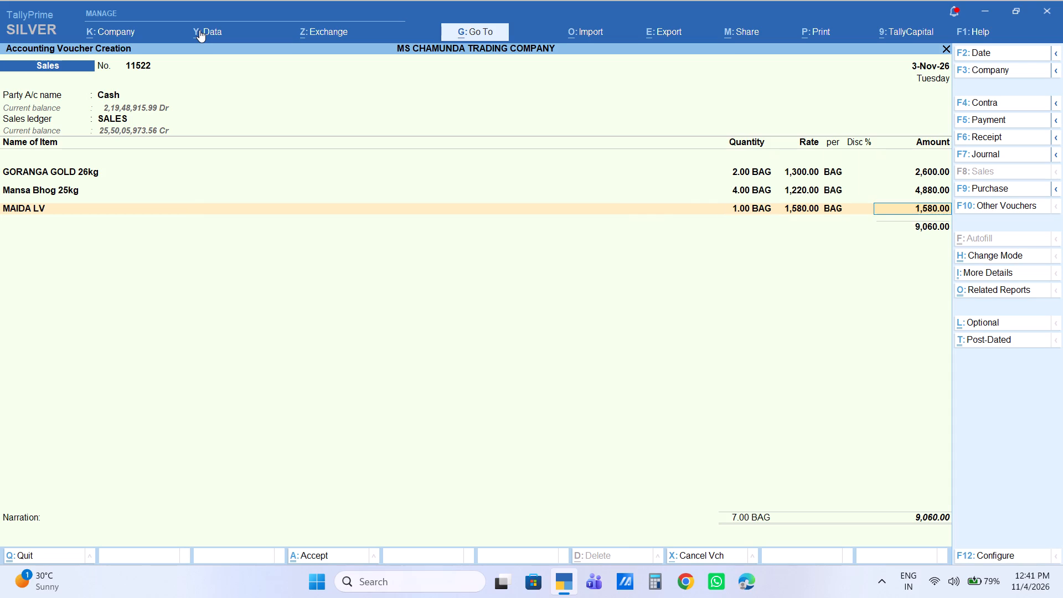
{"action": "type", "text": "1600"}
{"action": "key", "text": "Return"}
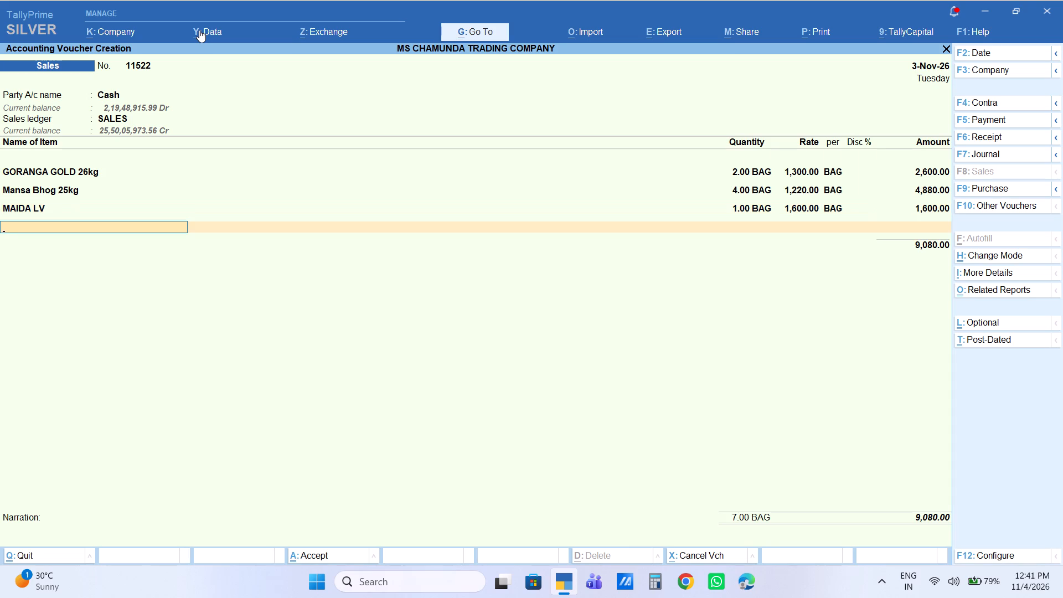
Add MAHARAJA 26kg as the fourth item line, with quantity 1 BAG and amount 1,430.
{"action": "type", "text": "MAHARA"}
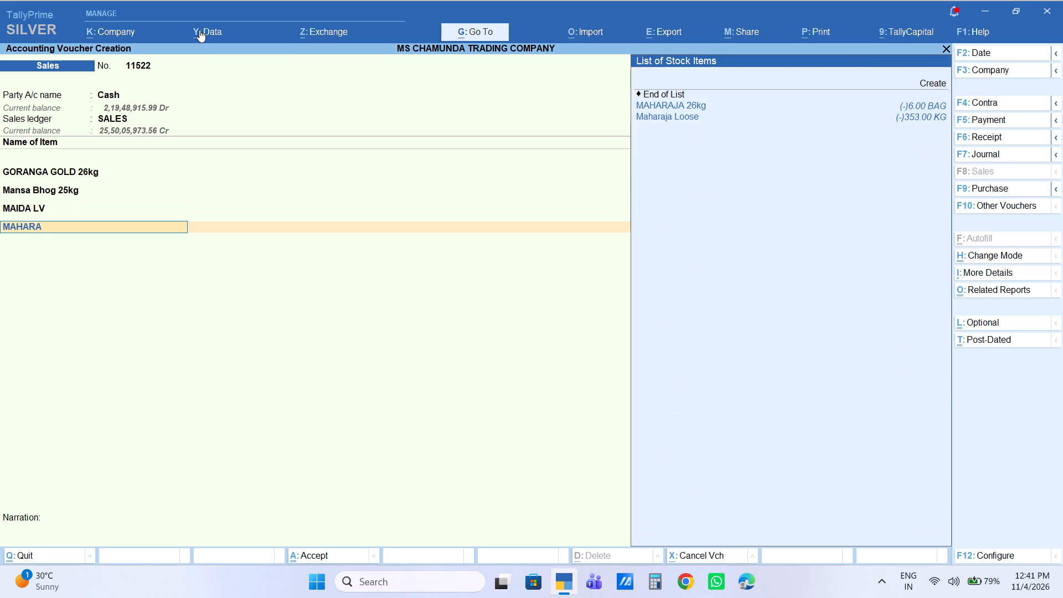
{"action": "key", "text": "Down"}
{"action": "key", "text": "Return"}
{"action": "key", "text": "1"}
{"action": "key", "text": "Return"}
{"action": "key", "text": "Return"}
{"action": "key", "text": "Return"}
{"action": "key", "text": "Return"}
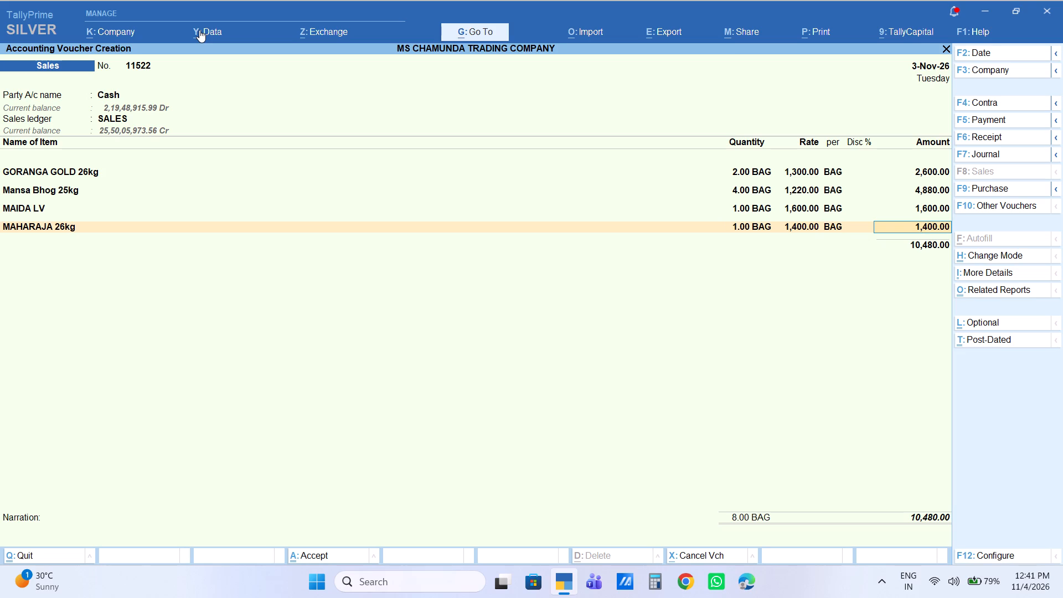
{"action": "type", "text": "1430"}
{"action": "key", "text": "Return"}
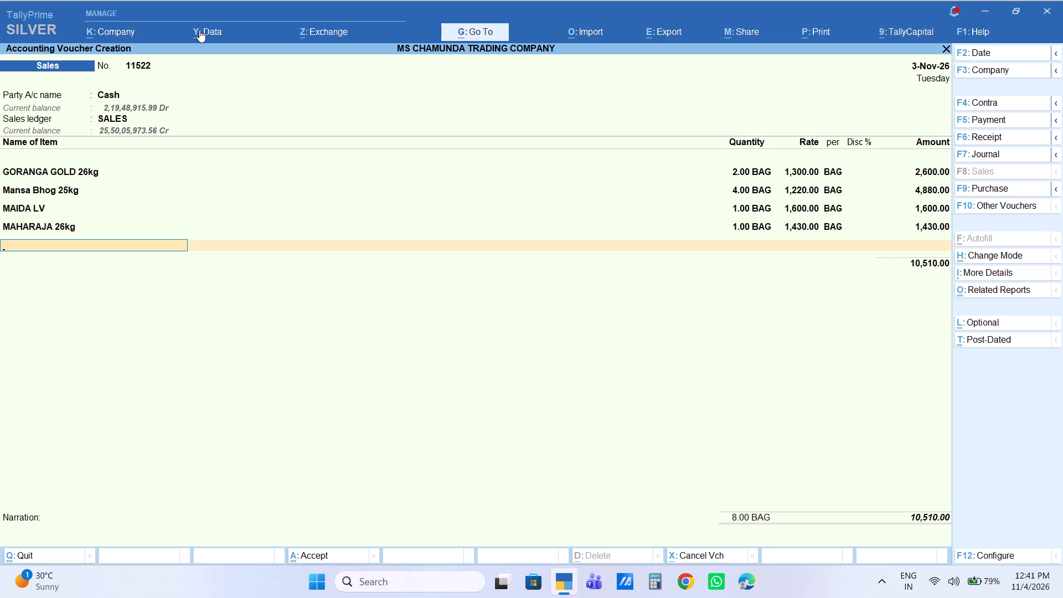
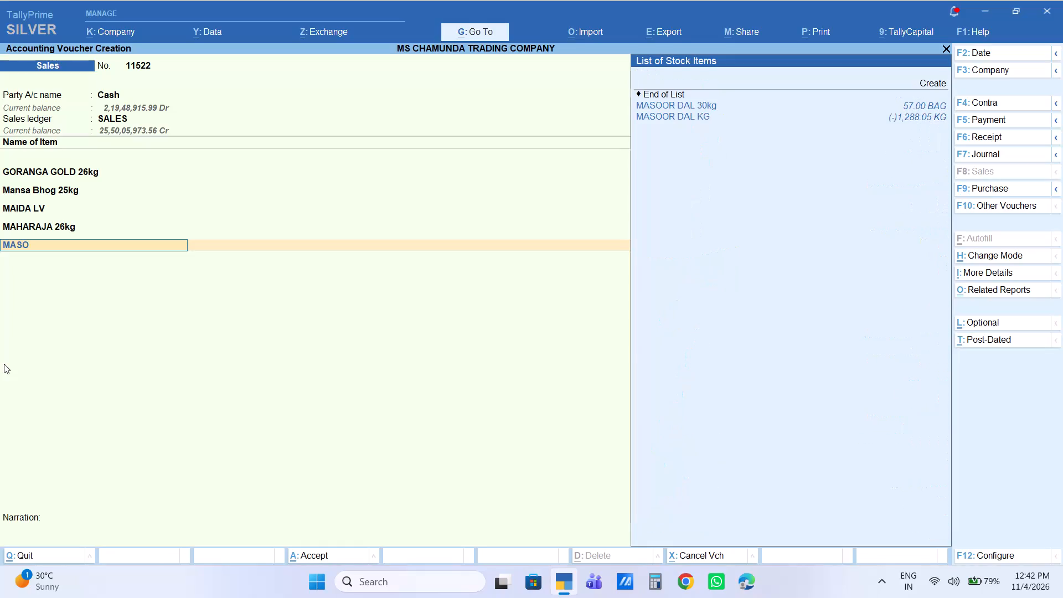
Add MASOOR DAL 30kg to the sales voucher with quantity 1 bag and amount 2,130.
{"action": "key", "text": "Down"}
{"action": "key", "text": "Return"}
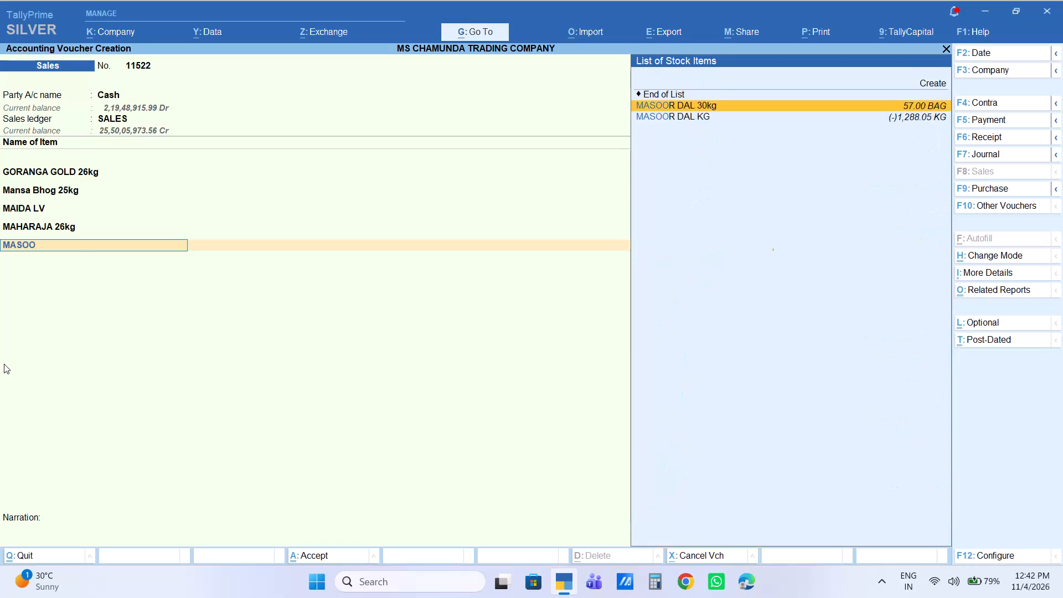
{"action": "key", "text": "1"}
{"action": "key", "text": "Return"}
{"action": "key", "text": "Return"}
{"action": "key", "text": "Return"}
{"action": "key", "text": "Return"}
{"action": "type", "text": "2130"}
{"action": "key", "text": "Return"}
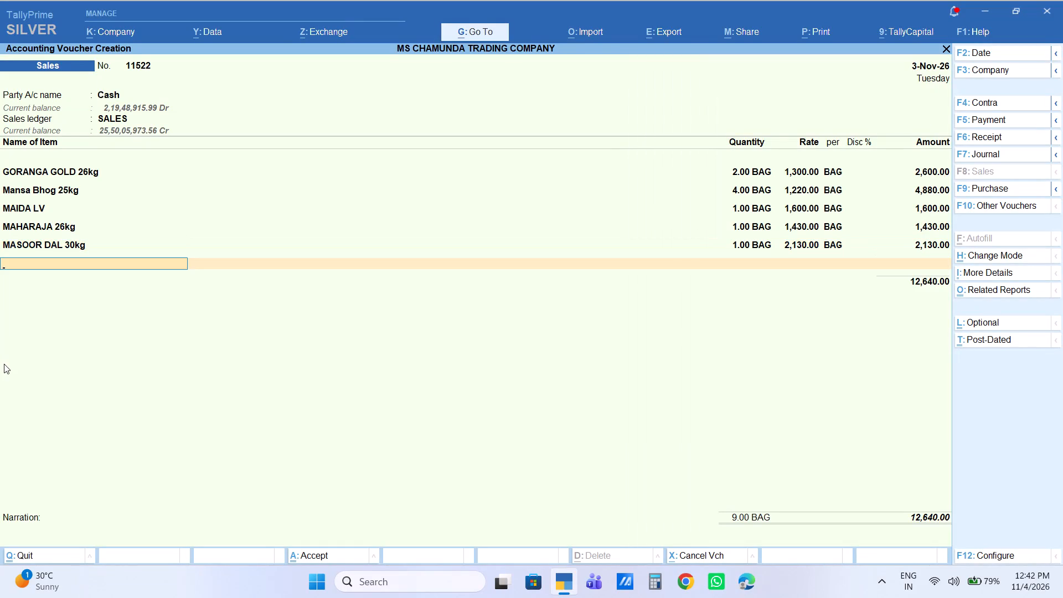
Add Chokar as the following item with quantity 5 bags at the rate of 1,025.
{"action": "type", "text": "CHOKAR"}
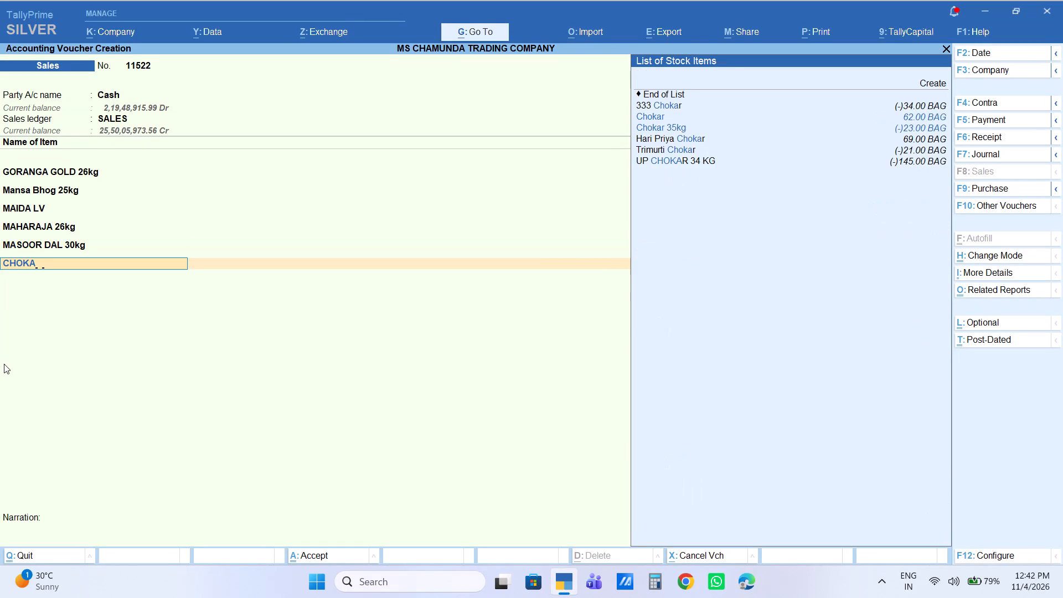
{"action": "key", "text": "Down"}
{"action": "key", "text": "Return"}
{"action": "key", "text": "5"}
{"action": "key", "text": "Return"}
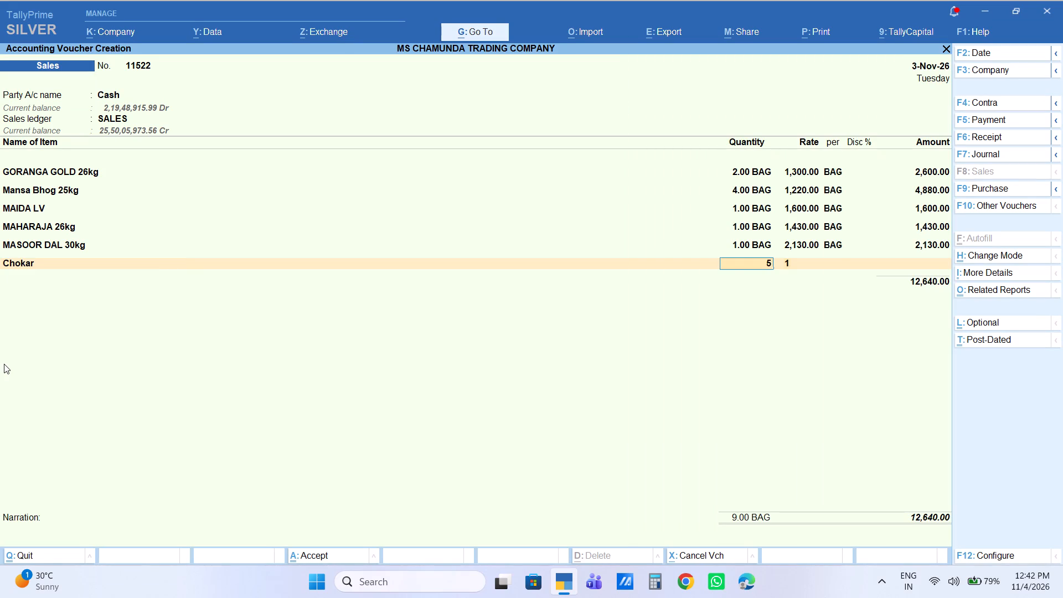
{"action": "key", "text": "Return"}
{"action": "key", "text": "Return"}
{"action": "key", "text": "Return"}
{"action": "key", "text": "Return"}
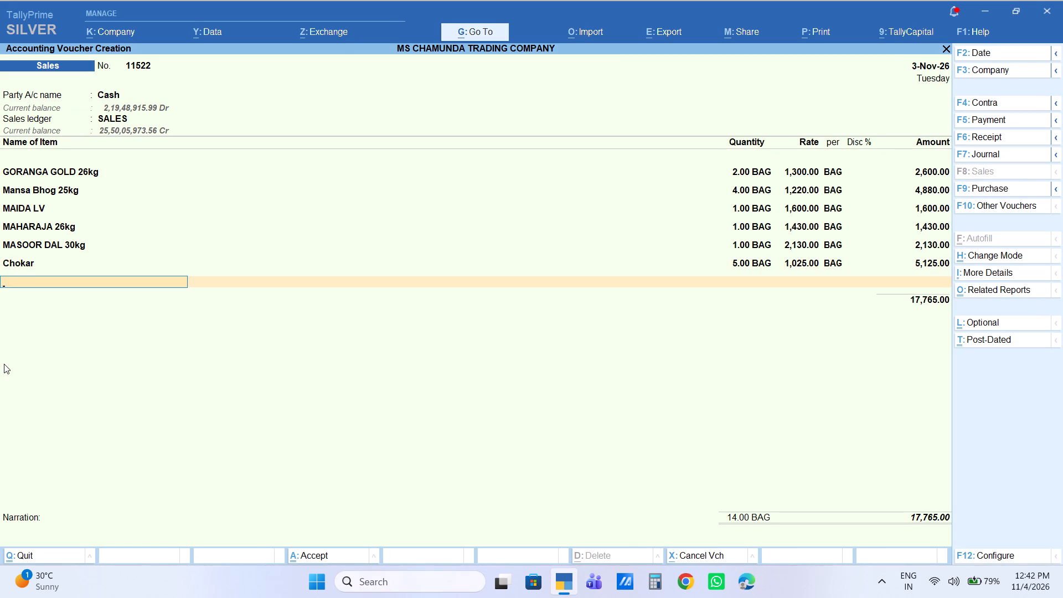
End the item list and add the Labour Charge ledger with an amount of 50.
{"action": "key", "text": "Return"}
{"action": "type", "text": "LA\\"}
{"action": "key", "text": "Return"}
{"action": "key", "text": "backslash"}
{"action": "key", "text": "Return"}
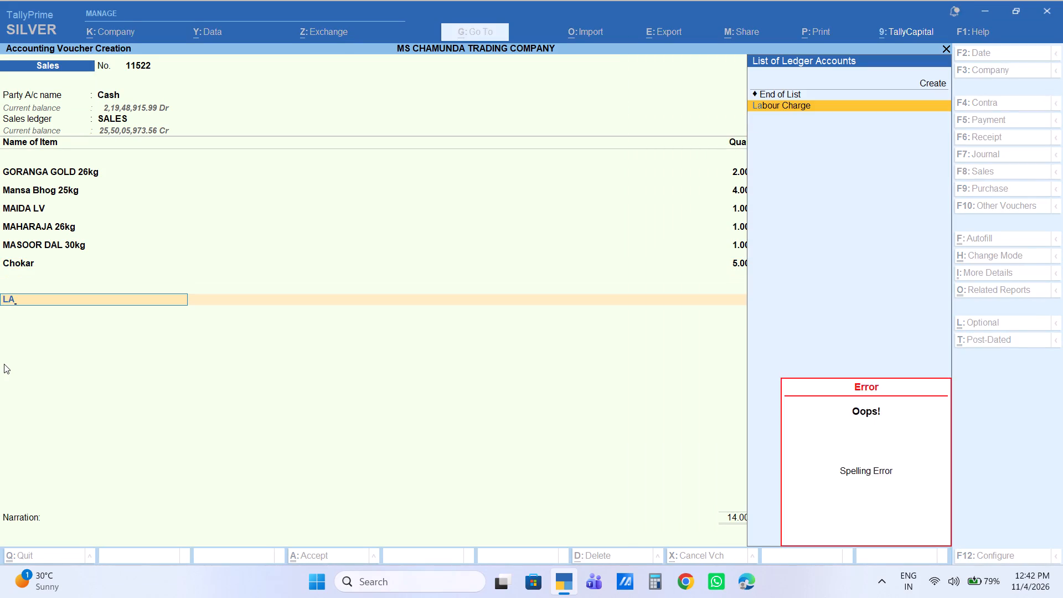
{"action": "key", "text": "Return"}
{"action": "key", "text": "Return"}
{"action": "key", "text": "Return"}
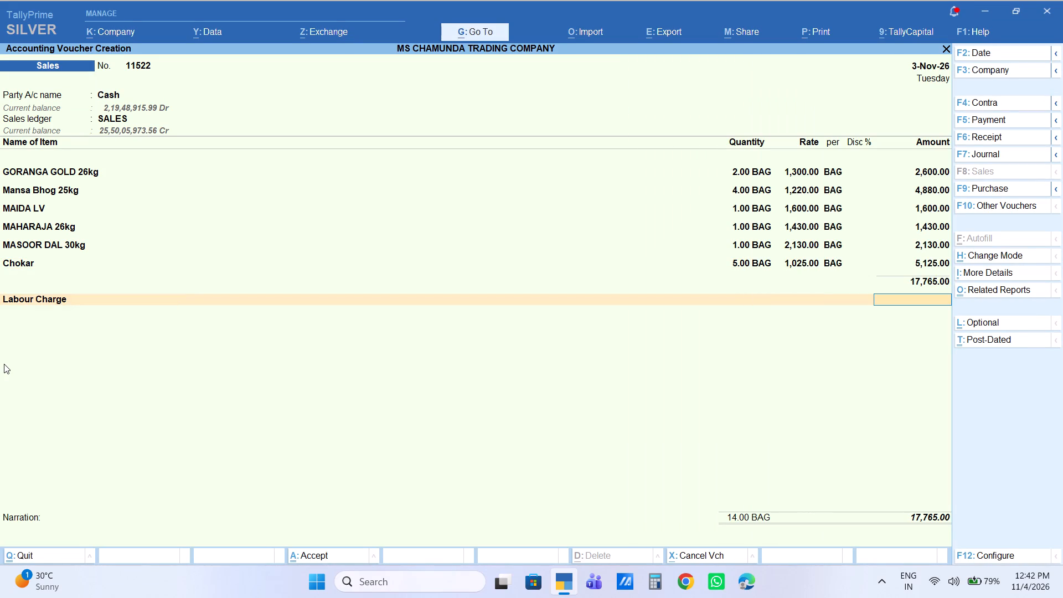
{"action": "type", "text": "50"}
{"action": "key", "text": "Return"}
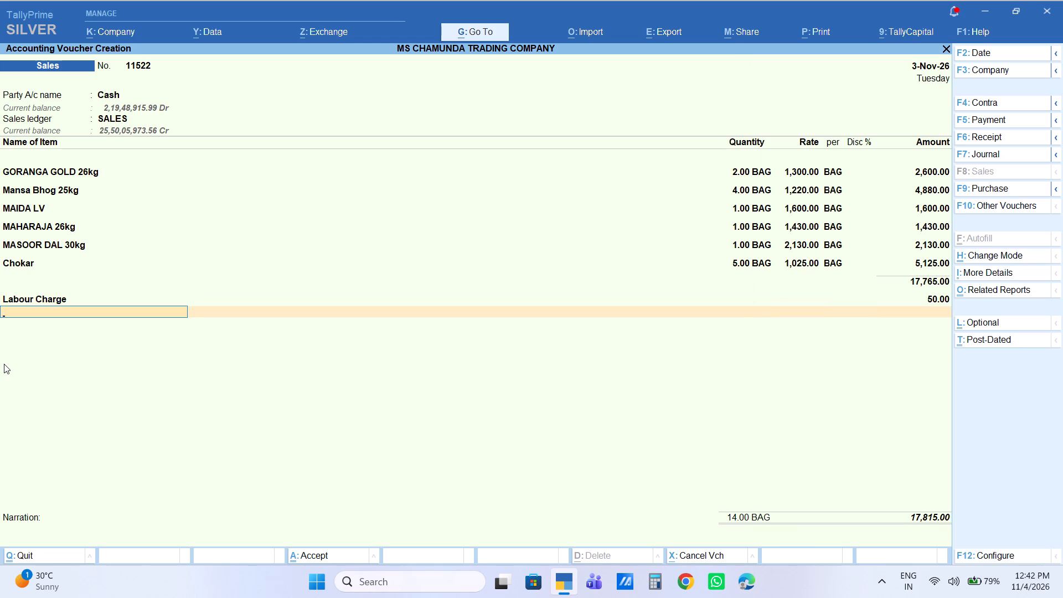
Return to the item lines and add Aanand Aata 5kg below Chokar with quantity 1 bag and amount 1,050.
{"action": "key", "text": "BackSpace"}
{"action": "key", "text": "BackSpace"}
{"action": "key", "text": "BackSpace"}
{"action": "key", "text": "BackSpace"}
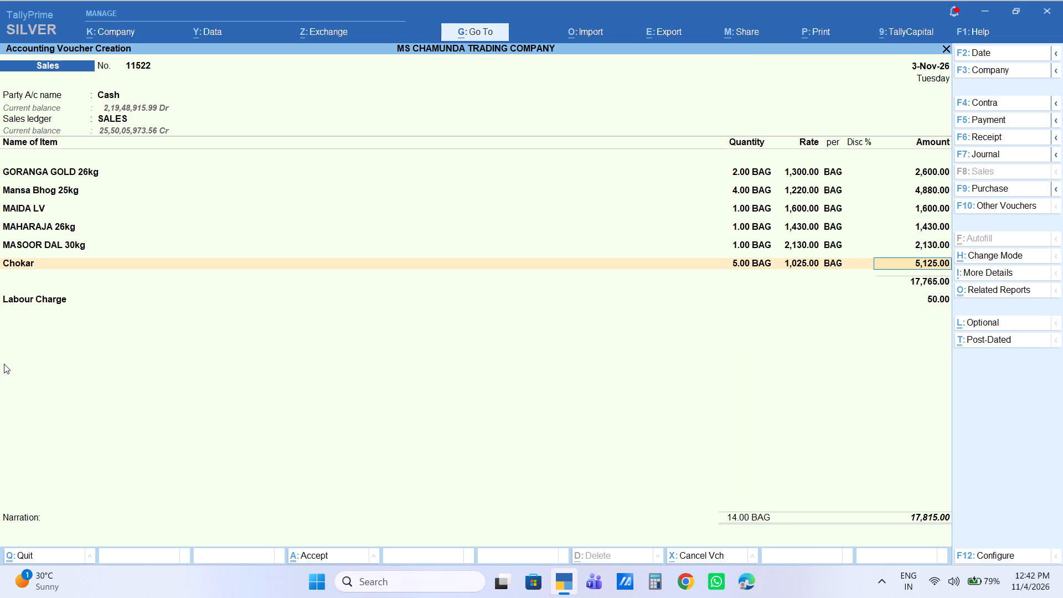
{"action": "key", "text": "Return"}
{"action": "type", "text": "AATA"}
{"action": "key", "text": "Down"}
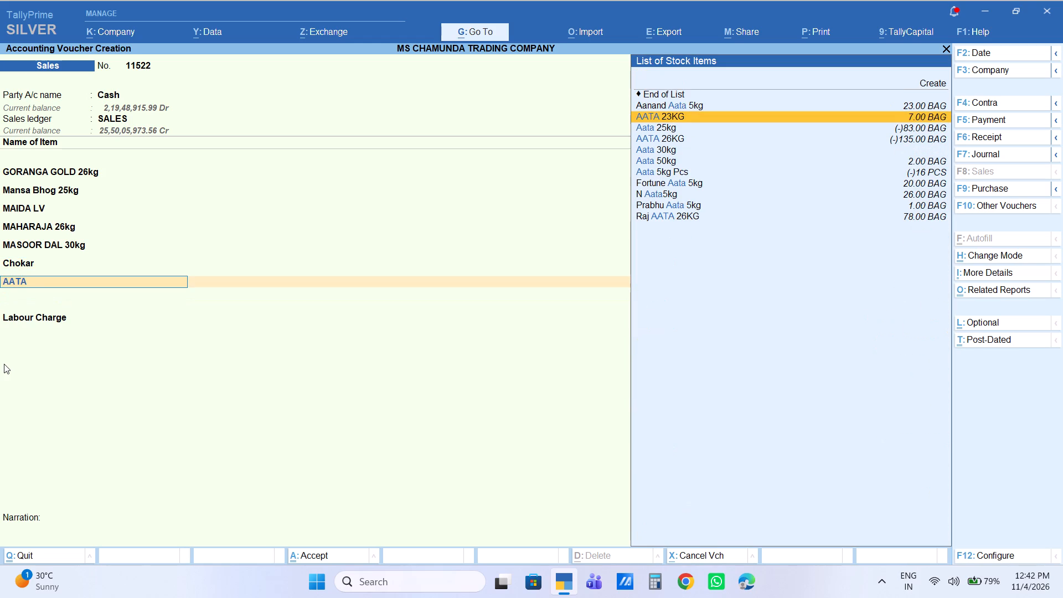
{"action": "key", "text": "Up"}
{"action": "key", "text": "Return"}
{"action": "key", "text": "1"}
{"action": "key", "text": "Return"}
{"action": "key", "text": "Return"}
{"action": "key", "text": "Return"}
{"action": "key", "text": "Return"}
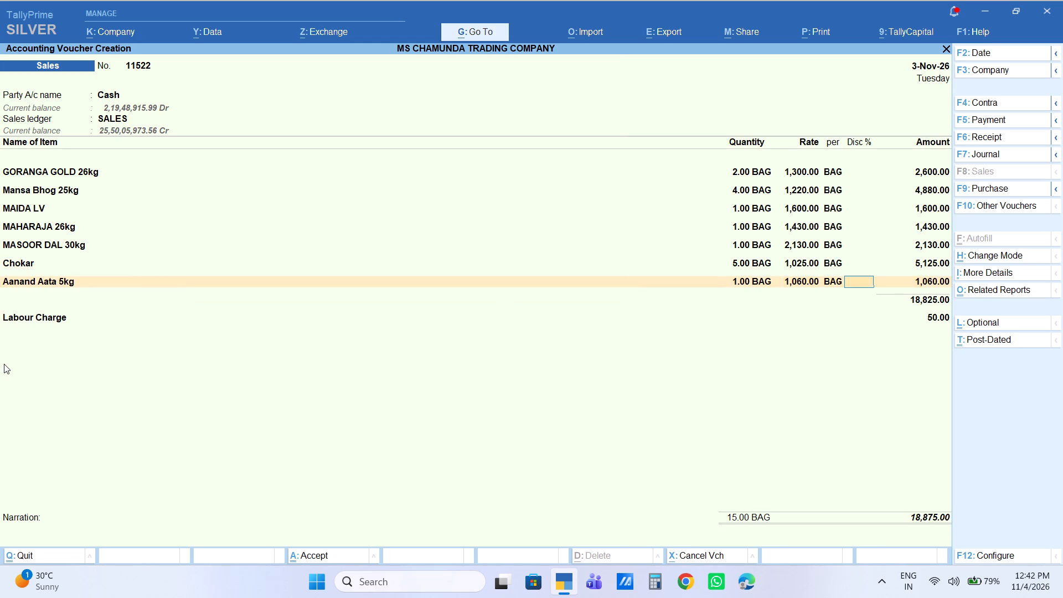
{"action": "type", "text": "1050"}
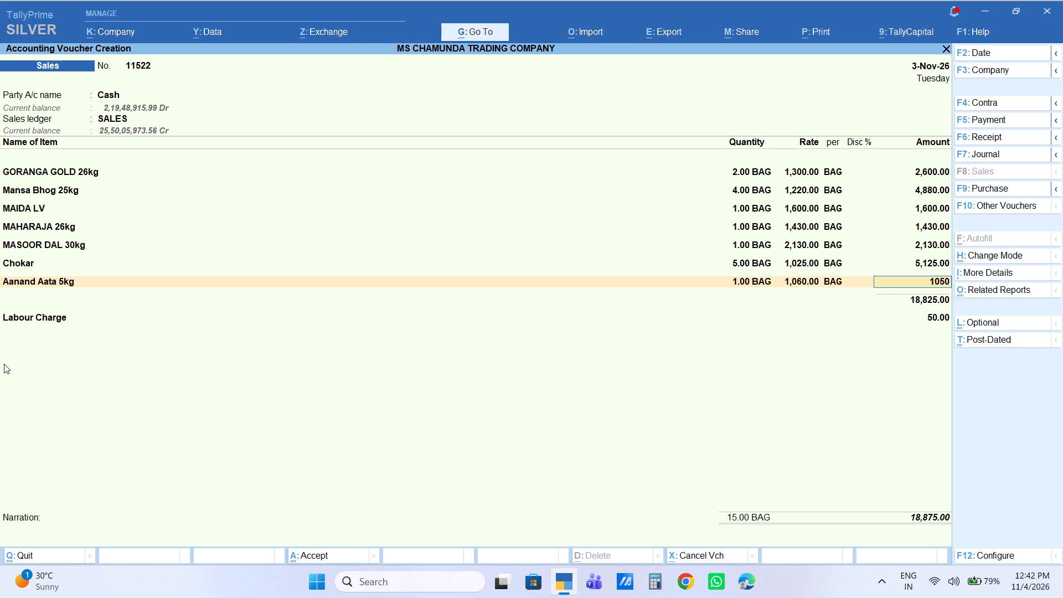
{"action": "key", "text": "Return"}
Add Sahnai Tina to the voucher with quantity 1 tina at the rate of 2,160.
{"action": "type", "text": "SAHNAI"}
{"action": "key", "text": "Down"}
{"action": "key", "text": "Down"}
{"action": "key", "text": "Down"}
{"action": "key", "text": "Return"}
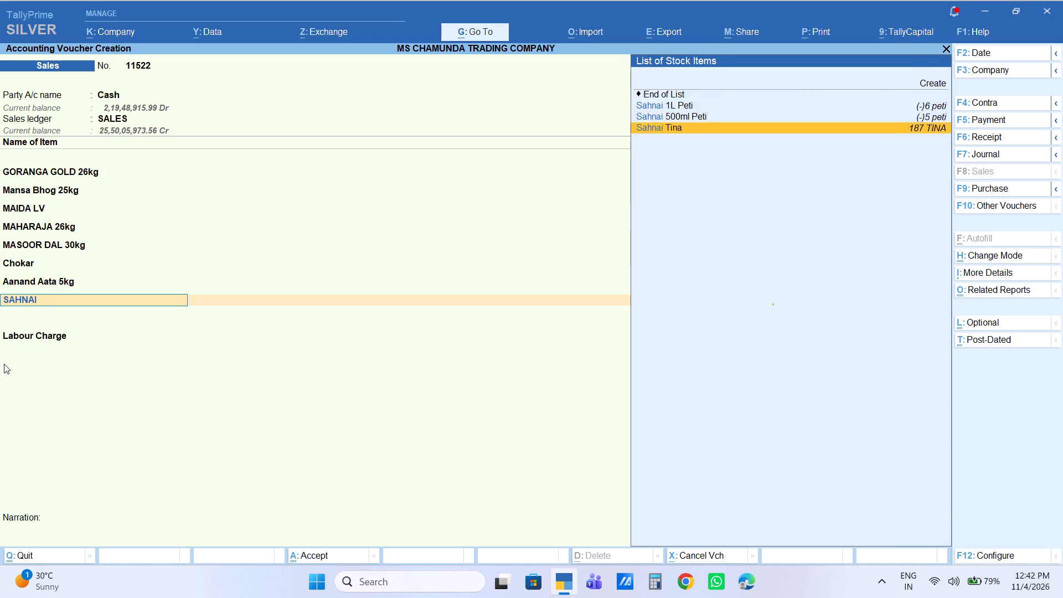
{"action": "key", "text": "1"}
{"action": "key", "text": "Return"}
{"action": "key", "text": "Return"}
{"action": "key", "text": "Return"}
{"action": "key", "text": "Return"}
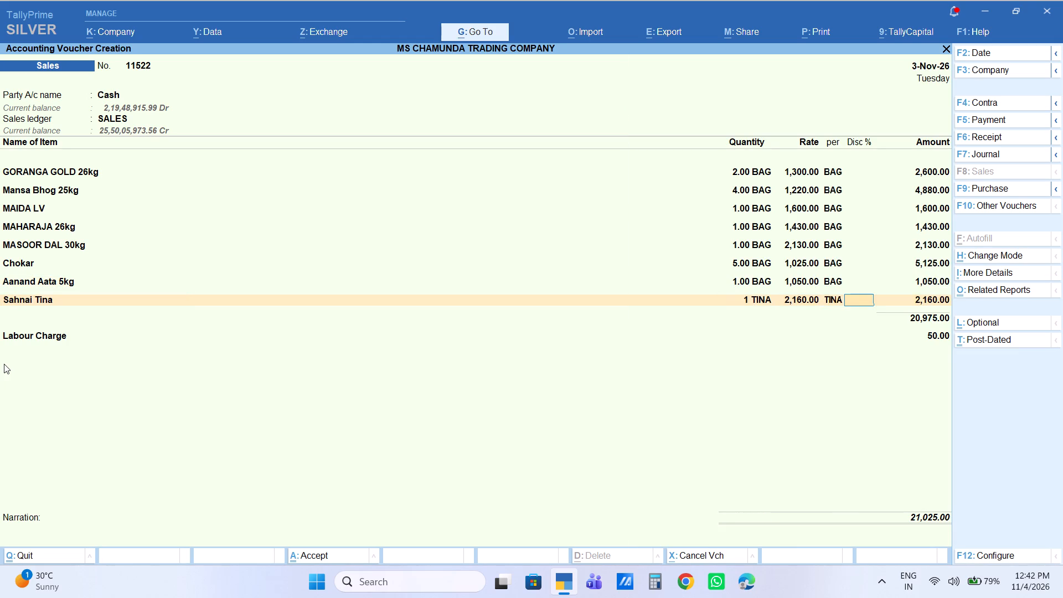
{"action": "key", "text": "Return"}
Add B Marrie Gold Rs5 to the voucher with quantity 2 peti at the rate of 620.
{"action": "type", "text": "B MAR"}
{"action": "key", "text": "Return"}
{"action": "key", "text": "2"}
{"action": "key", "text": "Return"}
{"action": "key", "text": "Return"}
{"action": "key", "text": "Return"}
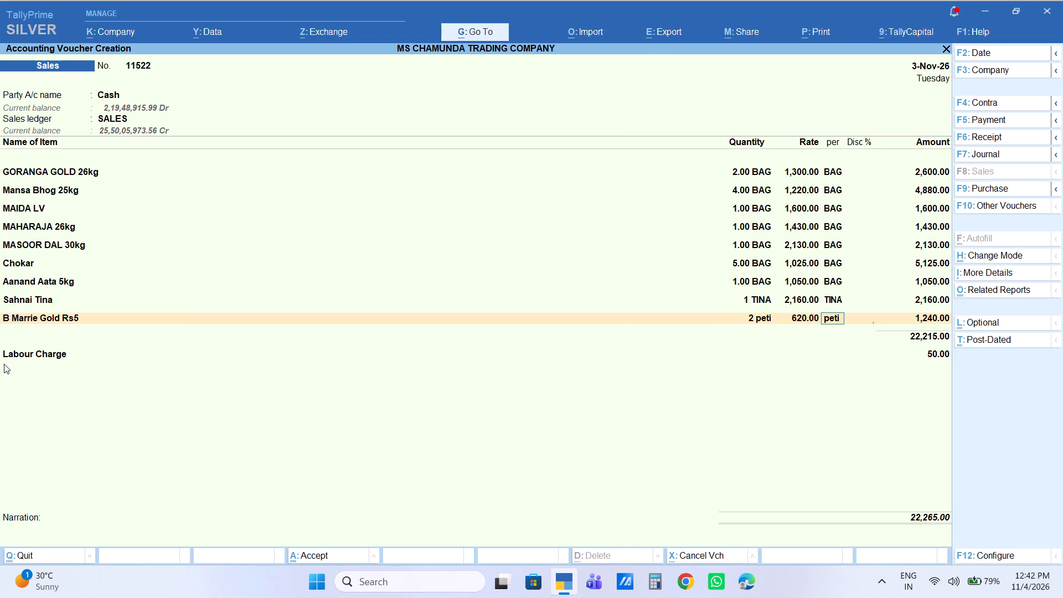
{"action": "key", "text": "Return"}
{"action": "key", "text": "Return"}
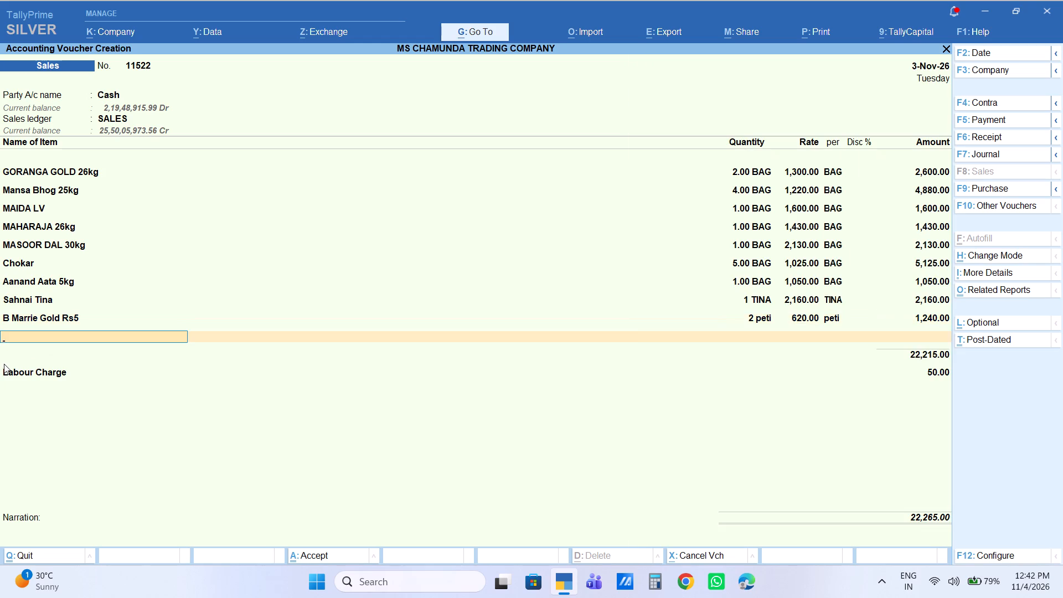
Add P Dudh BiscuitRS5 to the voucher with quantity 2 peti at the rate of 860.
{"action": "type", "text": "P DUD"}
{"action": "key", "text": "Return"}
{"action": "key", "text": "2"}
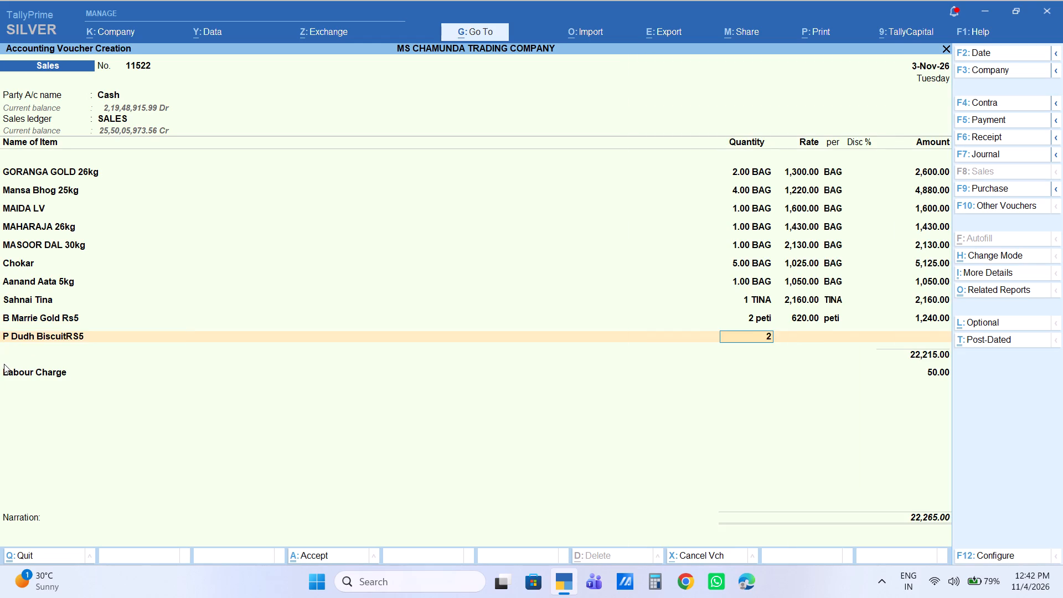
{"action": "key", "text": "Return"}
{"action": "key", "text": "Return"}
{"action": "key", "text": "Return"}
{"action": "key", "text": "Return"}
{"action": "key", "text": "Return"}
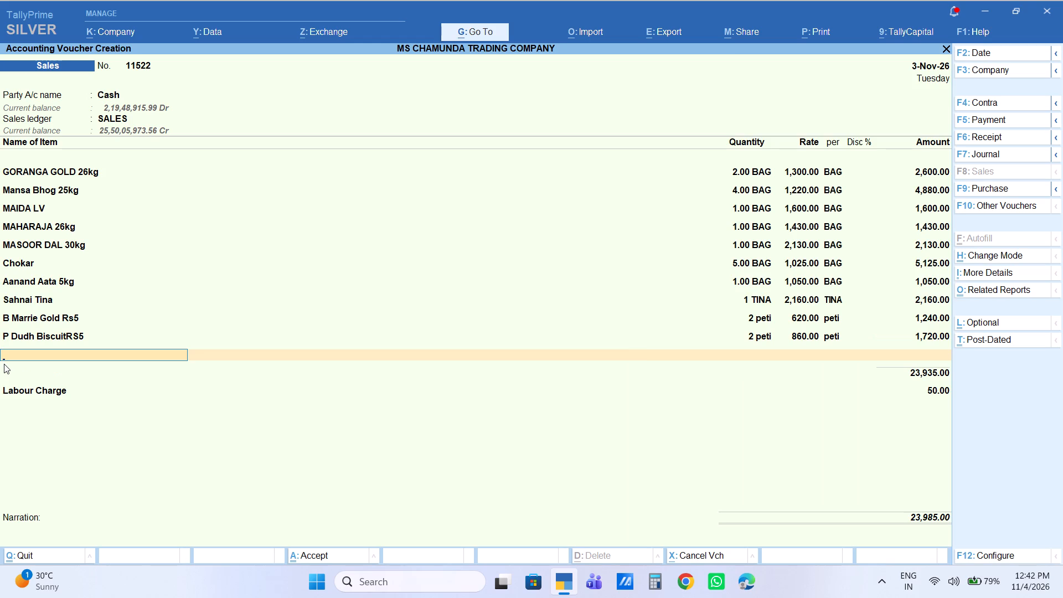
Add Haldi Khara KG to the voucher with quantity 2 KG and amount 450.
{"action": "type", "text": "HALDI"}
{"action": "key", "text": "Down"}
{"action": "key", "text": "Down"}
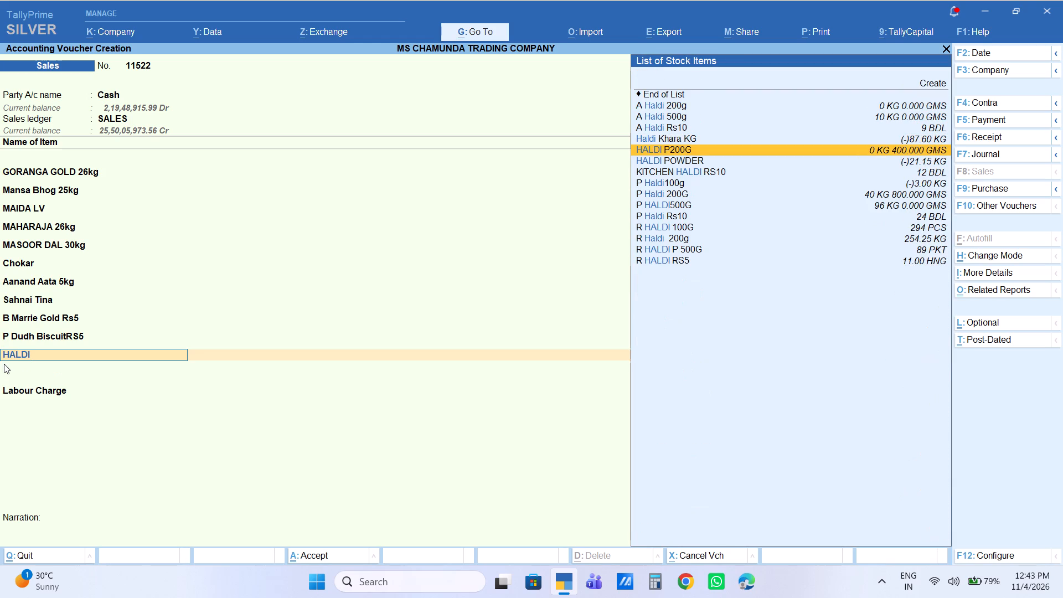
{"action": "key", "text": "Up"}
{"action": "key", "text": "Return"}
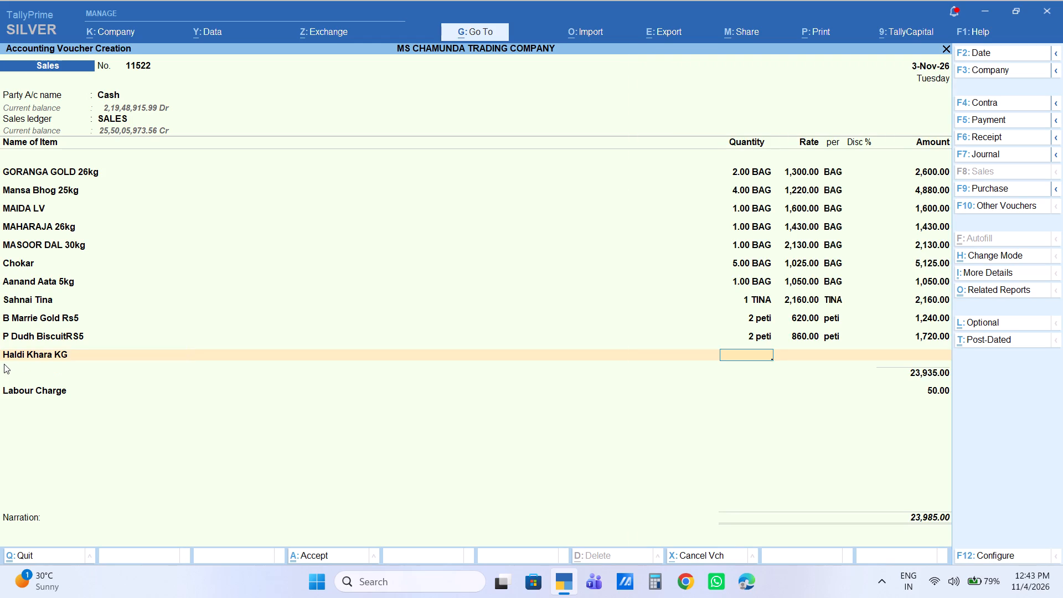
{"action": "key", "text": "2"}
{"action": "key", "text": "Return"}
{"action": "key", "text": "Return"}
{"action": "key", "text": "Return"}
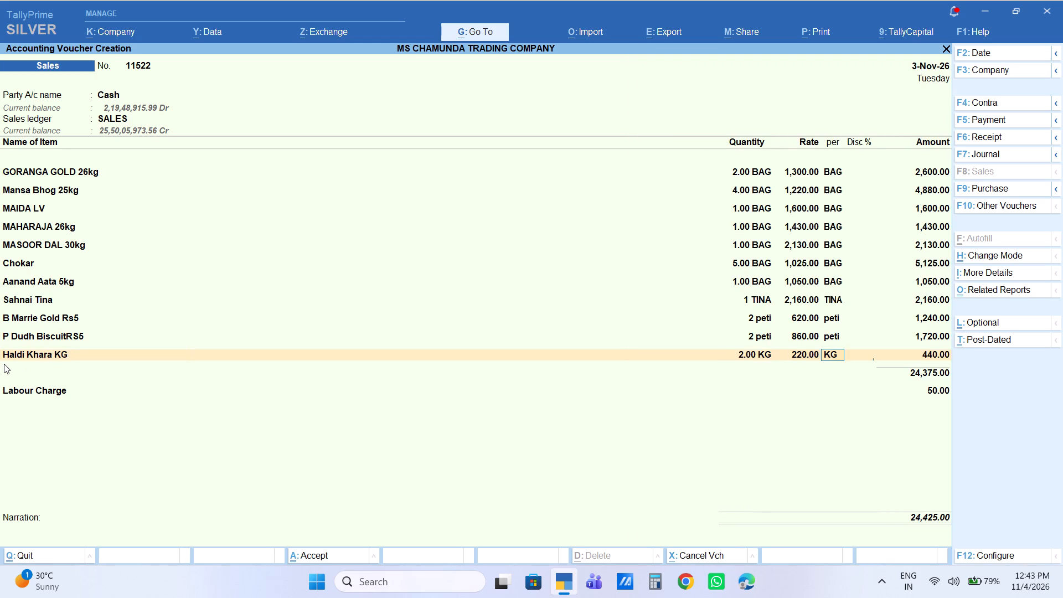
{"action": "key", "text": "Return"}
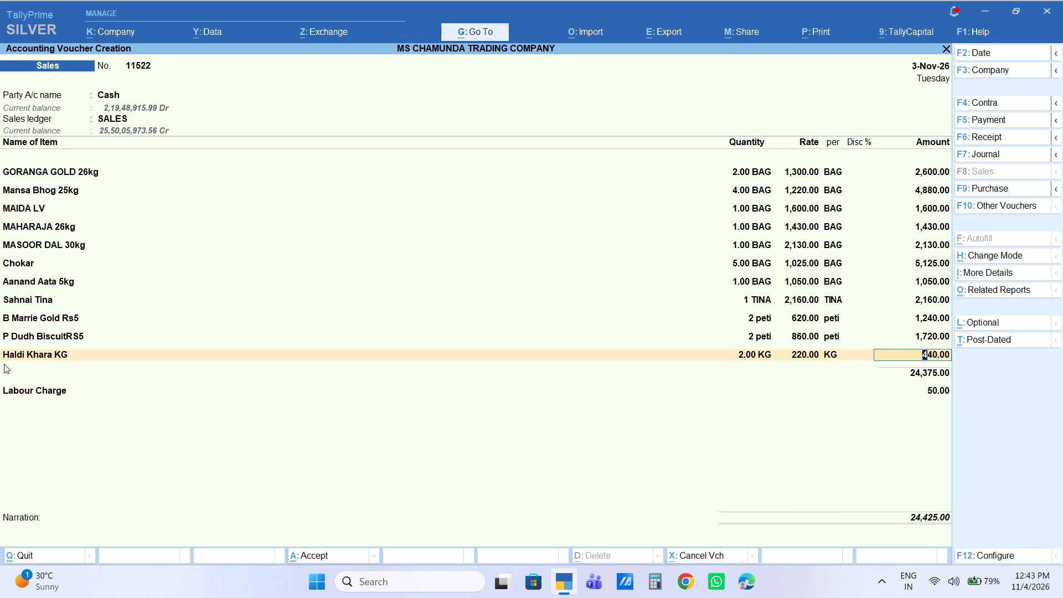
{"action": "type", "text": "450"}
{"action": "key", "text": "Return"}
End the item list, keep the labour charge, leave the narration blank and save the sales voucher.
{"action": "key", "text": "Return"}
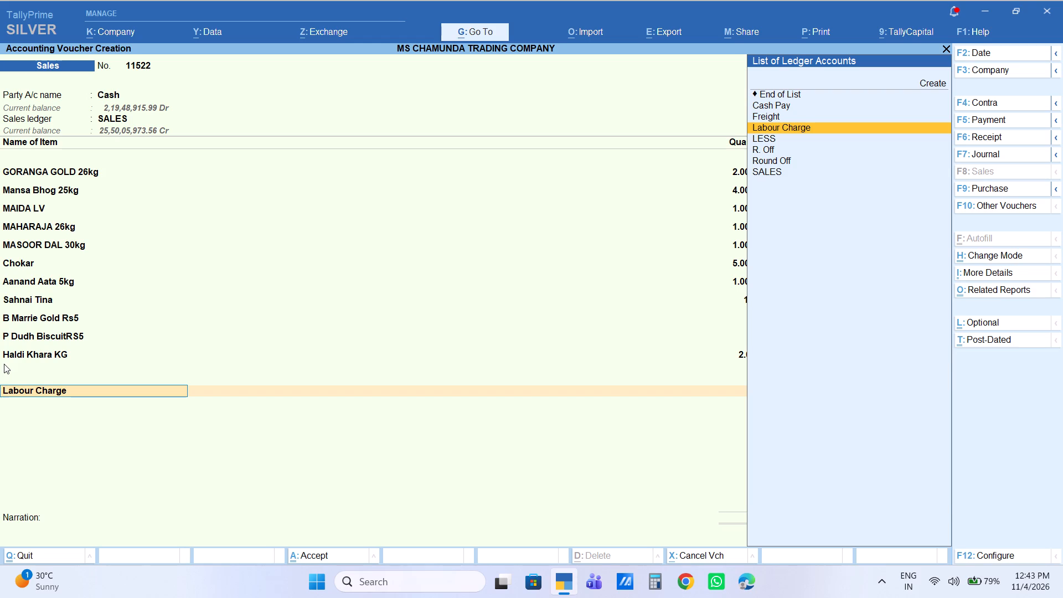
{"action": "key", "text": "Return"}
{"action": "key", "text": "Return"}
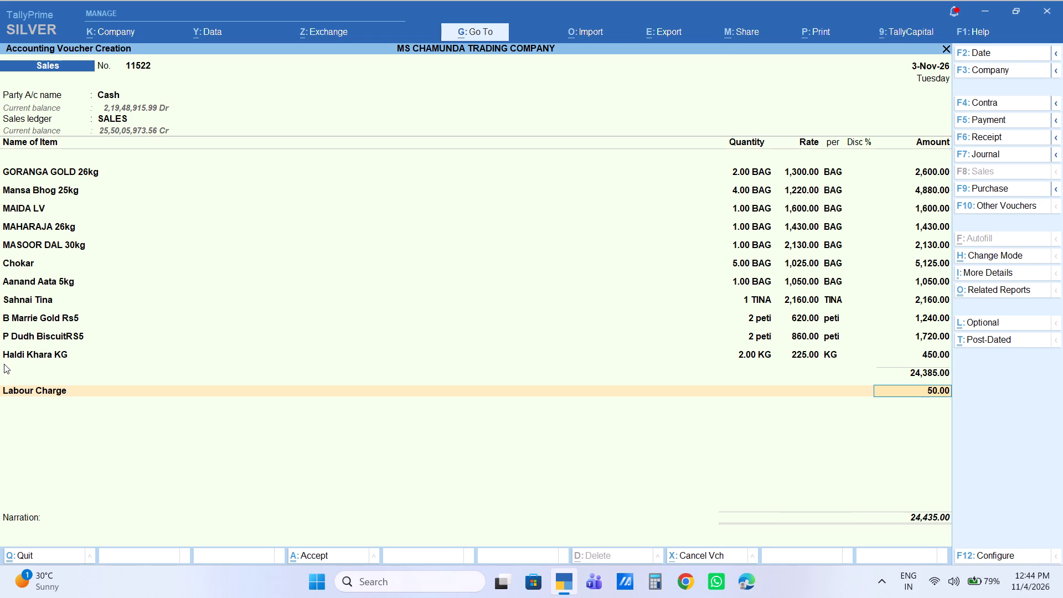
{"action": "key", "text": "Return"}
{"action": "key", "text": "Return"}
{"action": "key", "text": "Return"}
{"action": "key", "text": "Return"}
{"action": "key", "text": "Return"}
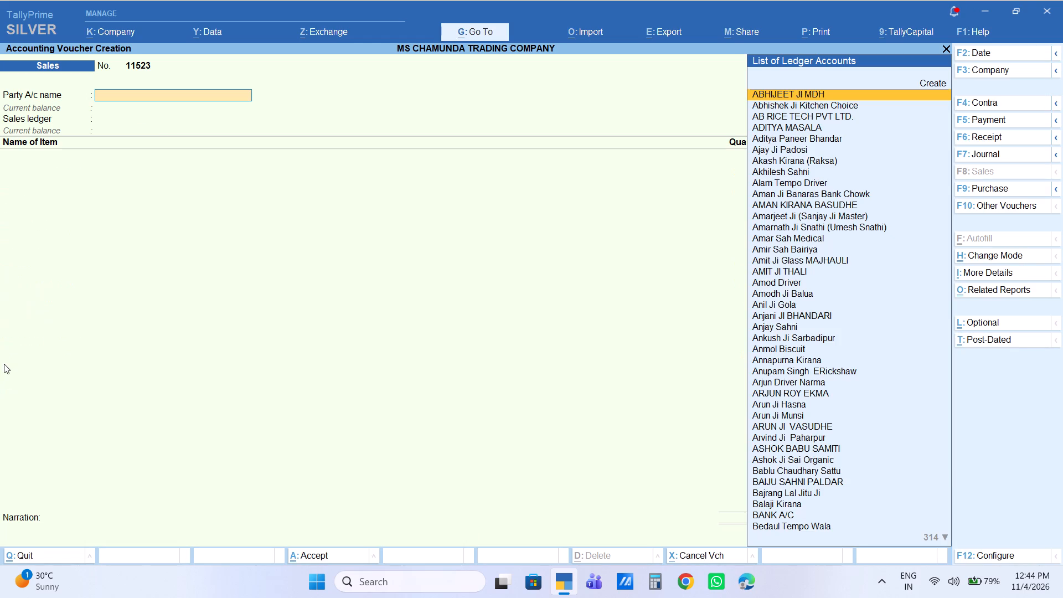
Leave voucher creation and open the Day Book.
{"action": "key", "text": "Escape"}
{"action": "key", "text": "Escape"}
{"action": "key", "text": "Down"}
{"action": "key", "text": "Return"}
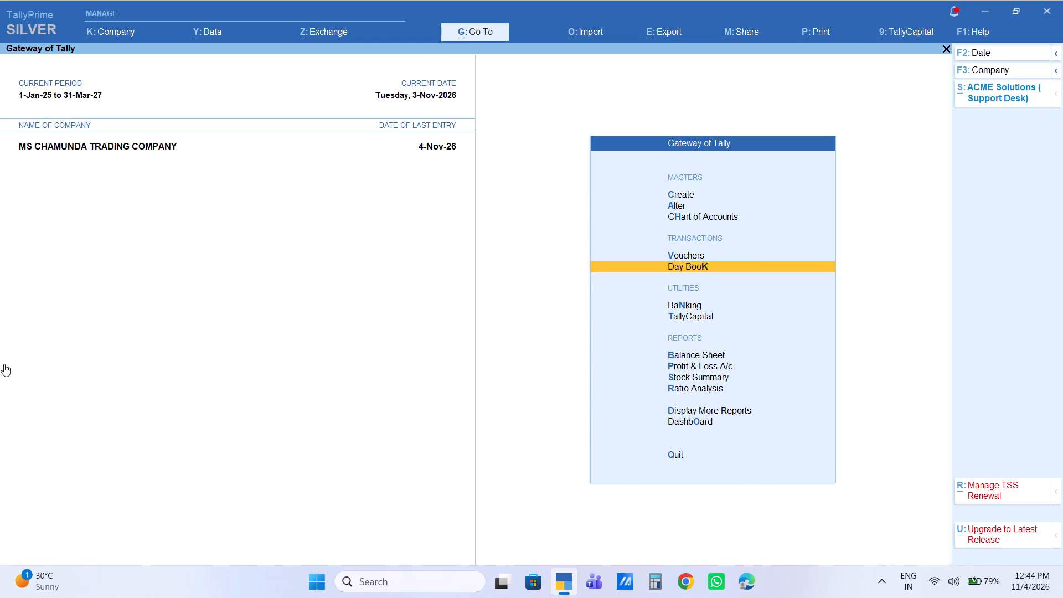
Open sales voucher 11522 from the Day Book, set its Buyer (Bill to) to the Sanjay Ji ledger, and save it.
{"action": "key", "text": "Down"}
{"action": "key", "text": "Left"}
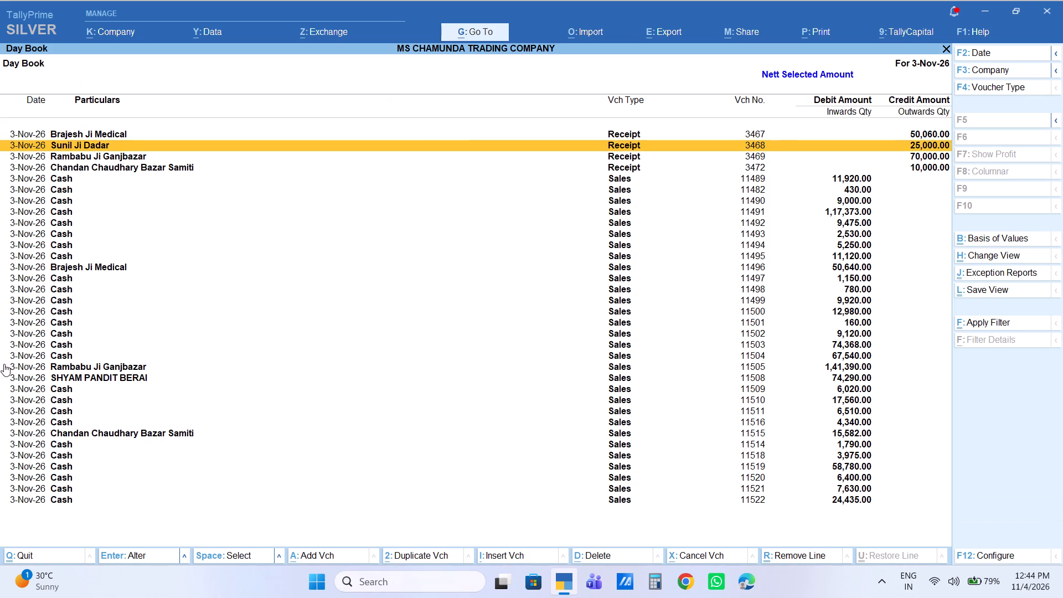
{"action": "key", "text": "Down"}
{"action": "key", "text": "Down"}
{"action": "key", "text": "Down"}
{"action": "key", "text": "Down"}
{"action": "key", "text": "Down"}
{"action": "key", "text": "Down"}
{"action": "key", "text": "Down"}
{"action": "key", "text": "Down"}
{"action": "key", "text": "Down"}
{"action": "key", "text": "Down"}
{"action": "key", "text": "Down"}
{"action": "key", "text": "Down"}
{"action": "key", "text": "Down"}
{"action": "key", "text": "Down"}
{"action": "key", "text": "Down"}
{"action": "key", "text": "Down"}
{"action": "key", "text": "Down"}
{"action": "key", "text": "Down"}
{"action": "key", "text": "Down"}
{"action": "key", "text": "Down"}
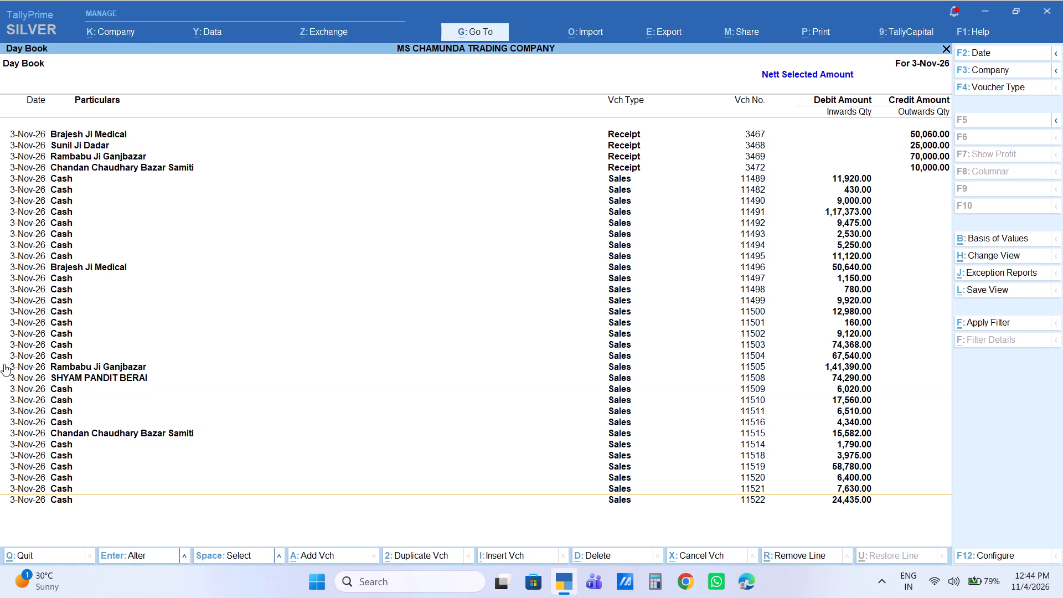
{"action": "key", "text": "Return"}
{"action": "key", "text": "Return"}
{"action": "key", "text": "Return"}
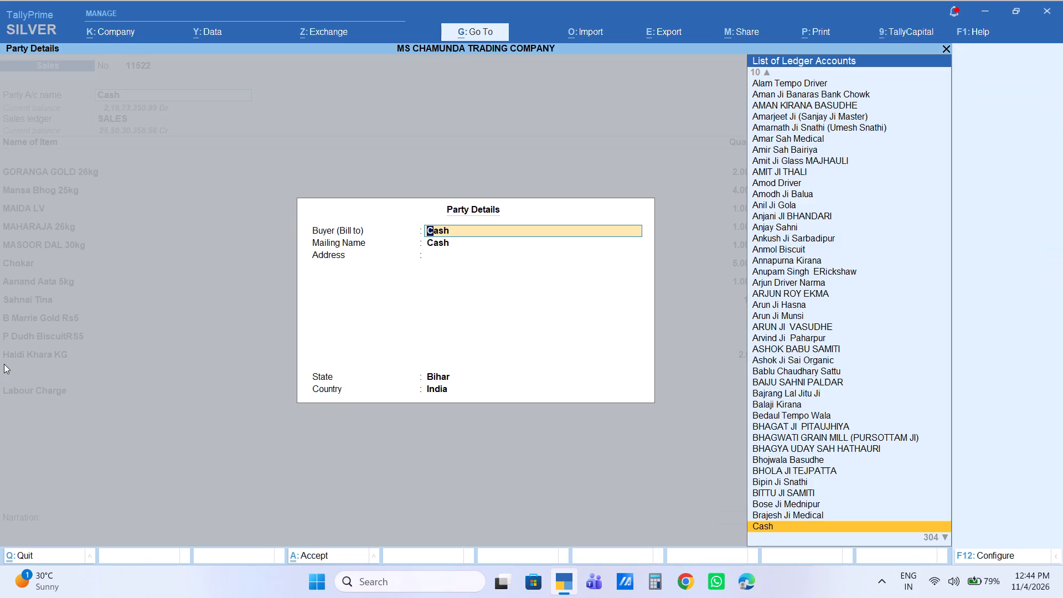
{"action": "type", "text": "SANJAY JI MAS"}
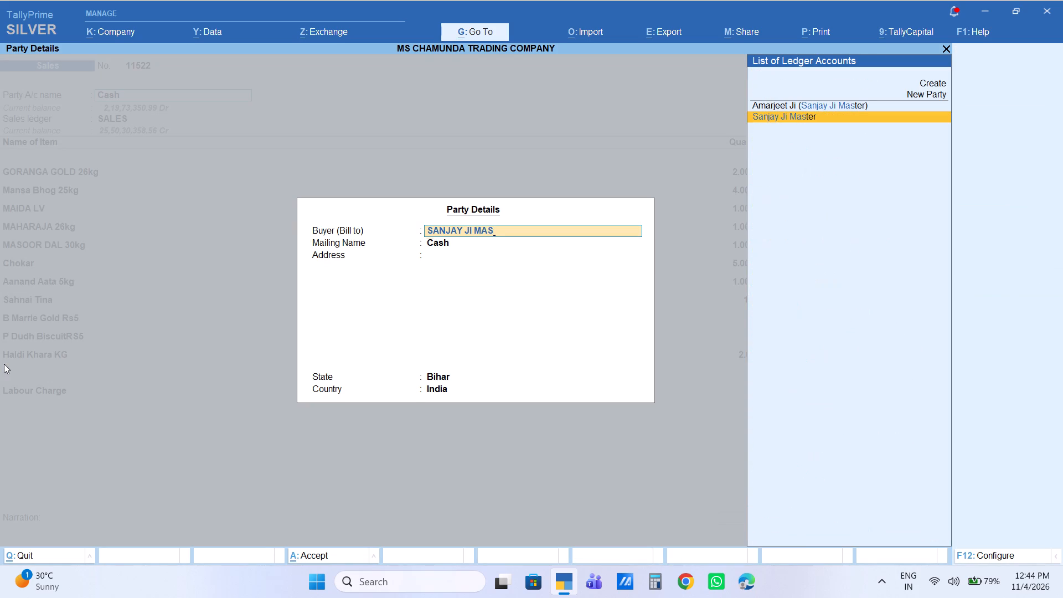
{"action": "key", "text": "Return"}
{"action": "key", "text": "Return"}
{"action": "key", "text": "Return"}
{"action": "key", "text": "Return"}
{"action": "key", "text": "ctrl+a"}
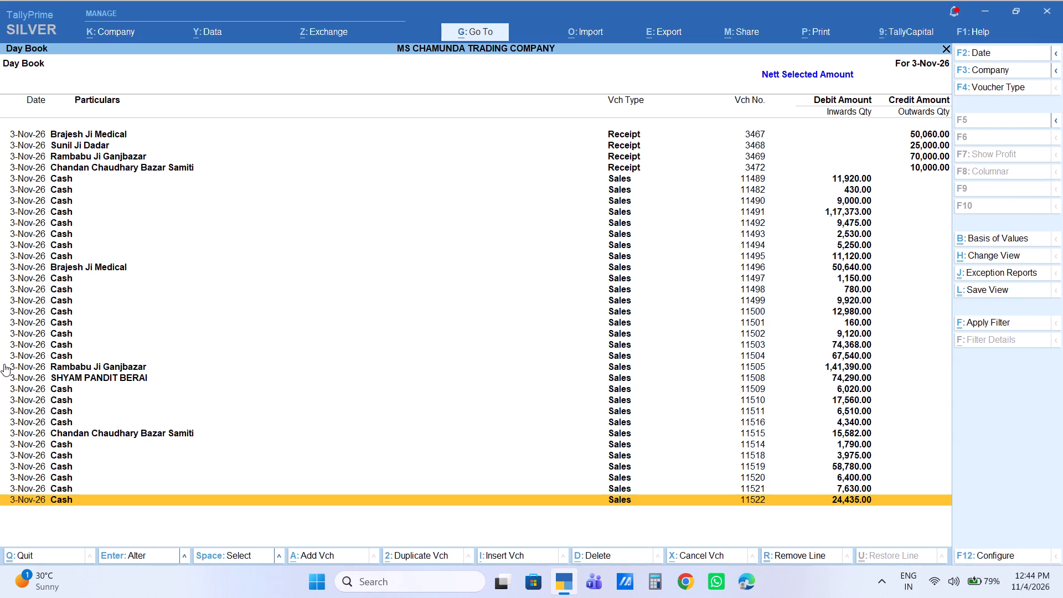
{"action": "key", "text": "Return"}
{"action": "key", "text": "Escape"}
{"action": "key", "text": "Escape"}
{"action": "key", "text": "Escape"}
Open sales voucher 11521, set its Buyer (Bill to) to the Amarjeet ledger, save it, and close the Day Book.
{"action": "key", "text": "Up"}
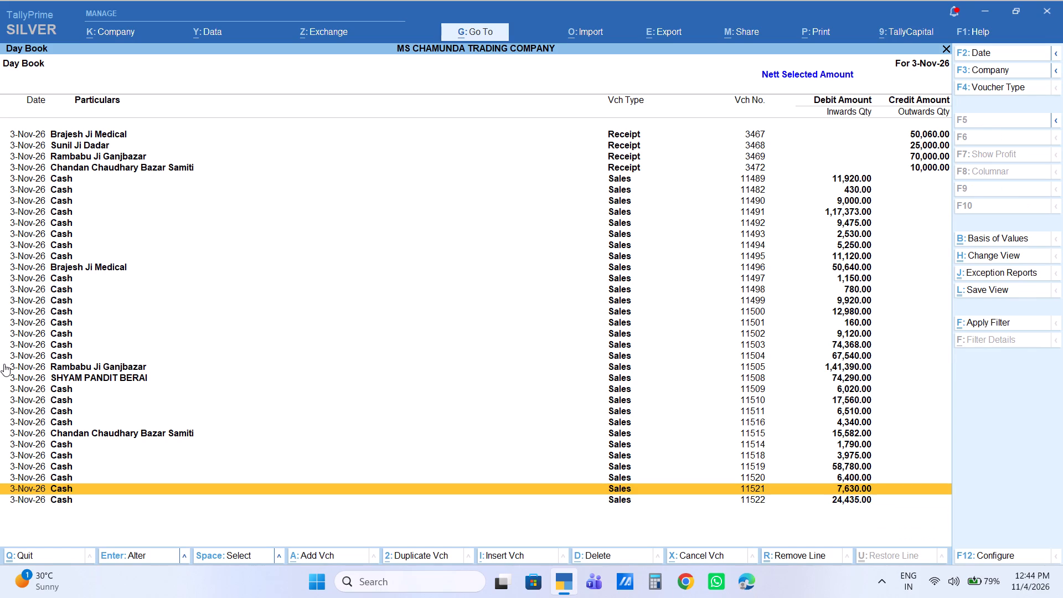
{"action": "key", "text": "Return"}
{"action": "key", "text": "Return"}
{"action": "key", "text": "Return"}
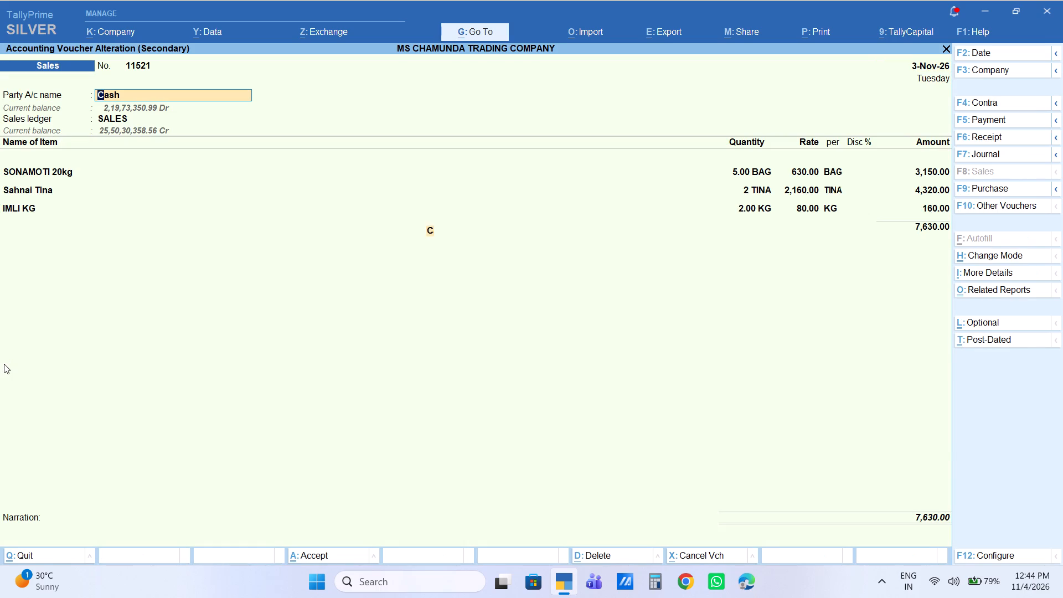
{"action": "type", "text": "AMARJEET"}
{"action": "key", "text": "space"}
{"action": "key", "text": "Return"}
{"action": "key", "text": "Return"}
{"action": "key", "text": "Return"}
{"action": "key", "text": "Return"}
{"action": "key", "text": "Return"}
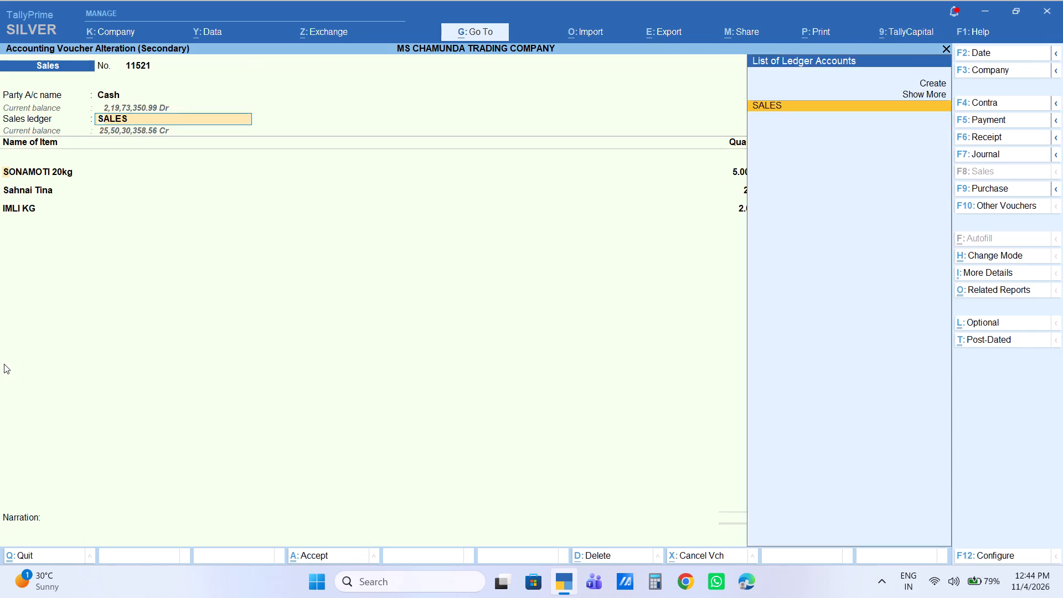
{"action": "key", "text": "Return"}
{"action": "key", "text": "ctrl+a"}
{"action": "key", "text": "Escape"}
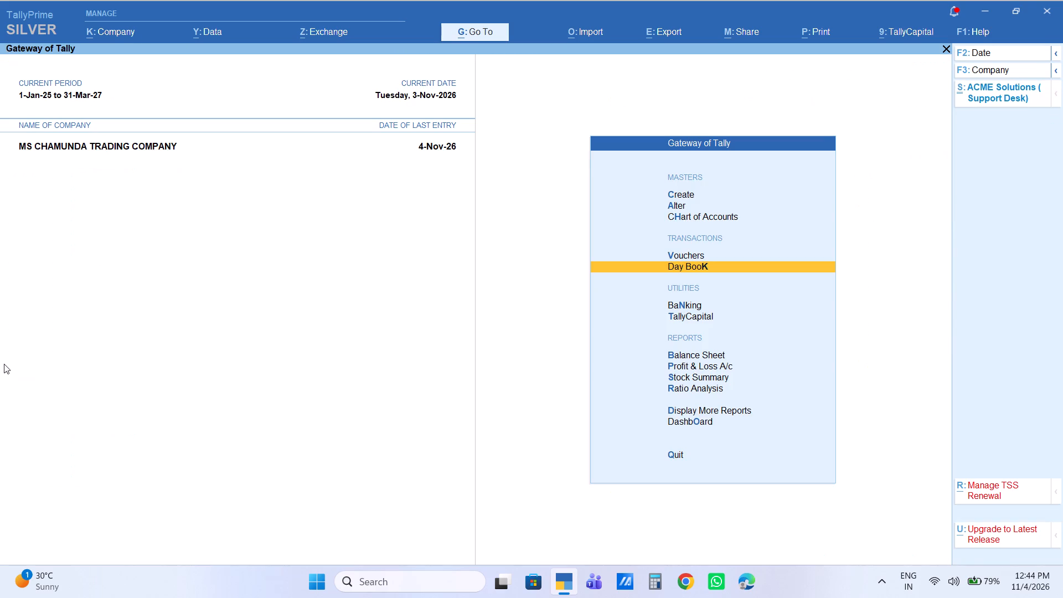
Start a new sales voucher with Cash as the party account, keep its default party details, and choose SALES as the sales ledger.
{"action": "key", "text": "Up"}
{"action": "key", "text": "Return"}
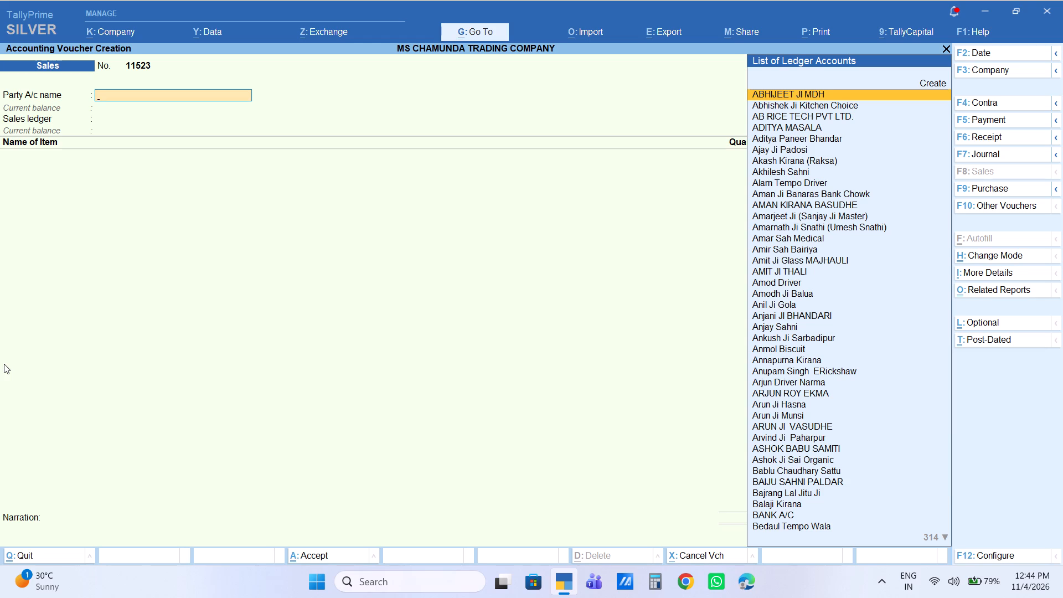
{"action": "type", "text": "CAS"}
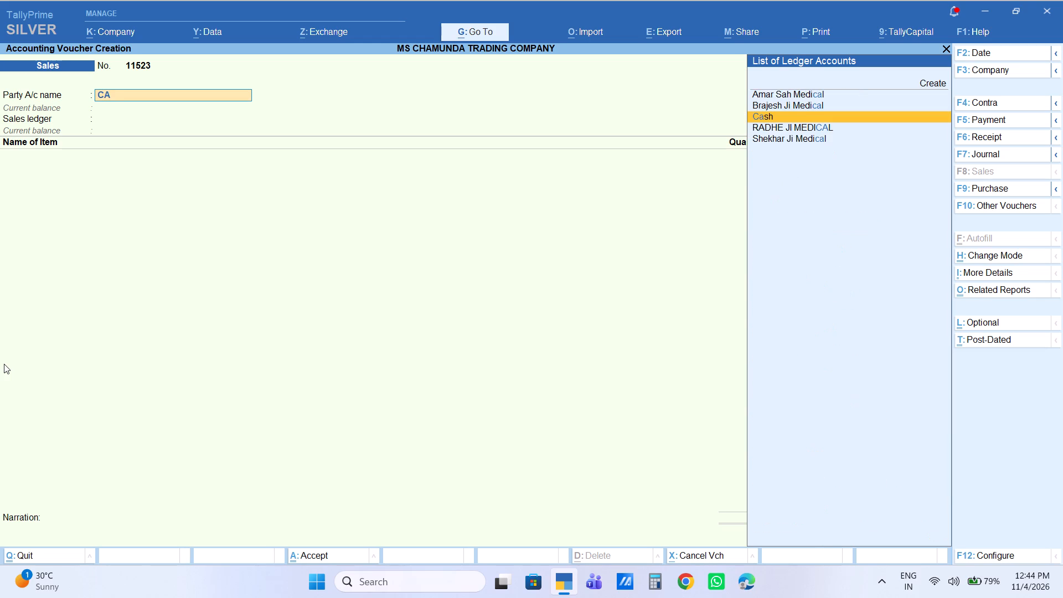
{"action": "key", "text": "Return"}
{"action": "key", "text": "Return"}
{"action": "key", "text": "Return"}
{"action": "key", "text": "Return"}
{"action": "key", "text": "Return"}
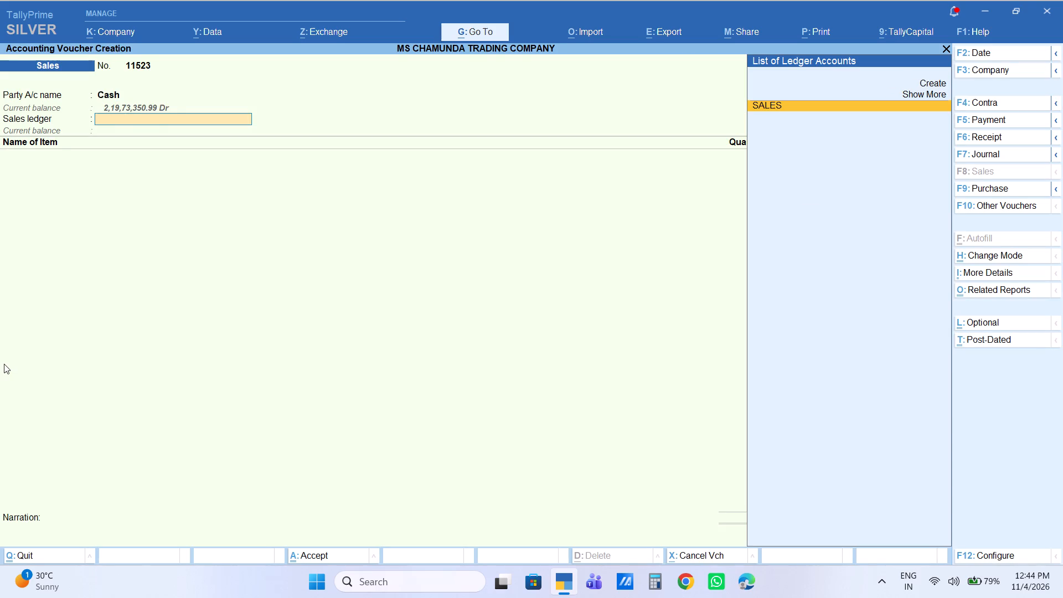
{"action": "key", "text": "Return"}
Add the stock item LADOO DANA with a quantity of 100 KG and an amount of 8610.
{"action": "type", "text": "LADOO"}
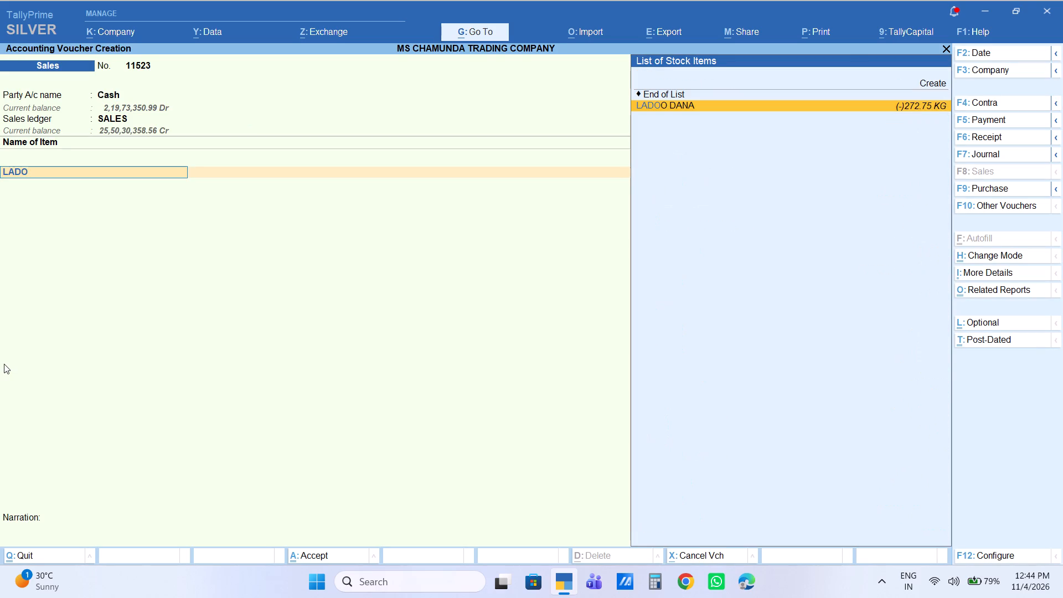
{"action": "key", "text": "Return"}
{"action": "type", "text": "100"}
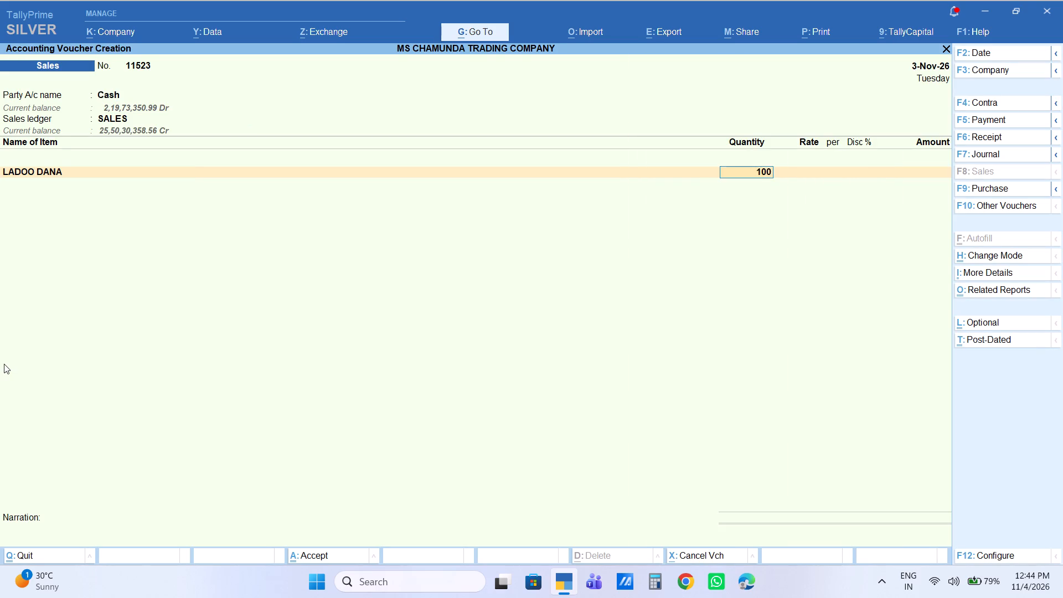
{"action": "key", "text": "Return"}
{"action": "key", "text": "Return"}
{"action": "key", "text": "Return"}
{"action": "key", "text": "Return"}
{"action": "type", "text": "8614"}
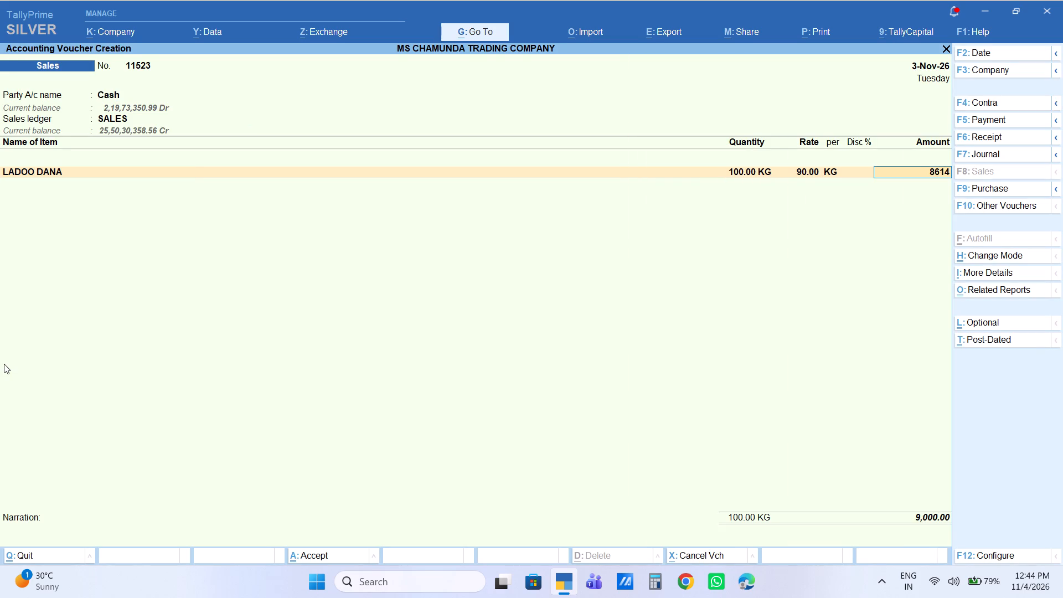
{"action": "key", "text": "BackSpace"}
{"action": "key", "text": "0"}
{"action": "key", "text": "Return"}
End the item list without adding a charge, leave the narration blank and save the sales voucher.
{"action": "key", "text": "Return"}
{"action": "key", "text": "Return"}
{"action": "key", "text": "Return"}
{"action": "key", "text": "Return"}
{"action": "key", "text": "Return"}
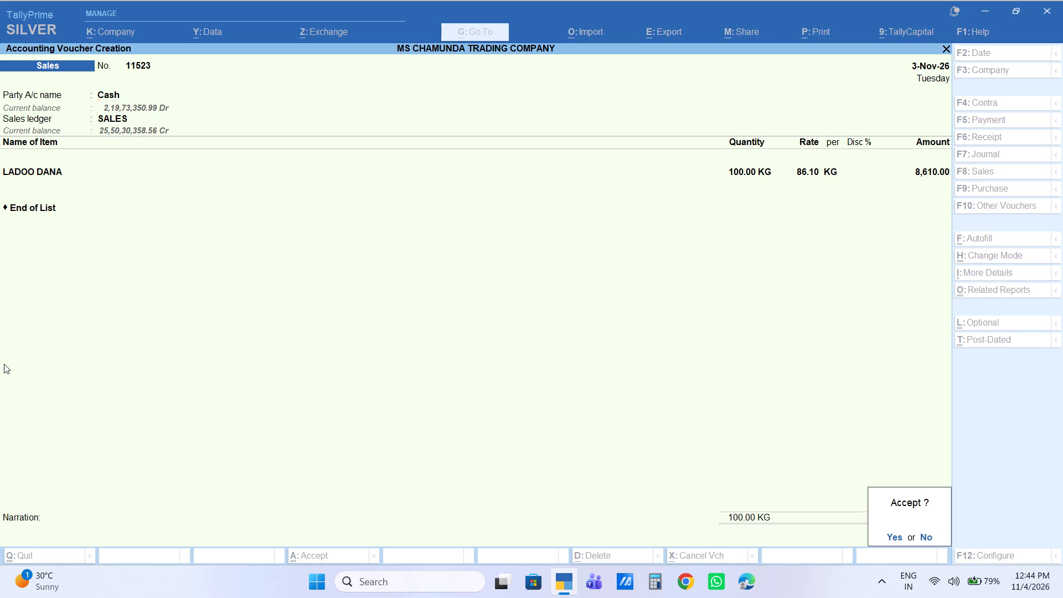
Choose Cash as the party account for the next sales voucher and go back from its party details to the party account name.
{"action": "type", "text": "CAS"}
{"action": "key", "text": "Return"}
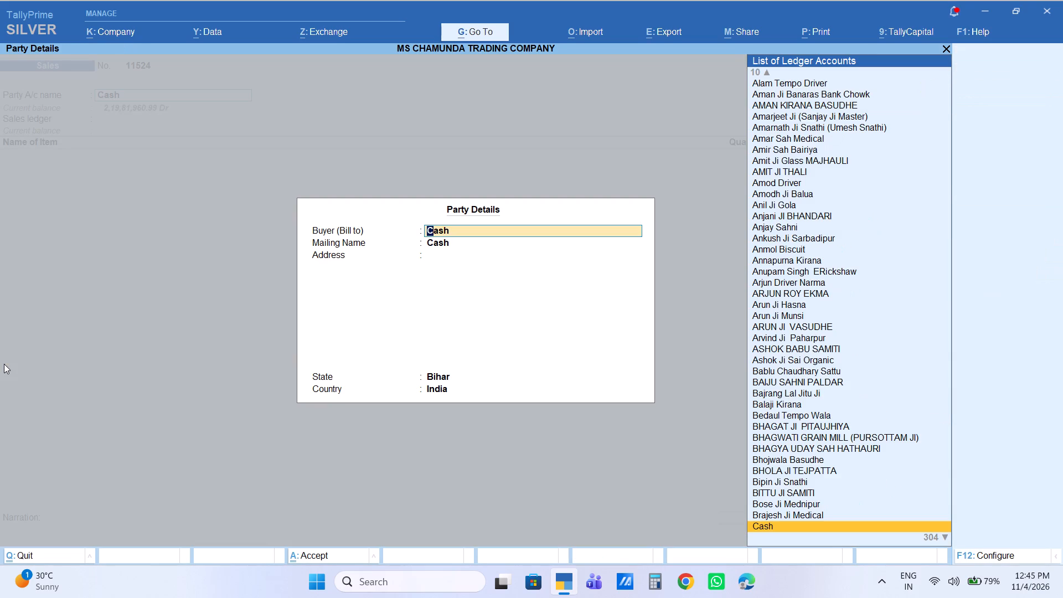
{"action": "key", "text": "BackSpace"}
{"action": "key", "text": "BackSpace"}
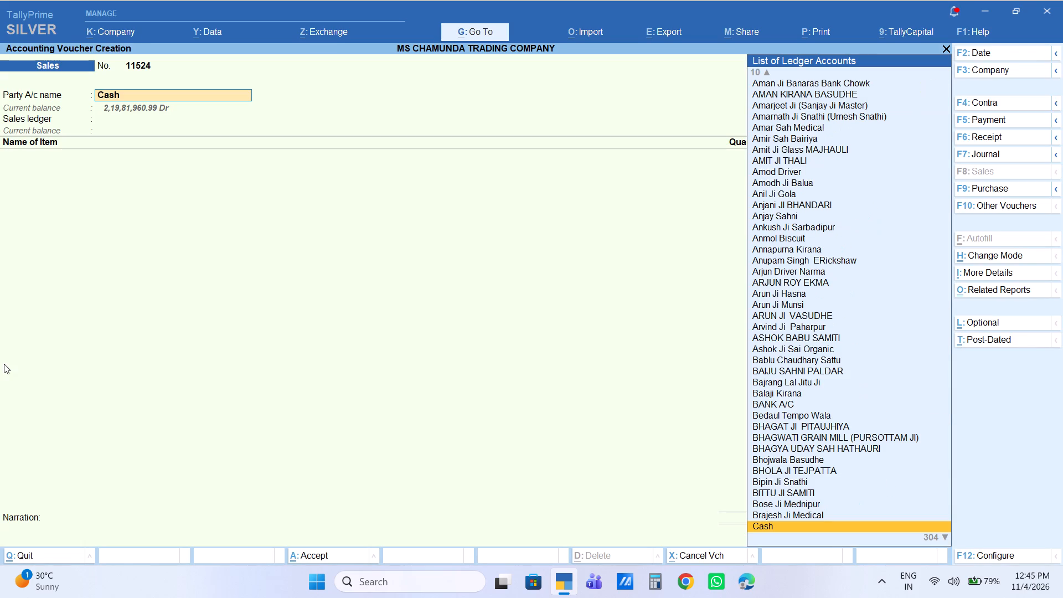
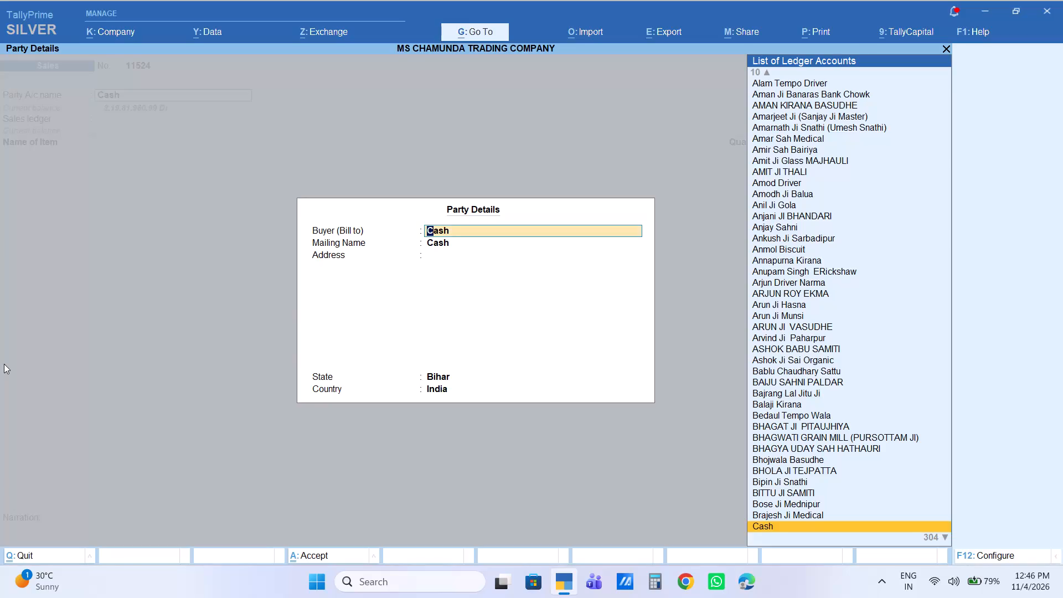
Enter a new buyer's name in the party details, keep the other defaults, and accept SALES as the sales ledger.
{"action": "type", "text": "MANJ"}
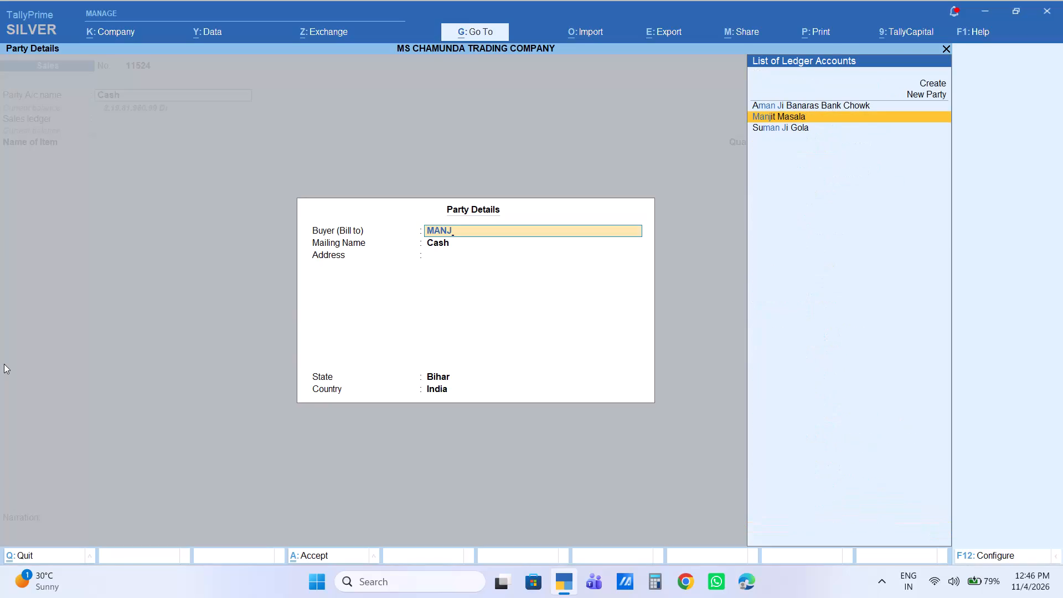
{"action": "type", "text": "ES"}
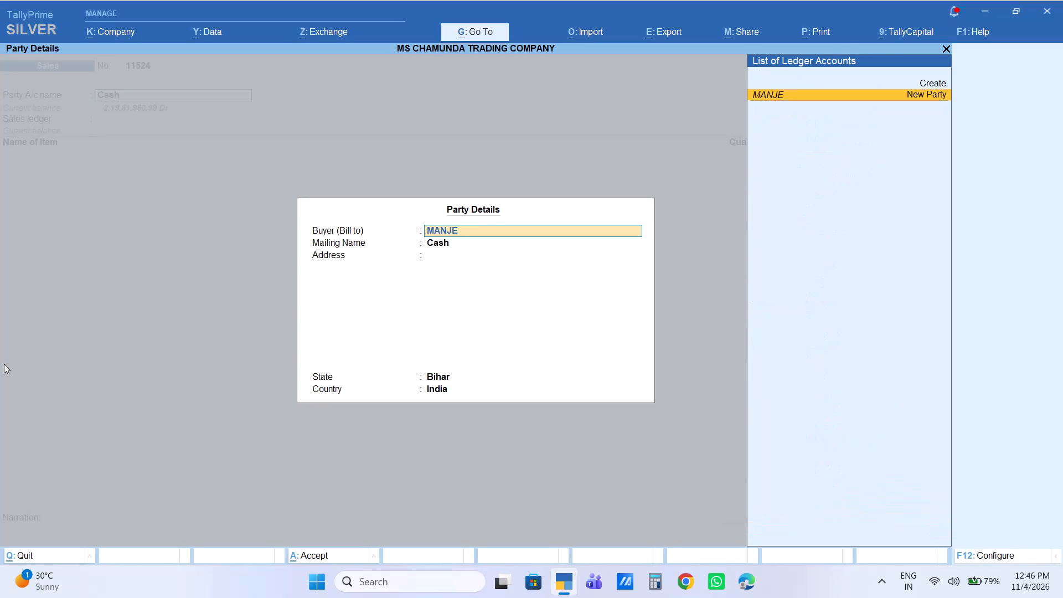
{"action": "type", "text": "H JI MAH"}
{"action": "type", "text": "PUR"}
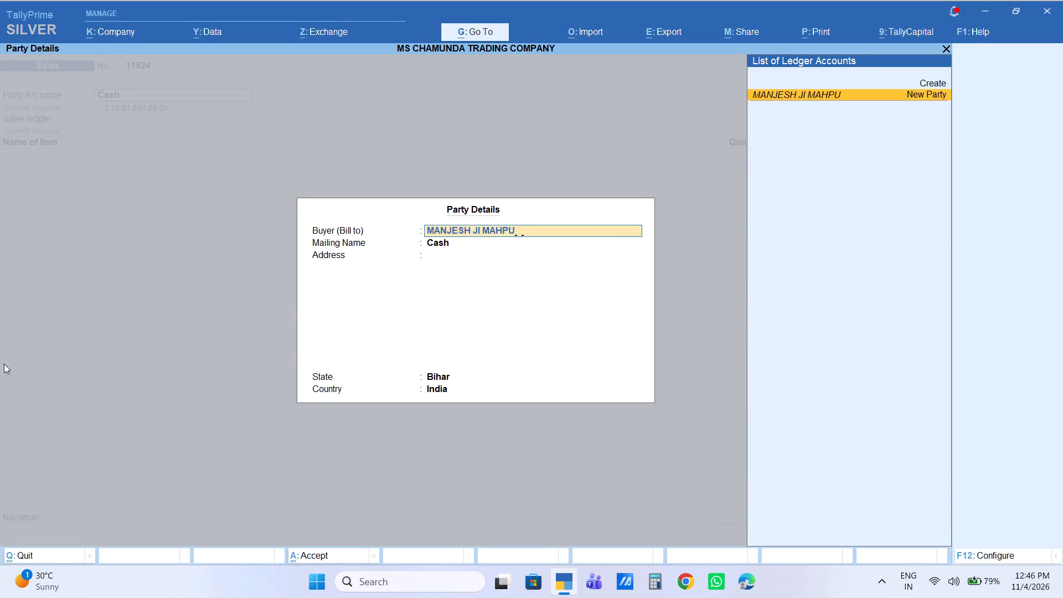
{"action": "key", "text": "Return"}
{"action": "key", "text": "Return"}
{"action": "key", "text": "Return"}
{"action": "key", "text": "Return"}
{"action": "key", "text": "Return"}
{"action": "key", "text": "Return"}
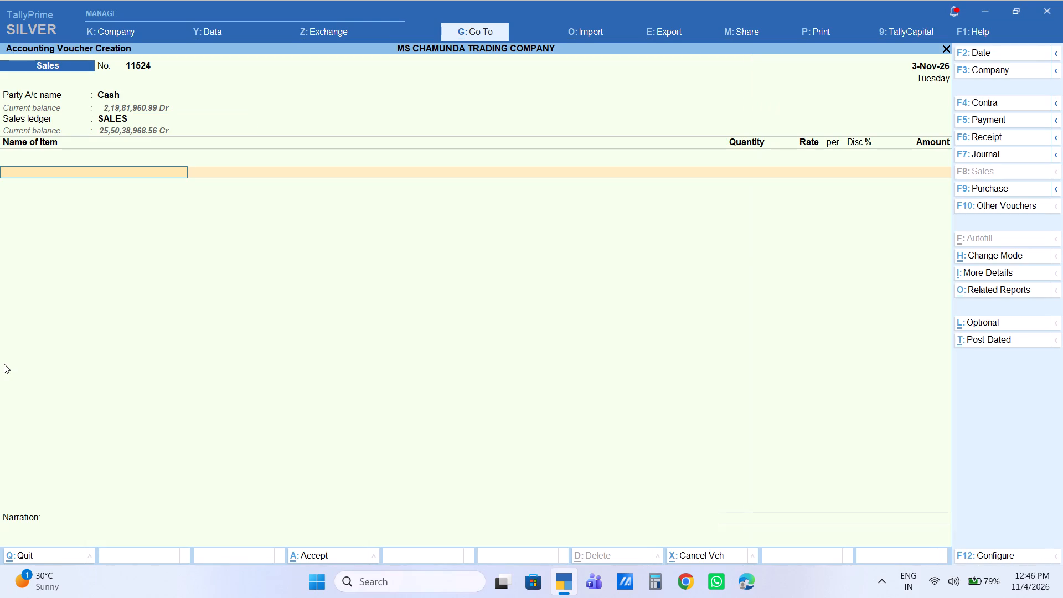
Add the stock item AADI KG with a quantity of 2 KG, keeping the suggested rate and amount.
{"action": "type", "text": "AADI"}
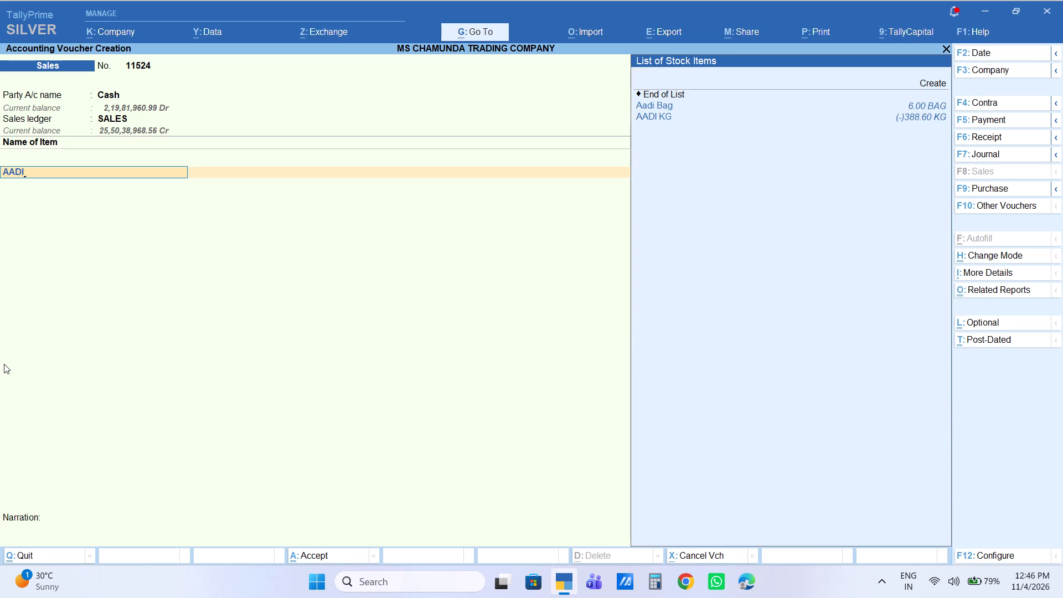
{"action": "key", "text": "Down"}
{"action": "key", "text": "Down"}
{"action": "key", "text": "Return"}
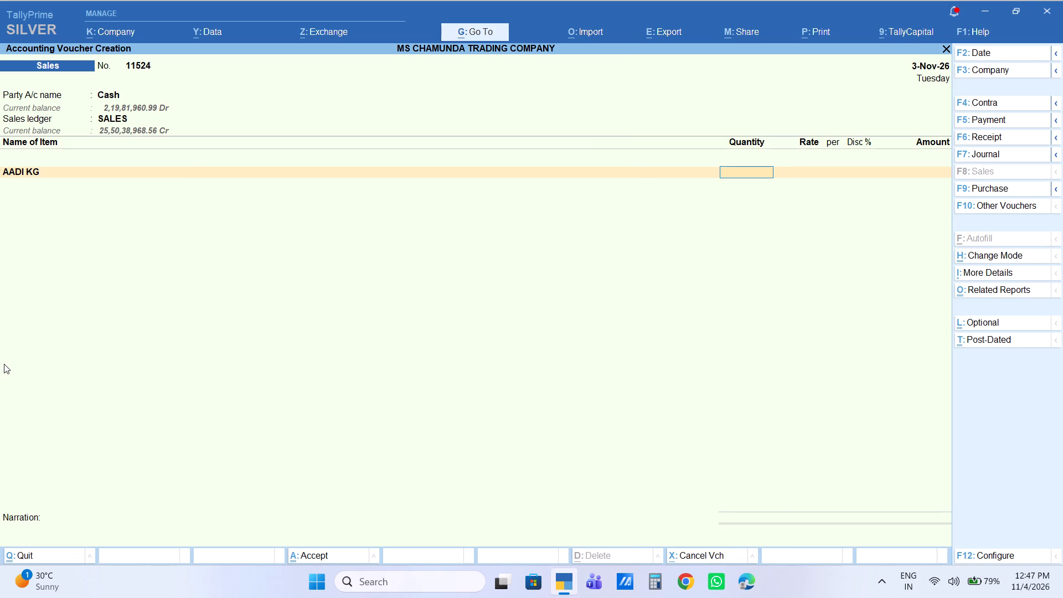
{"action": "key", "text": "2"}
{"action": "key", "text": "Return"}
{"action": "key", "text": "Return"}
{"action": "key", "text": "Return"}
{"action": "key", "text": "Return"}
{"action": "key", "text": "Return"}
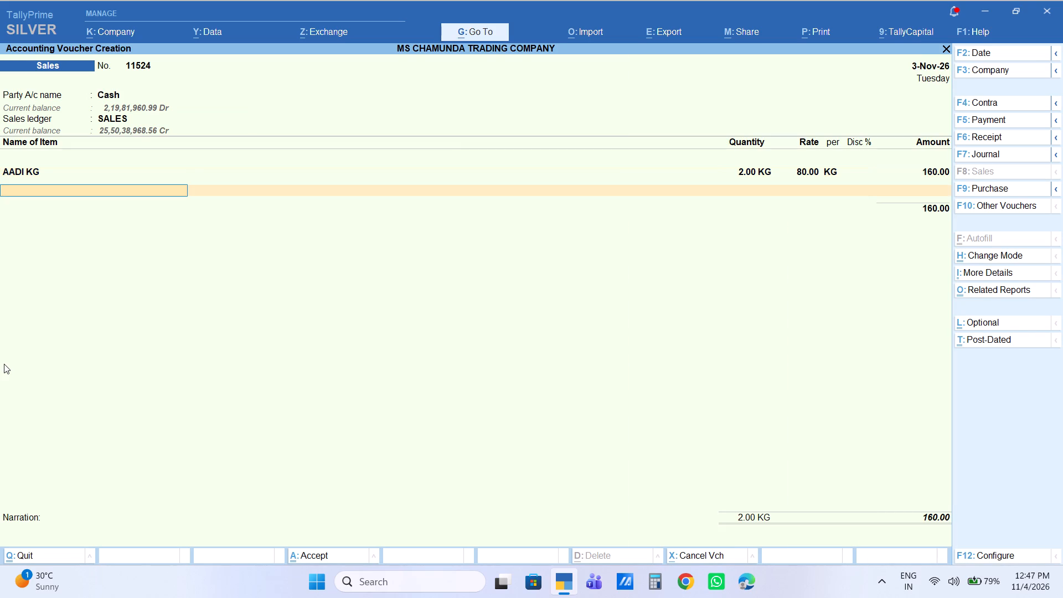
Add the stock item SODA KG with a quantity of 2 KG and an amount of 140.
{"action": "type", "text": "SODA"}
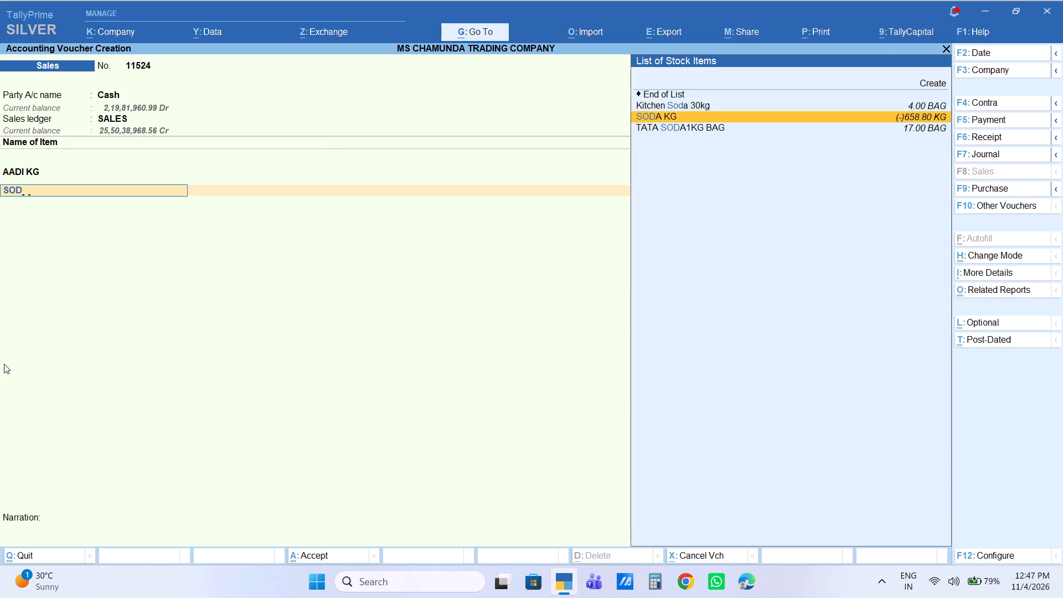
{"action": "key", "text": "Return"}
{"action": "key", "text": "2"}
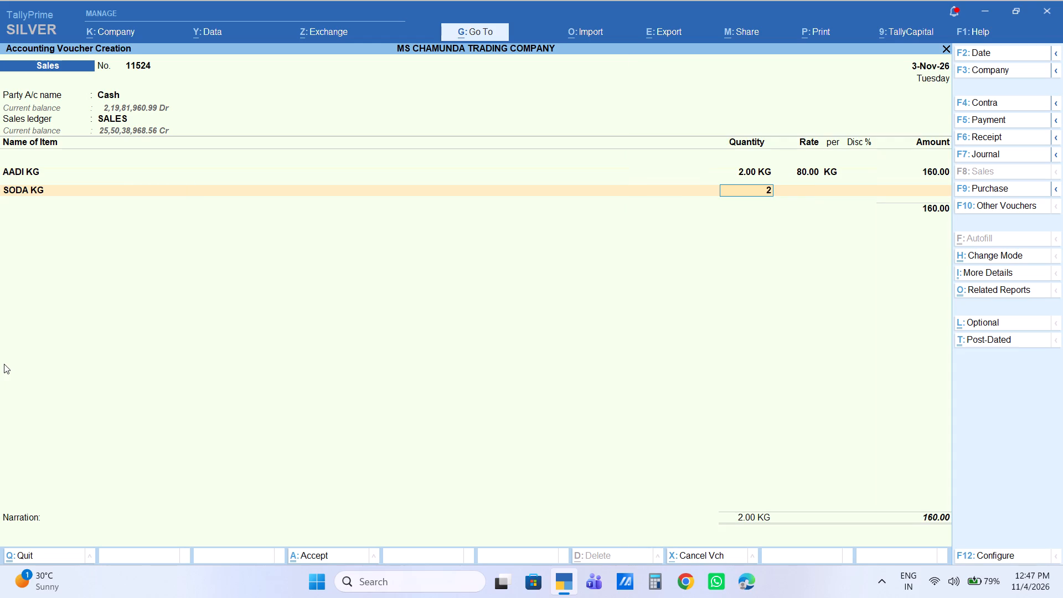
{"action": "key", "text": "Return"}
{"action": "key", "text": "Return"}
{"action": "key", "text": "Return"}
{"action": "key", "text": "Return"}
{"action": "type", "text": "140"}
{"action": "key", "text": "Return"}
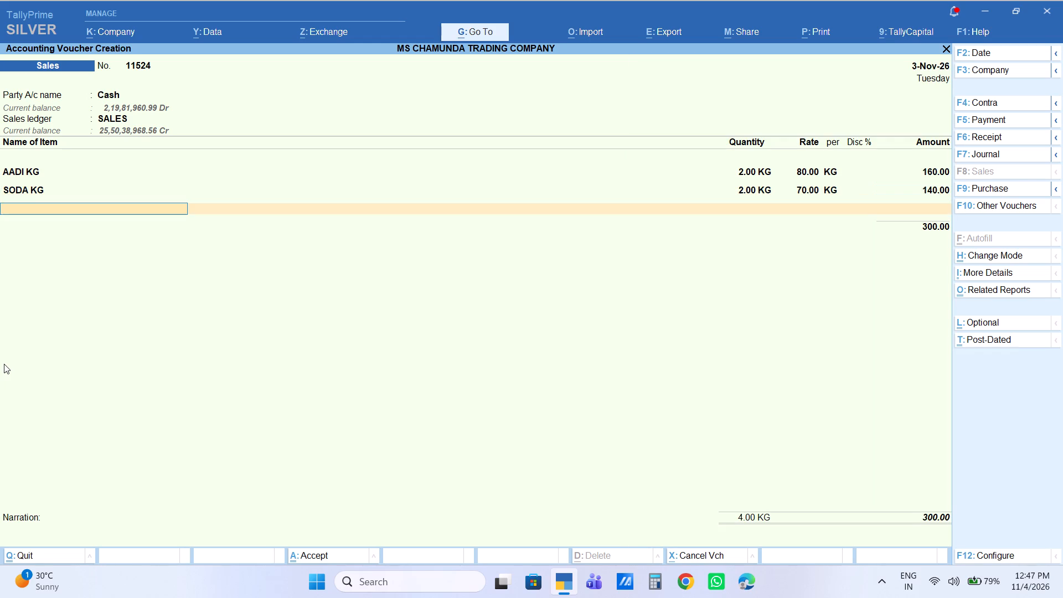
Add the stock item Kerao with a quantity of 2 KG, keeping the suggested rate and amount.
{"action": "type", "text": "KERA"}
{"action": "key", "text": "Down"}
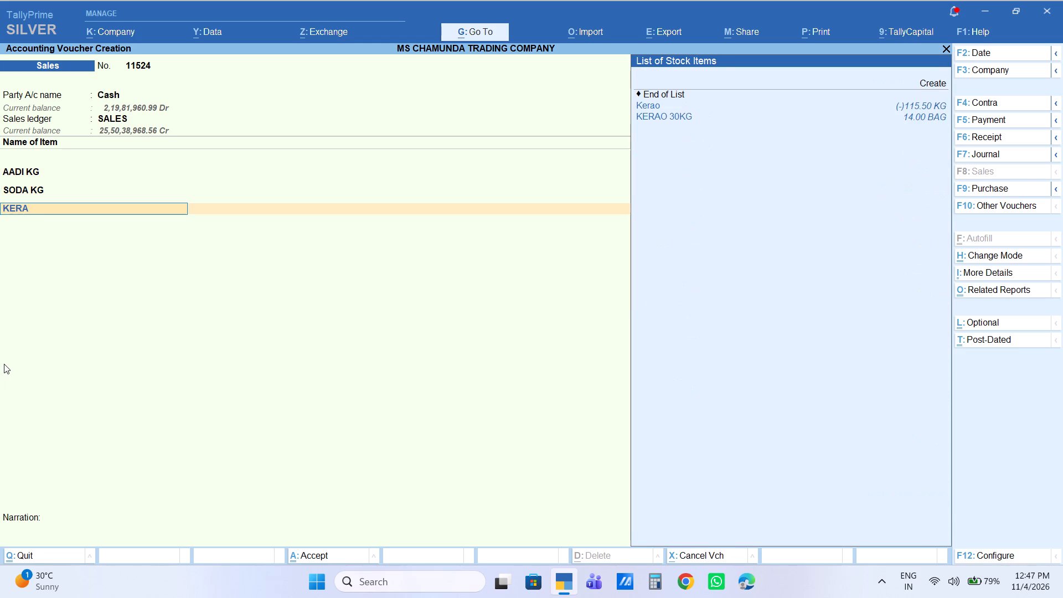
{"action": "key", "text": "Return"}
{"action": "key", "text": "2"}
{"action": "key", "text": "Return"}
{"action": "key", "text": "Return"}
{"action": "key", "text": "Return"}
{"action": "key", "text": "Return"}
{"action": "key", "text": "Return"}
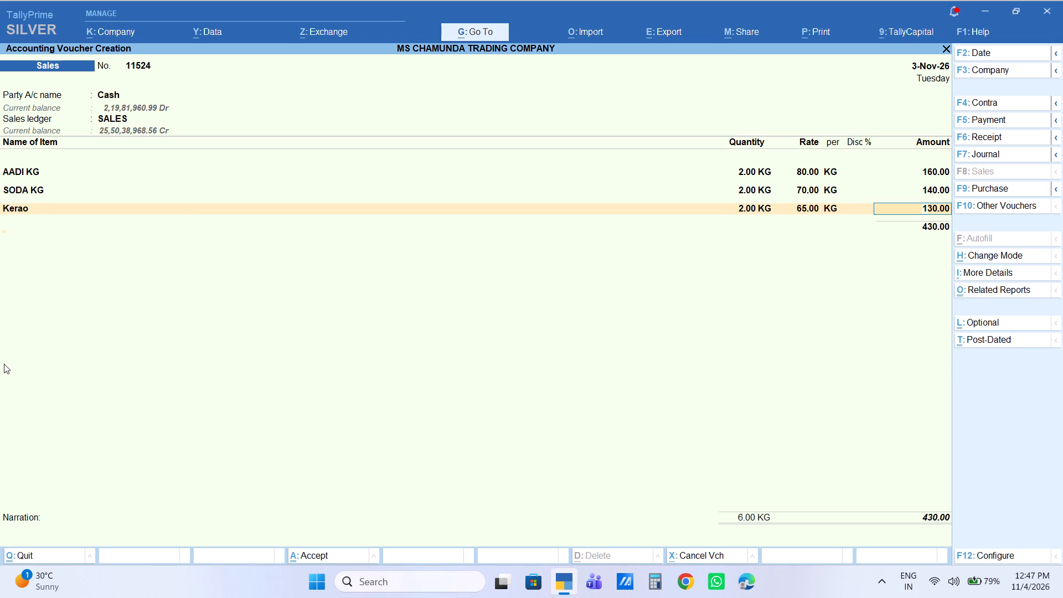
Add the stock item Sathi Chawal with a quantity of 2 KG, keeping the suggested rate and amount.
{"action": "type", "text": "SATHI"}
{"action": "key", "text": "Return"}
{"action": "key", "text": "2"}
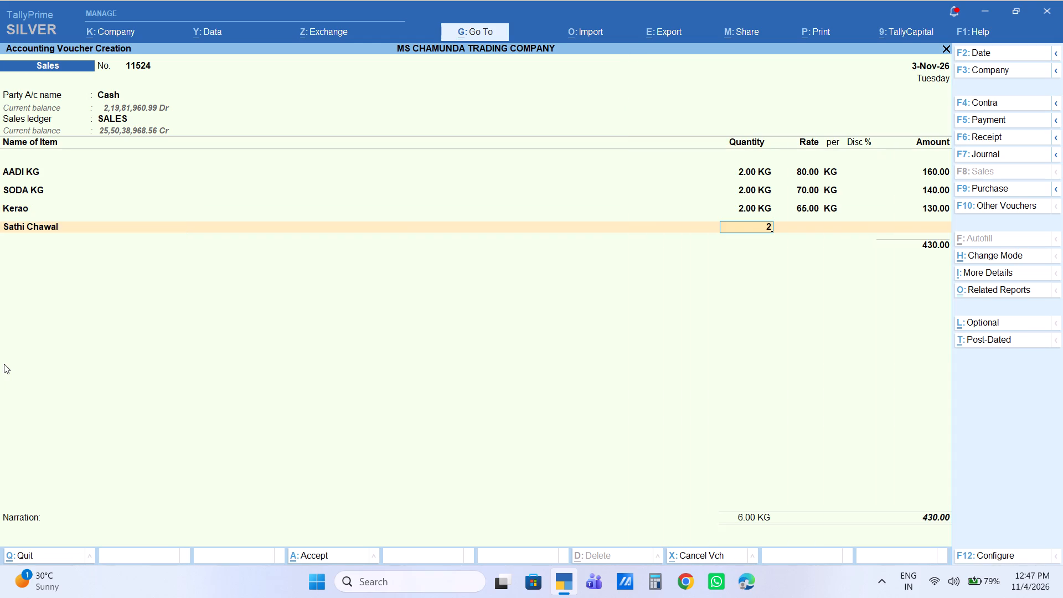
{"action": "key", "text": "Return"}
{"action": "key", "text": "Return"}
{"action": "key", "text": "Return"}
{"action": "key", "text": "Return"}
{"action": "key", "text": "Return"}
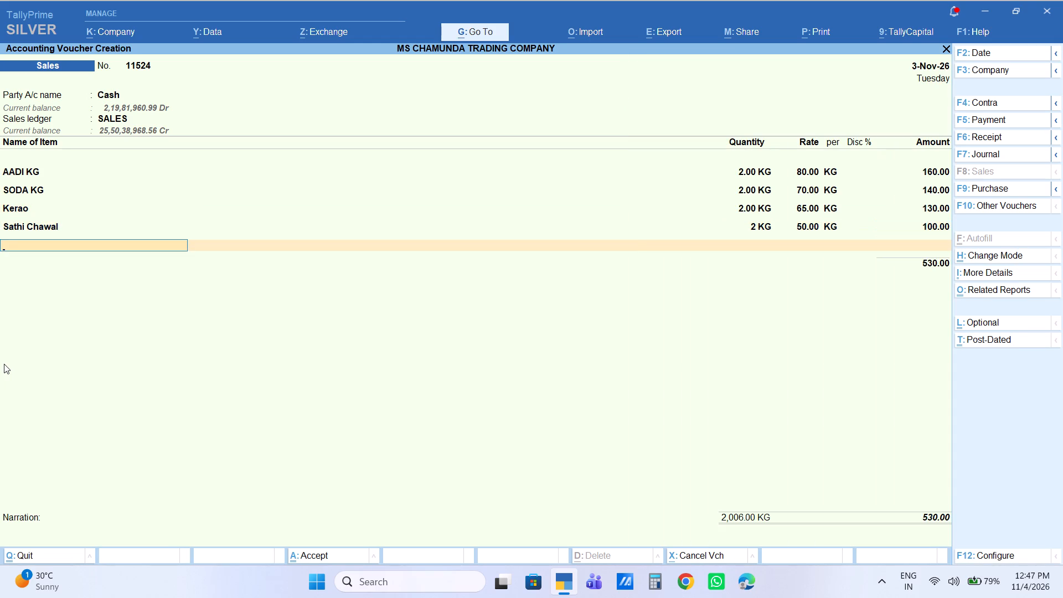
Add the stock item MASOOR DAL 30kg with a quantity of 1 BAG and an amount of 2100.
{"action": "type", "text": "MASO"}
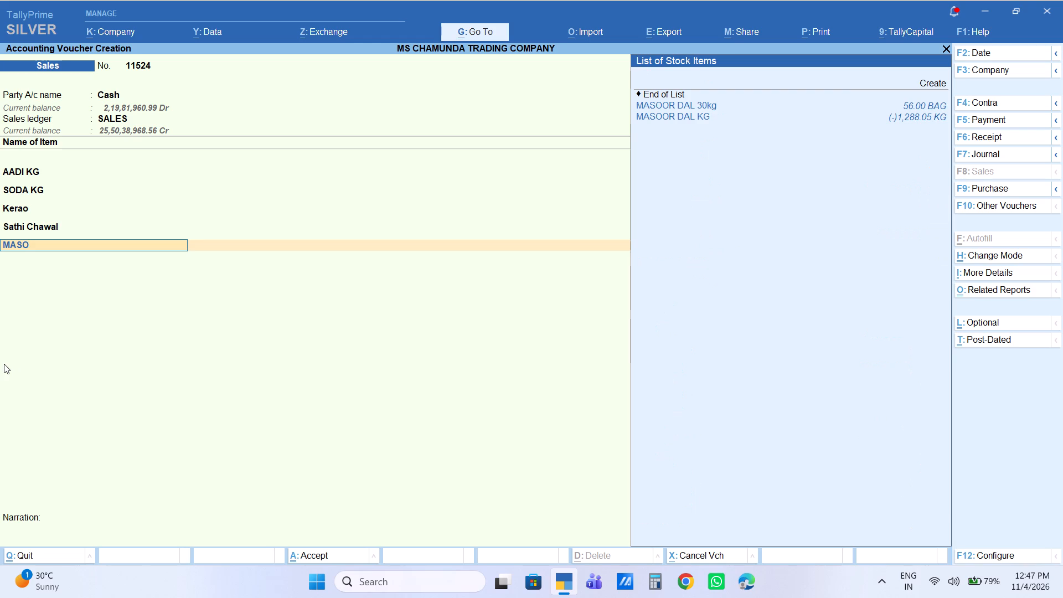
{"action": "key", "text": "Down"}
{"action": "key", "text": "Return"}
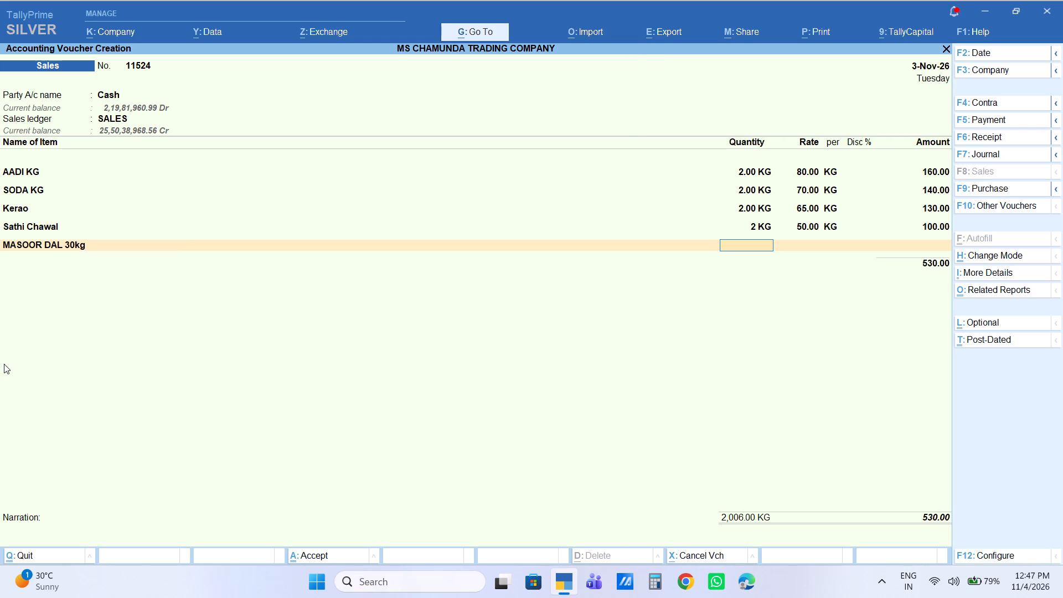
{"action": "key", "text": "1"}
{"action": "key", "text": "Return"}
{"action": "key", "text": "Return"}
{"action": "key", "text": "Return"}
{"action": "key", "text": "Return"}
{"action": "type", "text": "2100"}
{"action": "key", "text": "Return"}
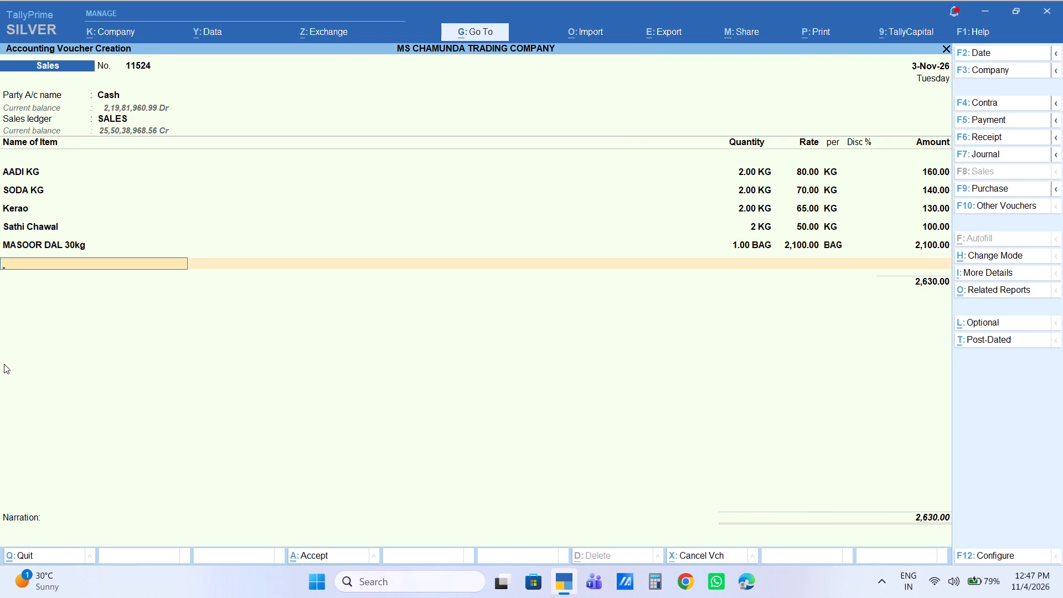
Add the stock item BUDHA BHOG 25KG with a quantity of 5 BAG and an amount of 4300.
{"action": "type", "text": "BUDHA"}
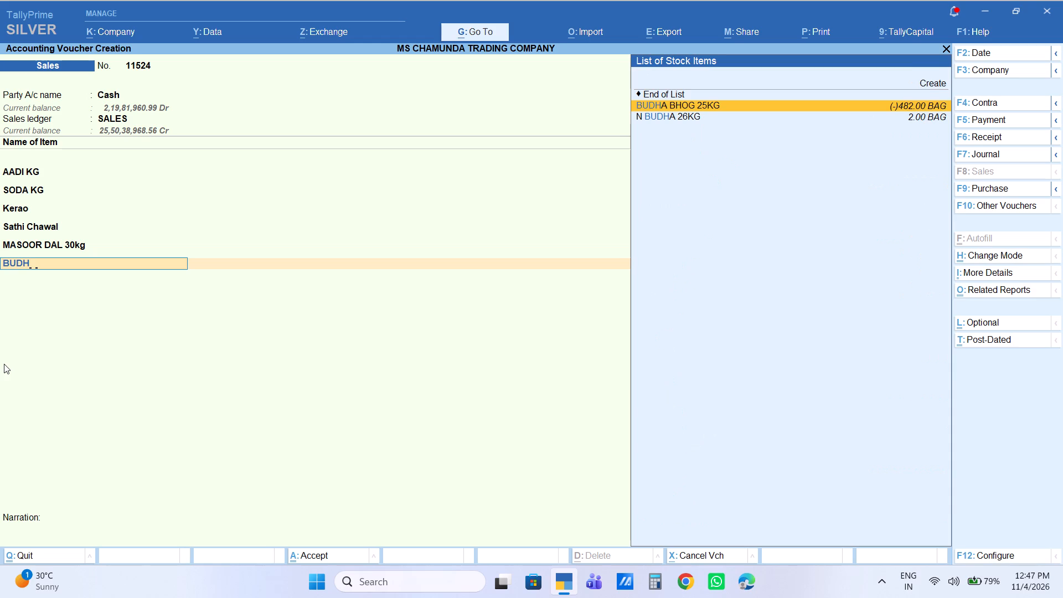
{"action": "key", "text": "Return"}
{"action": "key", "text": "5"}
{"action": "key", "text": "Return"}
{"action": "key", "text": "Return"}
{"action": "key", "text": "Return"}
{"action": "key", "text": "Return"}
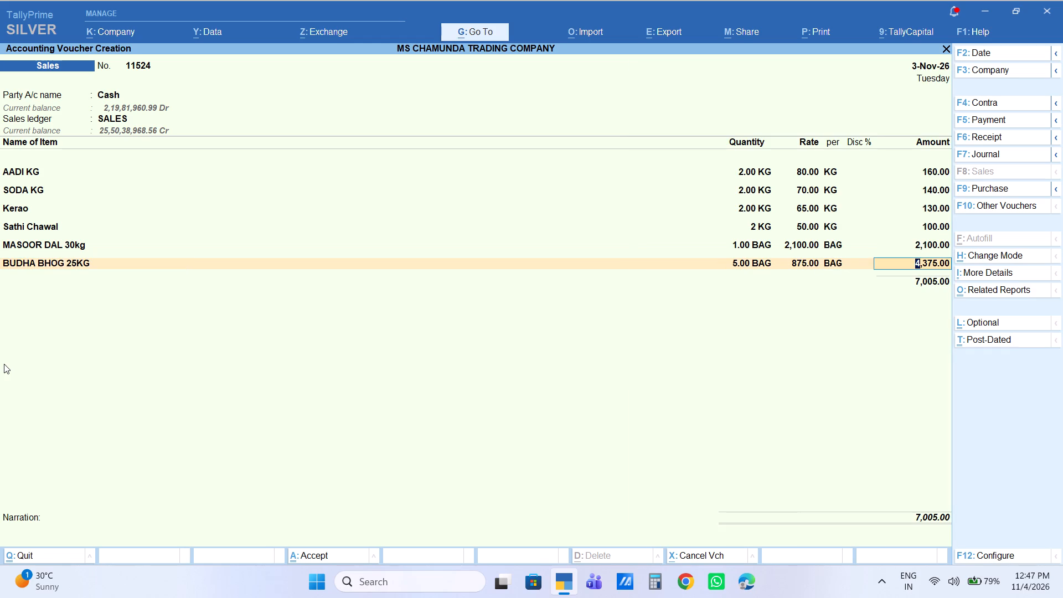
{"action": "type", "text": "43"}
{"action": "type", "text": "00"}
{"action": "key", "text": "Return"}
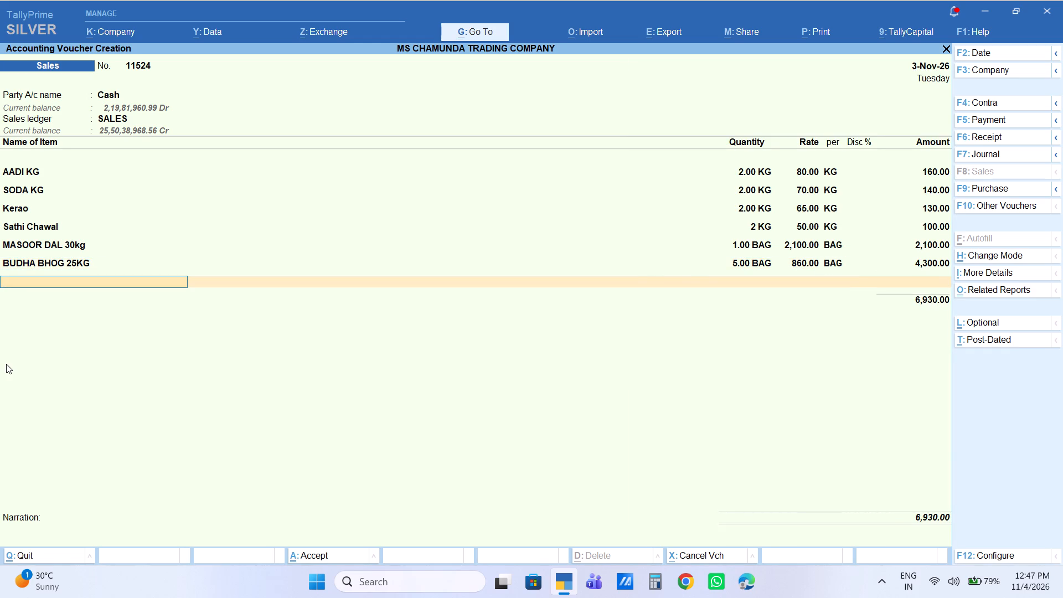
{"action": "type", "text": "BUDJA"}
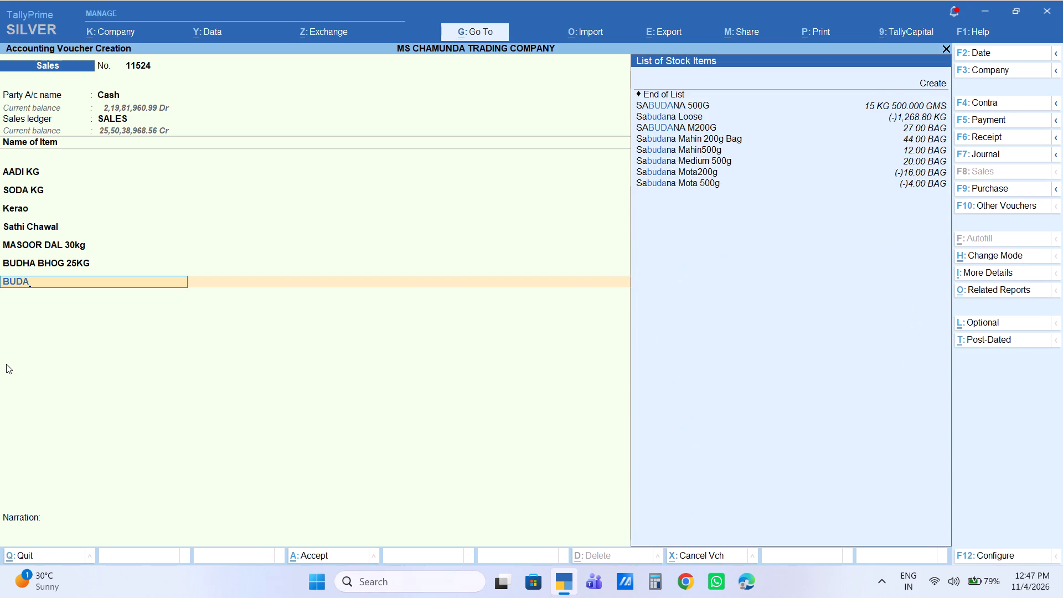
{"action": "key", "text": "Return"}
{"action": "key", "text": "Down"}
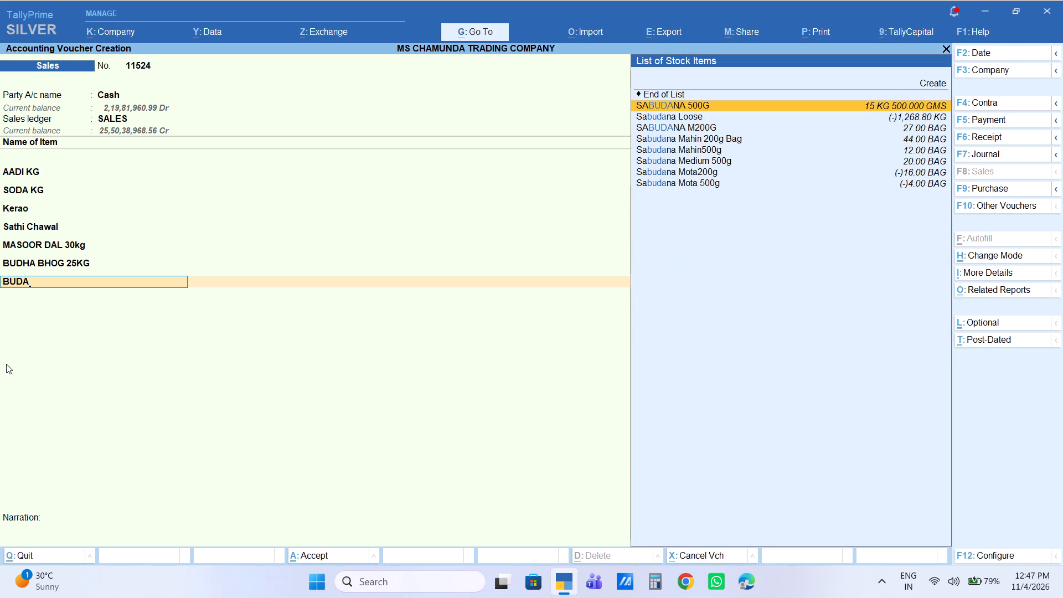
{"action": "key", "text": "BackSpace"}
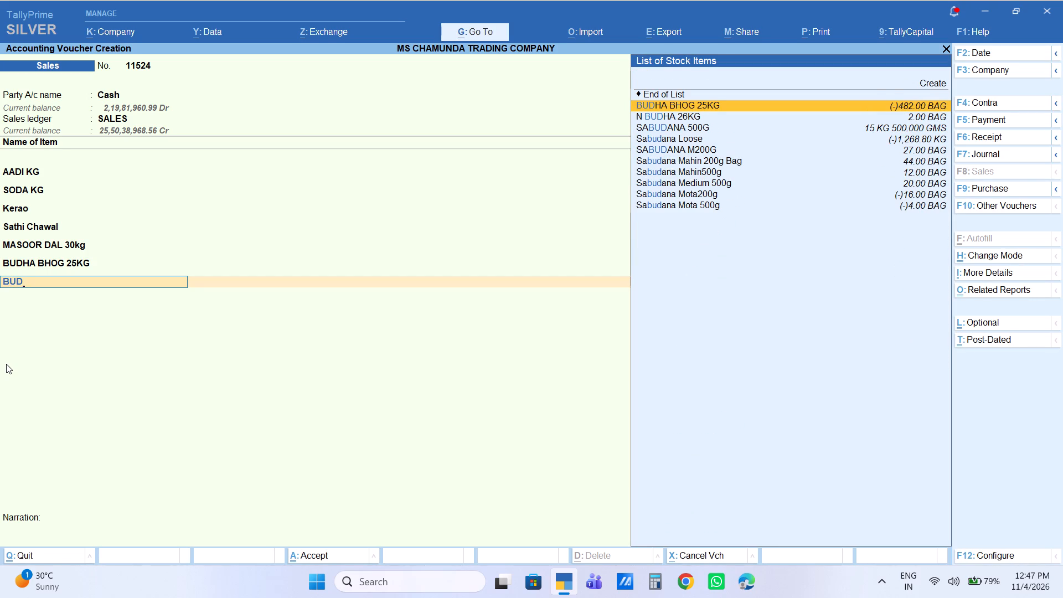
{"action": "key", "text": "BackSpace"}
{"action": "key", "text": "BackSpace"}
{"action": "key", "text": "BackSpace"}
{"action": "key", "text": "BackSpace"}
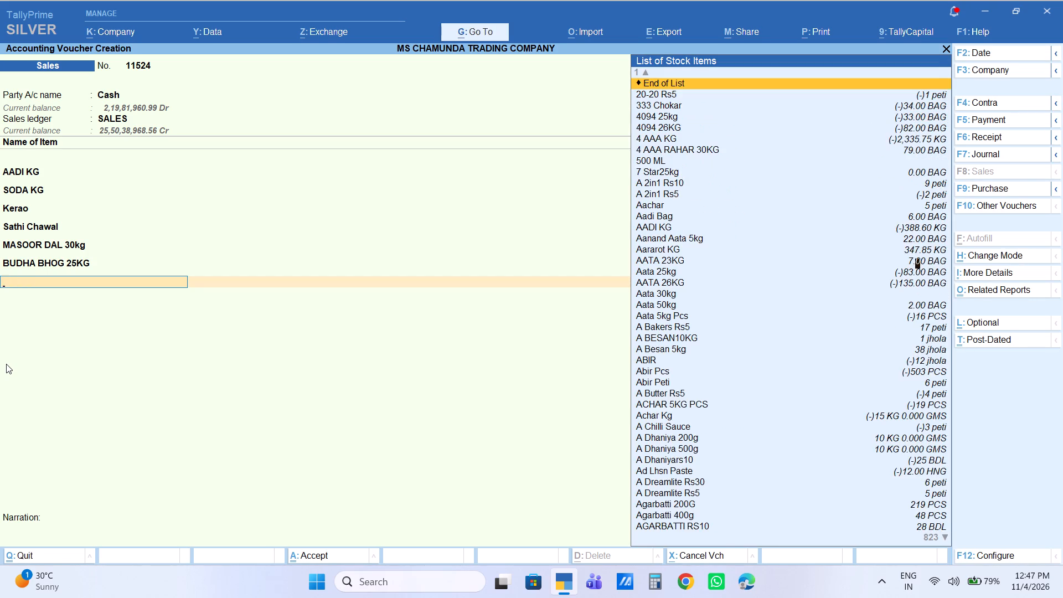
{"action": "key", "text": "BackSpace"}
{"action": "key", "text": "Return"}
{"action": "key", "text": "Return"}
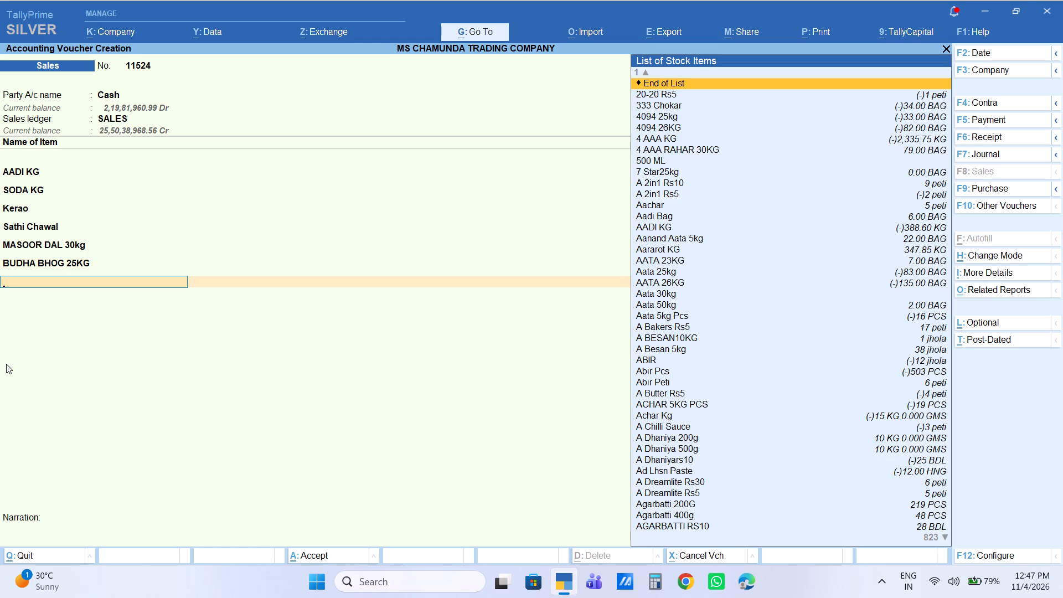
Add the stock item Royal Goranga26kg with a quantity of 5 BAG and an amount of 6700.
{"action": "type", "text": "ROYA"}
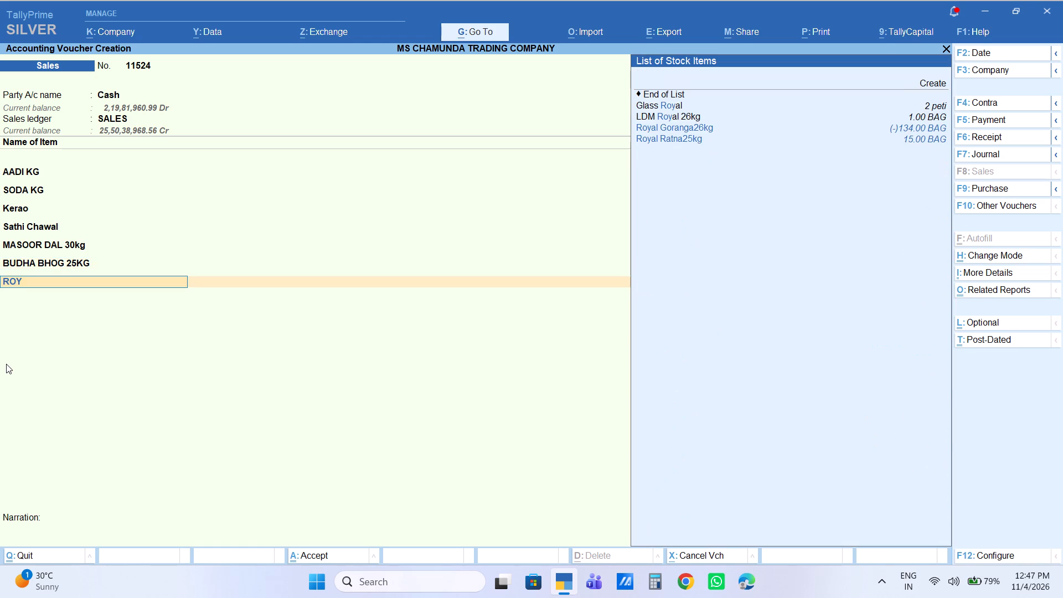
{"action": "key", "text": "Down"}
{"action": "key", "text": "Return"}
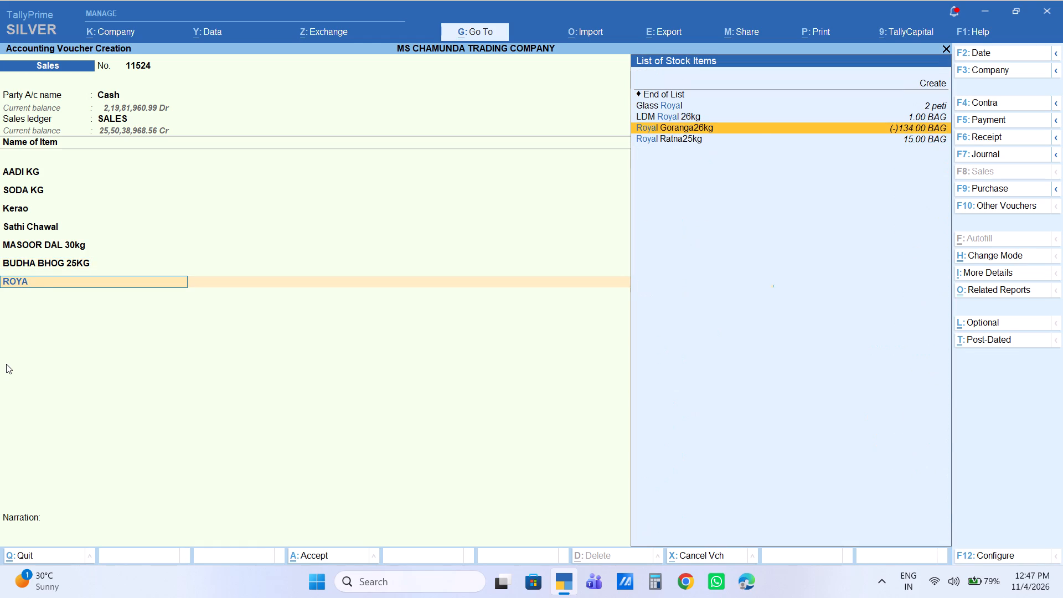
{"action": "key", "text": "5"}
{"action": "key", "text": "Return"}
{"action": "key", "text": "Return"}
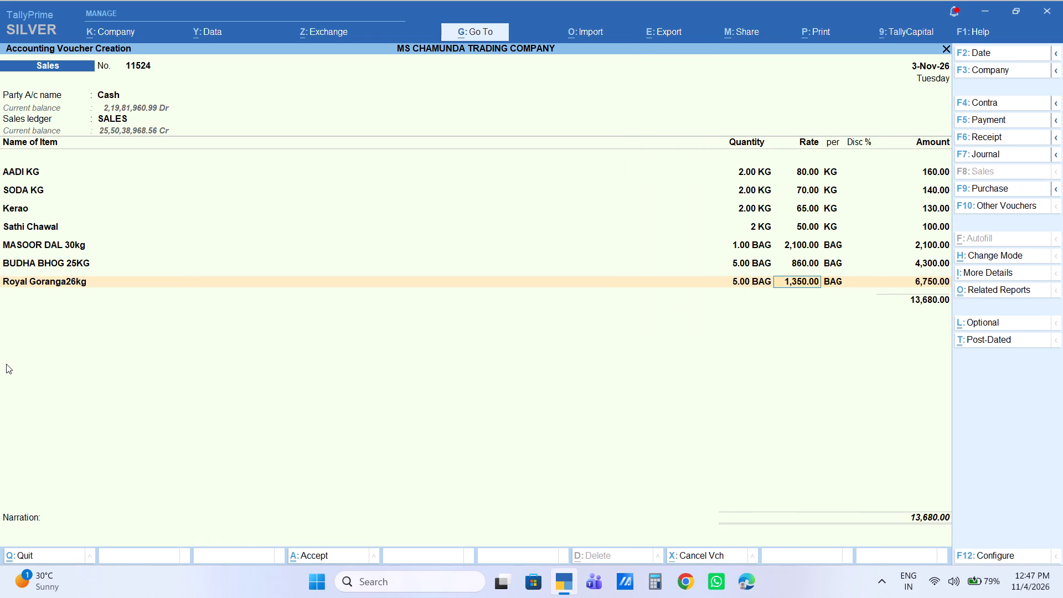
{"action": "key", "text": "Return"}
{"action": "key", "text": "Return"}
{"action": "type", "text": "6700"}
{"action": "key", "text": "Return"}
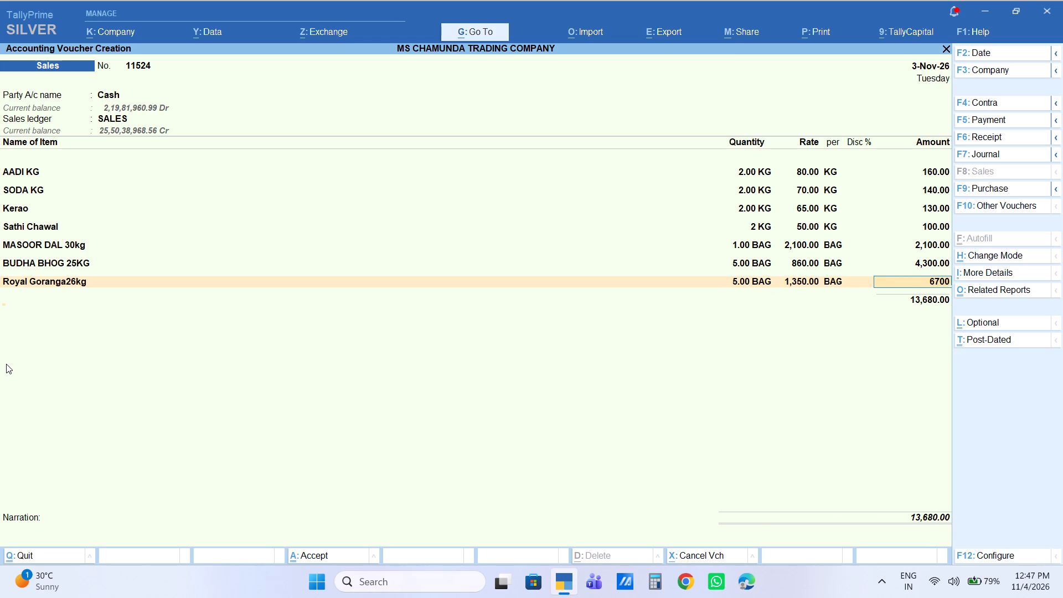
Add the stock item SOOJI 26KG with a quantity of 1 BAG and an amount of 975.
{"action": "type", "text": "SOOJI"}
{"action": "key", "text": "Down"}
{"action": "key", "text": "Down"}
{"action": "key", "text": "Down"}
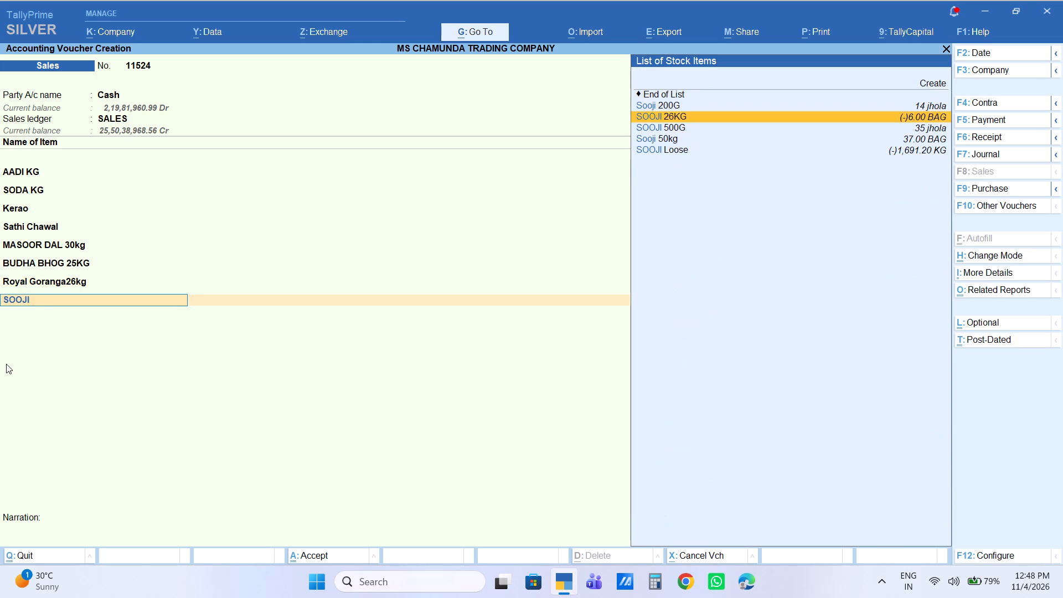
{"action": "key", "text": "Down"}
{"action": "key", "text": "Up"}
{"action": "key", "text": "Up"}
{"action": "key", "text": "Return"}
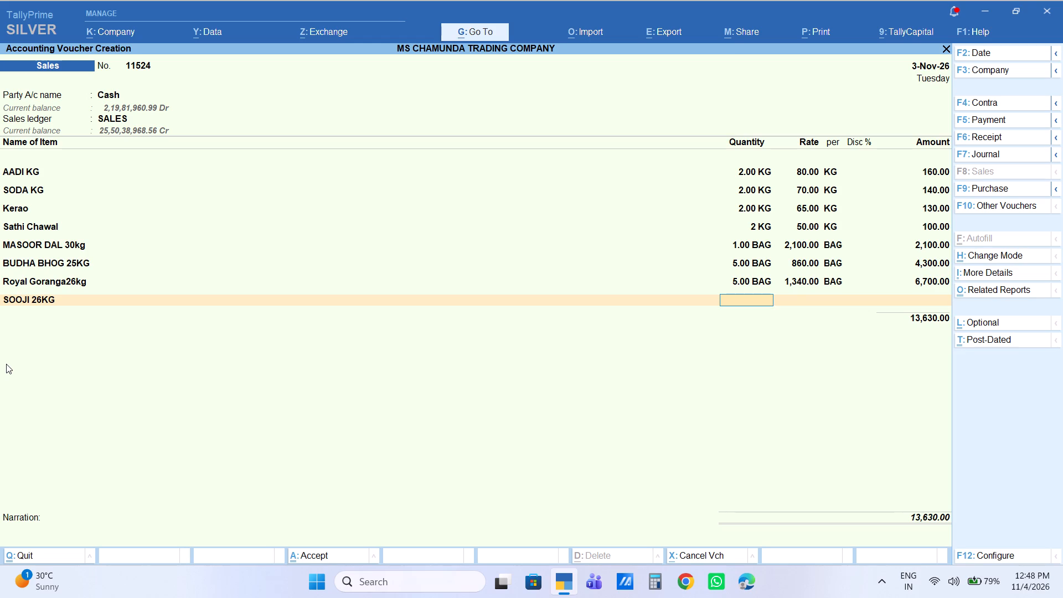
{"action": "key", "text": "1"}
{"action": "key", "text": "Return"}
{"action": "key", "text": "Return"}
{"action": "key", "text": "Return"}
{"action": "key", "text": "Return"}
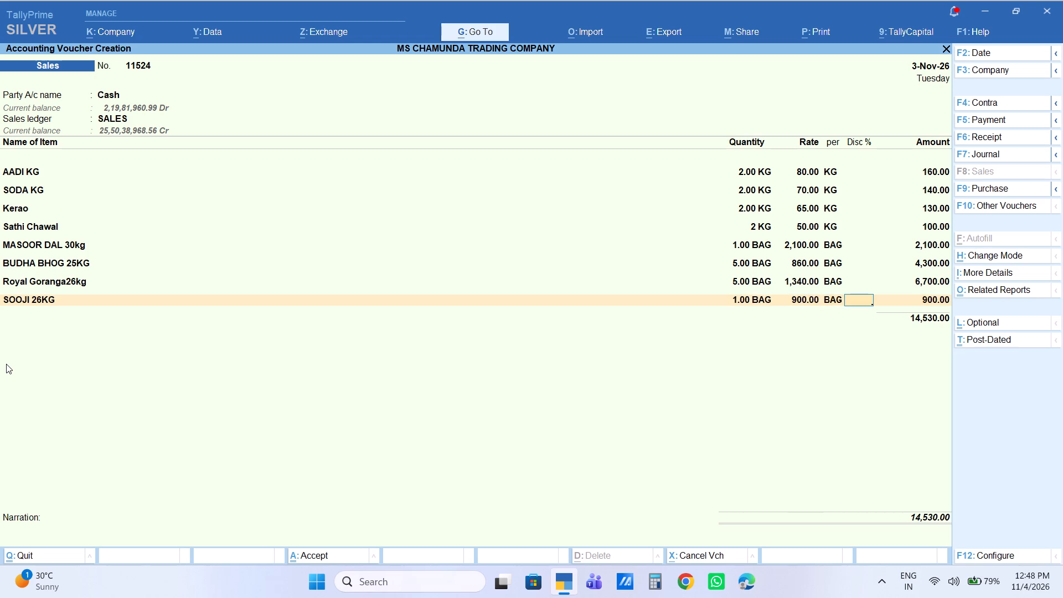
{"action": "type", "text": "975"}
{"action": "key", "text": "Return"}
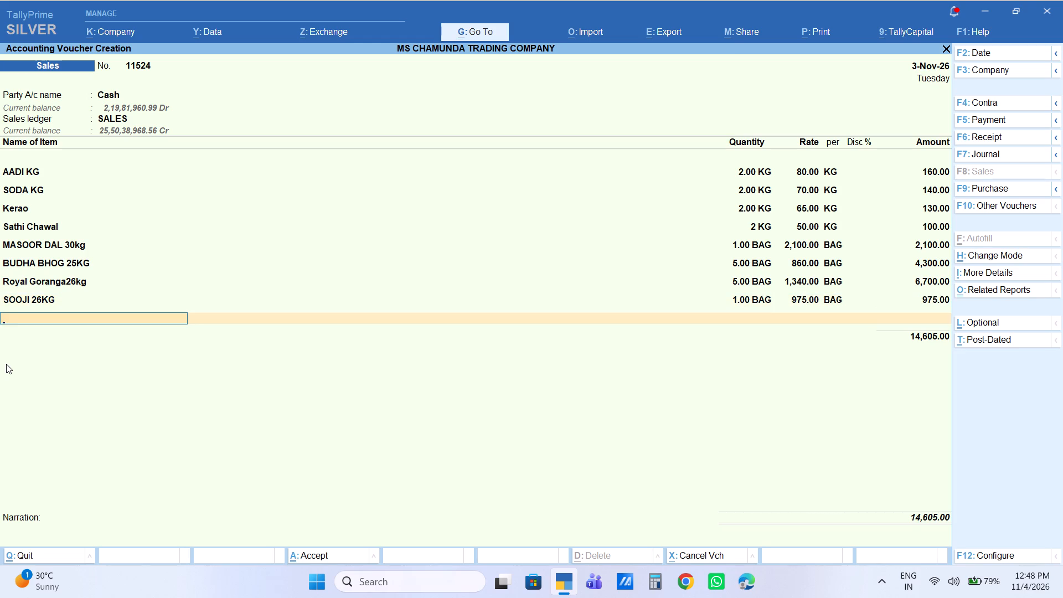
Add the stock item MAIDA LV with a quantity of 1 BAG and an amount of 1580.
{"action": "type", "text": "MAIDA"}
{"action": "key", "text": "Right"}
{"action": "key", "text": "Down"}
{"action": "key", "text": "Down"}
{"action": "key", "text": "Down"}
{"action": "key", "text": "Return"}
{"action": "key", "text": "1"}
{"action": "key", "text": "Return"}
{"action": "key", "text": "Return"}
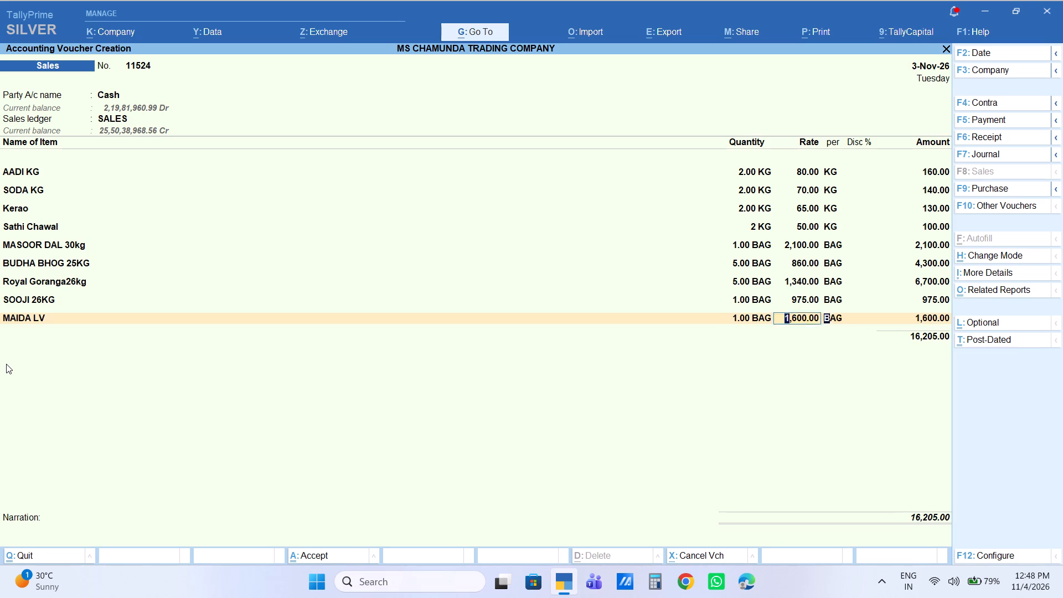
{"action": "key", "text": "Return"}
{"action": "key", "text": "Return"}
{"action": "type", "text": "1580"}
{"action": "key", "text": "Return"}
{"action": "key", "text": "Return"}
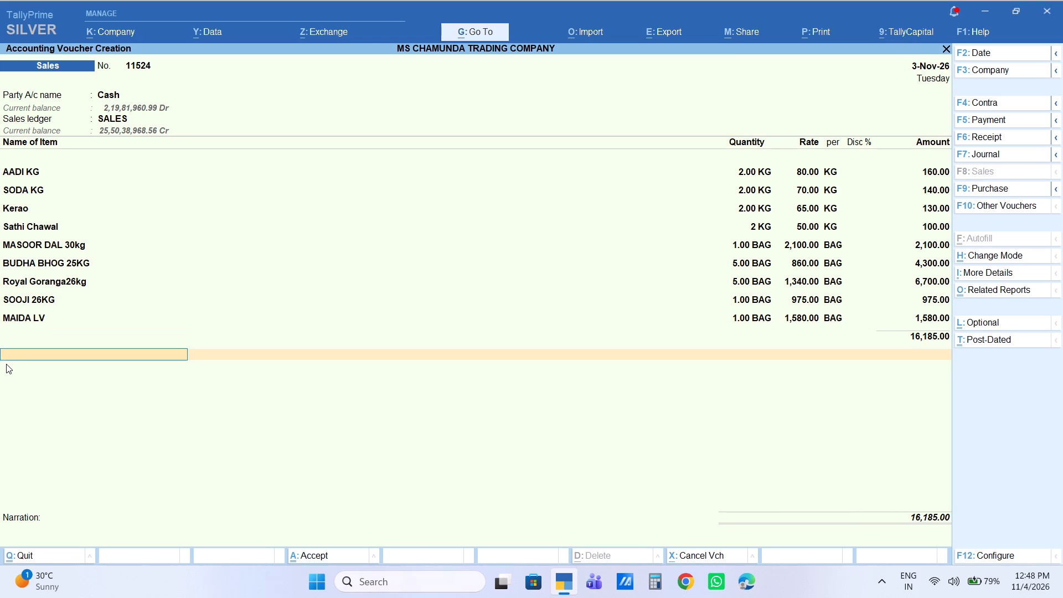
Add a Labour Charge of 30 below the items and save the sales voucher.
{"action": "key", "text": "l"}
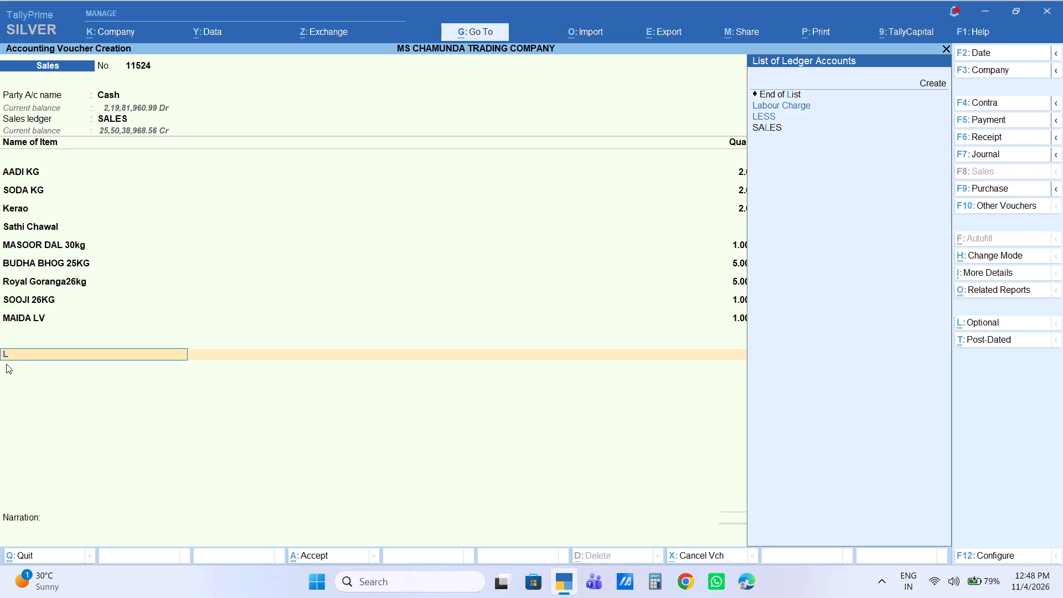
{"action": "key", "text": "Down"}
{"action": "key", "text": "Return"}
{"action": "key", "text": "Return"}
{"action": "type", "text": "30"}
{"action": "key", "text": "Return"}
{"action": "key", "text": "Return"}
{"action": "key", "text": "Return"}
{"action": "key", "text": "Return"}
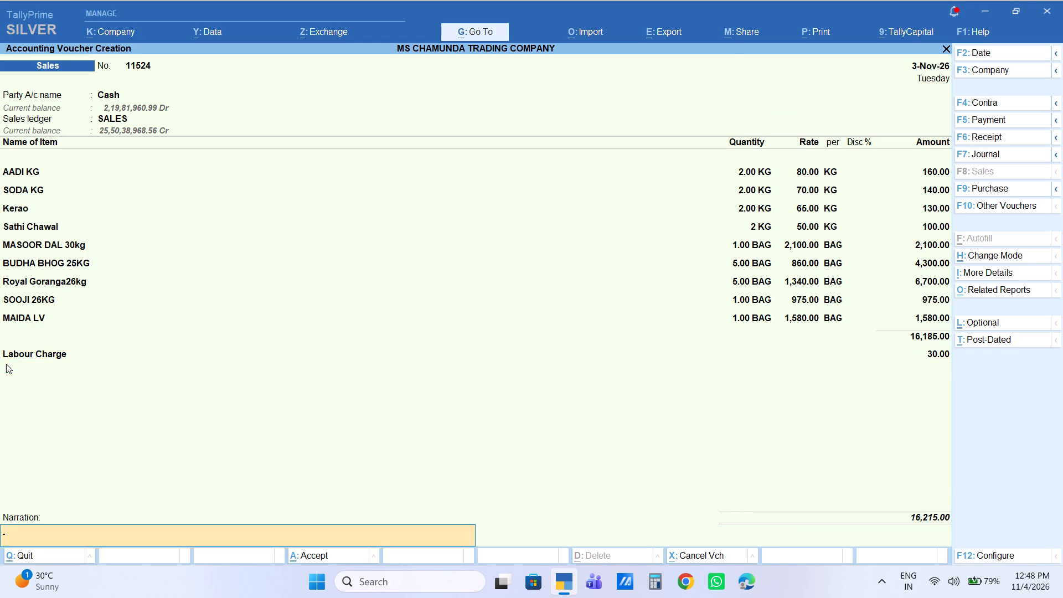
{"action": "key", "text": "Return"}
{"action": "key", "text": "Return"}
Leave voucher entry and display the monthly stock summary of the item Ajina Motto KG.
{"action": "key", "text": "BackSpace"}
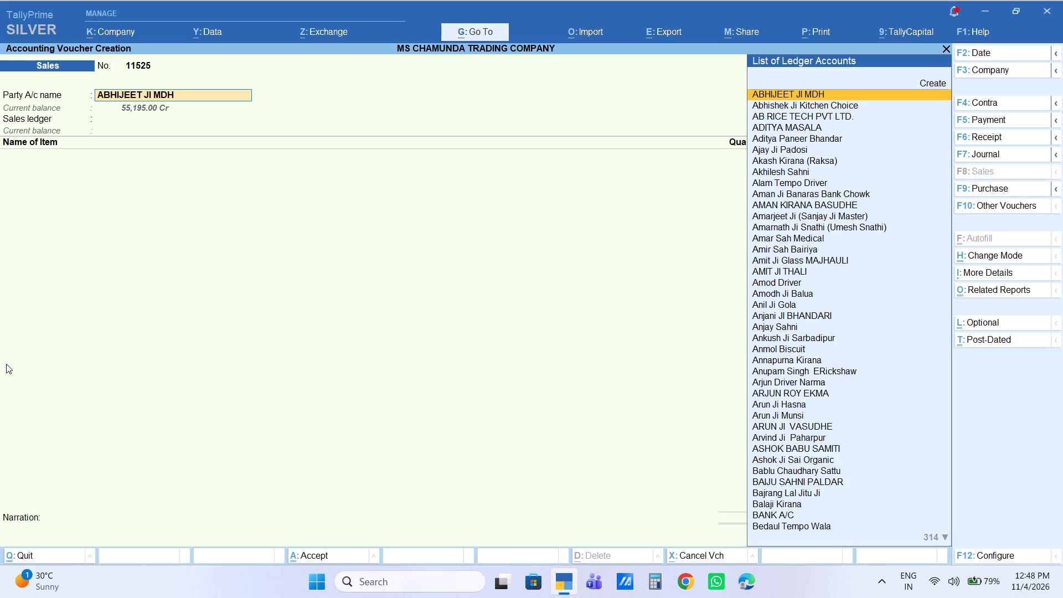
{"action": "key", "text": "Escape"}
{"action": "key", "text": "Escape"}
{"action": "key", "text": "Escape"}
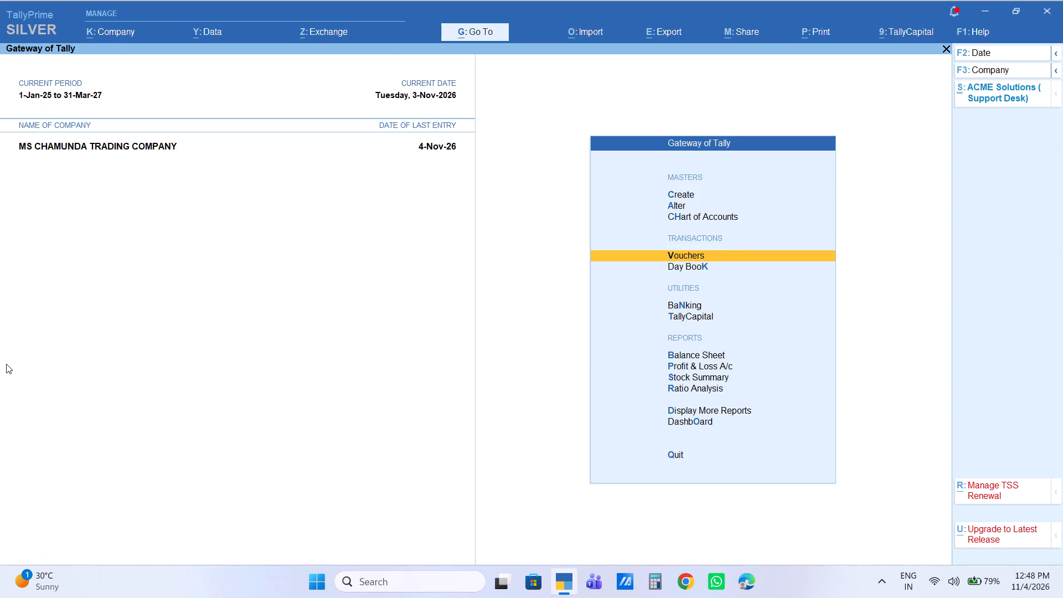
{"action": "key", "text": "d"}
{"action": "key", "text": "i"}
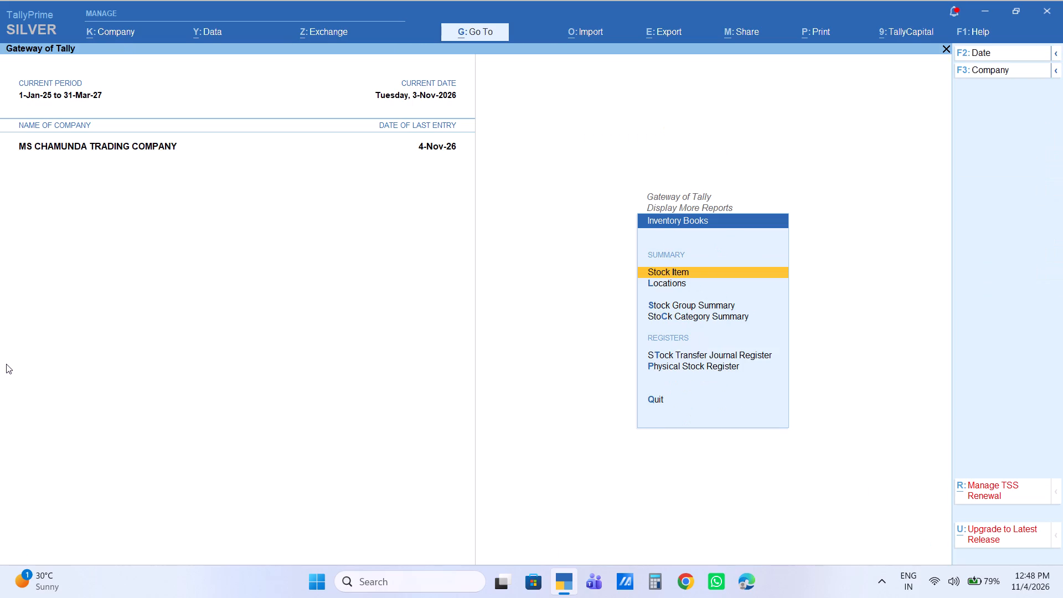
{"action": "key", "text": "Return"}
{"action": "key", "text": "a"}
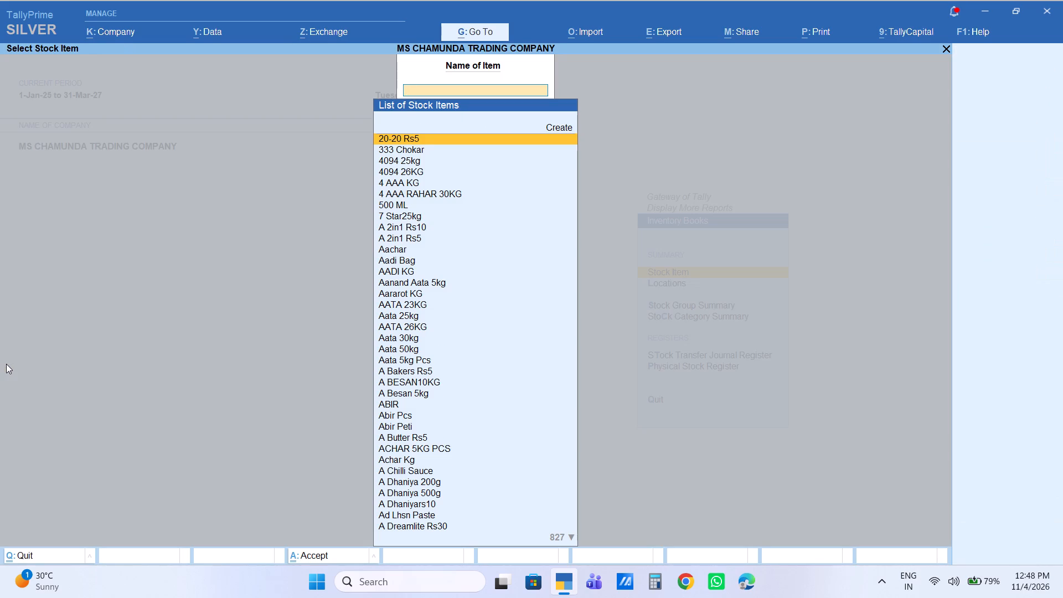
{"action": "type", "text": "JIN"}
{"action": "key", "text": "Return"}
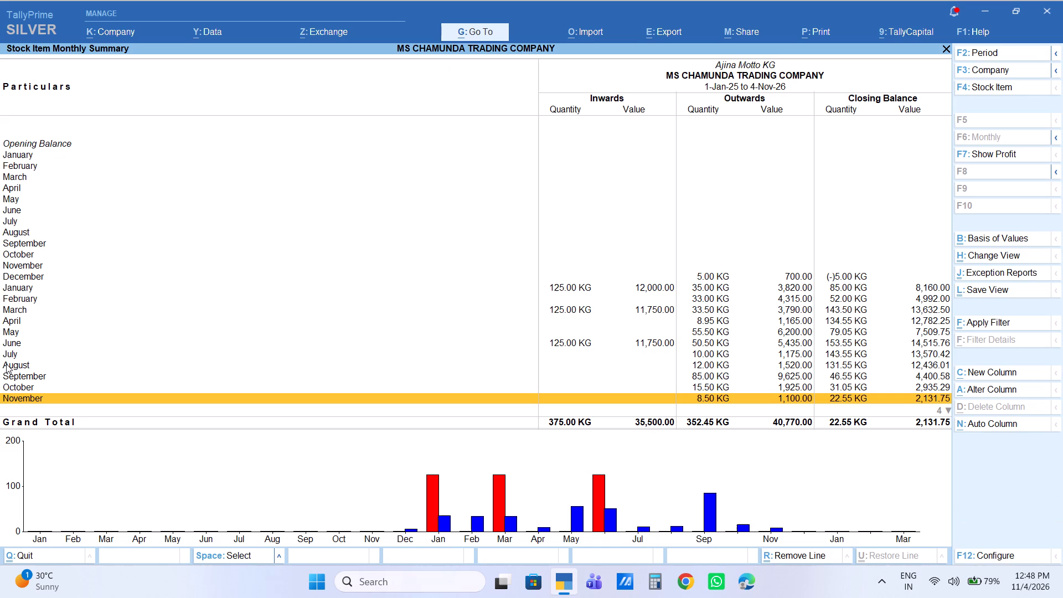
Examine the Ajina Motto KG purchase voucher dated 6-Jun-26 from the June item vouchers, and return to the Gateway of Tally.
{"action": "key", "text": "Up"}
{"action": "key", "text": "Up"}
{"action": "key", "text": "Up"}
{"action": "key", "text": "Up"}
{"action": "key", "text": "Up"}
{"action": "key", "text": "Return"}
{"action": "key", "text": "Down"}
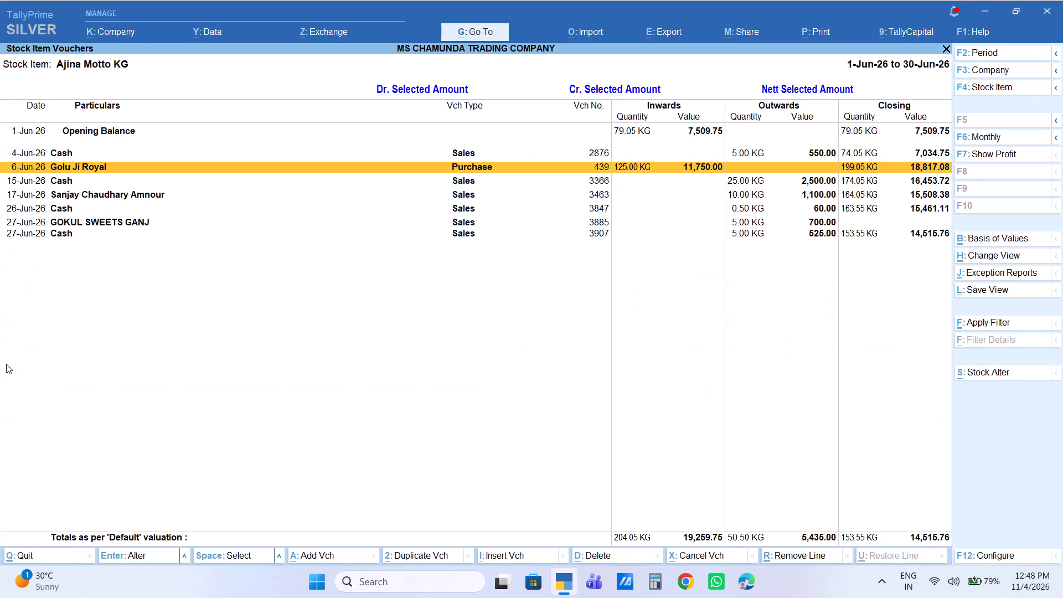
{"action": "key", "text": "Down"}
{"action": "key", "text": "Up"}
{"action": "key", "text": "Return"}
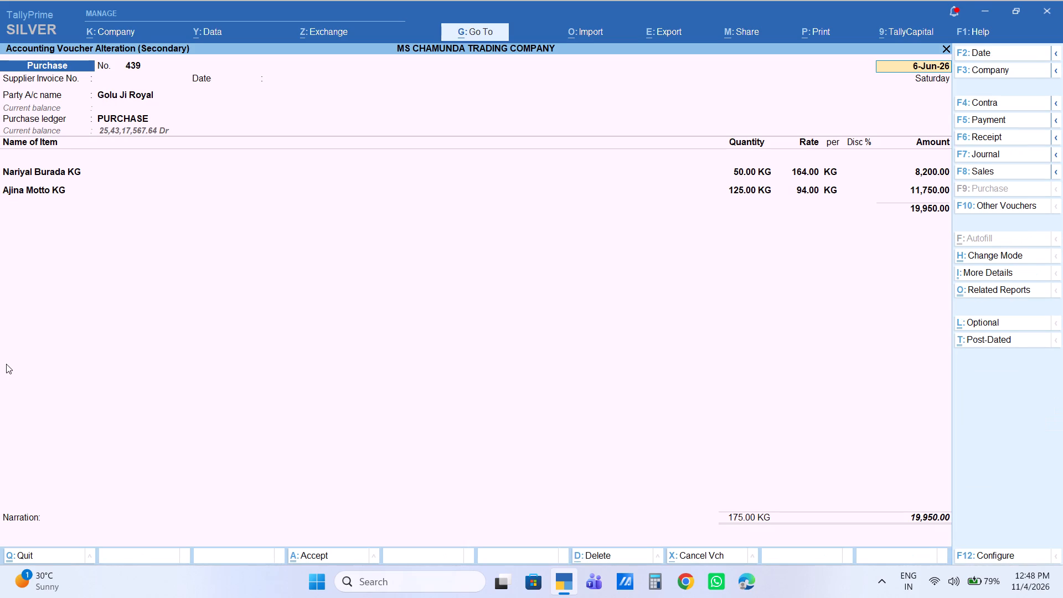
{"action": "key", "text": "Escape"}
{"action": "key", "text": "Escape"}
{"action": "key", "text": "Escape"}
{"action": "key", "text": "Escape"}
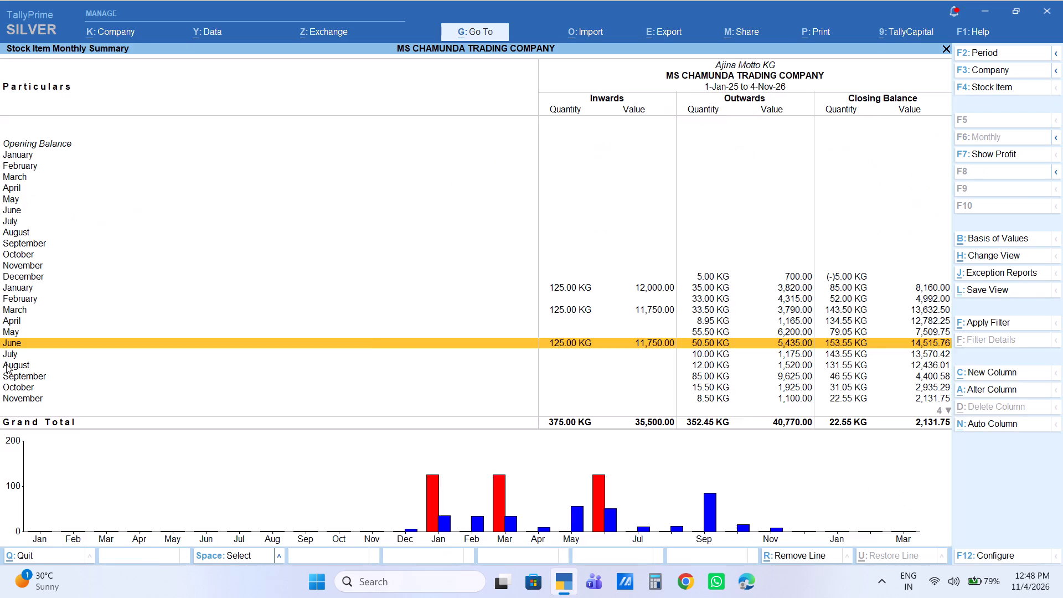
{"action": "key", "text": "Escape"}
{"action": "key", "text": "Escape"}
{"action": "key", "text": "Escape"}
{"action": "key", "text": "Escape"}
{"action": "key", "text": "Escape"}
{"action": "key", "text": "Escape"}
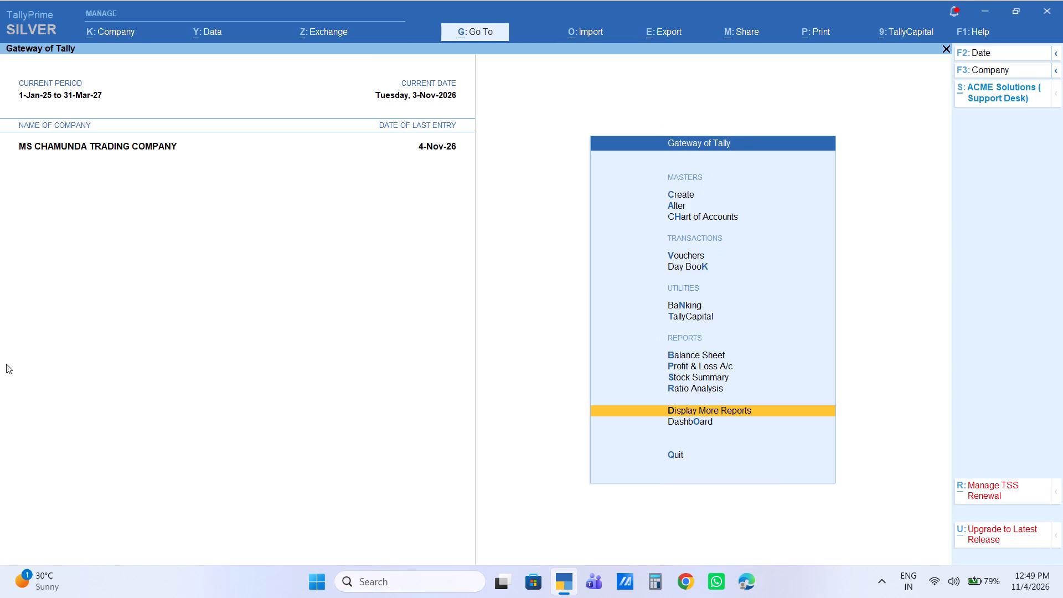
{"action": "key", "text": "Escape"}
Look through the vouchers recorded in the Day Book for 3-Nov-26.
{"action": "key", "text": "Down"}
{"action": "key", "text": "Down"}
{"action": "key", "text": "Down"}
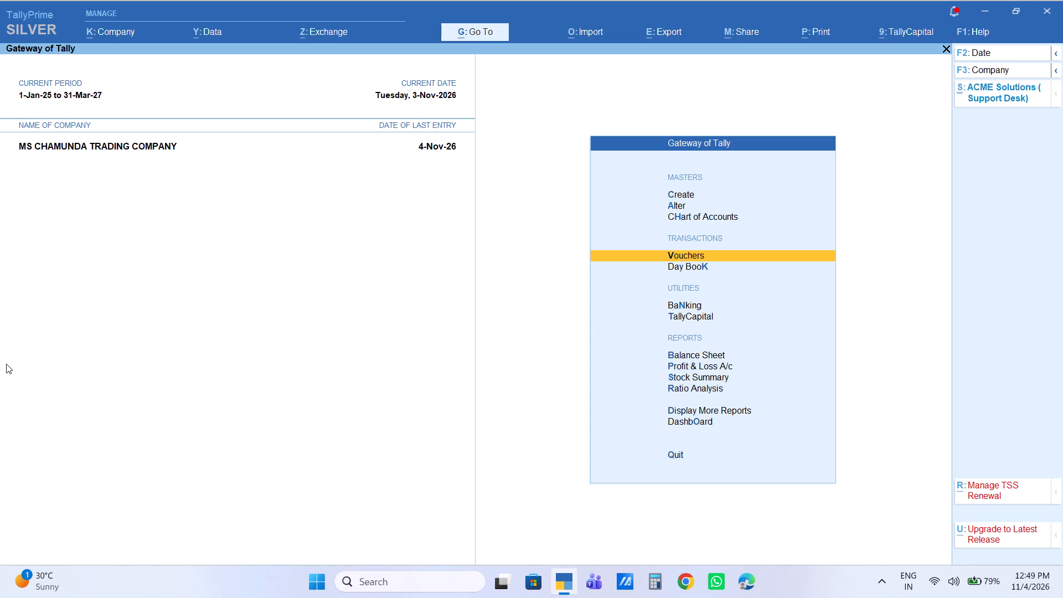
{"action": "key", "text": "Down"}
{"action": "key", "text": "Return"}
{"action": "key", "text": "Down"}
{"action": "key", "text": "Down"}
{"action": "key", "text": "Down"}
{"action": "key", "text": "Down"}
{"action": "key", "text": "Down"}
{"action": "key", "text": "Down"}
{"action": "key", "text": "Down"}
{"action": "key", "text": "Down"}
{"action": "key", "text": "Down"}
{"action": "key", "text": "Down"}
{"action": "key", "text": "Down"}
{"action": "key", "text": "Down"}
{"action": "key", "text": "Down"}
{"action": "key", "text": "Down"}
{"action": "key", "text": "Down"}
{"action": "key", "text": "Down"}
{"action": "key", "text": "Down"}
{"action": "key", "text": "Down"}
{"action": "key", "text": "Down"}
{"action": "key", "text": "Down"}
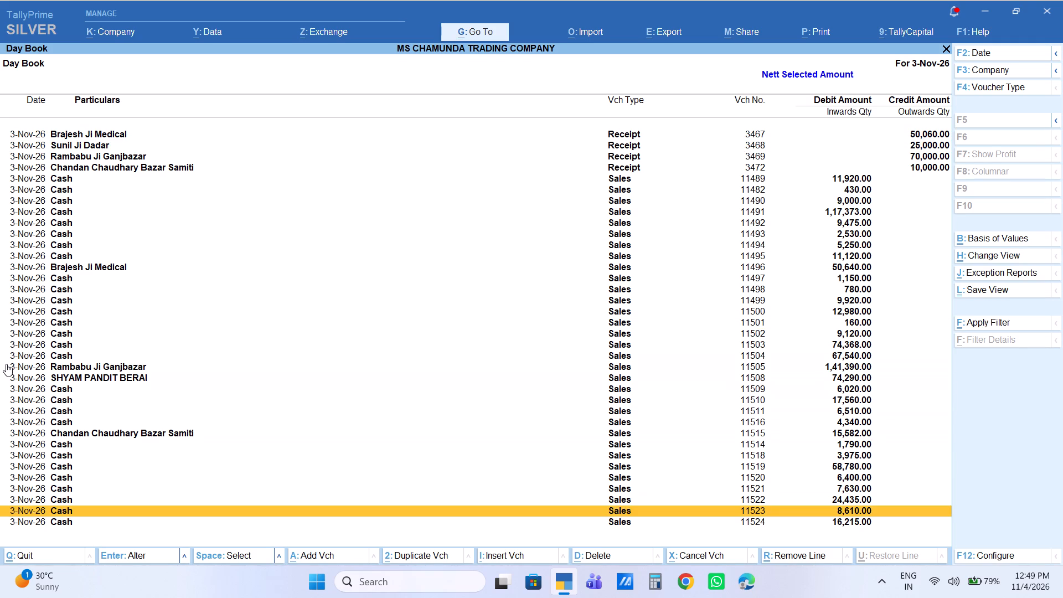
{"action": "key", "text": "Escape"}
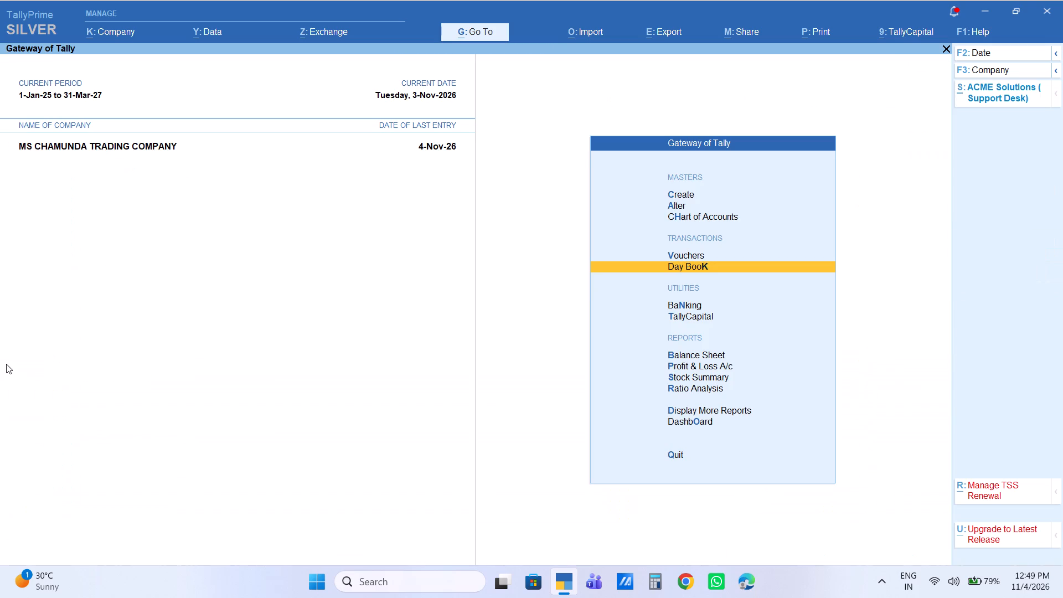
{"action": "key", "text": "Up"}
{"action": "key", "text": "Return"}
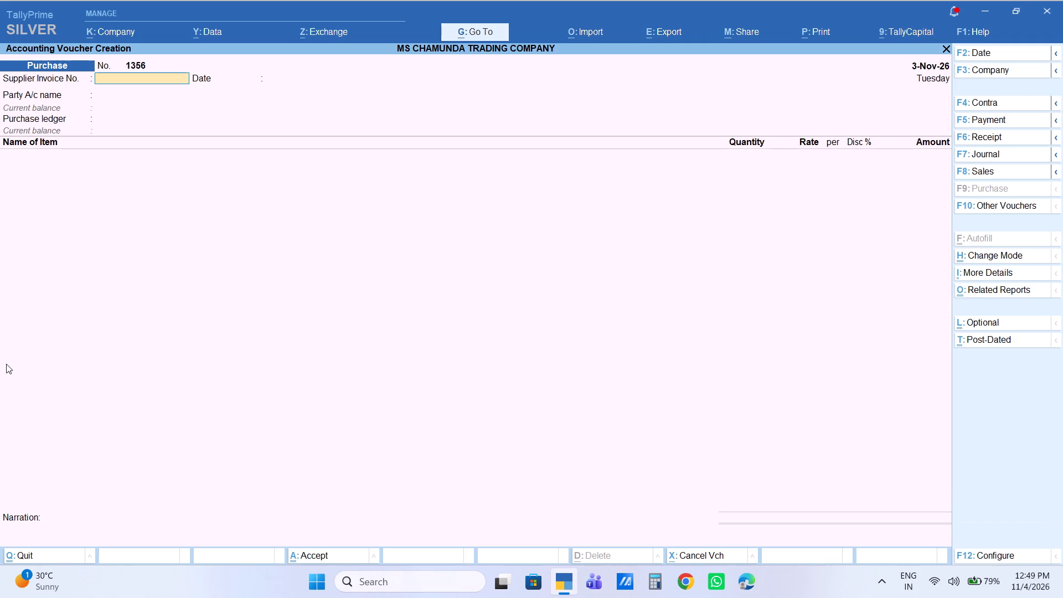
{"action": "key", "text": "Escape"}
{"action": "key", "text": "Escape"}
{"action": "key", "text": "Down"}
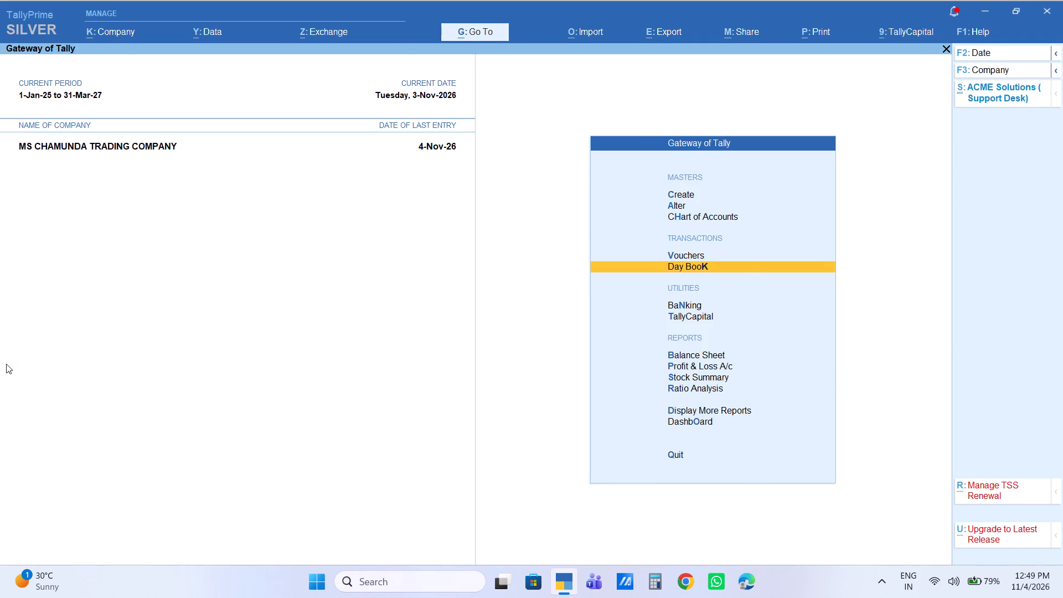
Check the 3-Nov-26 Day Book entries again, down to the last sales voucher.
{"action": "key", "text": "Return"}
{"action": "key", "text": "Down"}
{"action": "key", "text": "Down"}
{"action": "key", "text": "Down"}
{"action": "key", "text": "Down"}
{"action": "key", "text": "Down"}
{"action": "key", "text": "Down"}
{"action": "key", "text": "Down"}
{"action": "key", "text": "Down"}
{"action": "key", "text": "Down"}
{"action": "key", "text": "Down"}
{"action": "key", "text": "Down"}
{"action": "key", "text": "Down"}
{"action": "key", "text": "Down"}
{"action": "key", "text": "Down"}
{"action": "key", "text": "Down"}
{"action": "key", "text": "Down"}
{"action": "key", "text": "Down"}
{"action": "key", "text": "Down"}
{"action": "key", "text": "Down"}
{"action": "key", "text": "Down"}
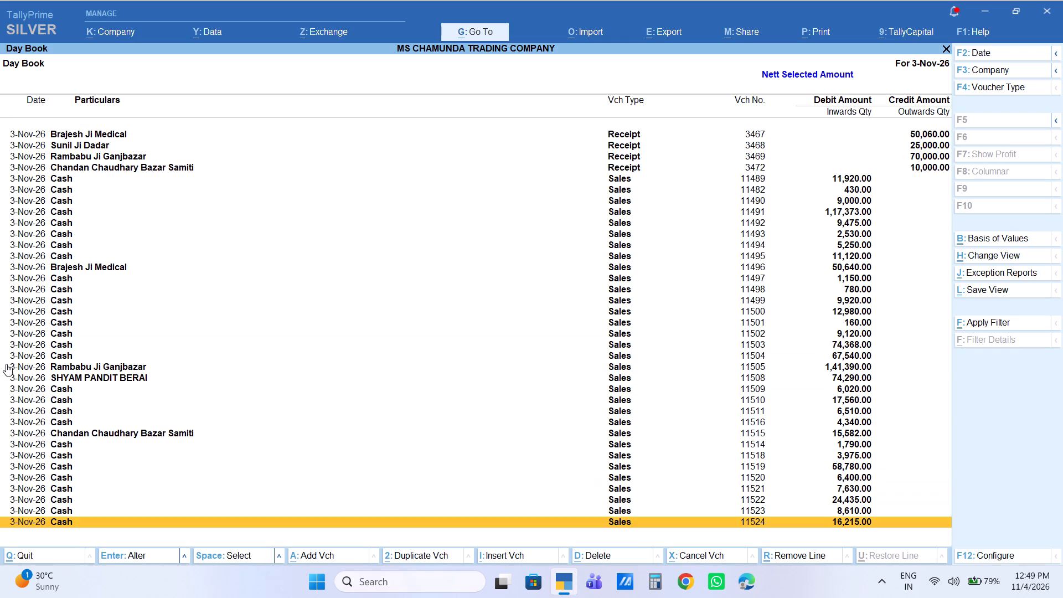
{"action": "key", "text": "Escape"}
Start a new sales voucher with Cash as the party, enter the buyer's name, and use the SALES ledger.
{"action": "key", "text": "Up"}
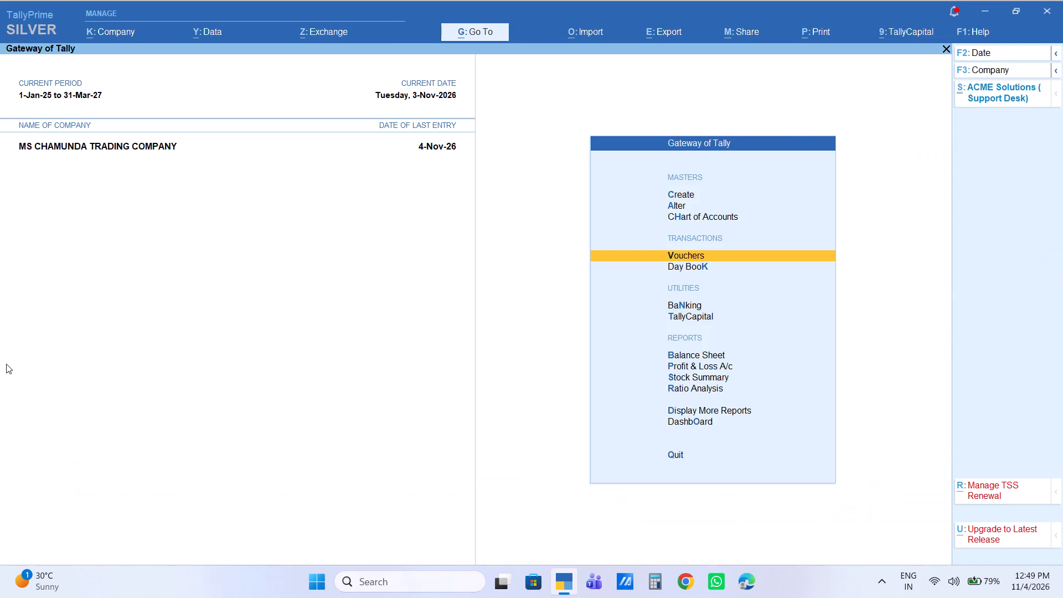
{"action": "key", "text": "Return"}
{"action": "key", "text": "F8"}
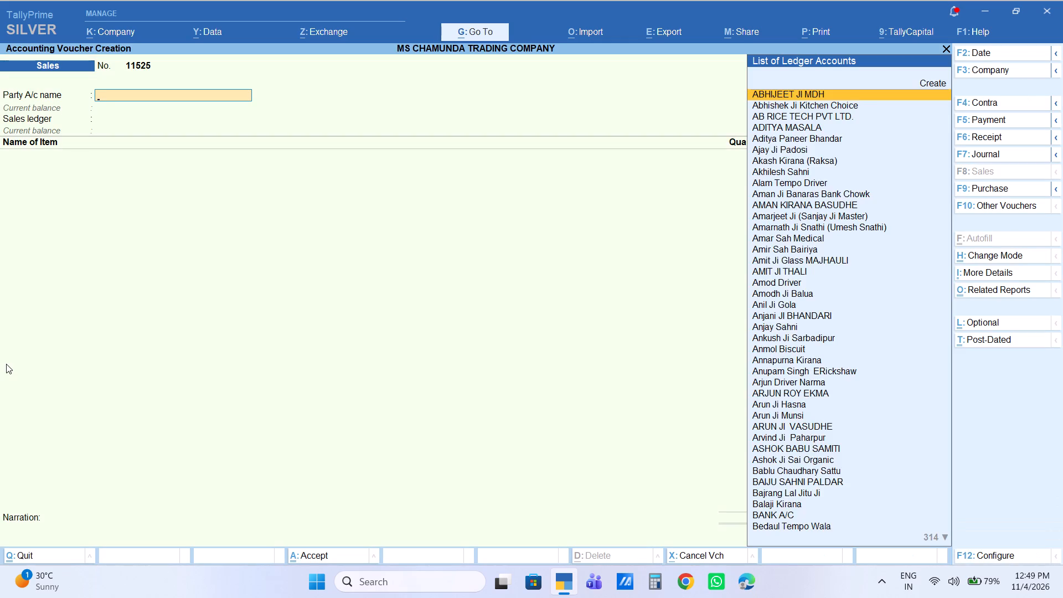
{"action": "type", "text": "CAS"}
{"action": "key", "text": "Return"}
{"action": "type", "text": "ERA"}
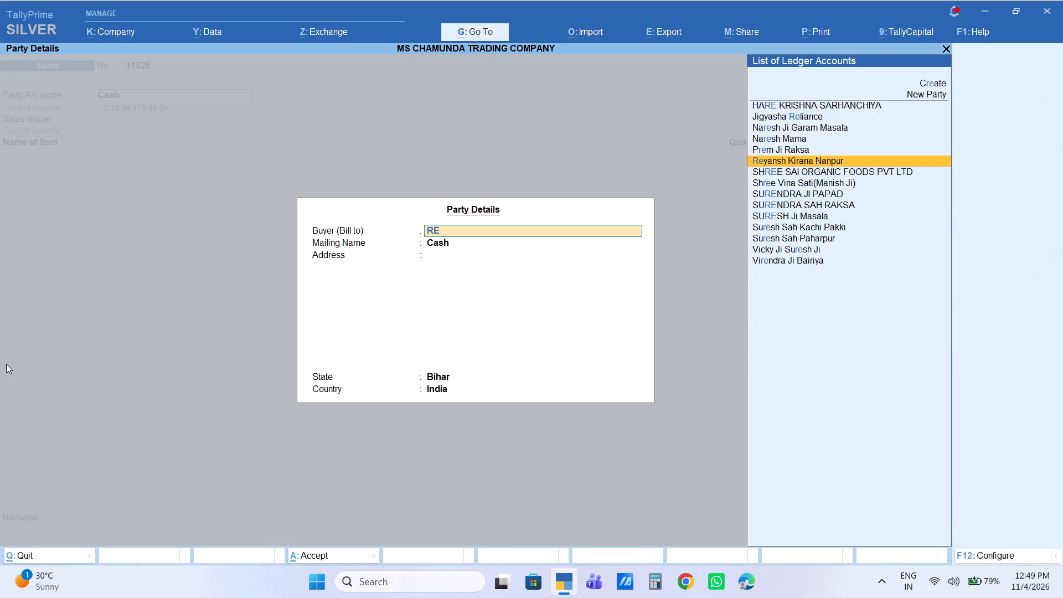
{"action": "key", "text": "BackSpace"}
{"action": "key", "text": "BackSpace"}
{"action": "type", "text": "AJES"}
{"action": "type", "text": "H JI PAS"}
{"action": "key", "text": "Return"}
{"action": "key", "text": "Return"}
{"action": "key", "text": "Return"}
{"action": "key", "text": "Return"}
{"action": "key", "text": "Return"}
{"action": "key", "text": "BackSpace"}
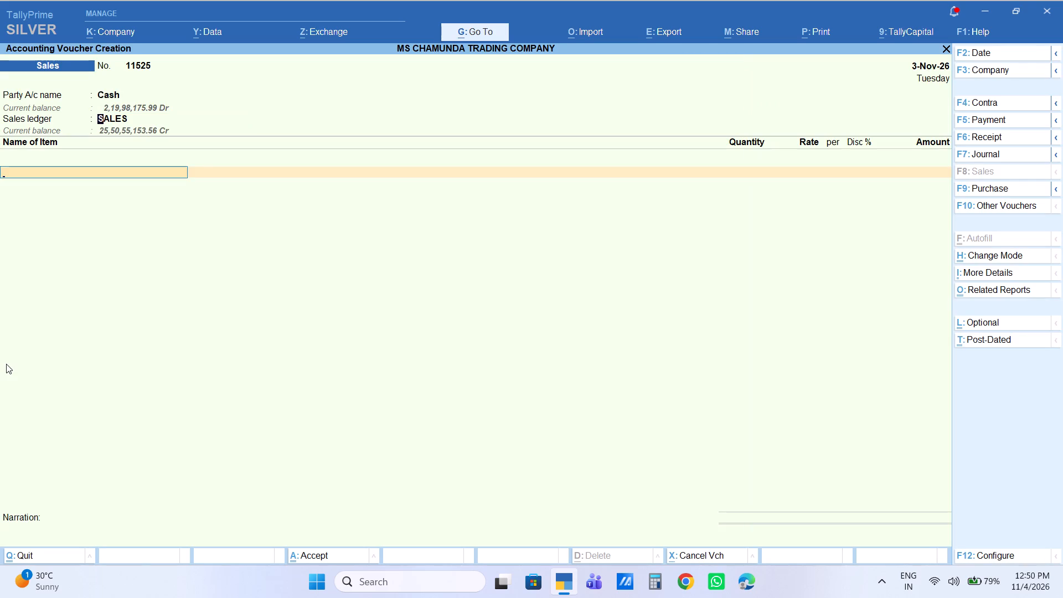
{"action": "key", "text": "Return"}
Add the stock item M Meat 100g Pcs with a quantity of 10 PCS, a rate of 100 and a 22% discount.
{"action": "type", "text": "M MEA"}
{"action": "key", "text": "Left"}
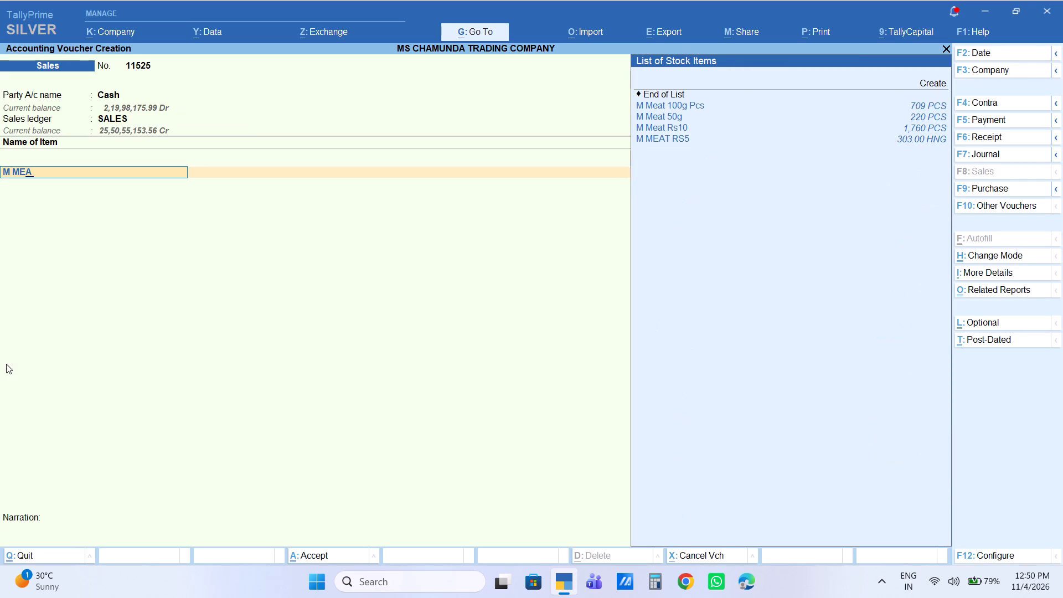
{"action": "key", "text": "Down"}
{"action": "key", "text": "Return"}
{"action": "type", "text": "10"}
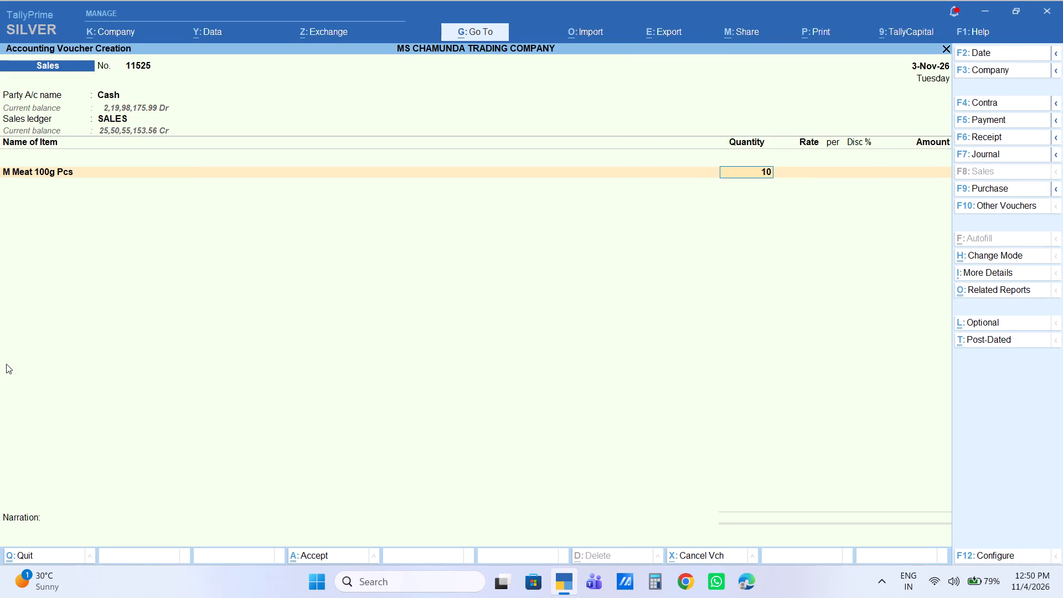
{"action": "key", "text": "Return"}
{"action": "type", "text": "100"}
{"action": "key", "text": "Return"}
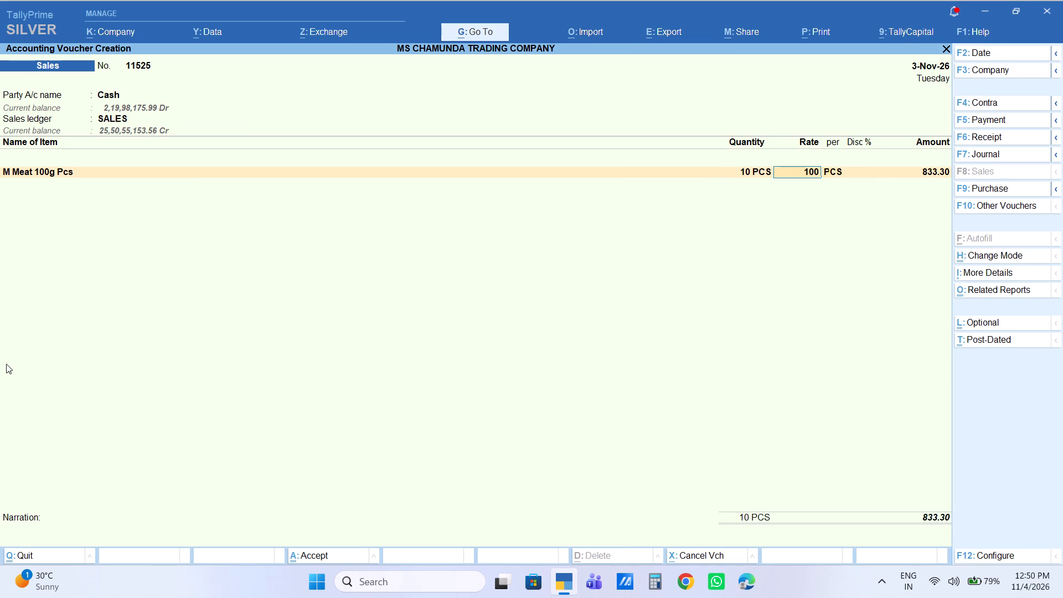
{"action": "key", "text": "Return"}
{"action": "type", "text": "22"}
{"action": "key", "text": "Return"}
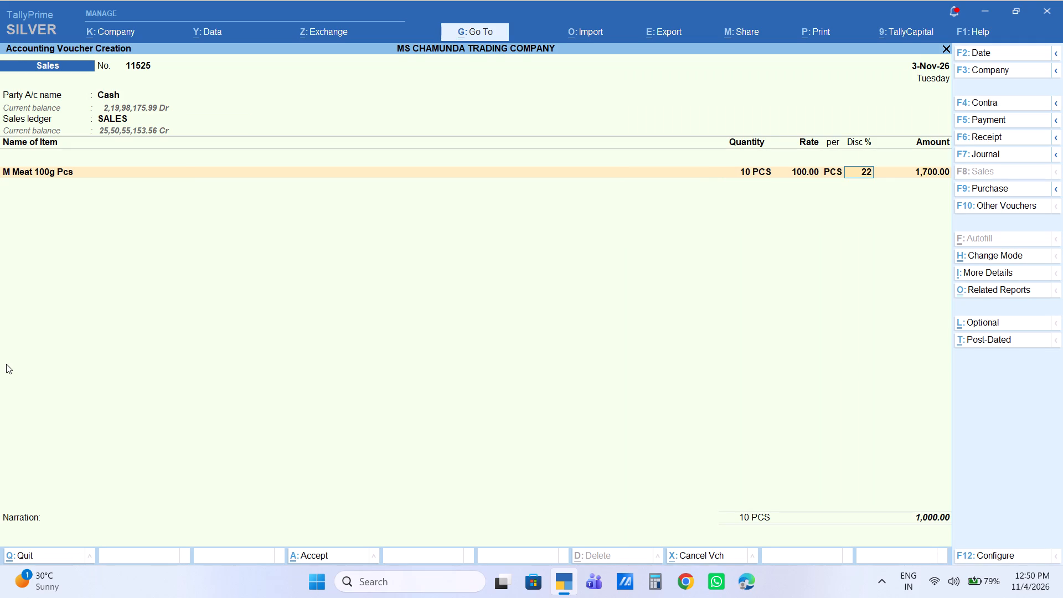
Set the M Meat 100g Pcs quantity to 20 PCS and its discount to 24%.
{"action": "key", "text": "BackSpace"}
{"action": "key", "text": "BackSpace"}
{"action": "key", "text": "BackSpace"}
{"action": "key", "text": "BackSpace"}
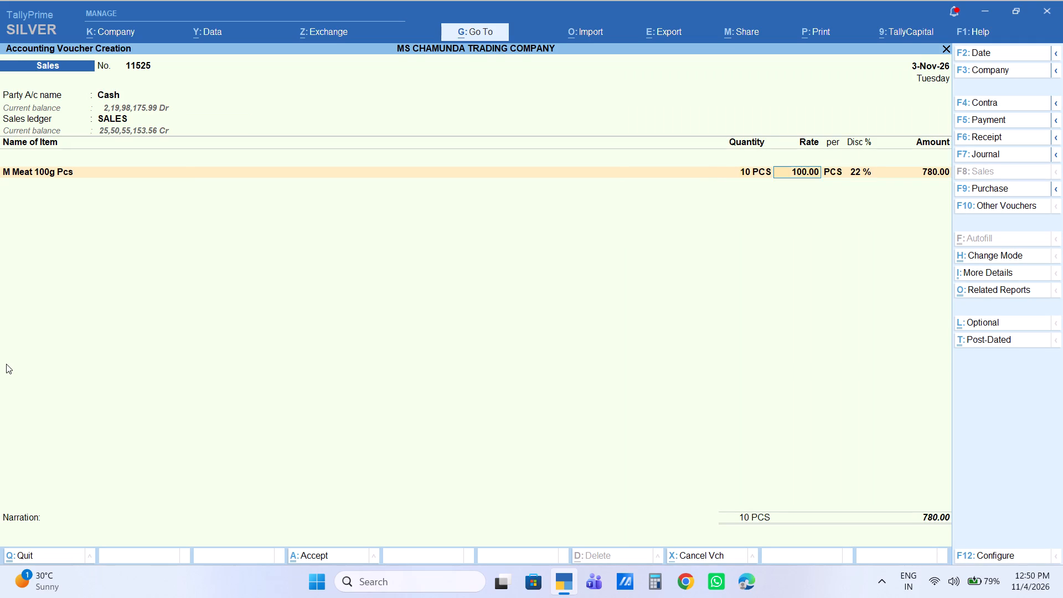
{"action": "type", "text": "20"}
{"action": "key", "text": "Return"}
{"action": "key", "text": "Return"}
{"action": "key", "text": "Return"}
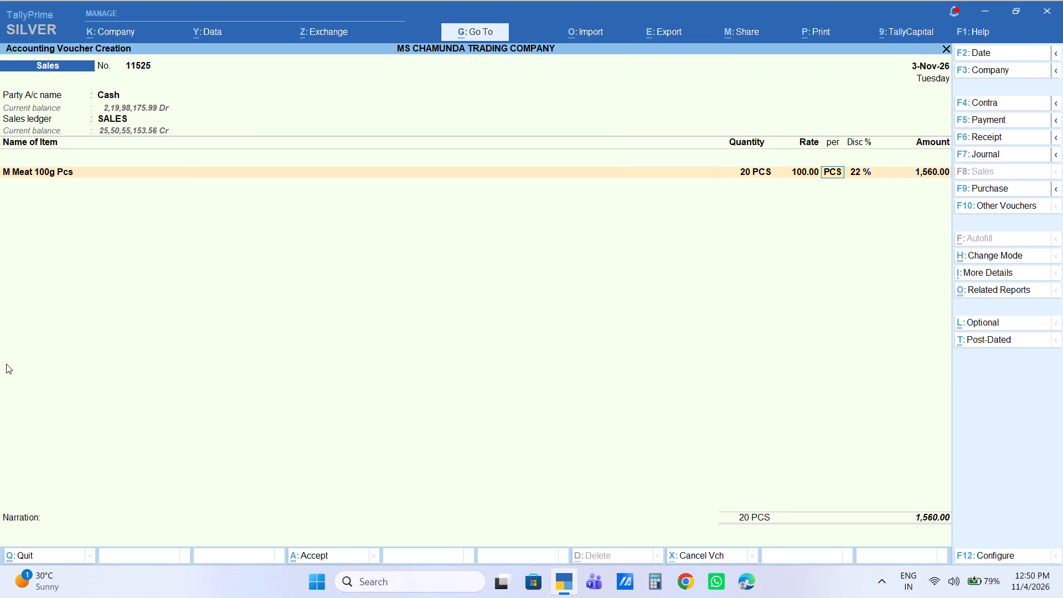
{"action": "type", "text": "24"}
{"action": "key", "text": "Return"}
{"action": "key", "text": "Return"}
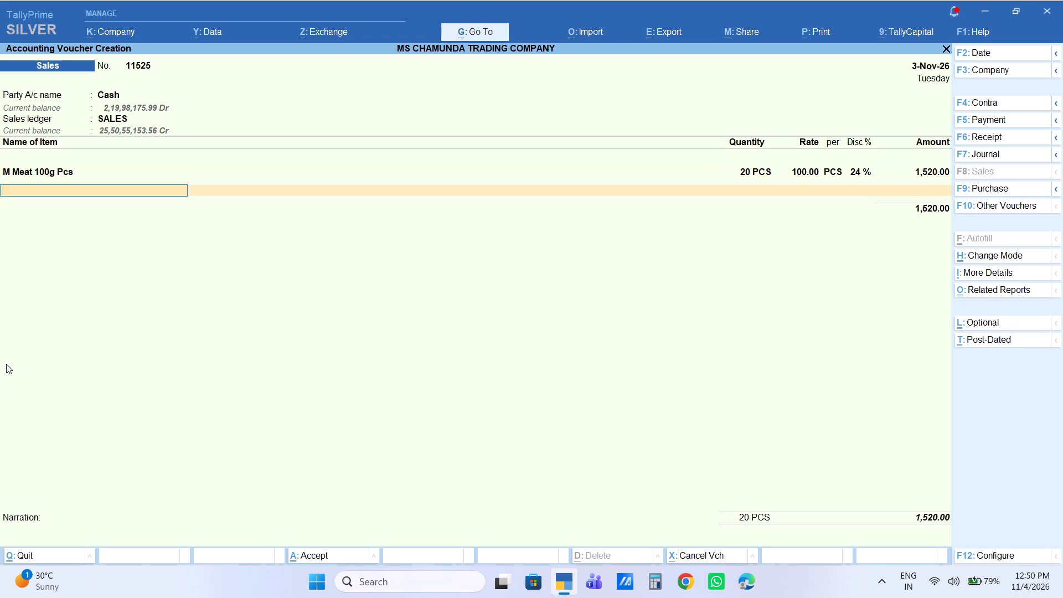
Add the stock item M Garam 100g Pcs with a quantity of 20 PCS, a rate of 115 and a 24% discount.
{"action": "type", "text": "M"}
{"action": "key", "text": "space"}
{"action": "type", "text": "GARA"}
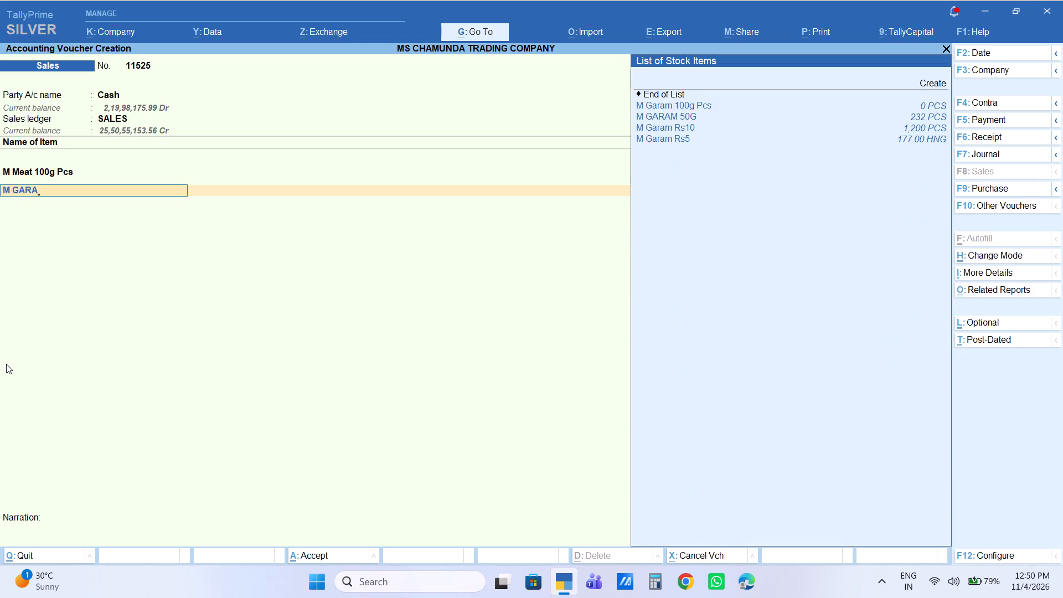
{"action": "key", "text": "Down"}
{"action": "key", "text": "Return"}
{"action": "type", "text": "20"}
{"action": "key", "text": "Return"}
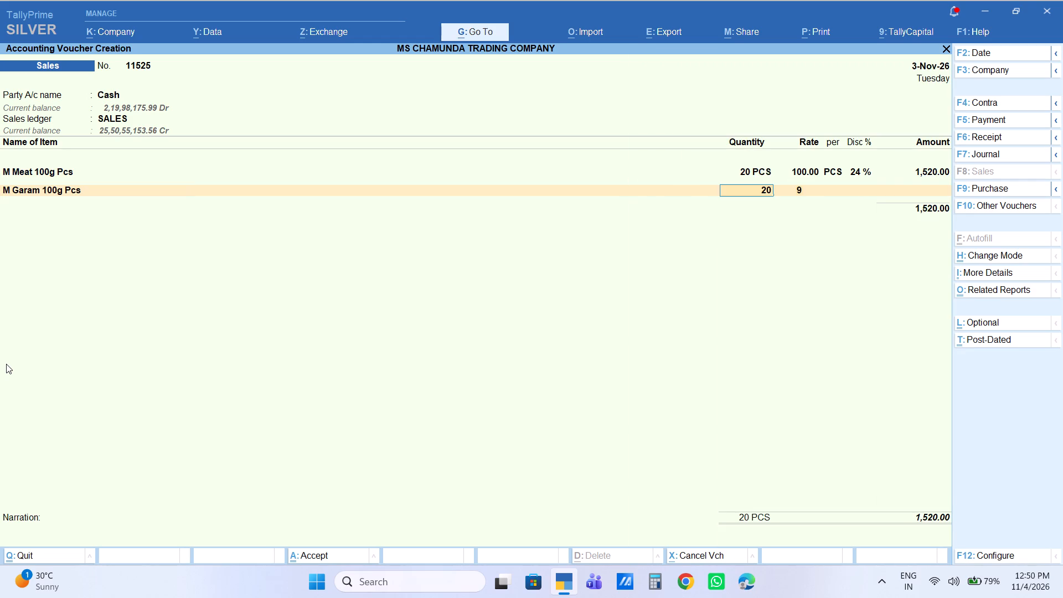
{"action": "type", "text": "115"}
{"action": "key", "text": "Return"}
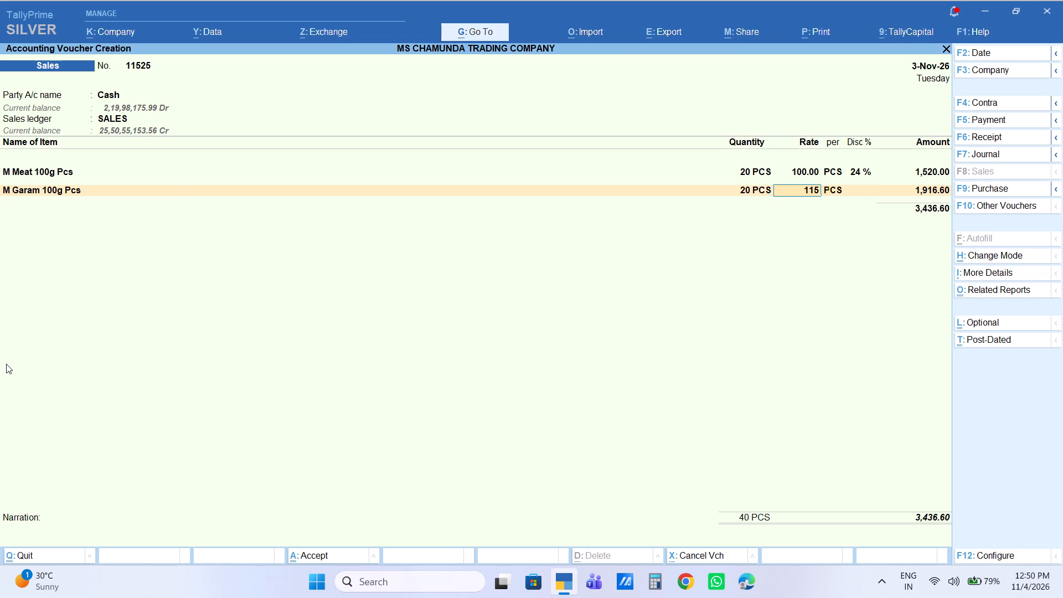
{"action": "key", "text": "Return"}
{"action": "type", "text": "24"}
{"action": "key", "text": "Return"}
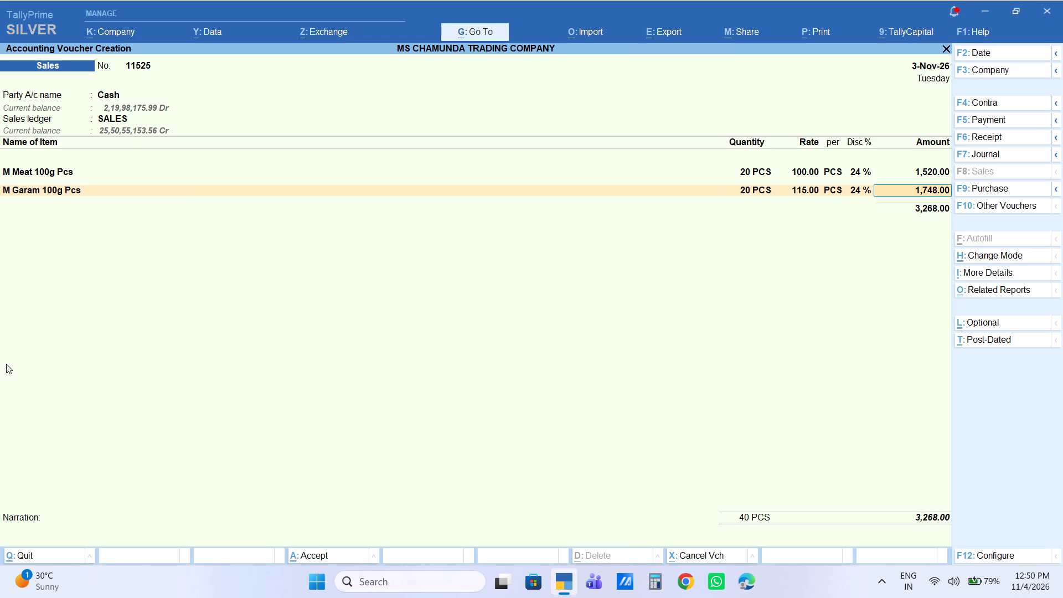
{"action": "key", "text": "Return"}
Add the stock item M Kitchen 100g Pcs with a quantity of 20 PCS, a rate of 100 and a 24% discount.
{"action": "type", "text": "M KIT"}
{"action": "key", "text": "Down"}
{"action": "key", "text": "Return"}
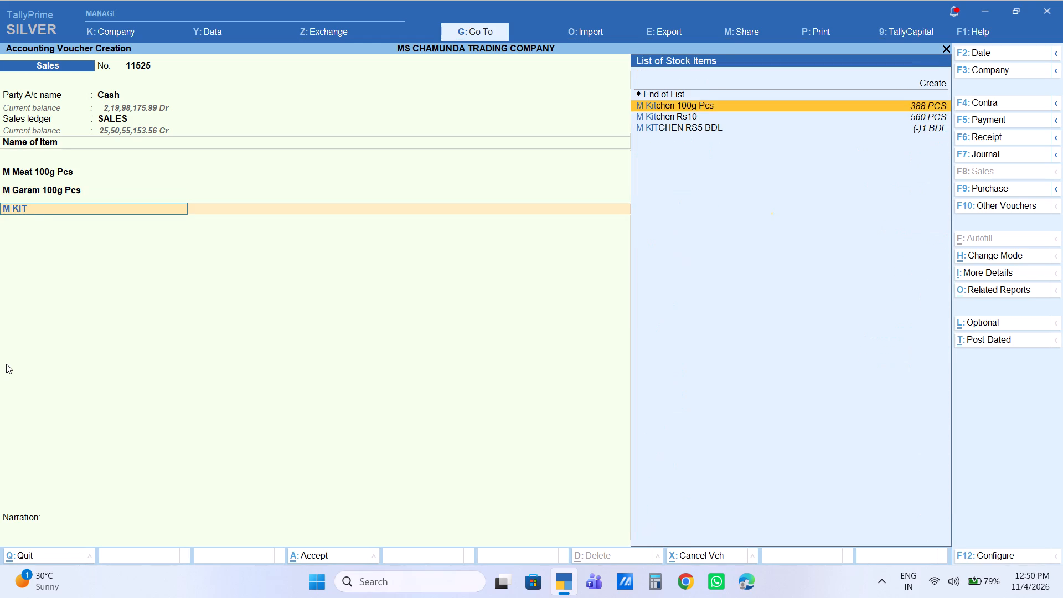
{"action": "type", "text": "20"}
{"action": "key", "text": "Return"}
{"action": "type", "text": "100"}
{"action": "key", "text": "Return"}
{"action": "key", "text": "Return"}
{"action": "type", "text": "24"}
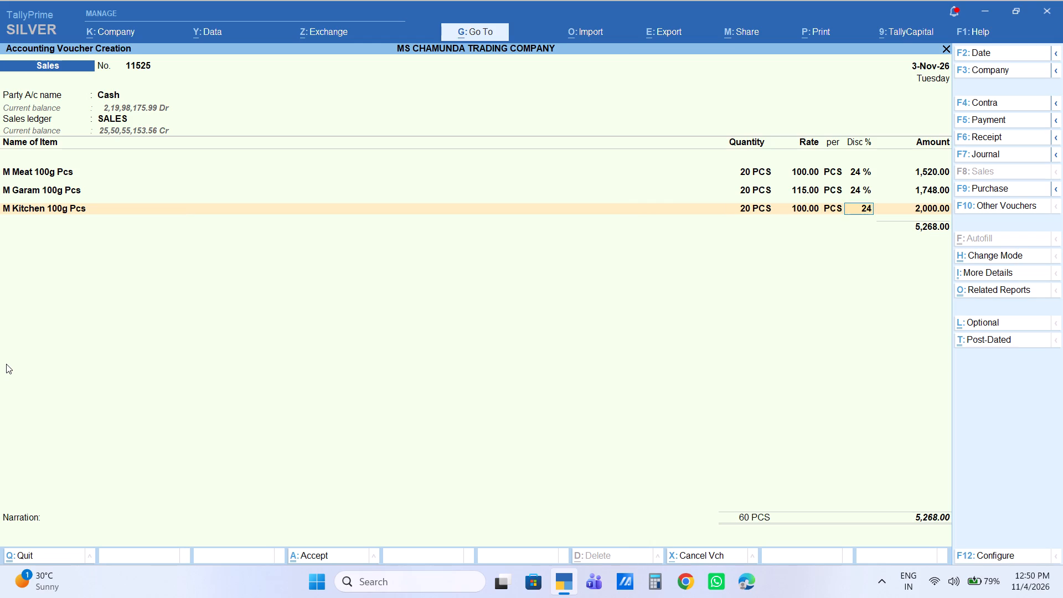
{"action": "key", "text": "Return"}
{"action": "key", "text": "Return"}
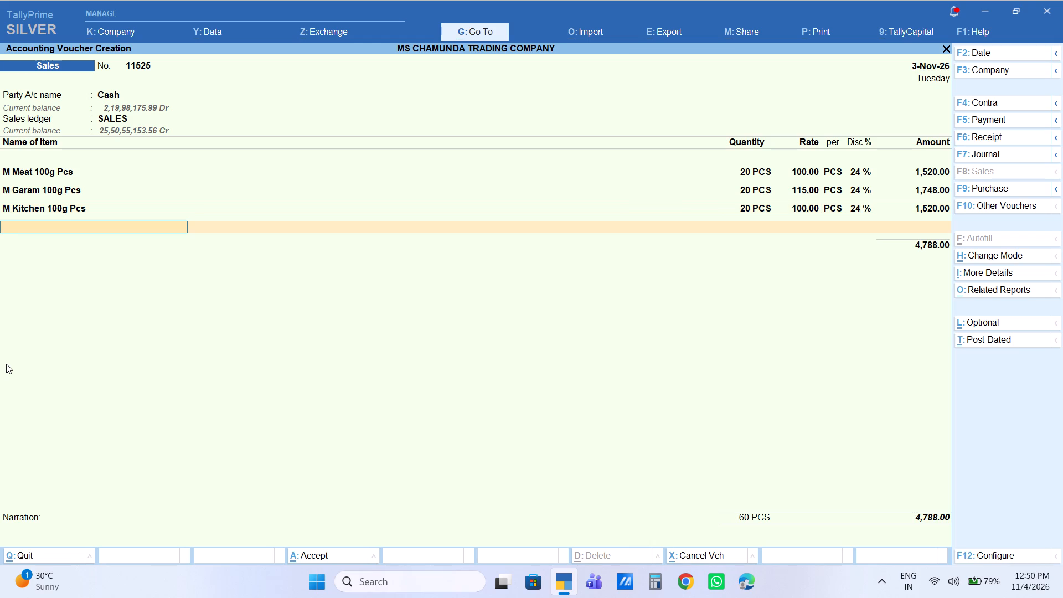
Add the stock item M Kashmiri 100g Pcs with a quantity of 20 PCS, a rate of 125 and a 24% discount.
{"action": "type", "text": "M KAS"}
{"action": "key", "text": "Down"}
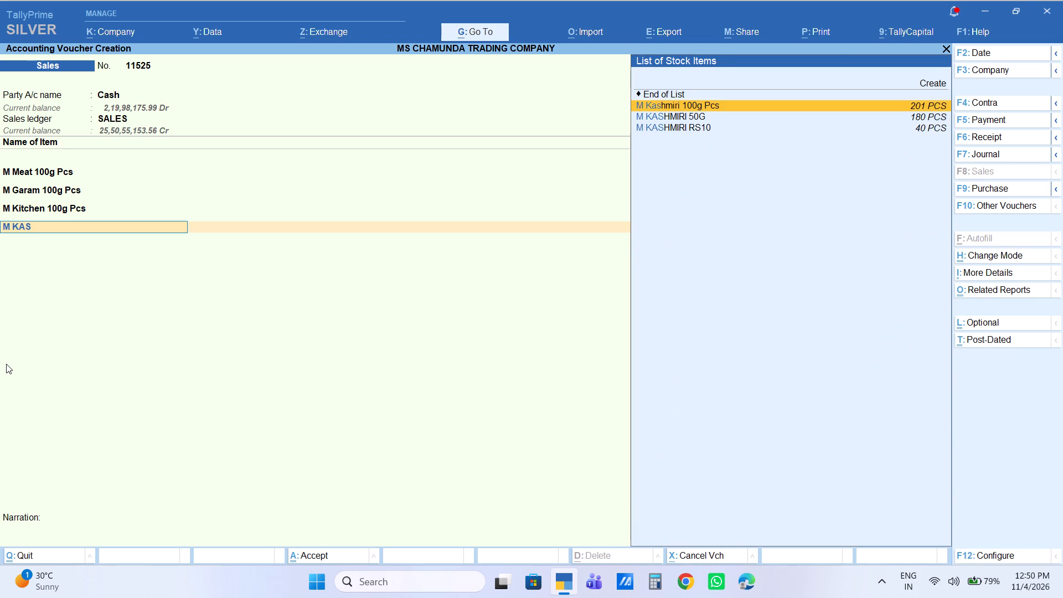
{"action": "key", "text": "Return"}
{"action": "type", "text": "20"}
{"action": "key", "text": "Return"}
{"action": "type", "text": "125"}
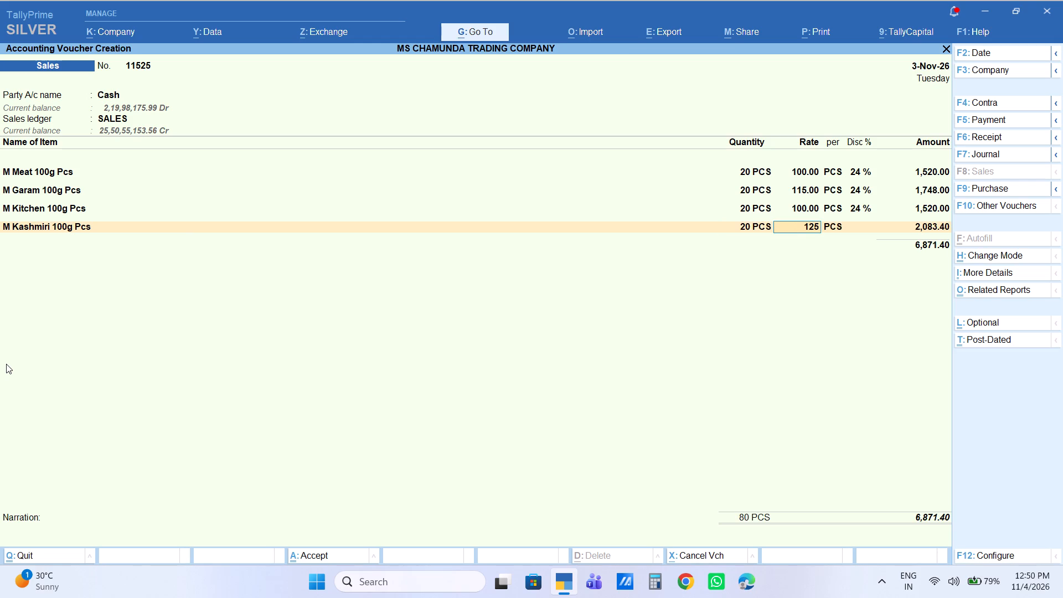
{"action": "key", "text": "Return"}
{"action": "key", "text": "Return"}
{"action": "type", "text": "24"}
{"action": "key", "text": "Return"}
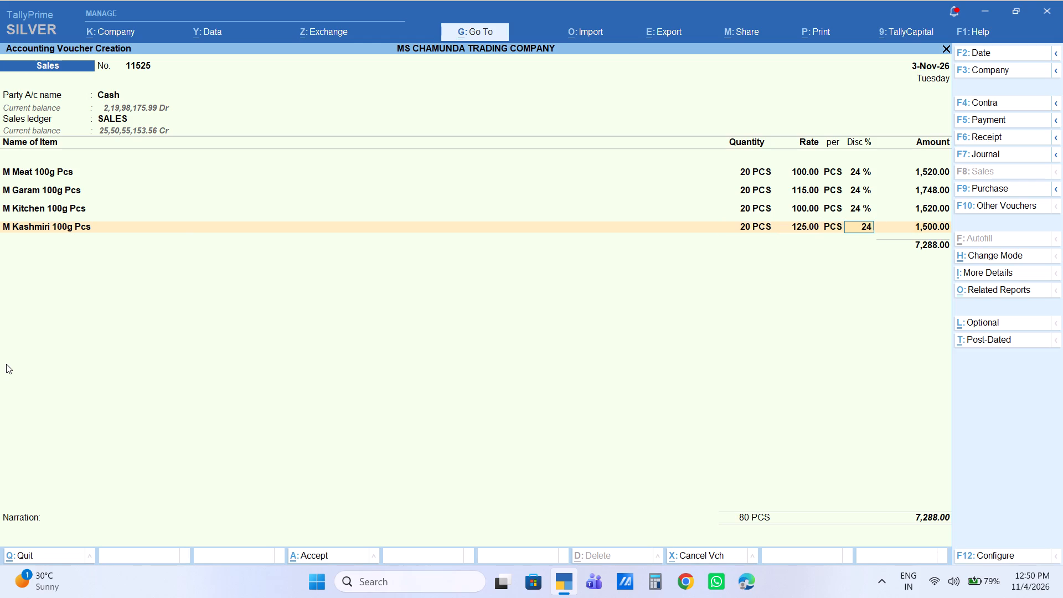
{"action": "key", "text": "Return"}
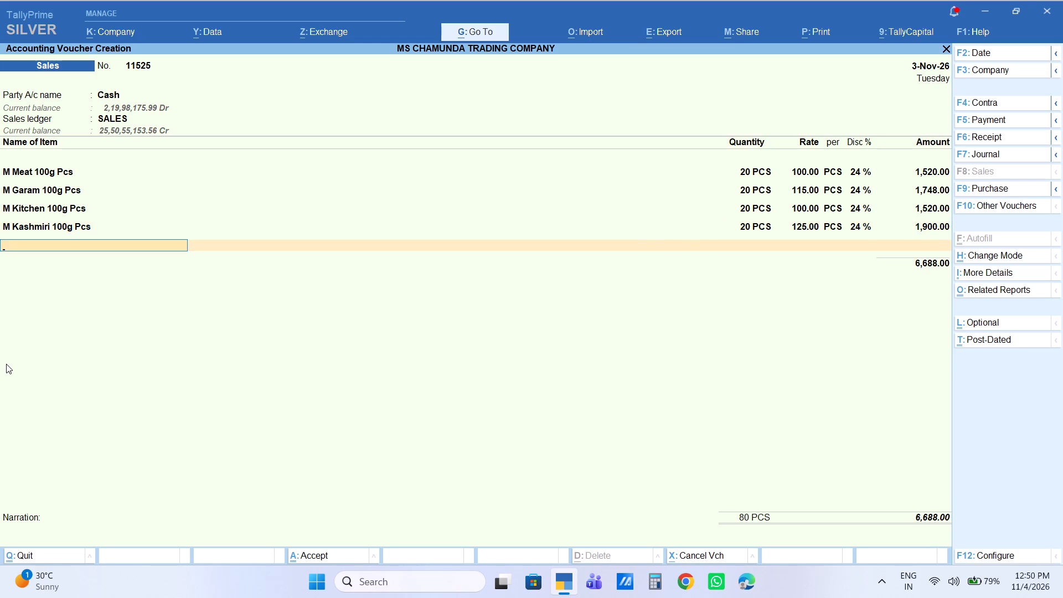
Add the stock item M CHICKEN 100G with a quantity of 20 PCS, the suggested rate of 94 and a 24% discount.
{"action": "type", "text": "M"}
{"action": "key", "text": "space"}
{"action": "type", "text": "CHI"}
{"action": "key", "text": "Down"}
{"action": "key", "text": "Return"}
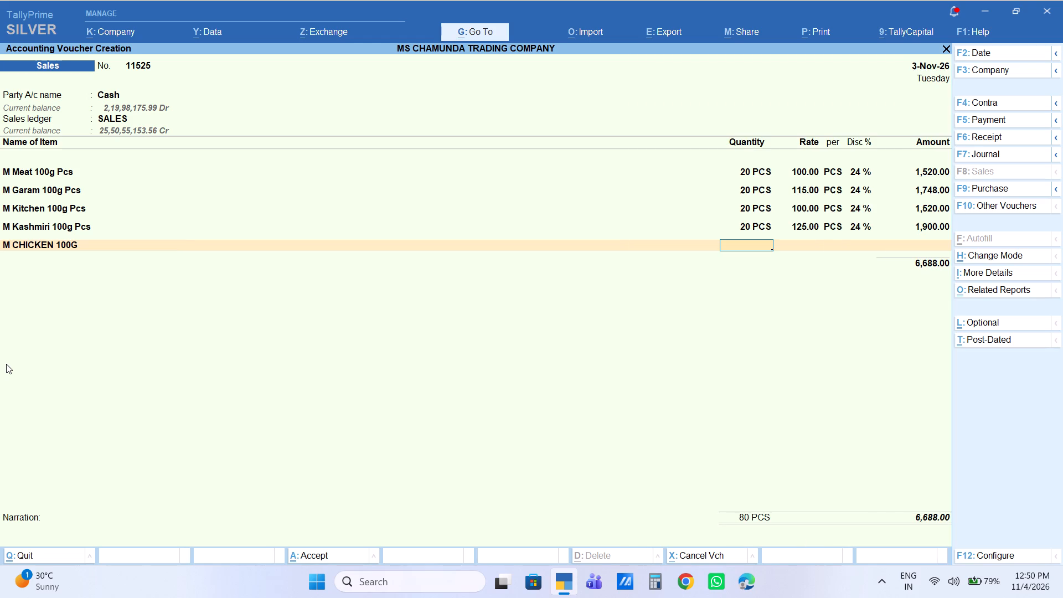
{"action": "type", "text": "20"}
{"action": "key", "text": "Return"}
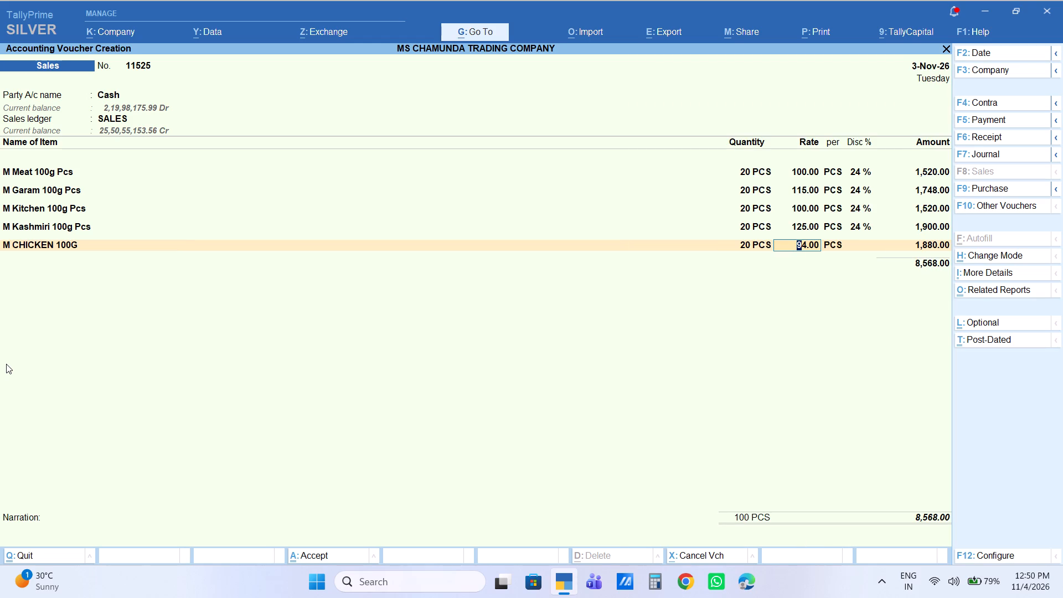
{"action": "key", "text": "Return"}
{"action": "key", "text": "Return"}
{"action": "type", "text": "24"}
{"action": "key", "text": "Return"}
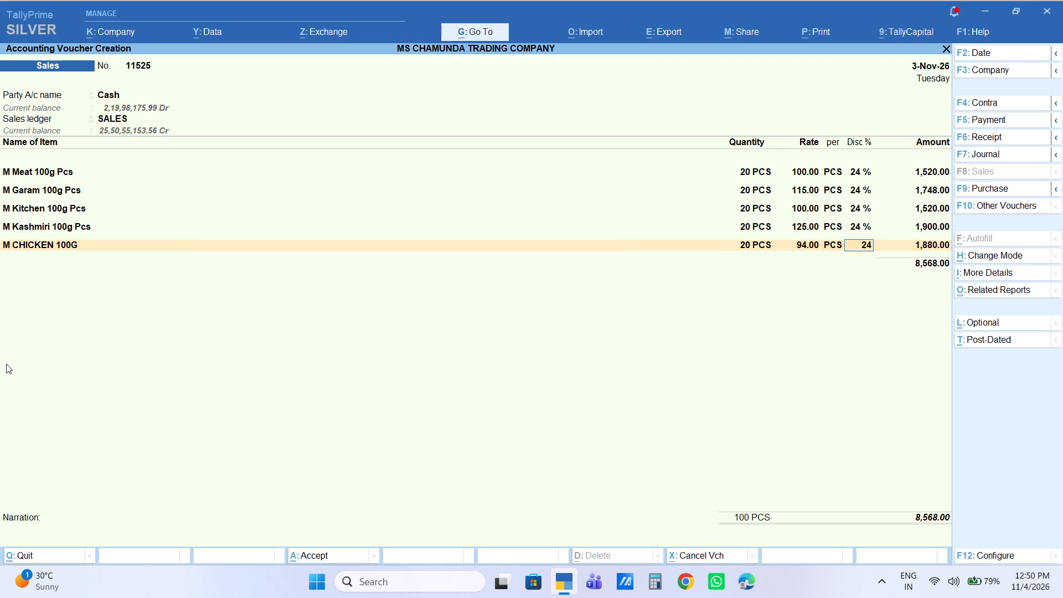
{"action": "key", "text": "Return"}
Add the stock item M Fish 100g with a quantity of 10 PCS, the suggested rate of 78 and a 24% discount.
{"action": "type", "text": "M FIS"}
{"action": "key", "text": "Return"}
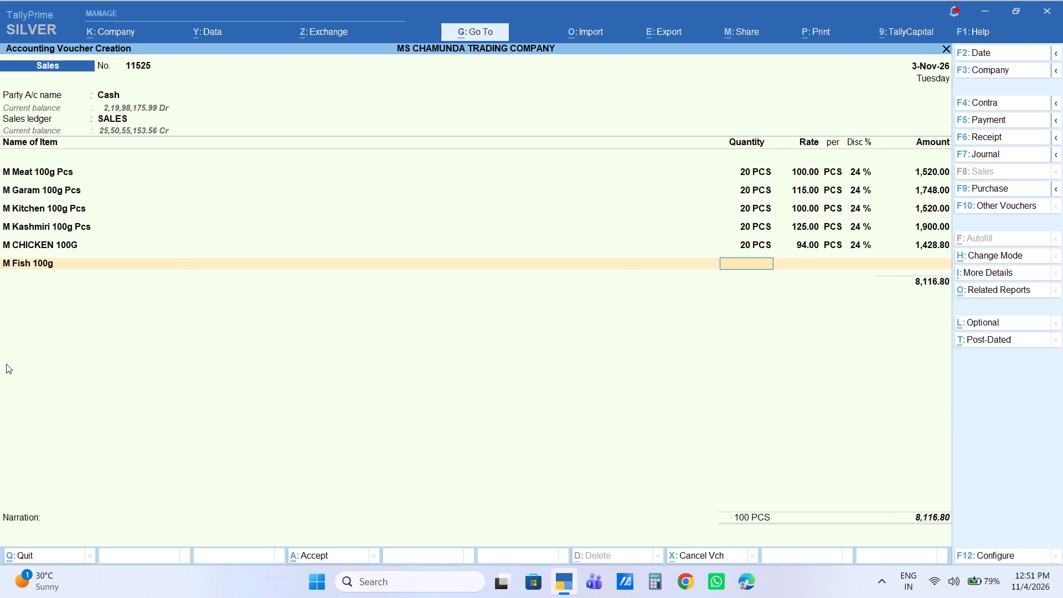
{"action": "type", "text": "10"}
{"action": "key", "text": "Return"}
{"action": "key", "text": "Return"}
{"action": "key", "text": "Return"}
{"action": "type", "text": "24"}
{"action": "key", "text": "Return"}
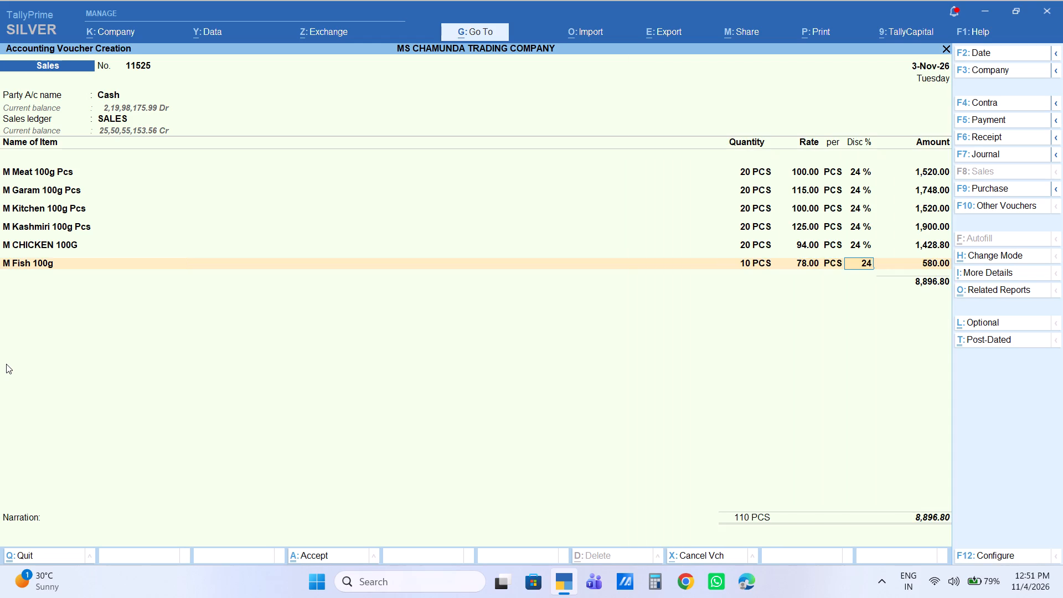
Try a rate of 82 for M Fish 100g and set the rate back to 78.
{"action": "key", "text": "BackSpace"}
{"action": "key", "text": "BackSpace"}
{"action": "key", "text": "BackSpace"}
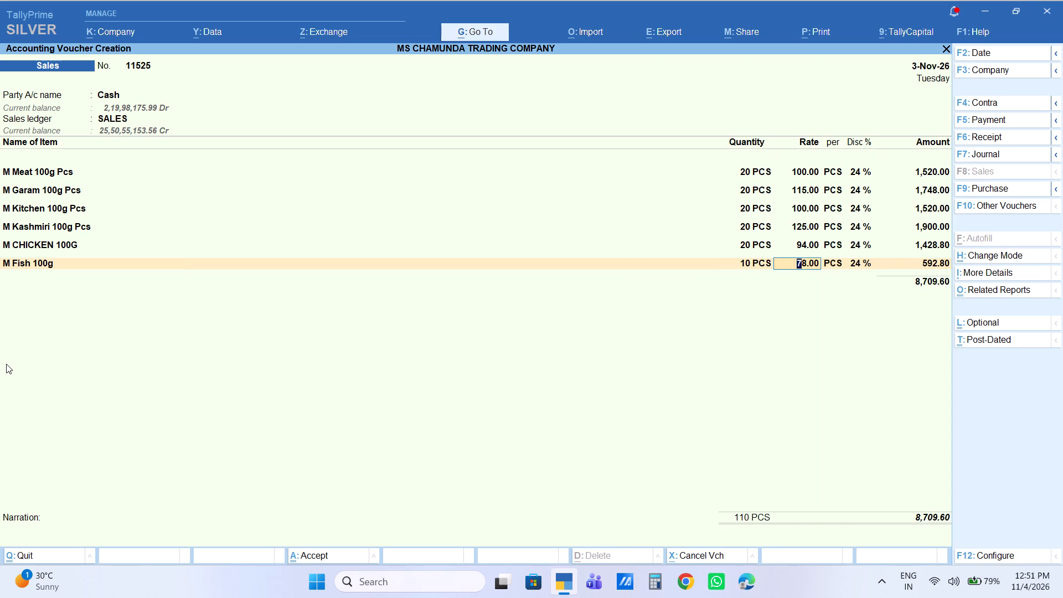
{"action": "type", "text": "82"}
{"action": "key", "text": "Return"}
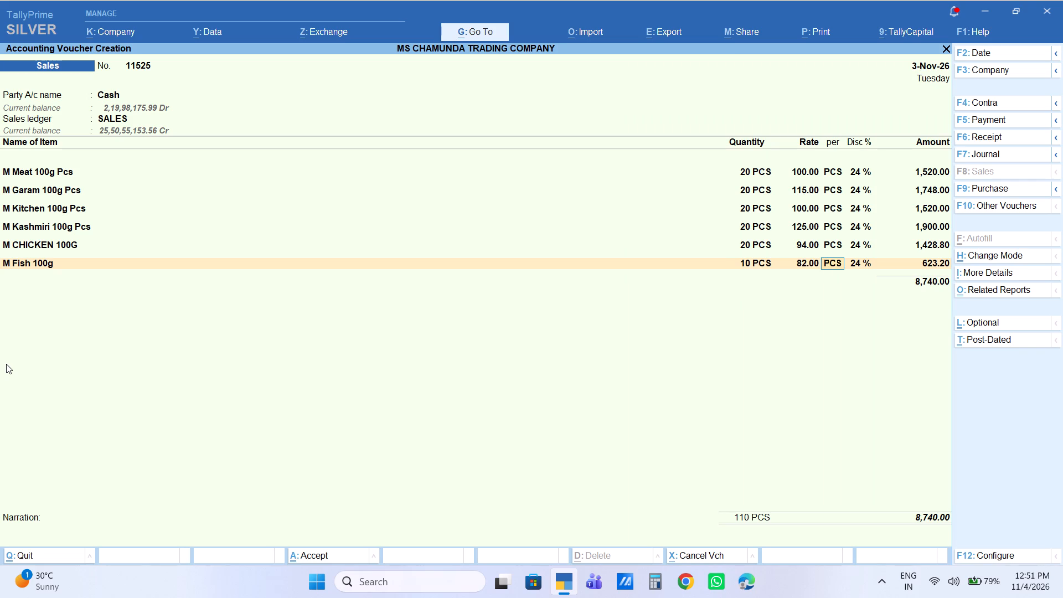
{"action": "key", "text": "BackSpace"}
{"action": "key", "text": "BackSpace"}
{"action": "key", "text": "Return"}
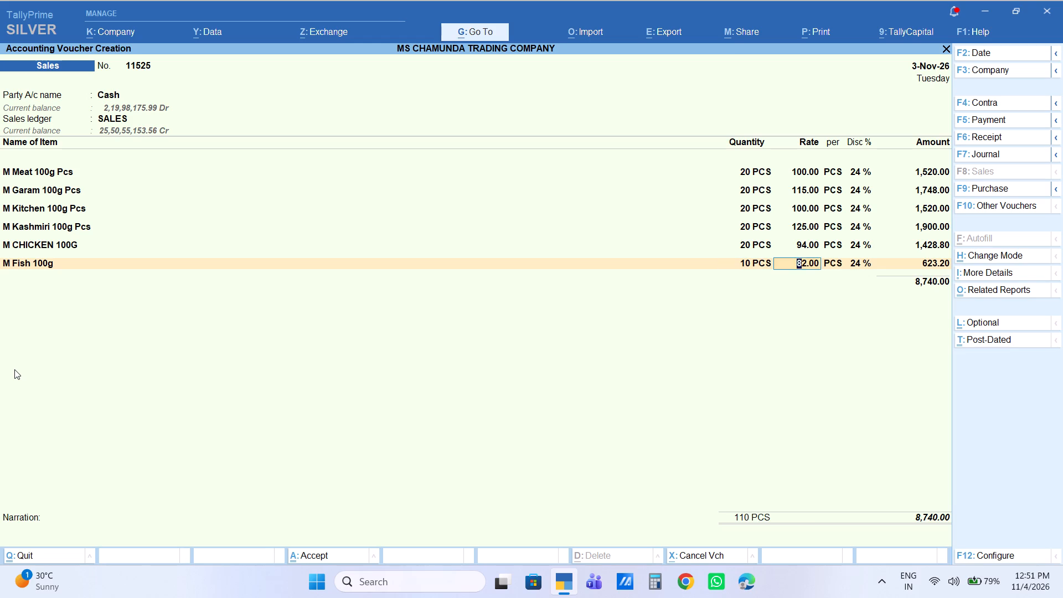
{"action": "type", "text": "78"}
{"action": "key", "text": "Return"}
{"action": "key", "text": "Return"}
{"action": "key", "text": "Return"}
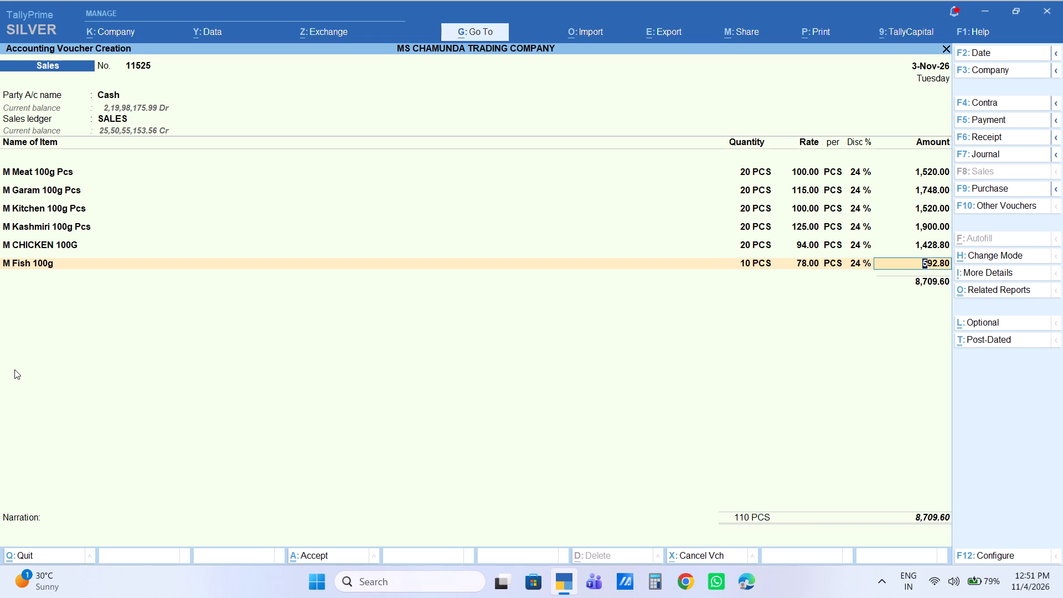
Change the M Fish 100g discount to 20%, and correct it to 22%.
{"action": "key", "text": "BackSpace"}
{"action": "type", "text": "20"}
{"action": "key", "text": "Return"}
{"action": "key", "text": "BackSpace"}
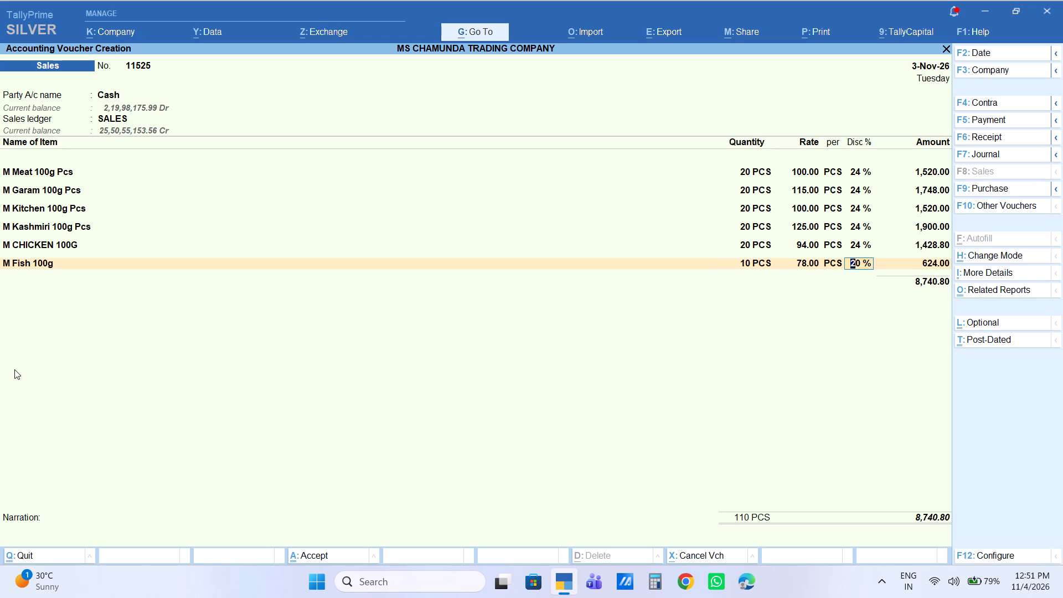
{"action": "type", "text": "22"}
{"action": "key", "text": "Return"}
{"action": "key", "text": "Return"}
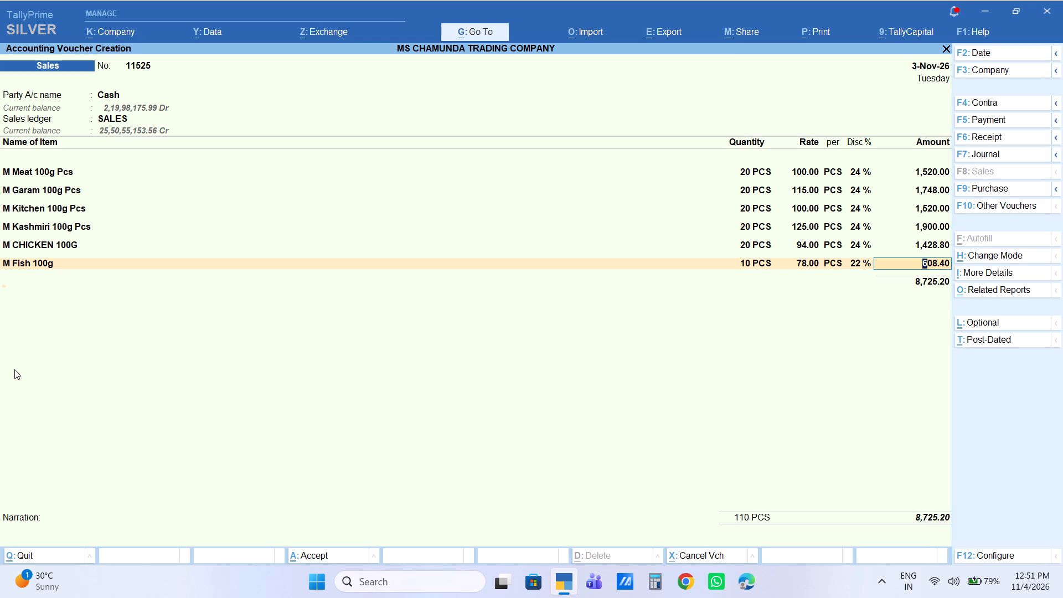
Add the stock item M Methi 50g Pcs with a quantity of 20 PCS, a rate of 56 and a 24% discount.
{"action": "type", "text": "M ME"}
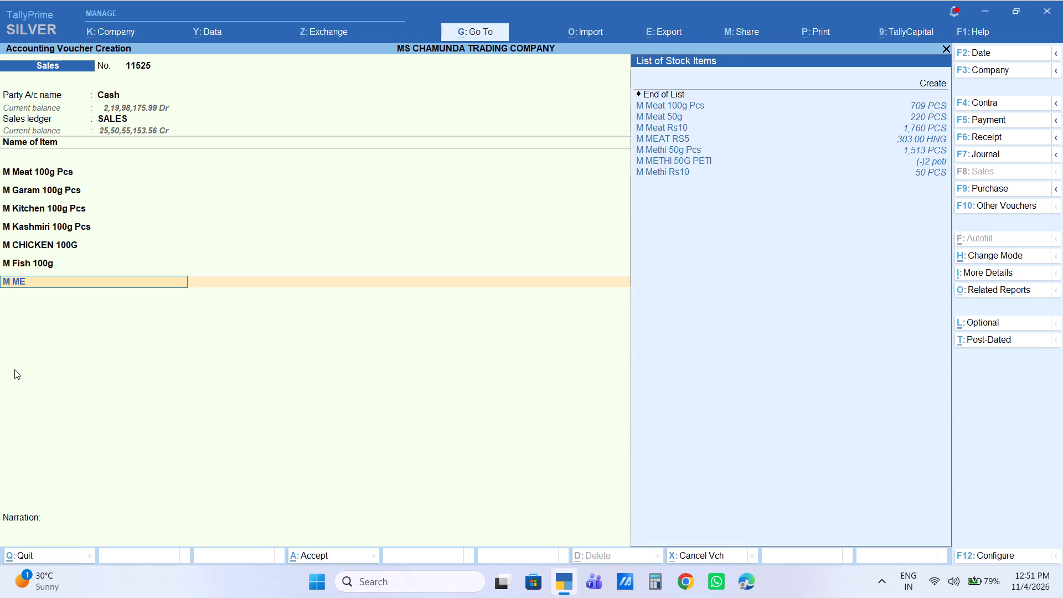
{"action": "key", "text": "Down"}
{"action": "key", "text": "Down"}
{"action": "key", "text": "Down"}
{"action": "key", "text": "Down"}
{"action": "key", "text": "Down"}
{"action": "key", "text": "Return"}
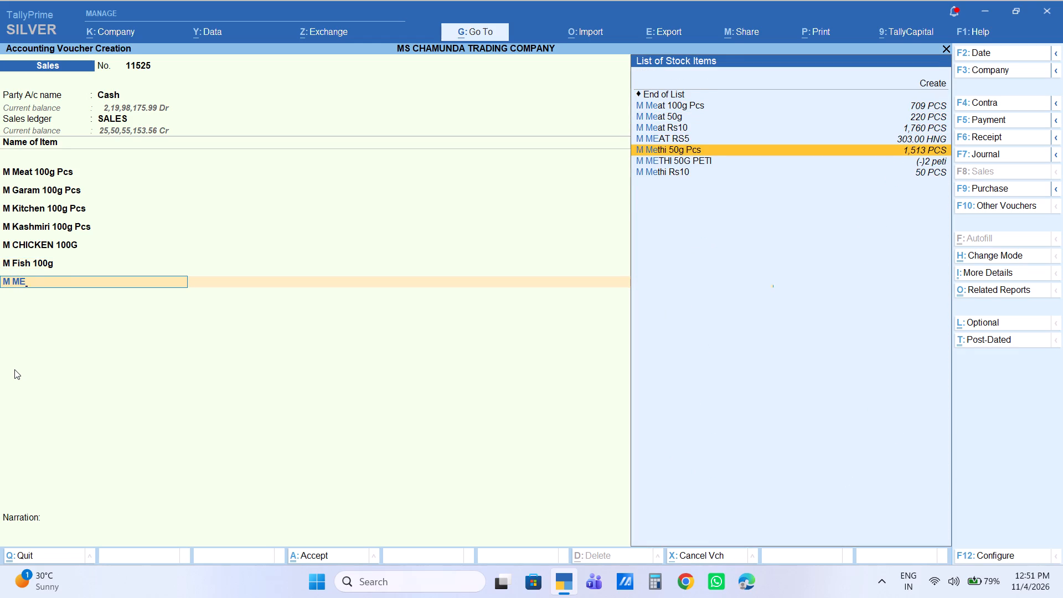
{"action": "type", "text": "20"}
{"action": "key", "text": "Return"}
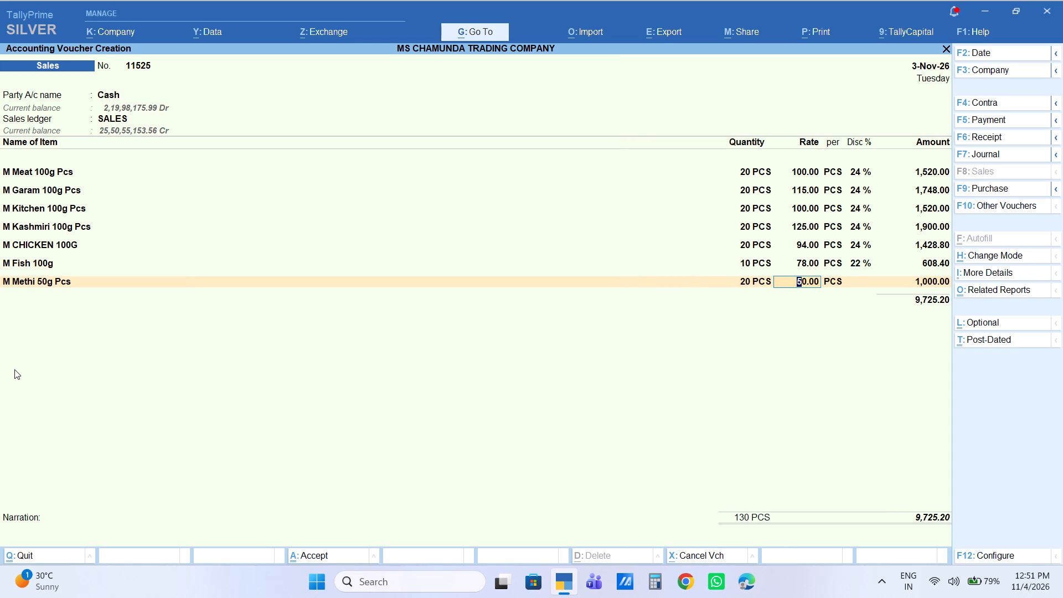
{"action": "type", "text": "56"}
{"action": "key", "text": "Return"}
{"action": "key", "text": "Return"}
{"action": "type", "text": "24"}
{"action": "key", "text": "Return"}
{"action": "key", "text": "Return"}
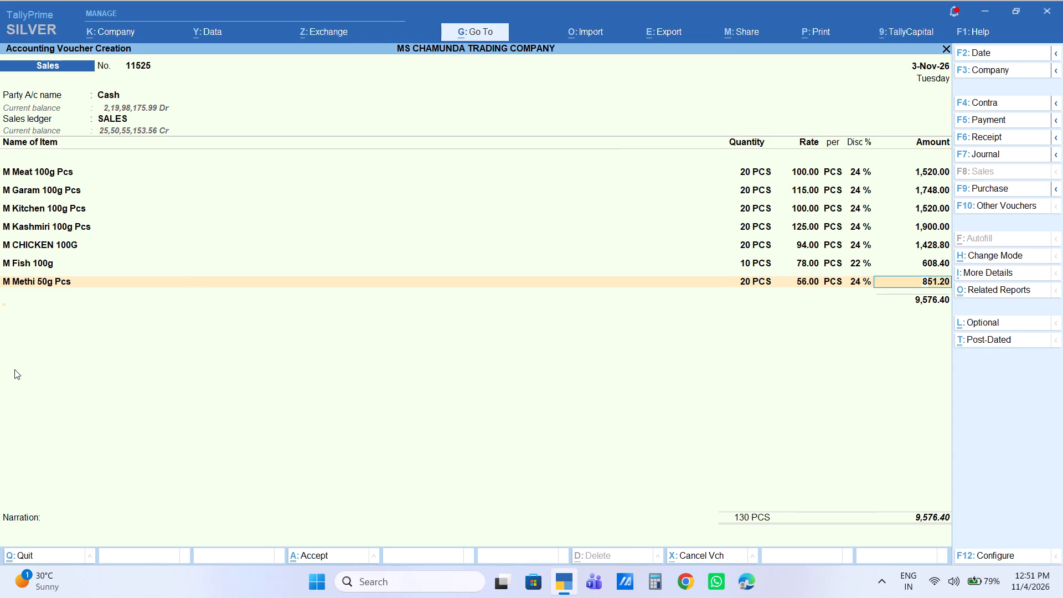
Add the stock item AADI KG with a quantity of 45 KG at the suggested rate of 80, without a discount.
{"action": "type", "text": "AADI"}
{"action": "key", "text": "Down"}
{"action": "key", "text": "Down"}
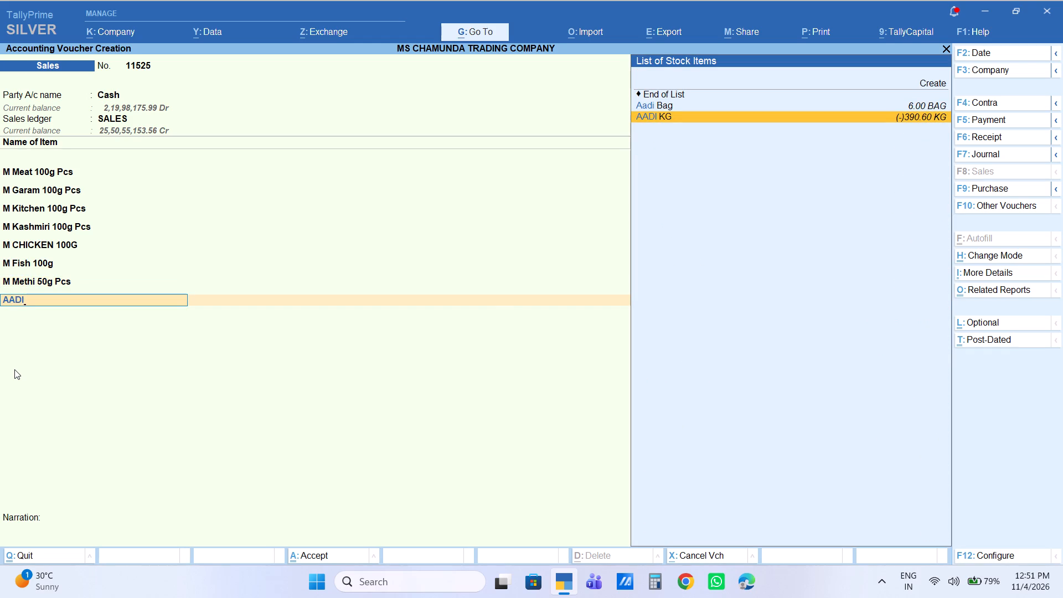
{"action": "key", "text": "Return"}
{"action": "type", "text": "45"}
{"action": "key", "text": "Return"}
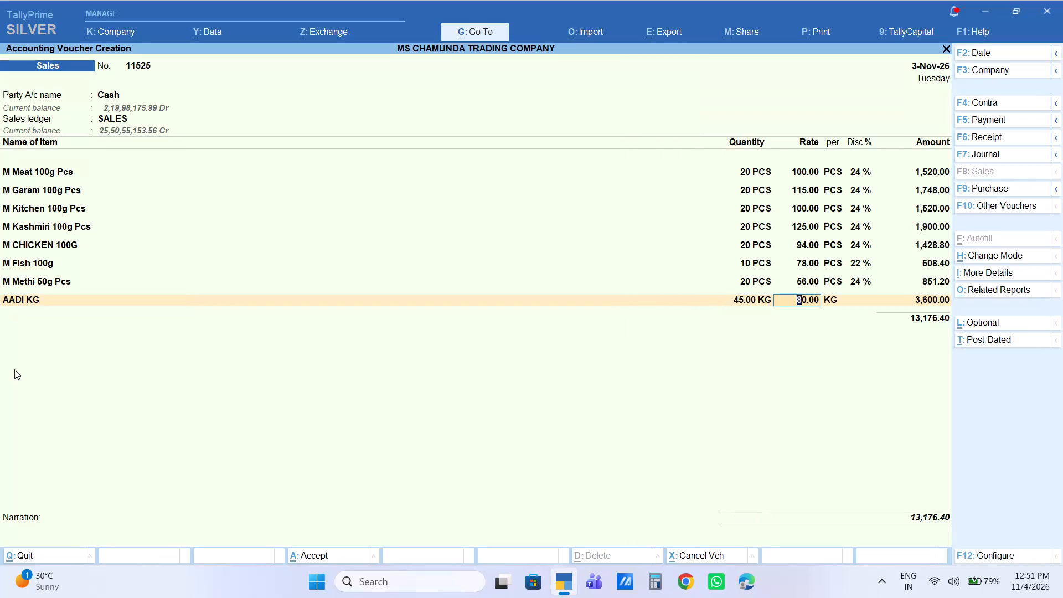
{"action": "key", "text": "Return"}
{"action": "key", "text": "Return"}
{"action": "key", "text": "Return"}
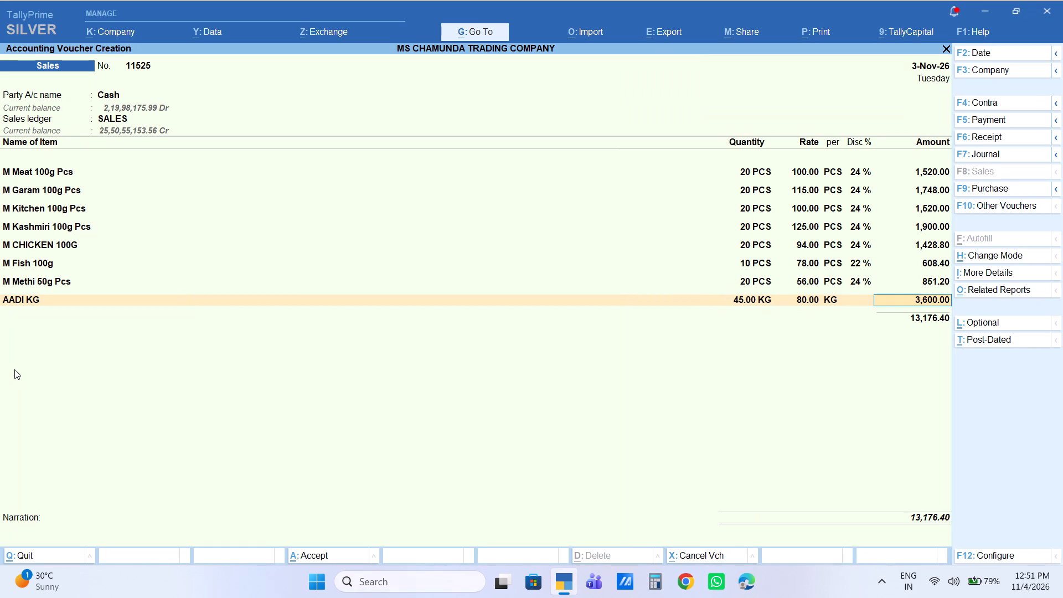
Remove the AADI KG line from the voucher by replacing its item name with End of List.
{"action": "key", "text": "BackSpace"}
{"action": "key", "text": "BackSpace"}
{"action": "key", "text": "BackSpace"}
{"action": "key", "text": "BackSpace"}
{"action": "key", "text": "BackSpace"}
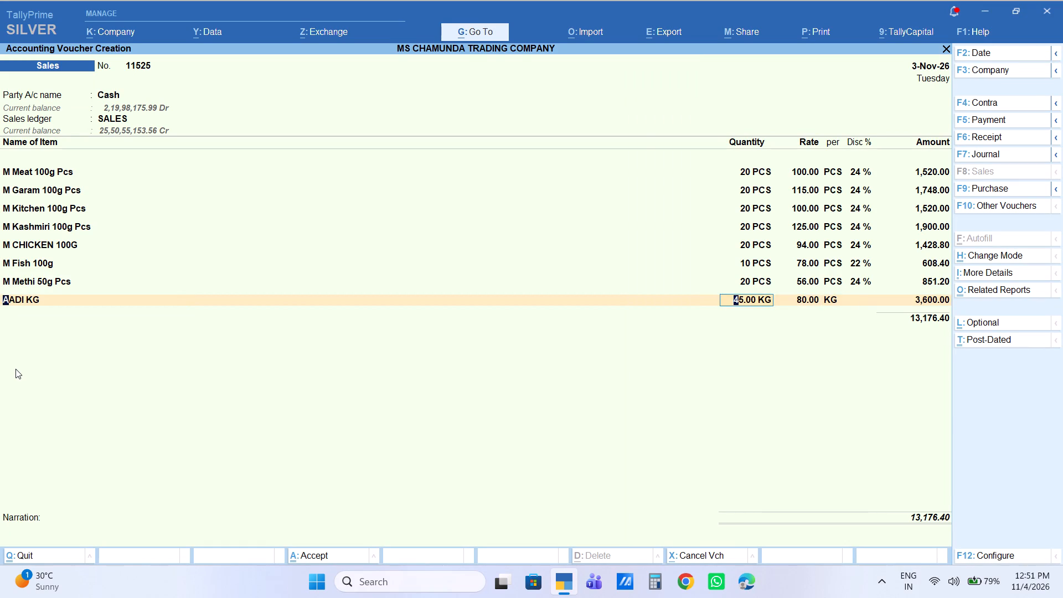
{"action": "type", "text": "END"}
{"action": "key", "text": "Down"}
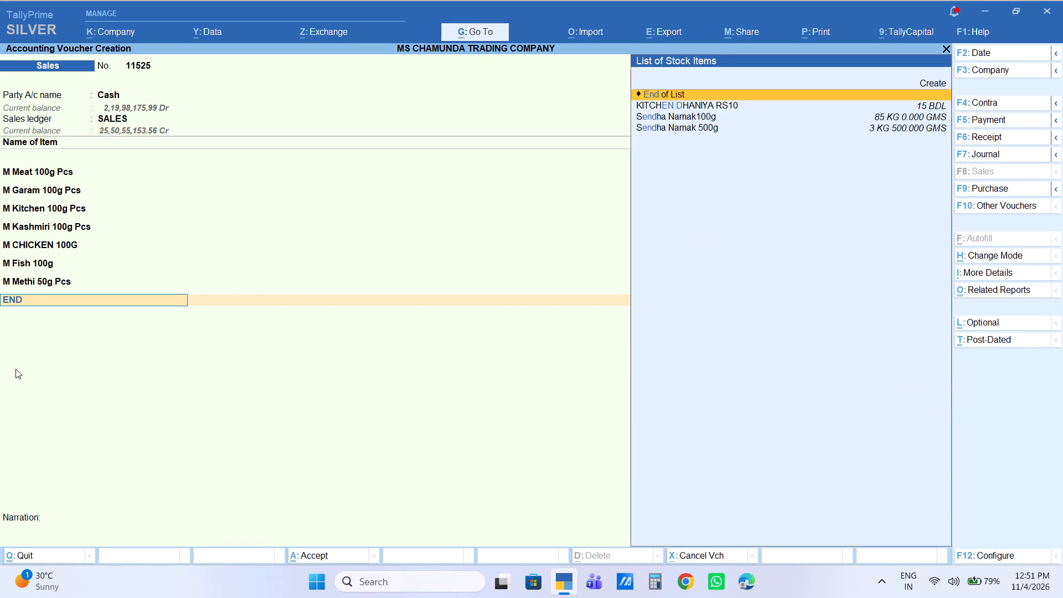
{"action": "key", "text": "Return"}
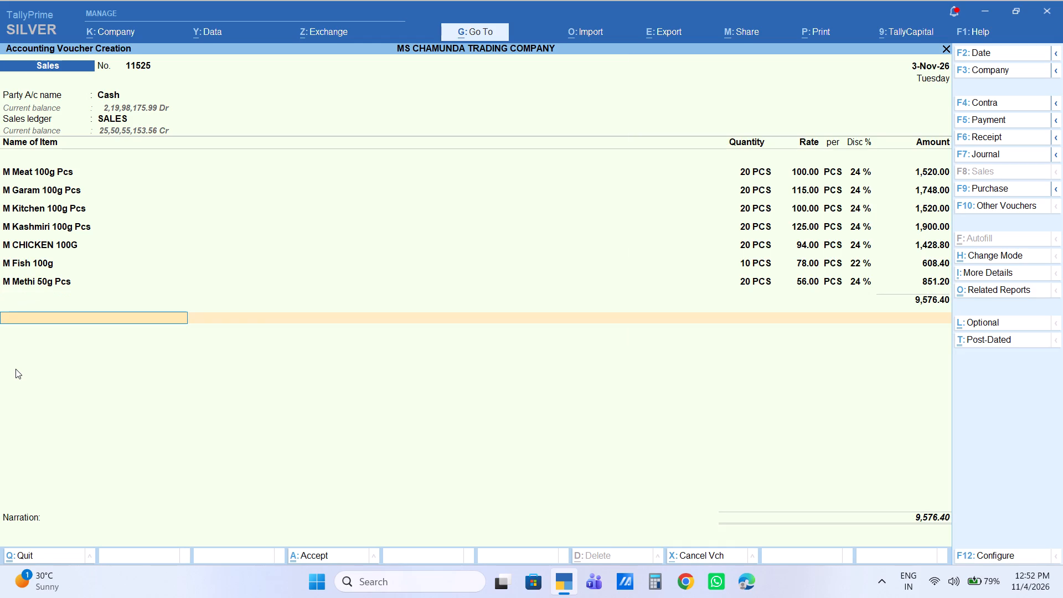
Round the M Fish 100g line amount down to 608.
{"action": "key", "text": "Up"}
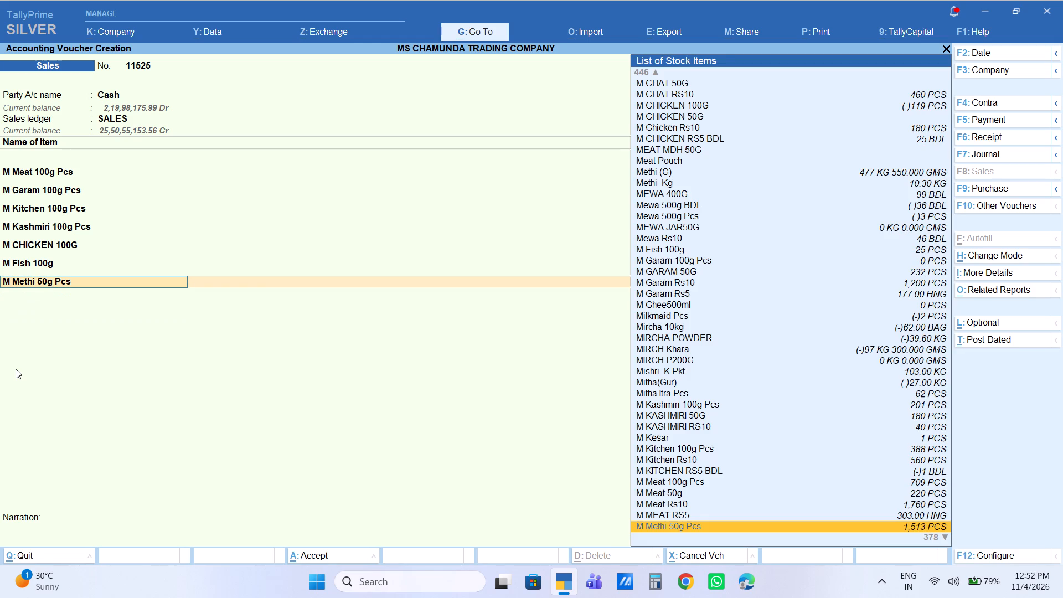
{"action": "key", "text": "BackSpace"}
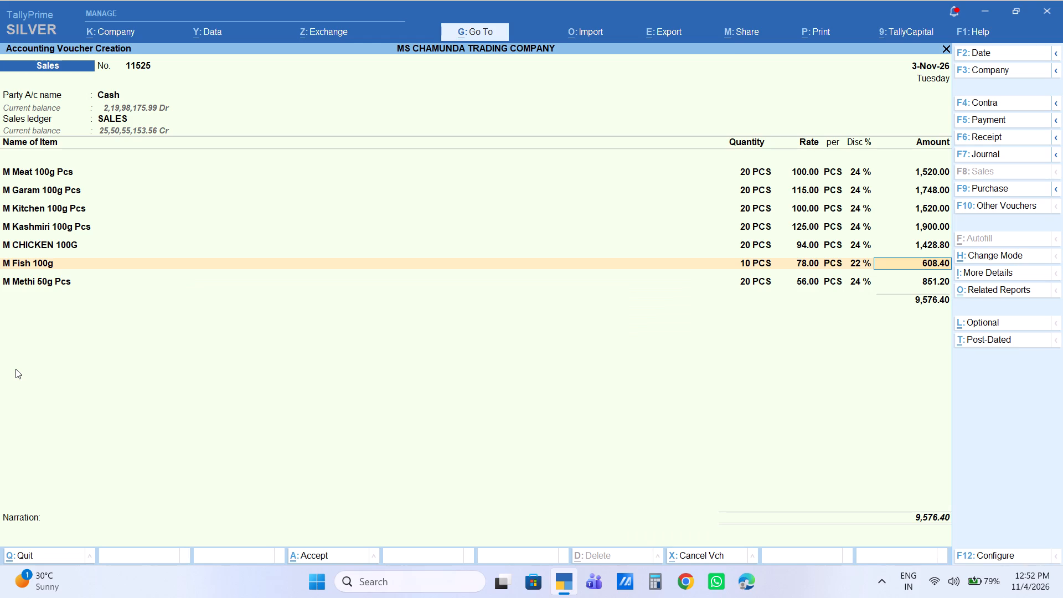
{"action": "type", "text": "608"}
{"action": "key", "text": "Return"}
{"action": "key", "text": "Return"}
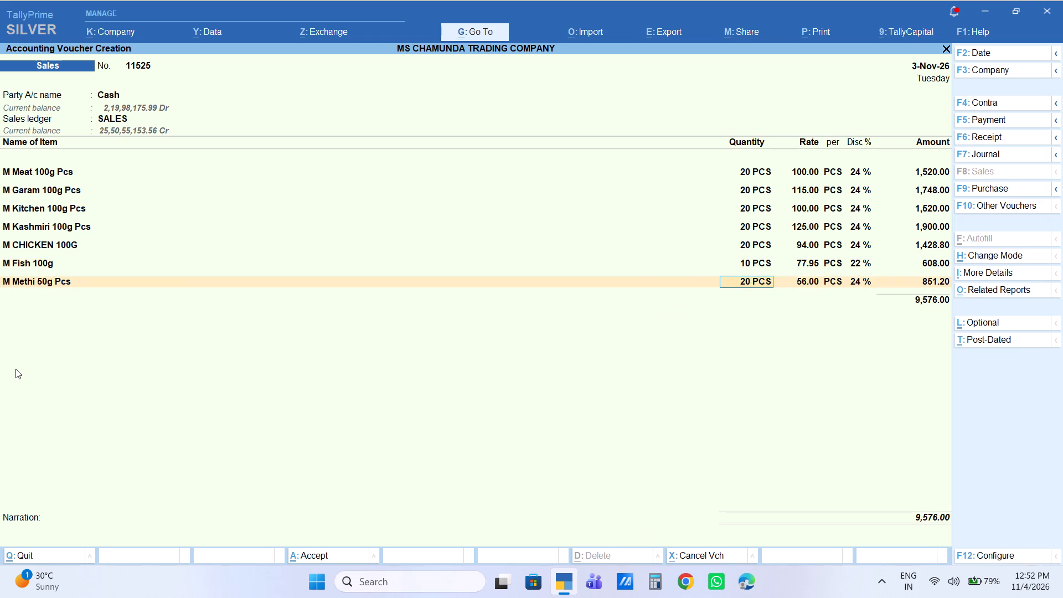
Round the M CHICKEN 100G line amount down to 1428.
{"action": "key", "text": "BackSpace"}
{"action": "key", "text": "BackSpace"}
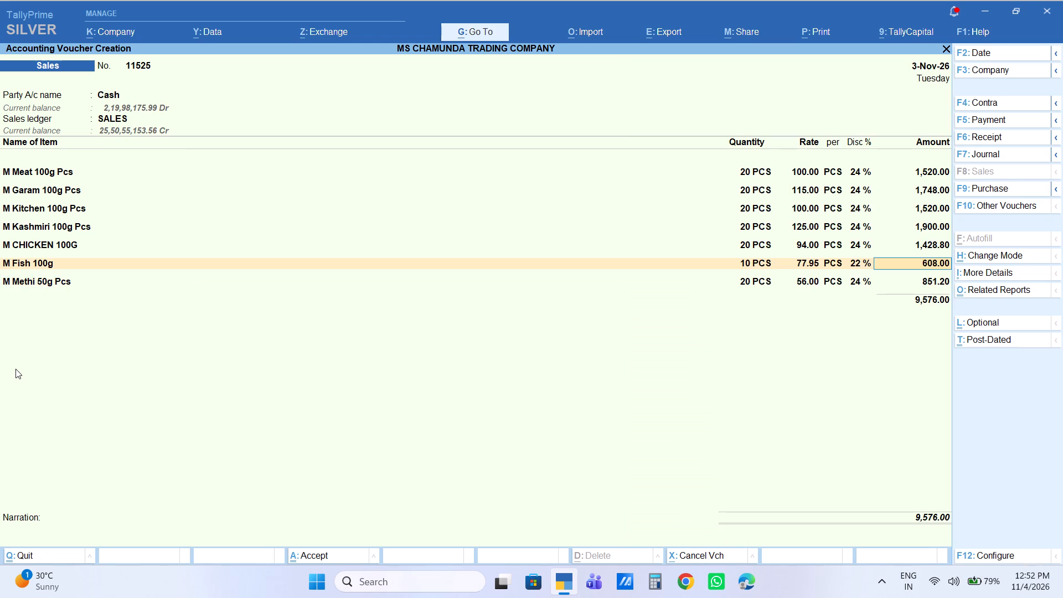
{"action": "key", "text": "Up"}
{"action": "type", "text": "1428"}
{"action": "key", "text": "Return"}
Round the M Methi 50g Pcs line amount down to 851.
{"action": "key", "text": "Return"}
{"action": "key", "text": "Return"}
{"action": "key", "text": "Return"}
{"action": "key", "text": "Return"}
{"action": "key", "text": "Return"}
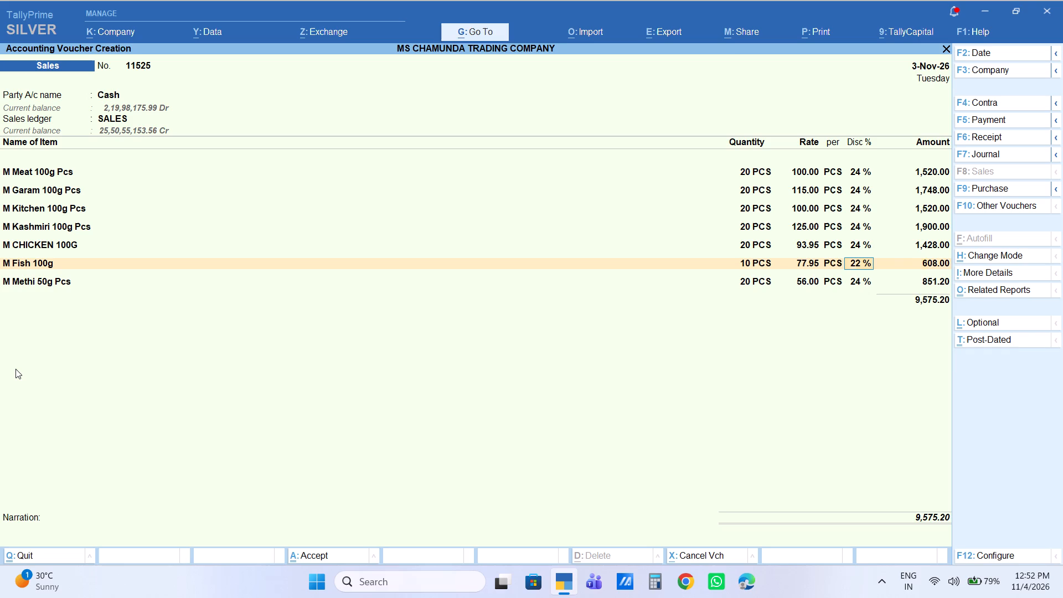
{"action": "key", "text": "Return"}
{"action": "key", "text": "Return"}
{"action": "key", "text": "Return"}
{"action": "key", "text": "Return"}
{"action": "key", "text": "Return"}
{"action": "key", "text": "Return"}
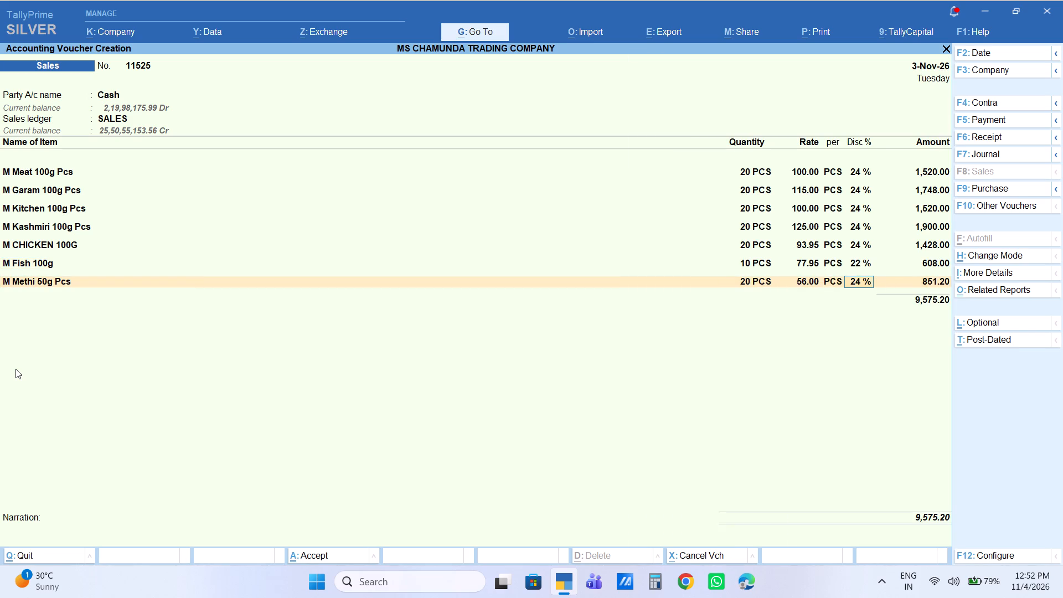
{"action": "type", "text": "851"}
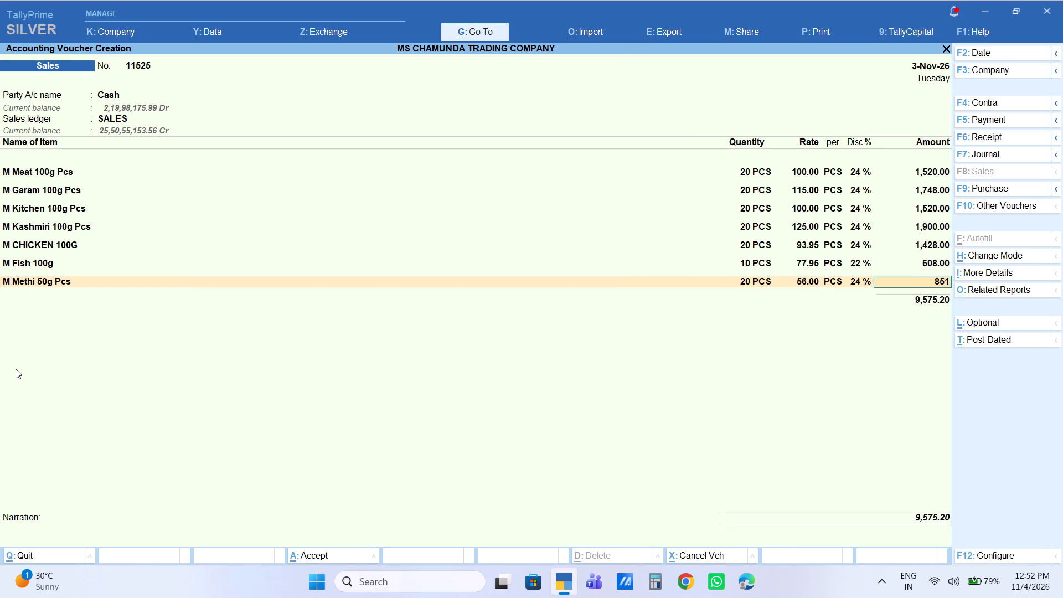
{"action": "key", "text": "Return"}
Add the stock item AADI KG below M Methi 50g Pcs with a quantity of 45 KG.
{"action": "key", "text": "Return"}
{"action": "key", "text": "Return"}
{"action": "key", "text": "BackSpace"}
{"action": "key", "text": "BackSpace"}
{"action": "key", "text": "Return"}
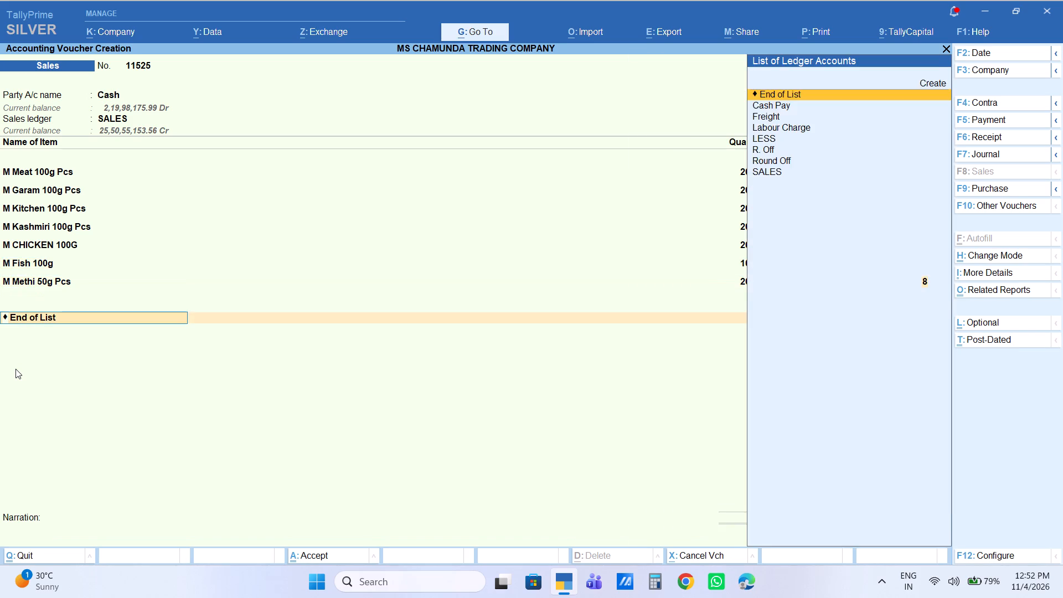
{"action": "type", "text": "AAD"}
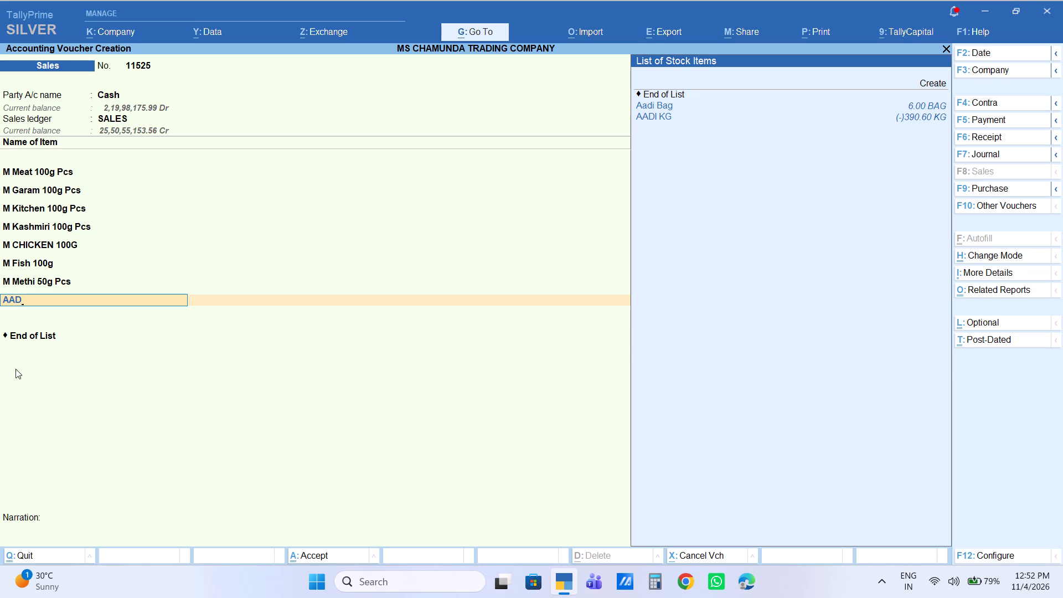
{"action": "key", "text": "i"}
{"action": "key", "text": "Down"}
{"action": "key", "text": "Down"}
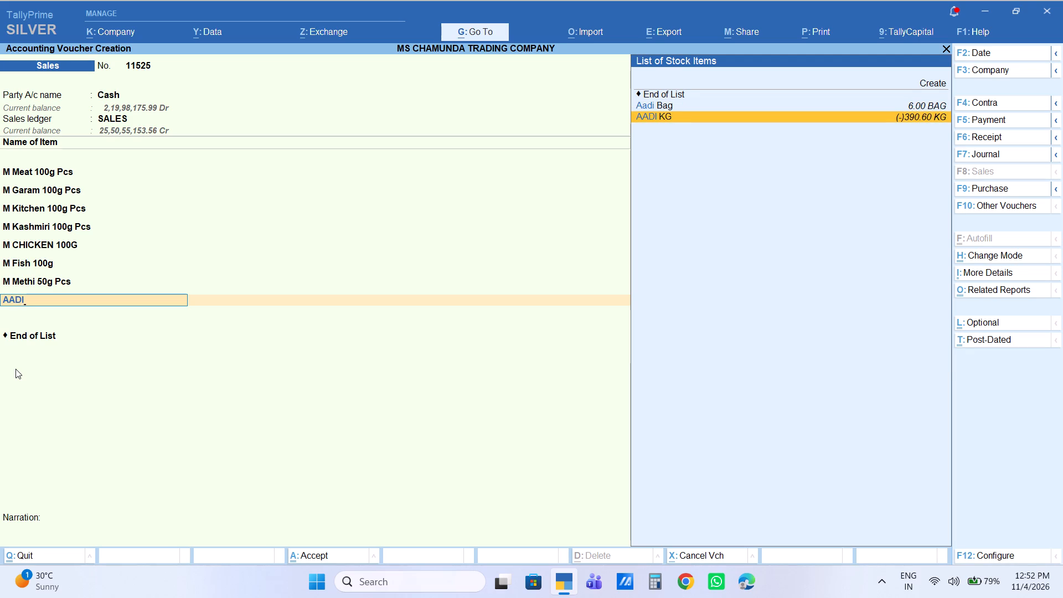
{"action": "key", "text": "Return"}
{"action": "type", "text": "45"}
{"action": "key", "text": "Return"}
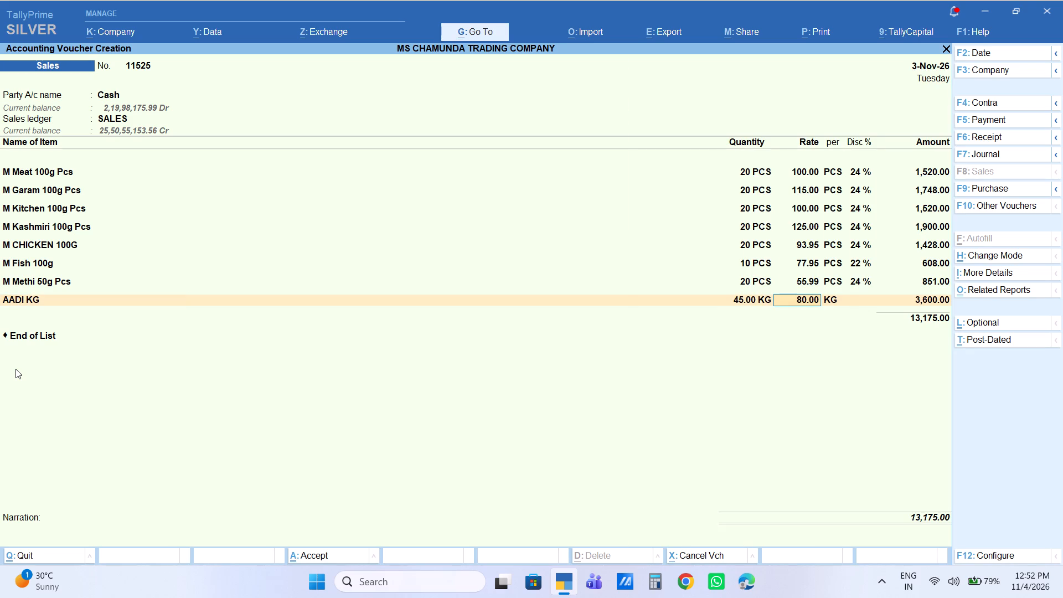
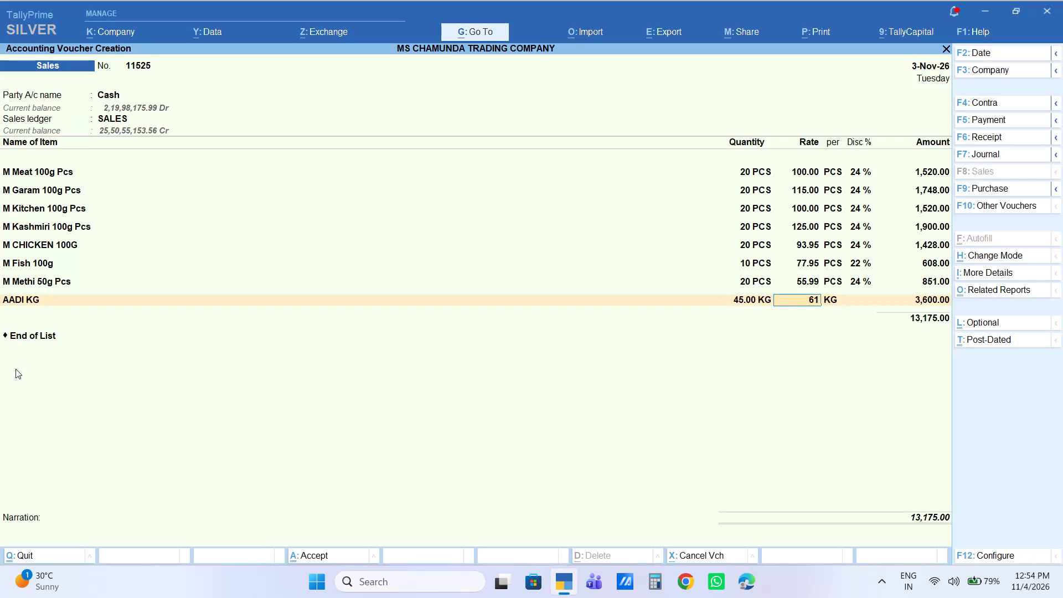
Apply the rate of 61.00 per KG to the AADI KG line with no discount and end the item list.
{"action": "key", "text": "Return"}
{"action": "key", "text": "Return"}
{"action": "key", "text": "Return"}
{"action": "key", "text": "Return"}
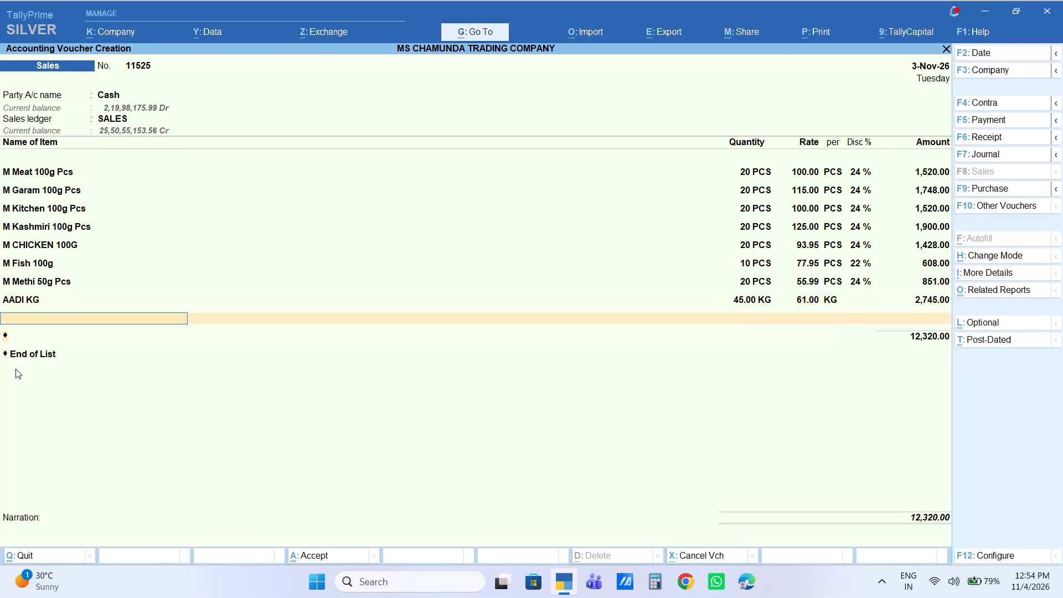
{"action": "key", "text": "Return"}
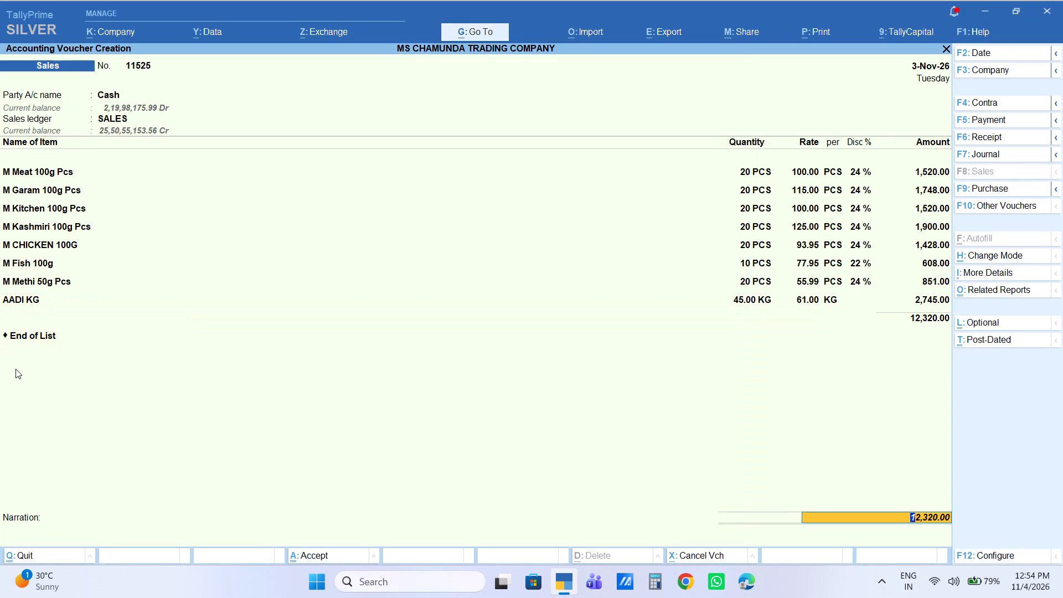